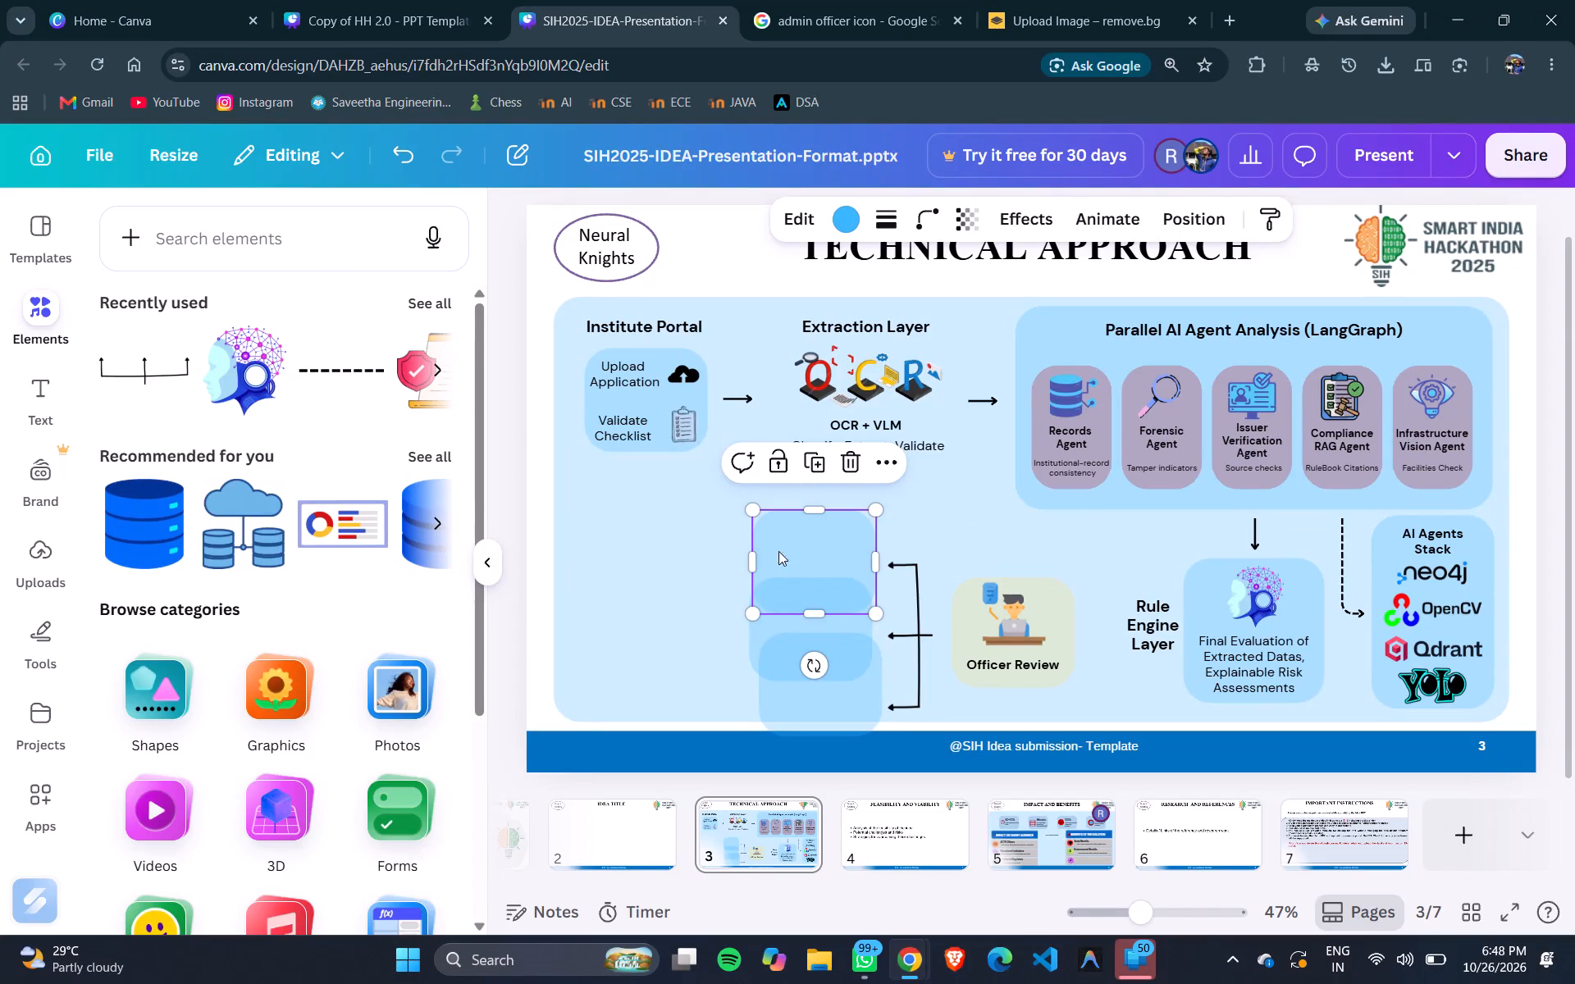
# Shorten the top blue rounded box into a slim pill and move it down level with the connector's top arrow.
pyautogui.scroll(-1, 942, 563)
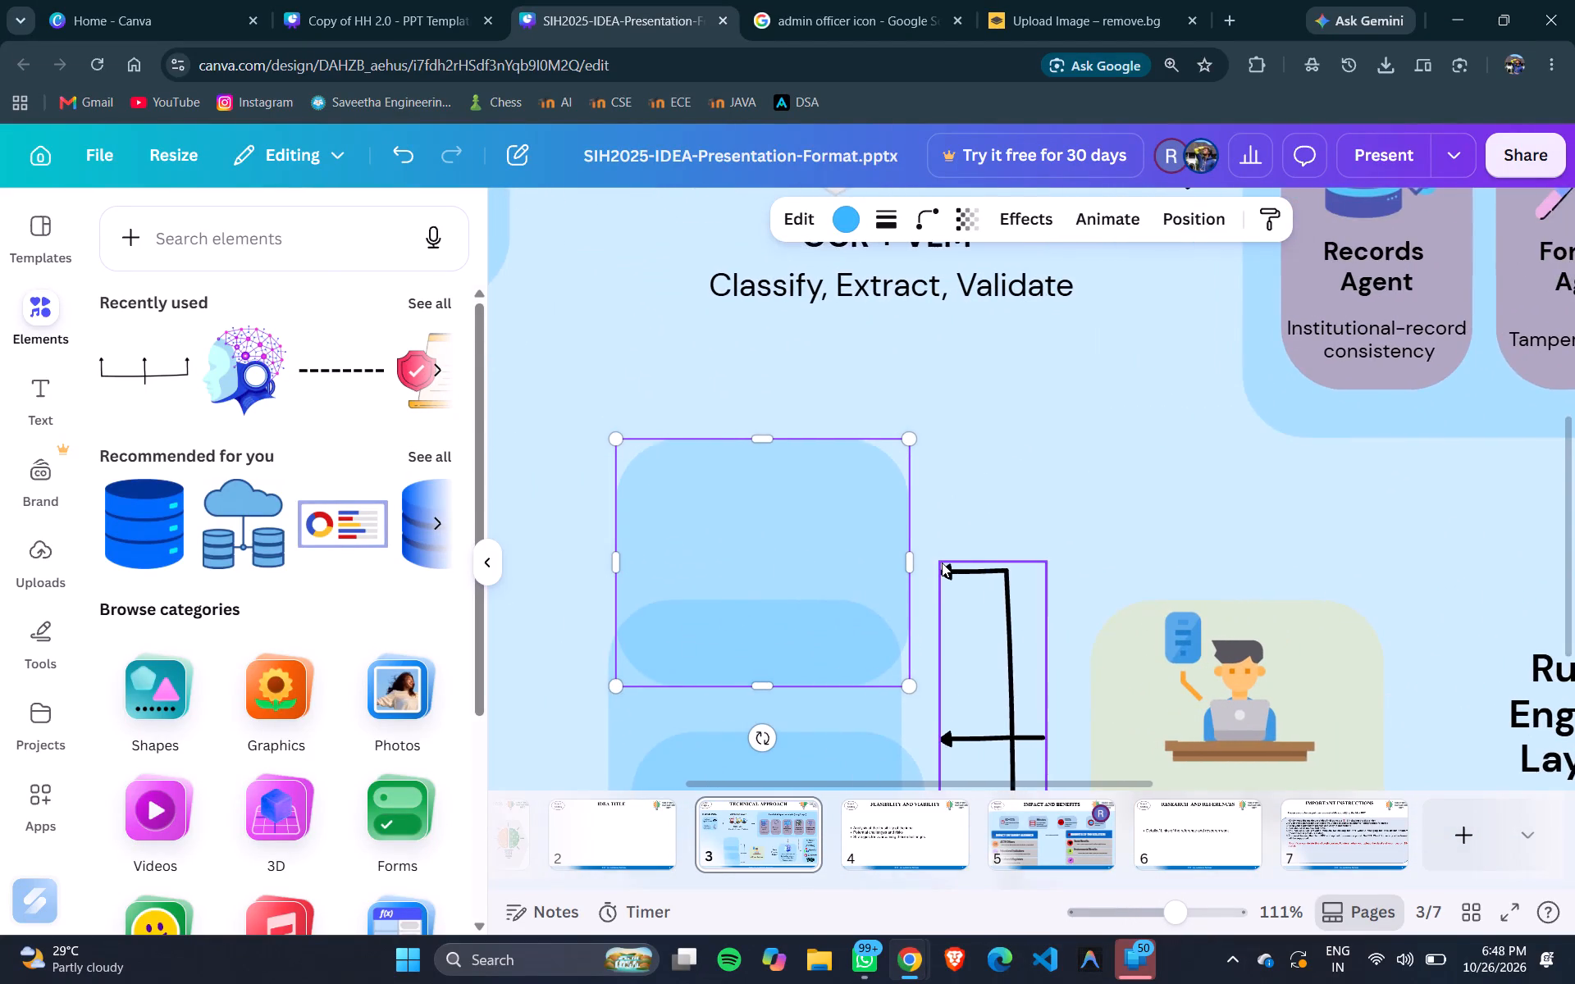
pyautogui.scroll(-2, 942, 563)
pyautogui.moveTo(760, 522); pyautogui.dragTo(760, 517)
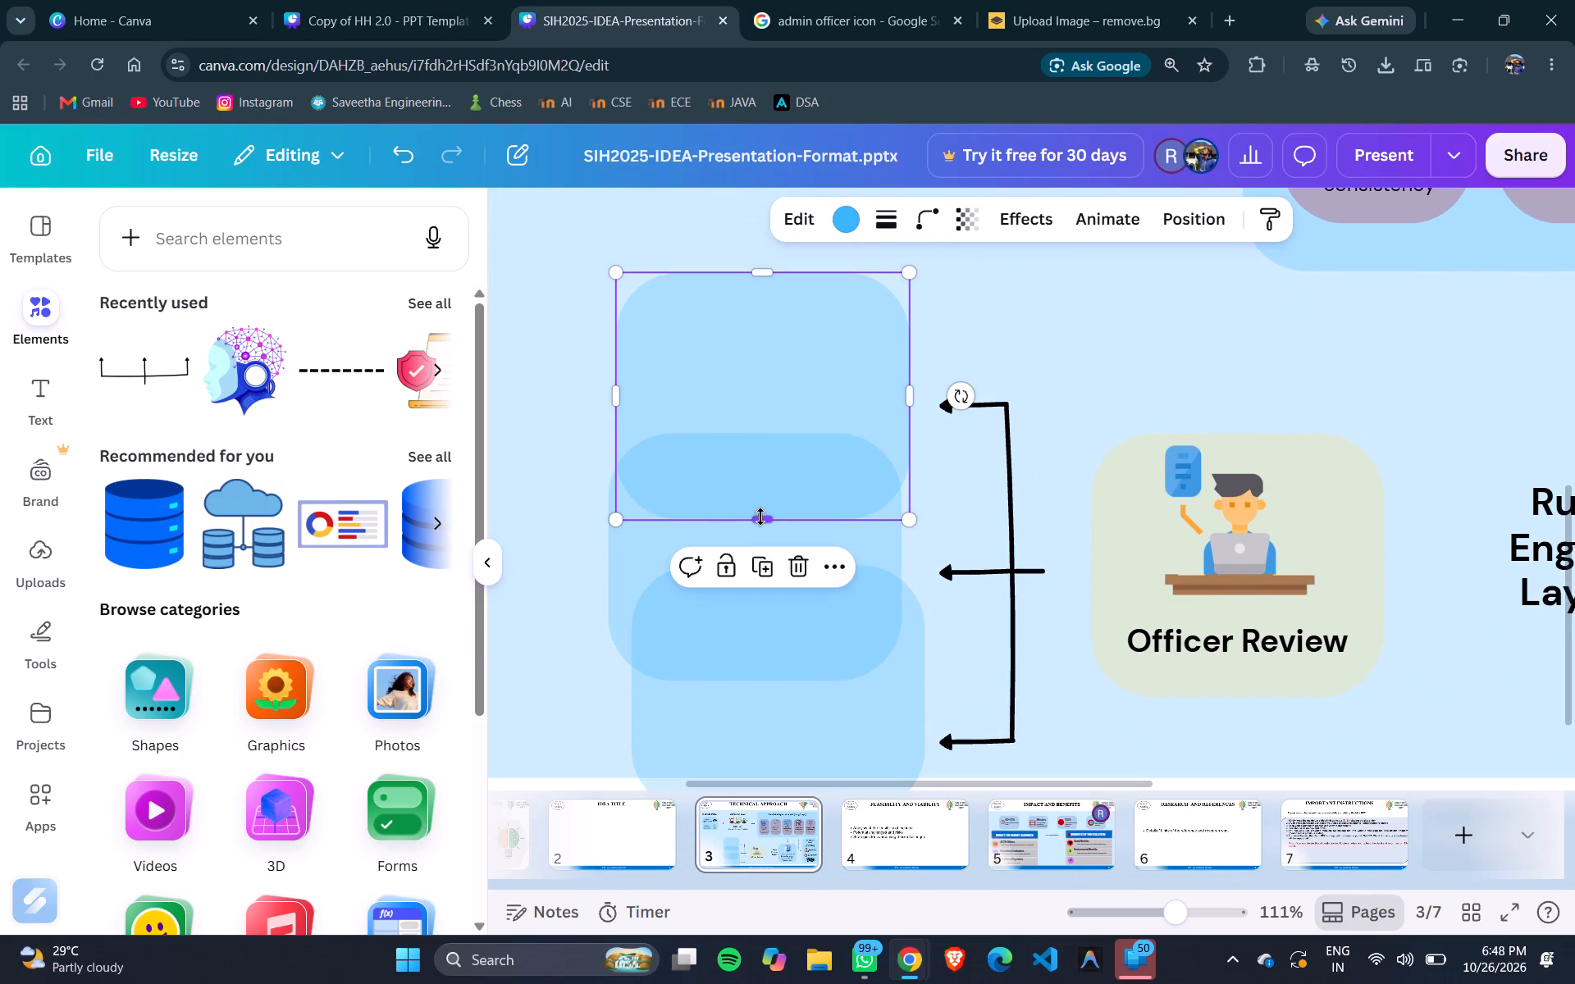
pyautogui.moveTo(760, 517); pyautogui.dragTo(764, 369)
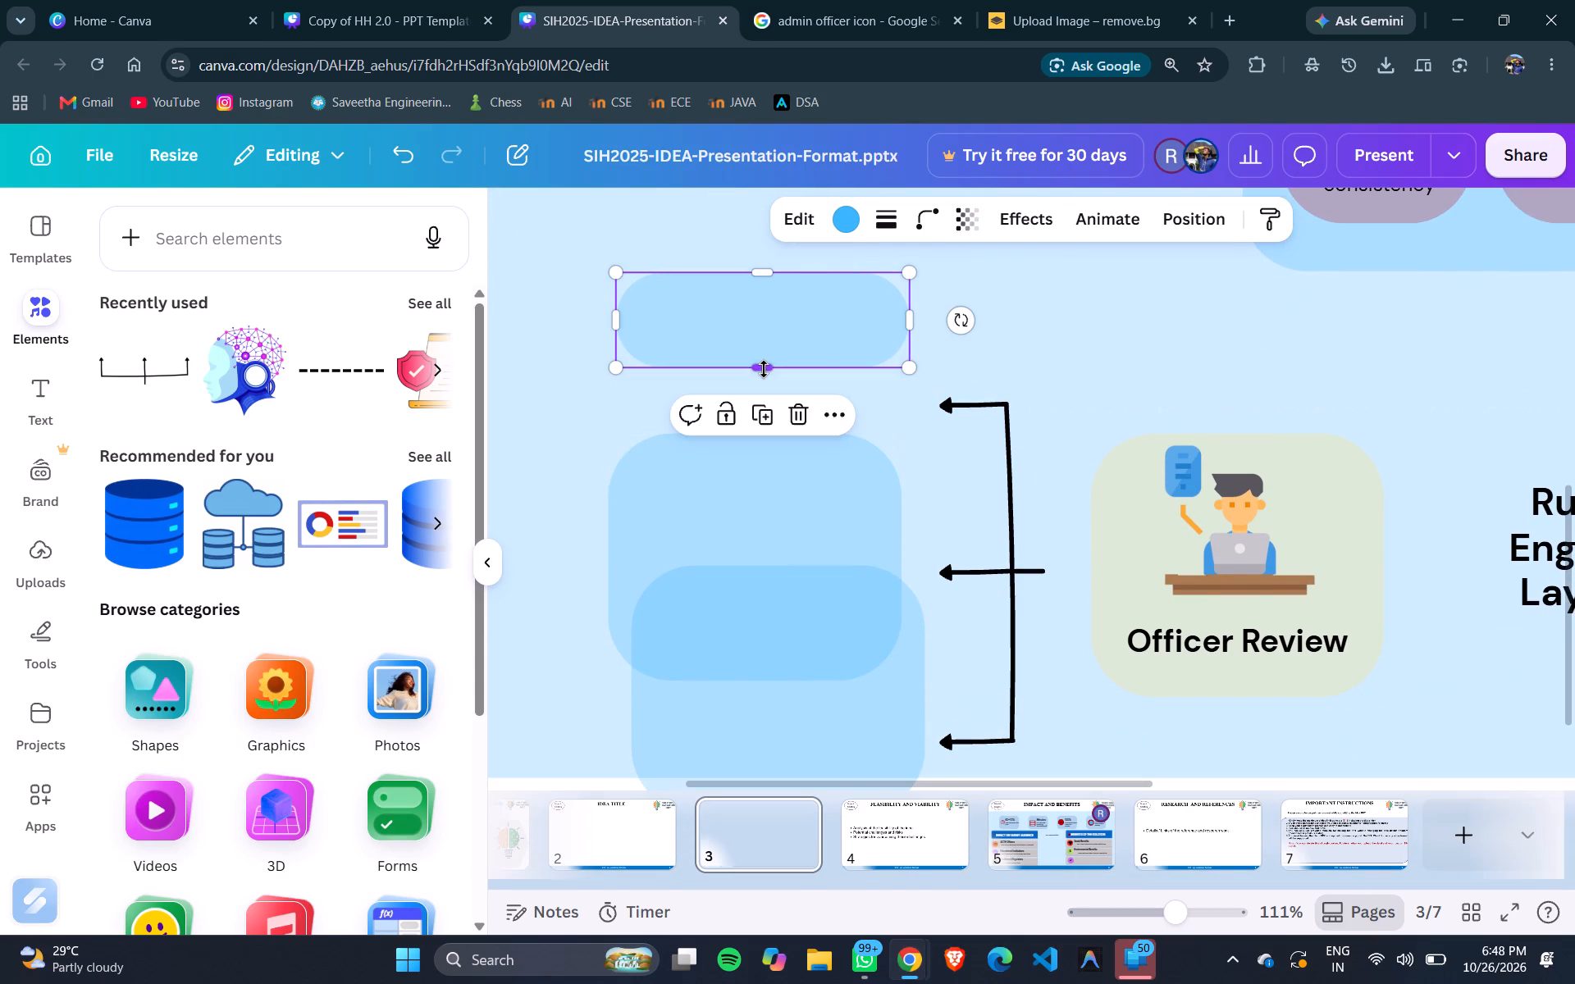
pyautogui.moveTo(761, 317); pyautogui.dragTo(765, 398)
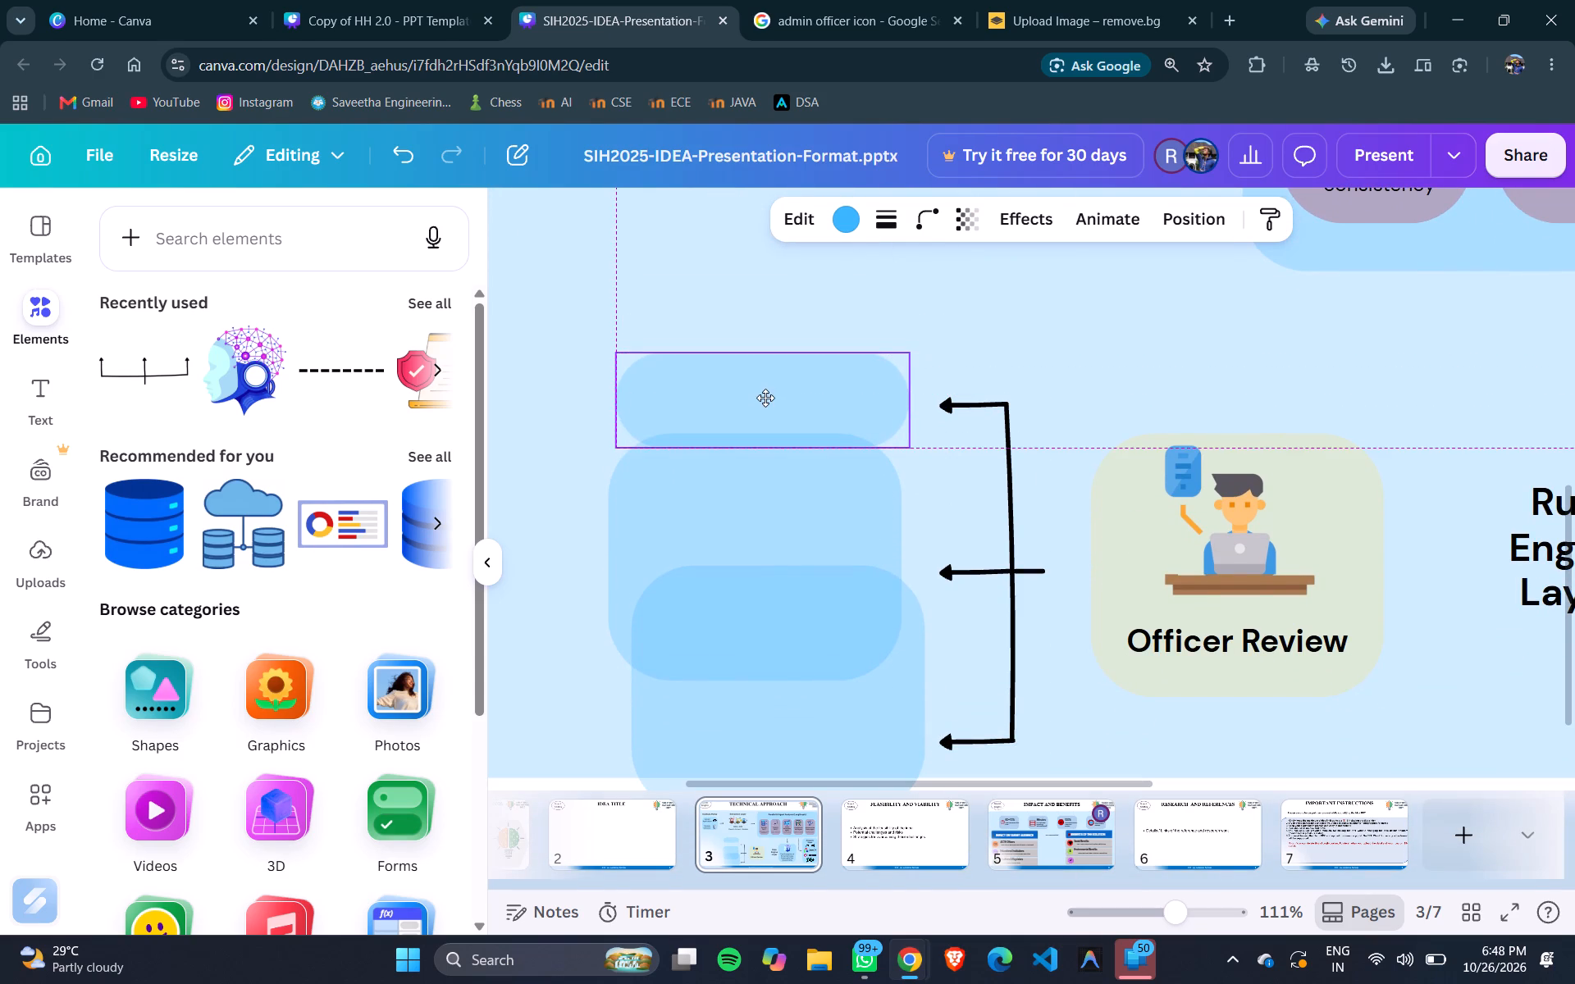
pyautogui.moveTo(765, 398); pyautogui.dragTo(765, 404)
# Delete the two remaining tall rounded boxes overlapping below the slim pill.
pyautogui.click(737, 540)
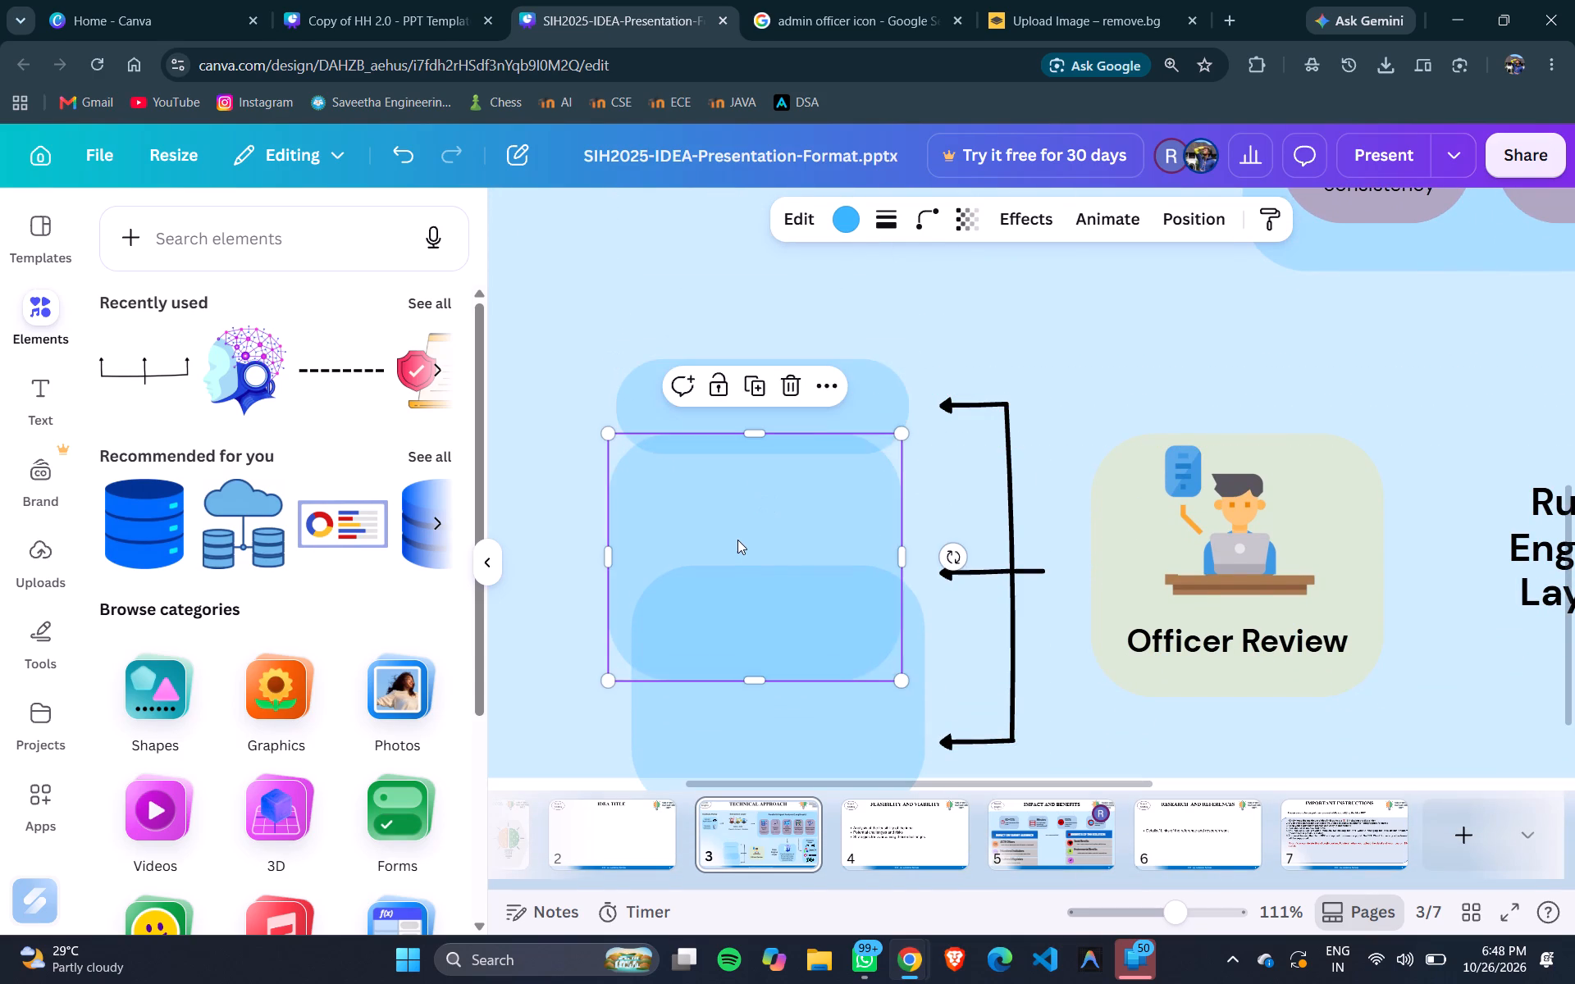
pyautogui.press('Delete')
pyautogui.click(739, 612)
pyautogui.press('Delete')
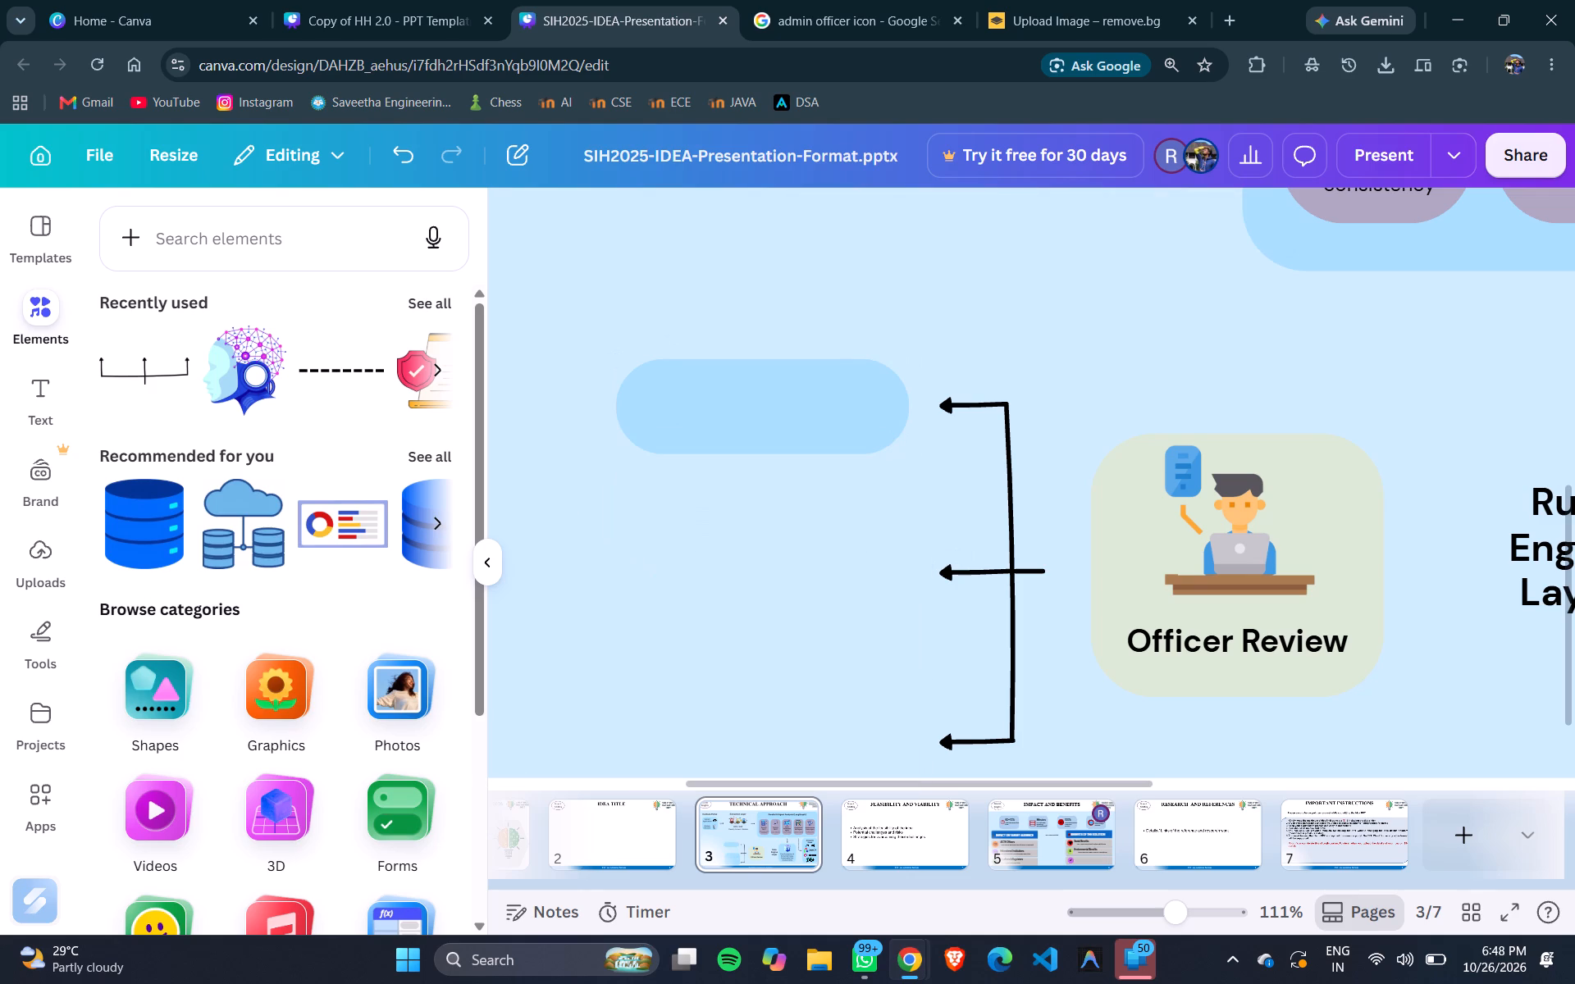
# Duplicate the slim pill twice and place the copies beside the connector's middle and bottom arrows.
pyautogui.click(806, 426)
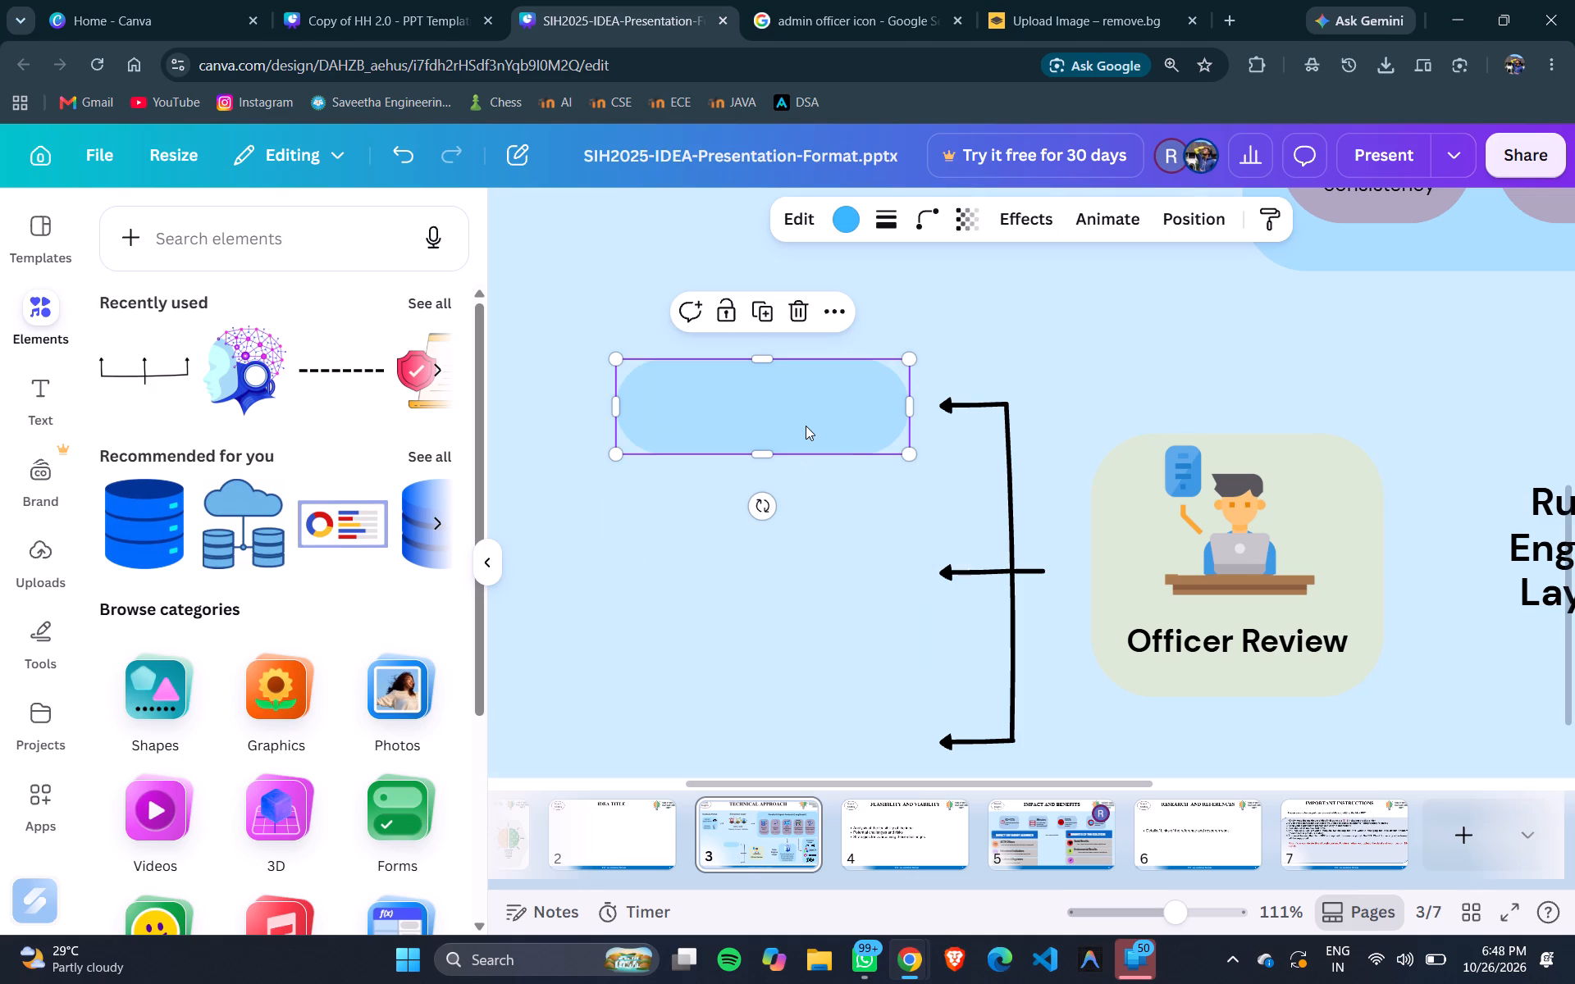
pyautogui.hotkey('ctrl', 'd')
pyautogui.hotkey('ctrl', 'd')
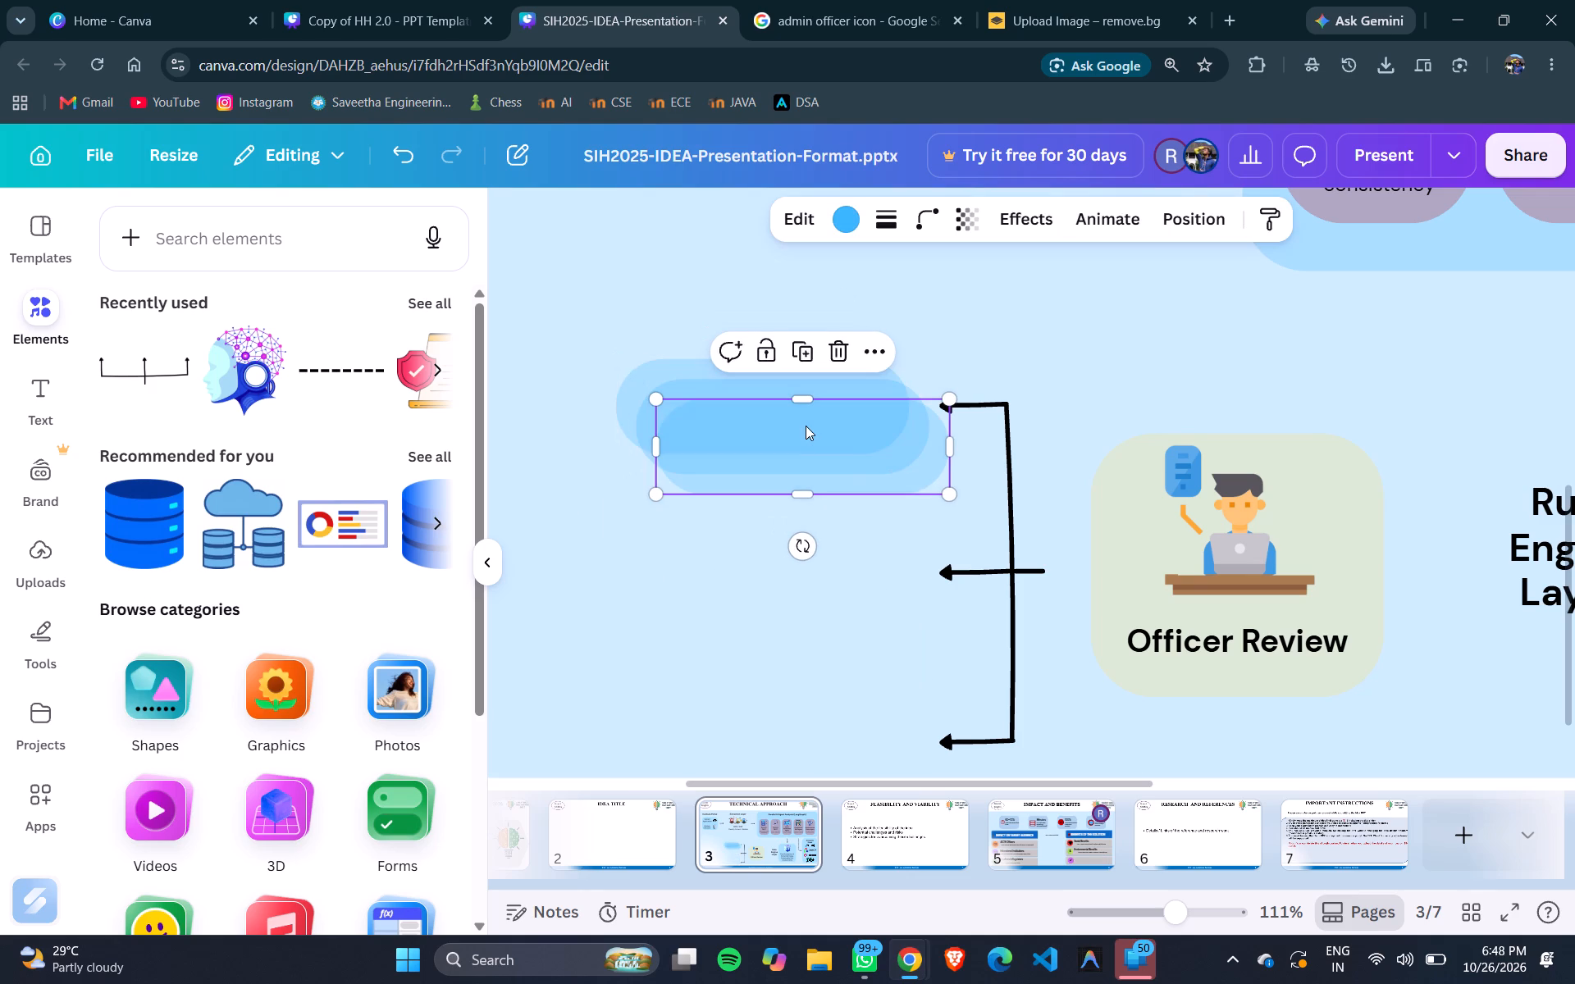
pyautogui.moveTo(797, 455); pyautogui.dragTo(765, 745)
pyautogui.moveTo(739, 459); pyautogui.dragTo(724, 613)
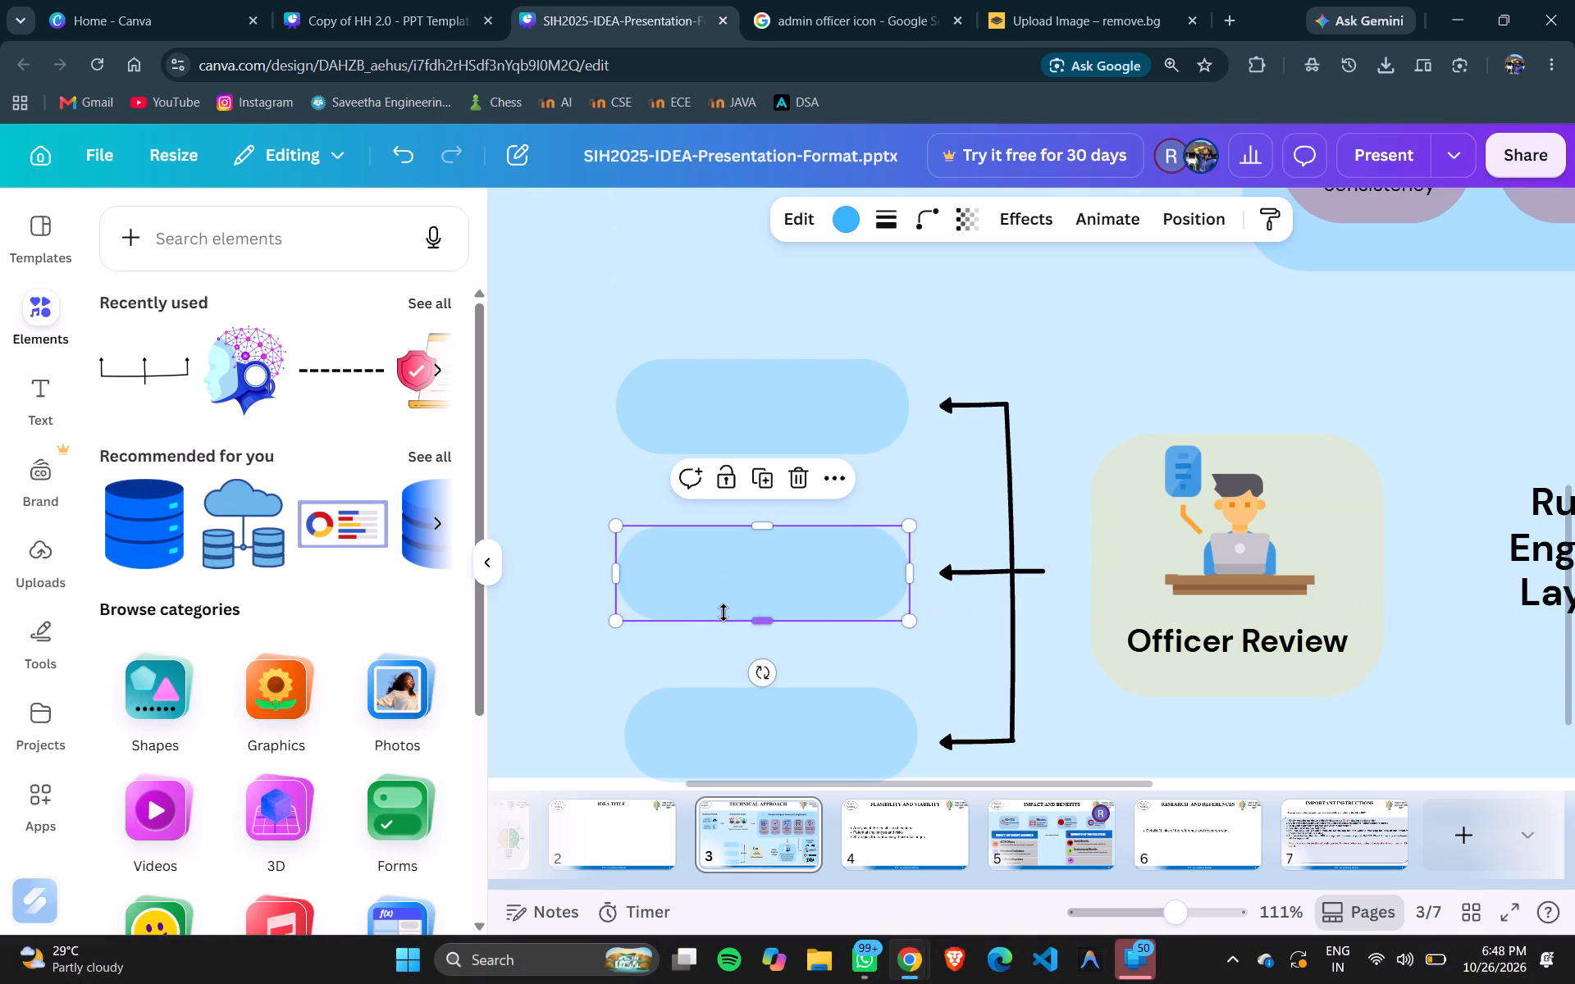
pyautogui.press('Down')
pyautogui.press('Down')
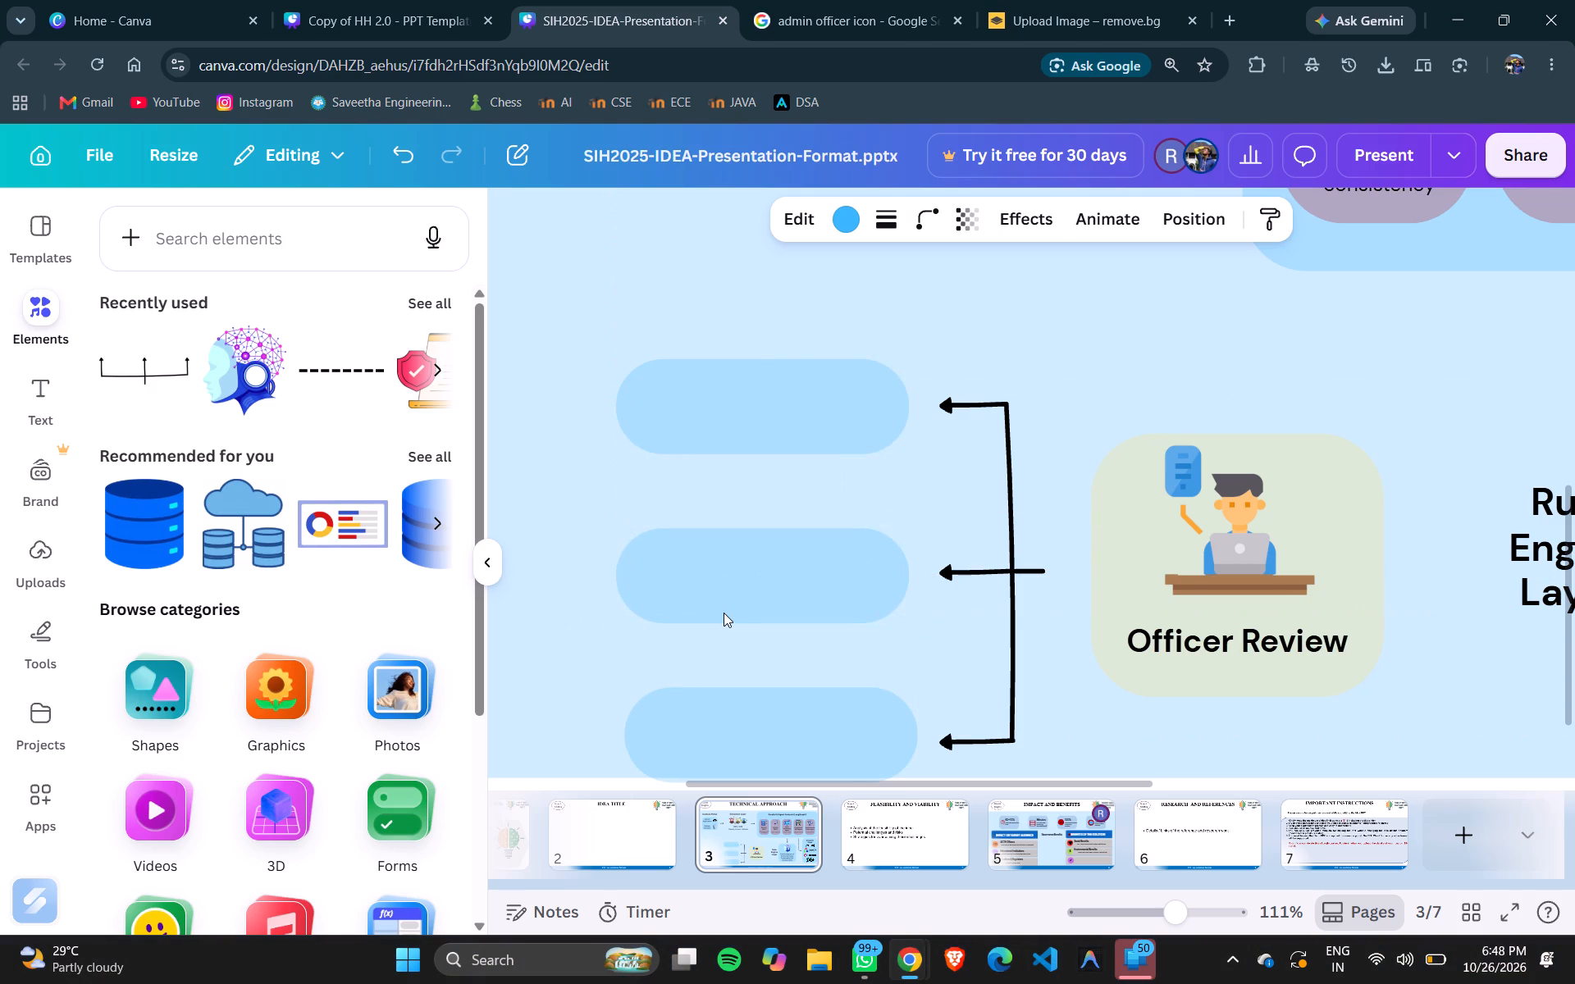
pyautogui.press('Up')
# Nudge the top pill slightly right, closer to the tip of the top arrow.
pyautogui.click(768, 384)
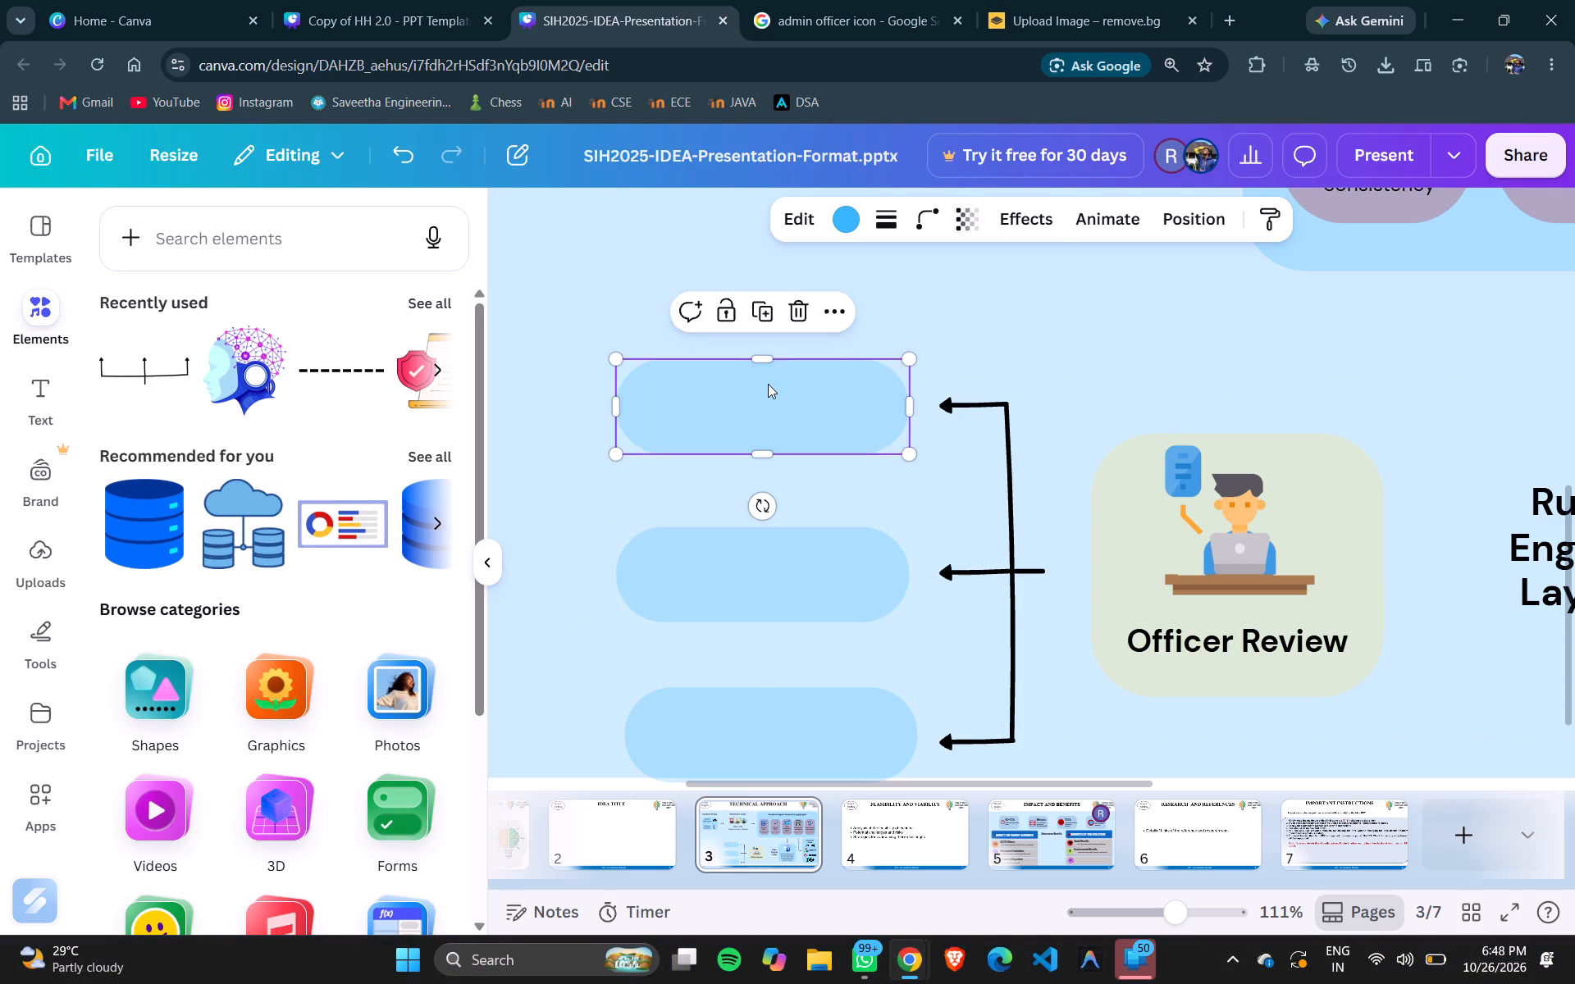
pyautogui.press('Right')
pyautogui.press('Right')
pyautogui.press('Right')
pyautogui.press('Right')
pyautogui.press('Right')
pyautogui.press('Right')
pyautogui.press('Right')
pyautogui.press('Right')
pyautogui.press('Right')
pyautogui.press('Right')
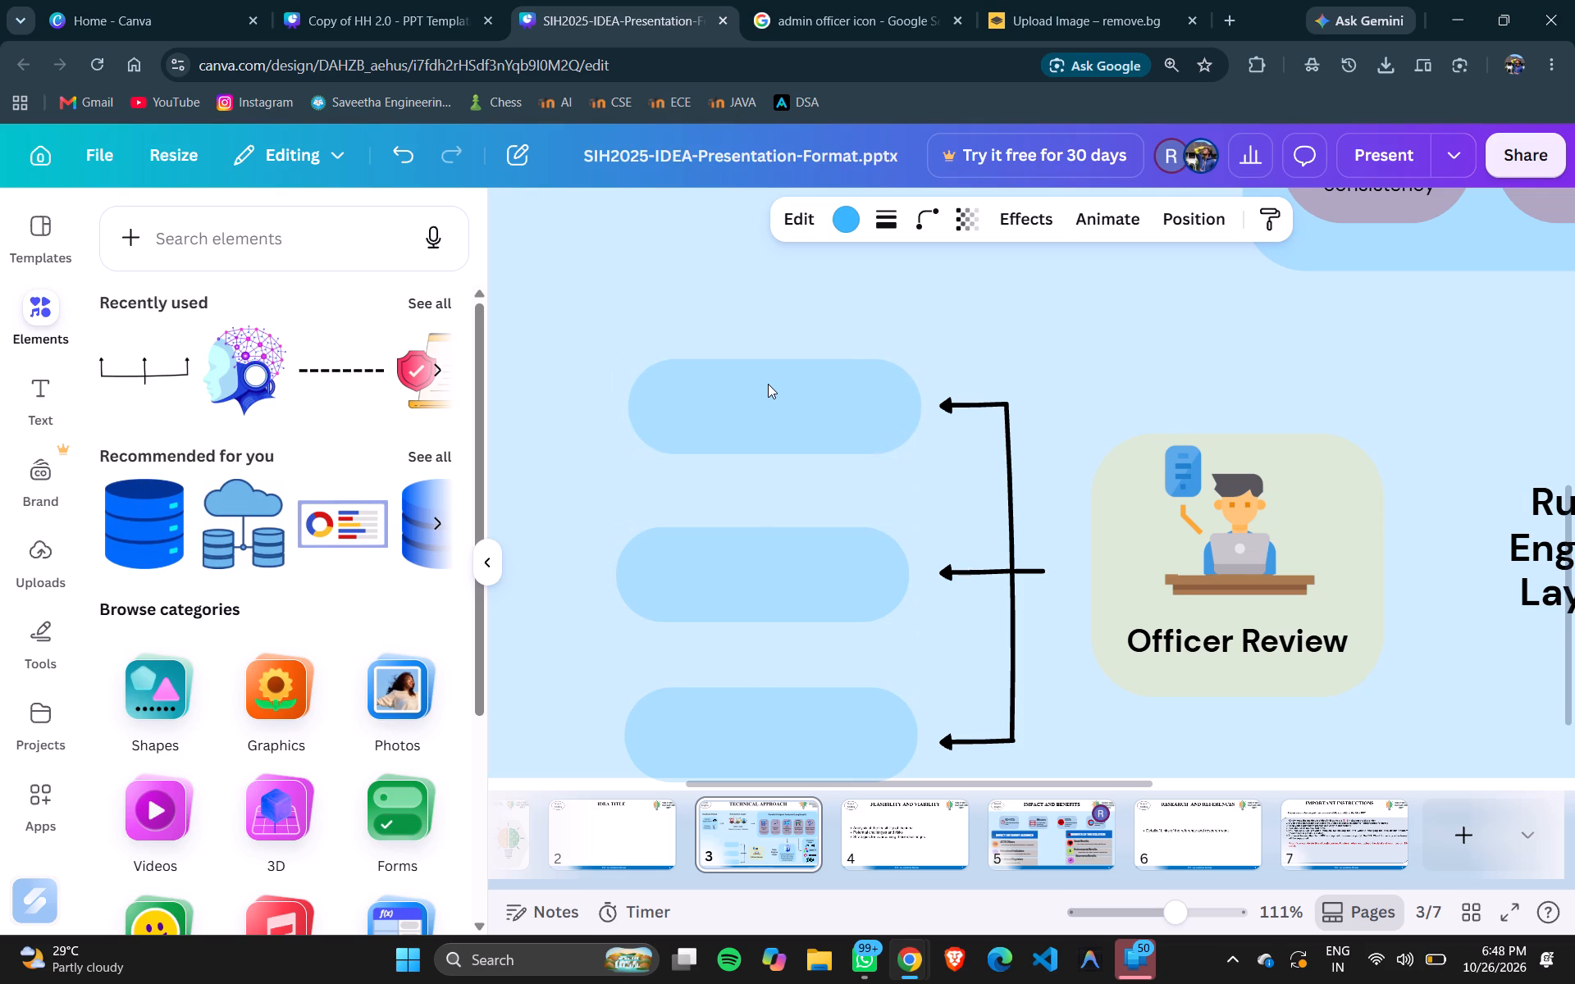
pyautogui.press('Right')
pyautogui.press('Right')
pyautogui.press('Right')
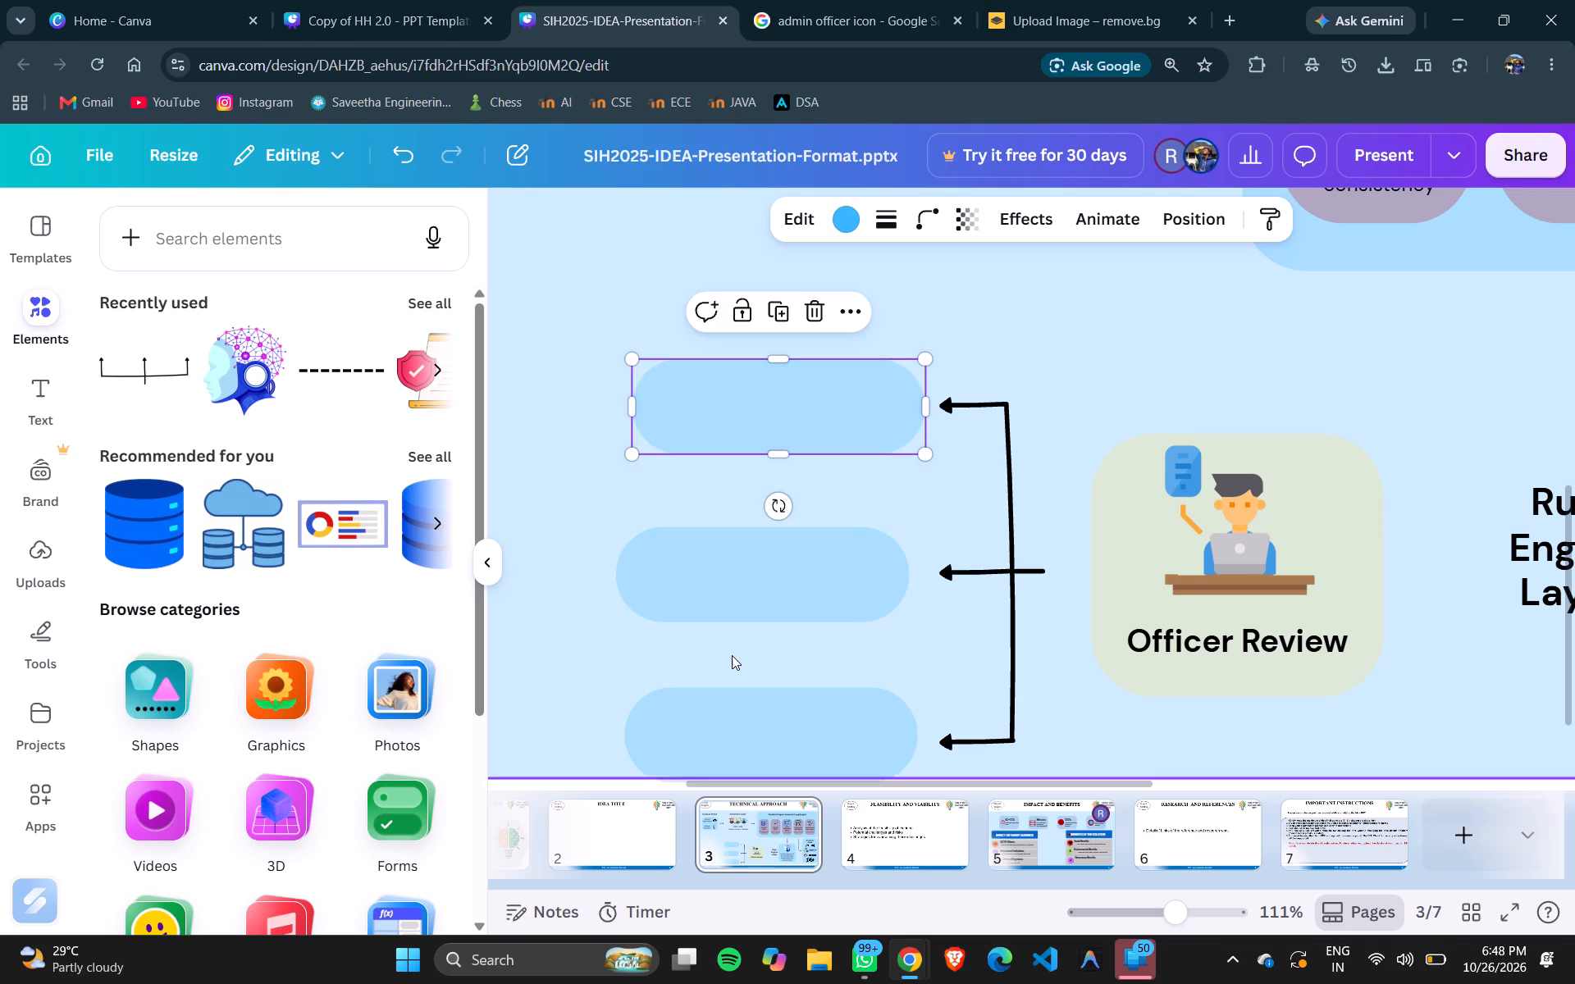
# Nudge the middle pill right until its edges line up with the top pill.
pyautogui.click(728, 581)
pyautogui.press('Right')
pyautogui.press('Right')
pyautogui.press('Right')
pyautogui.press('Right')
pyautogui.press('Right')
pyautogui.press('Right')
pyautogui.press('Right')
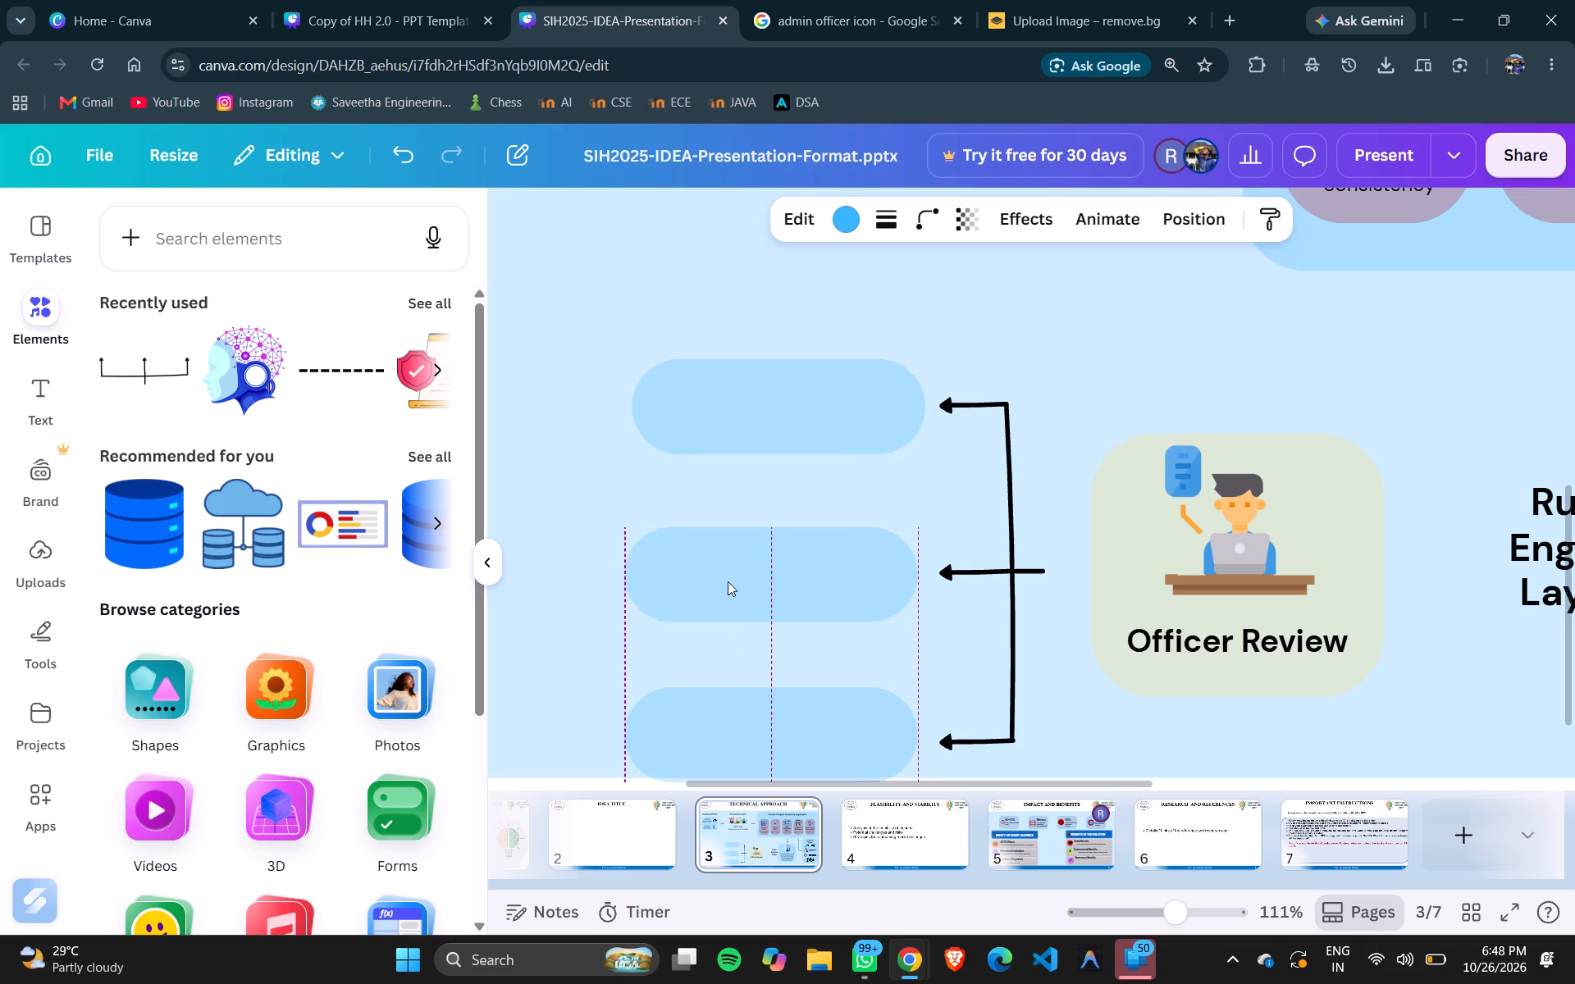
pyautogui.press('Right')
pyautogui.press('Right')
pyautogui.press('Right')
pyautogui.press('Right')
pyautogui.press('Right')
pyautogui.press('Right')
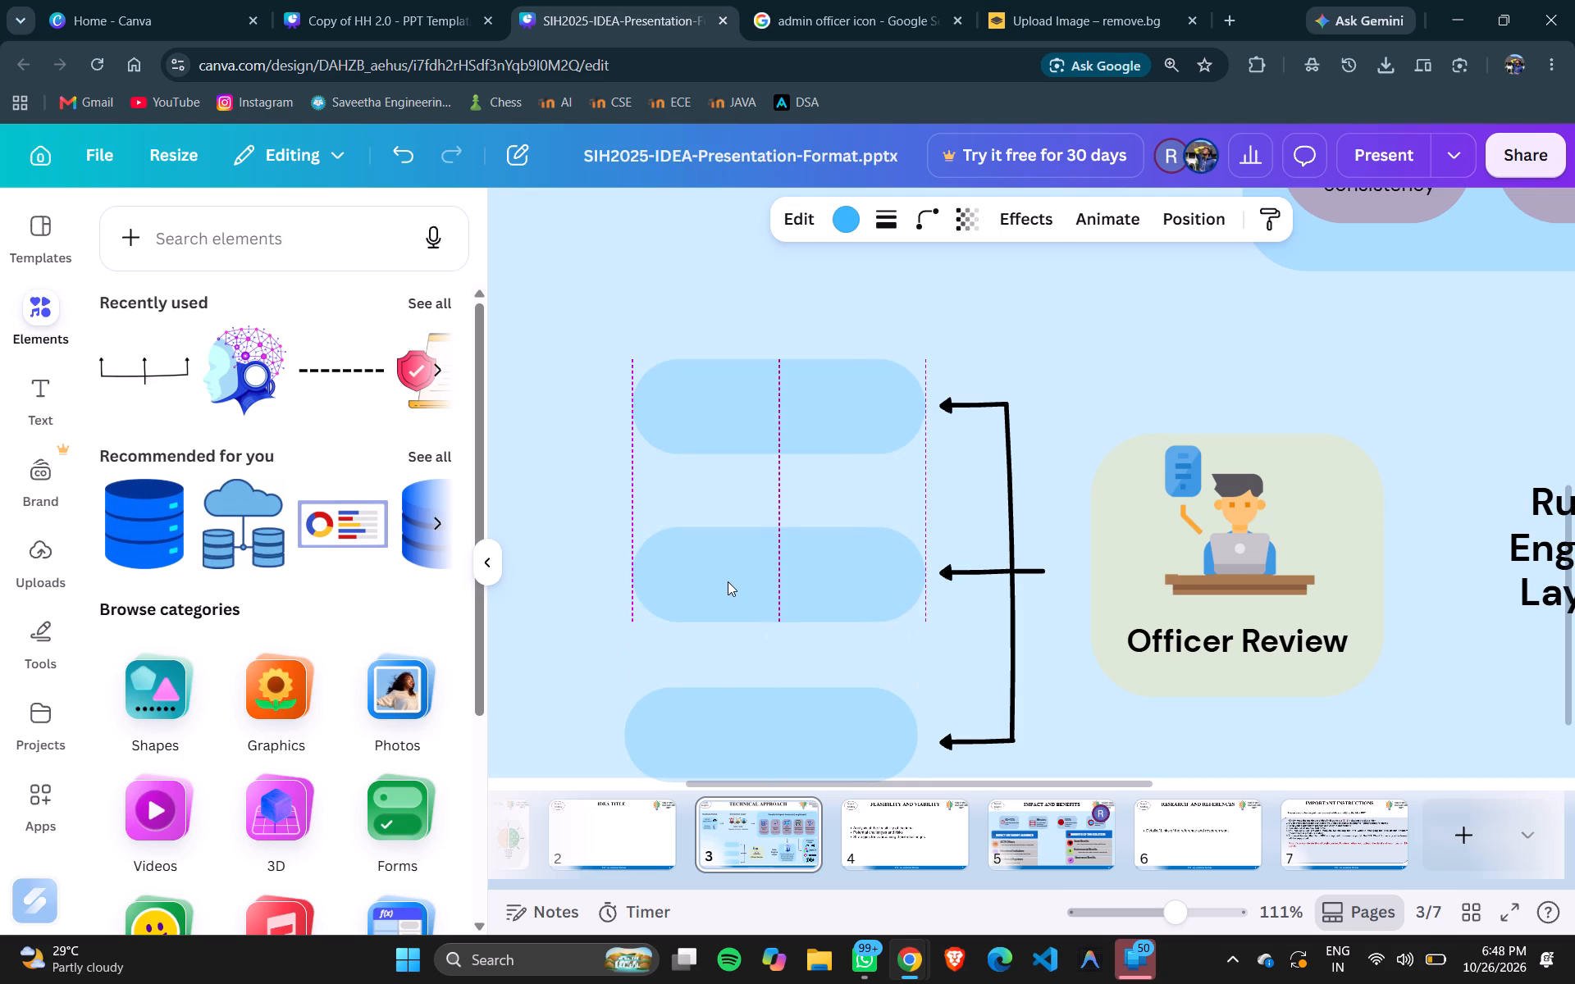
# Nudge the bottom pill right to line up with the two pills above it.
pyautogui.click(730, 731)
pyautogui.press('Right')
pyautogui.press('Right')
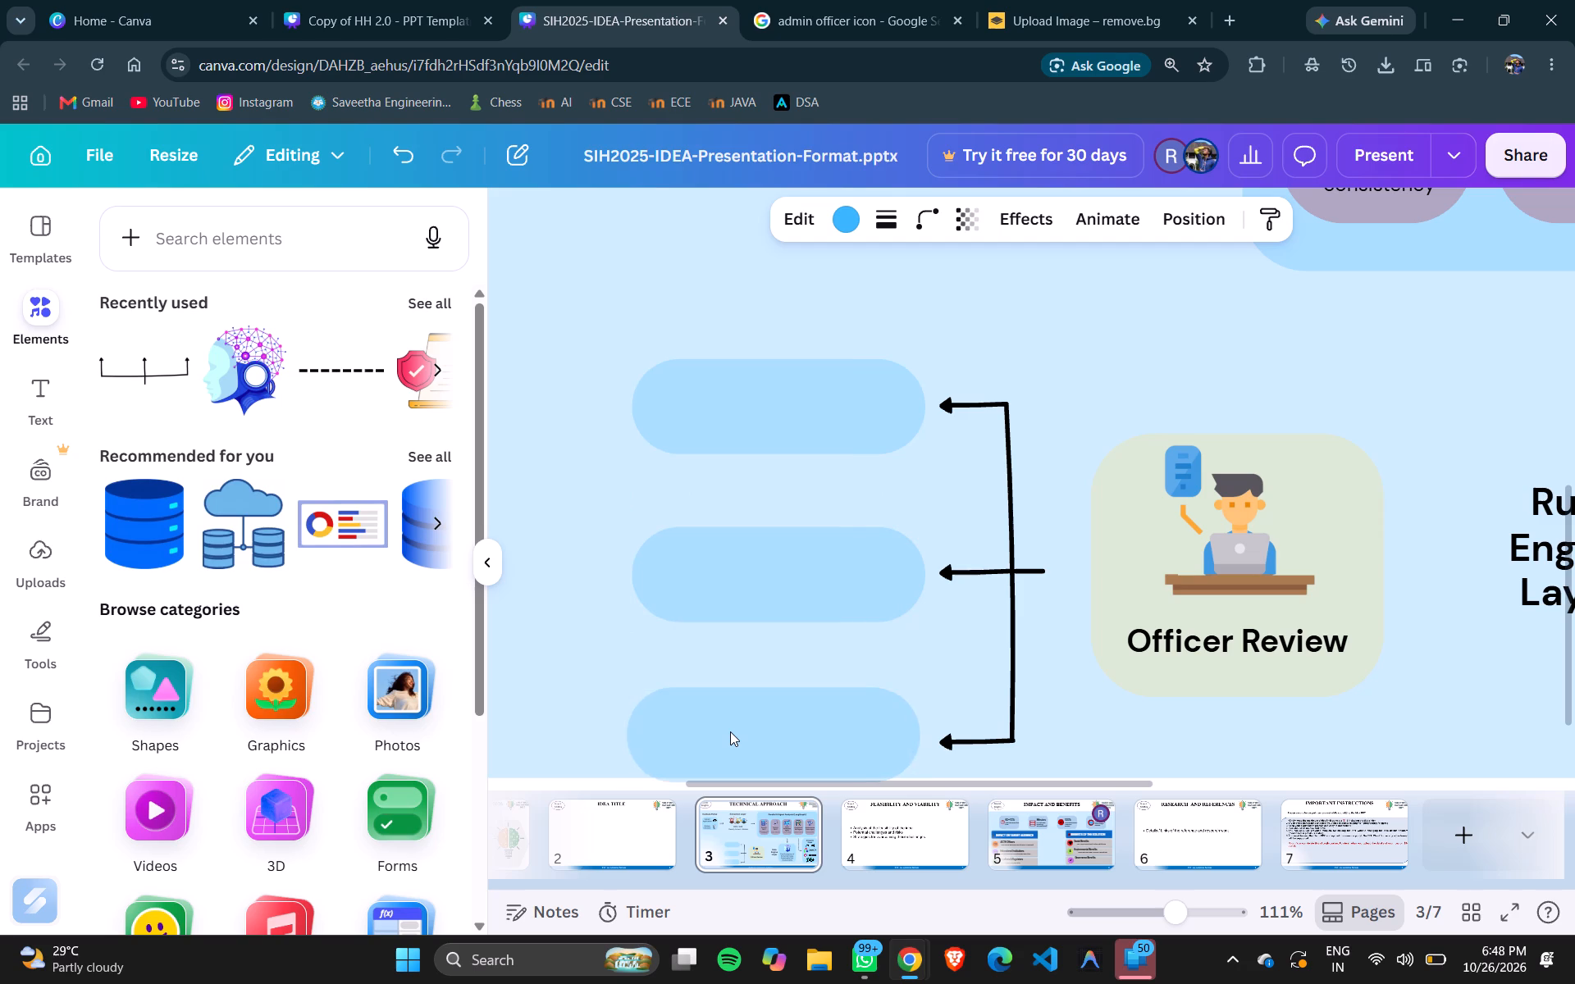
pyautogui.press('Right')
pyautogui.press('Right')
pyautogui.press('Right')
pyautogui.press('Right')
pyautogui.press('Right')
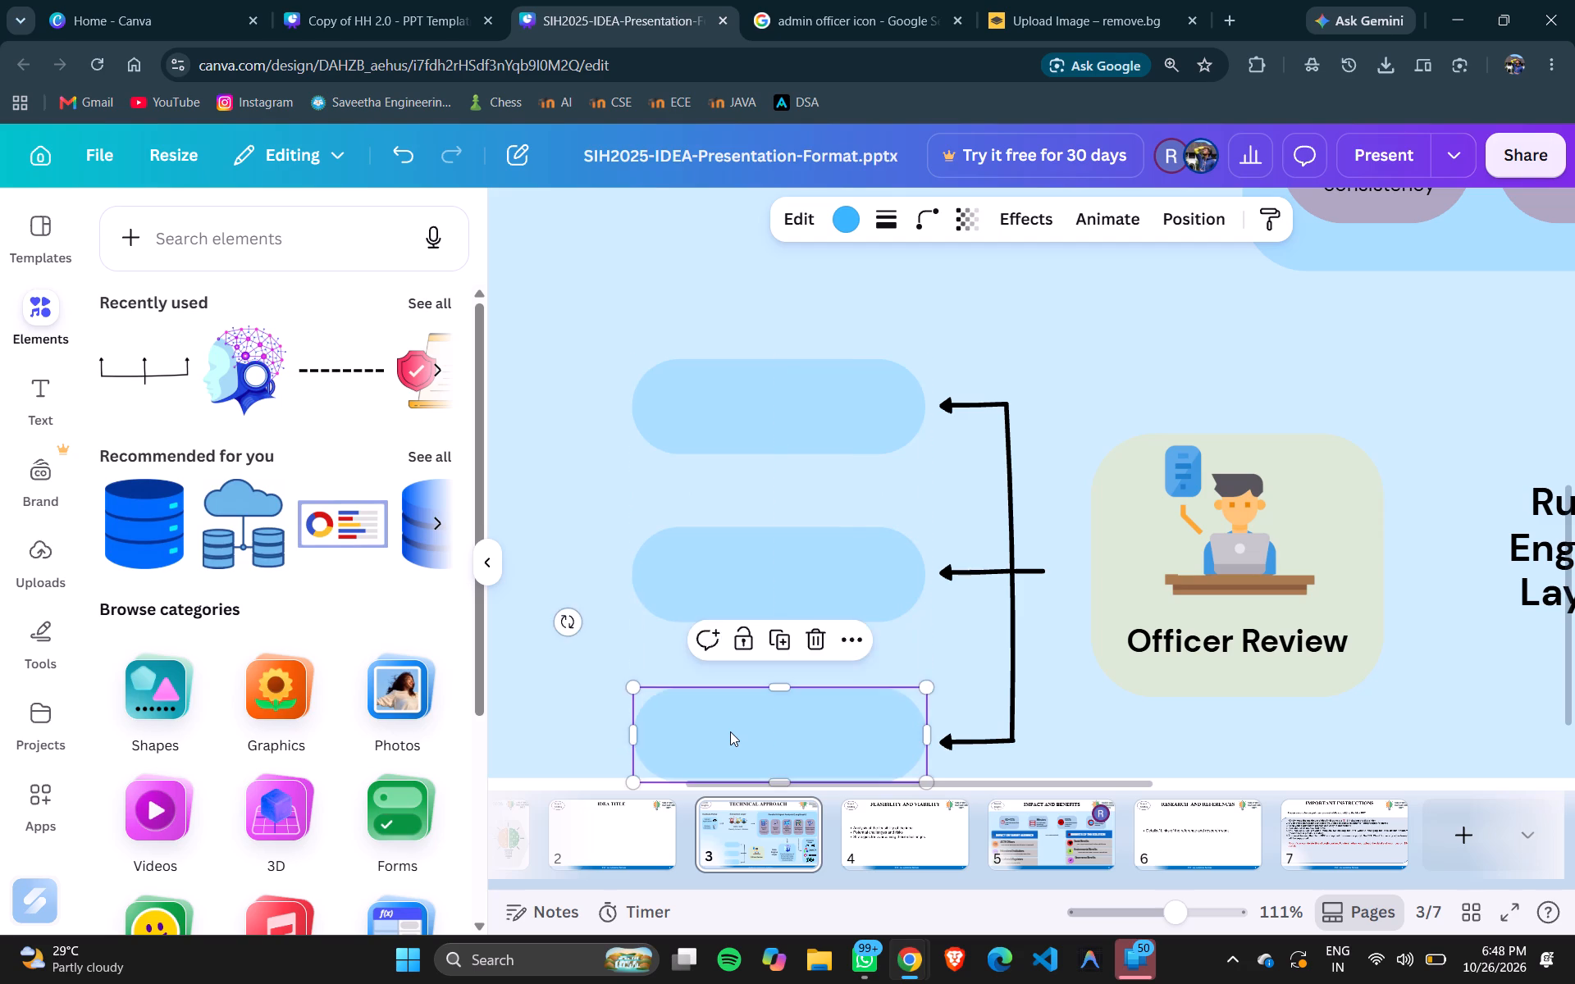
pyautogui.press('Left')
# Delete the three-way arrow connector between the pills and the Officer Review box.
pyautogui.scroll(-2, 730, 731)
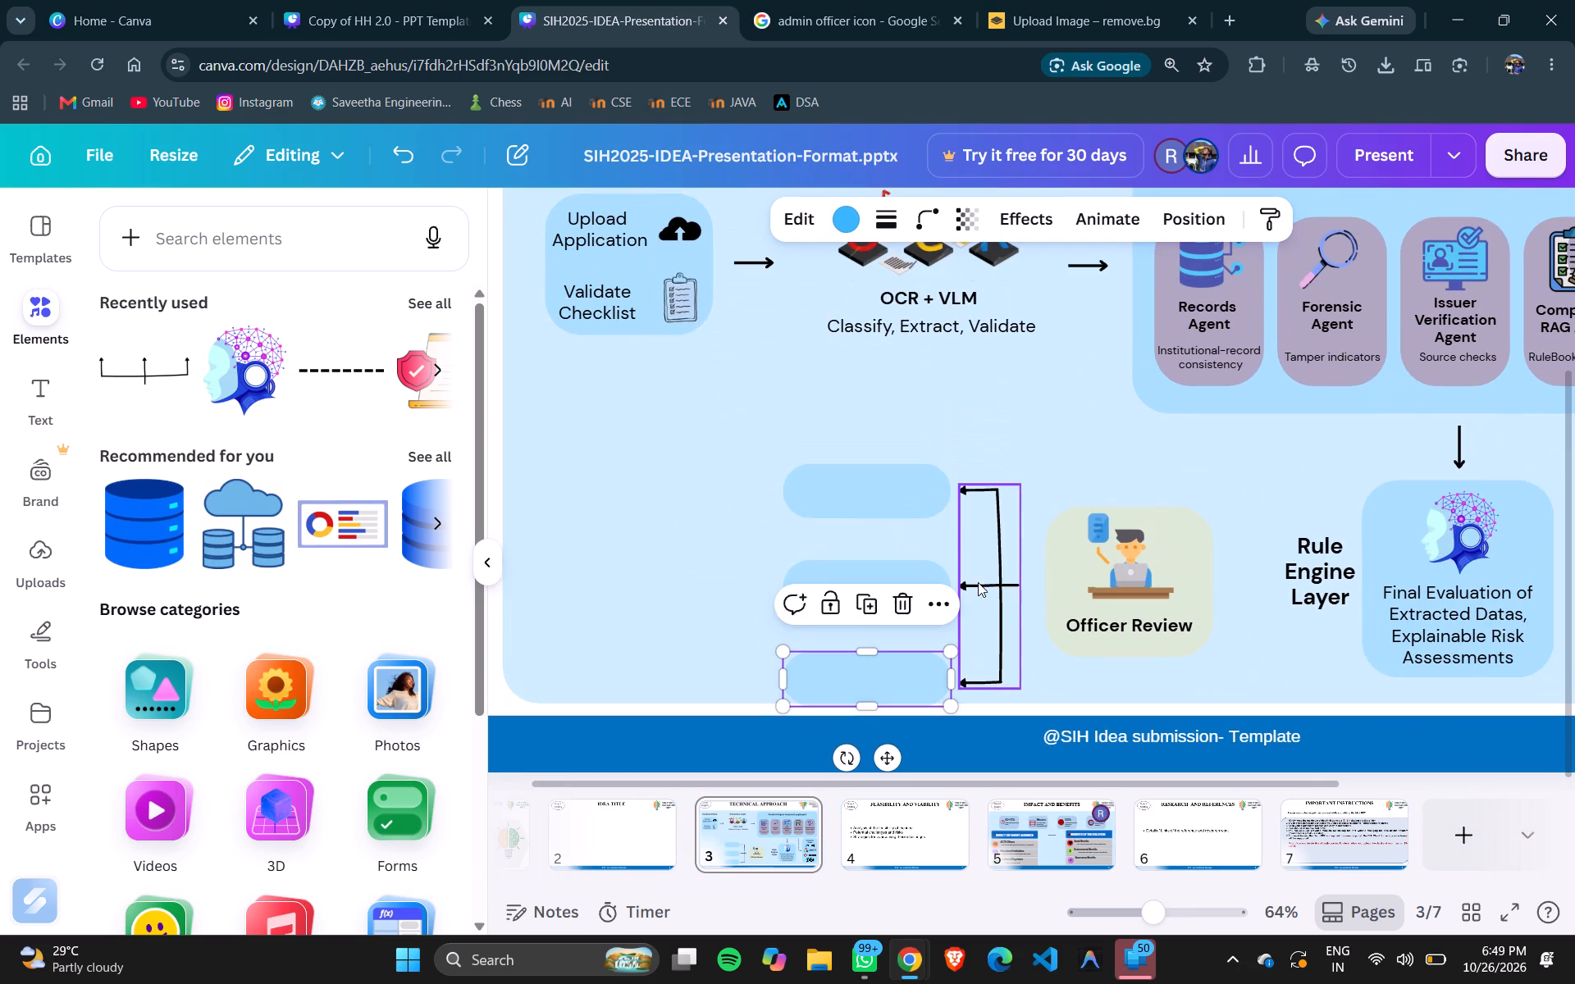
pyautogui.click(994, 576)
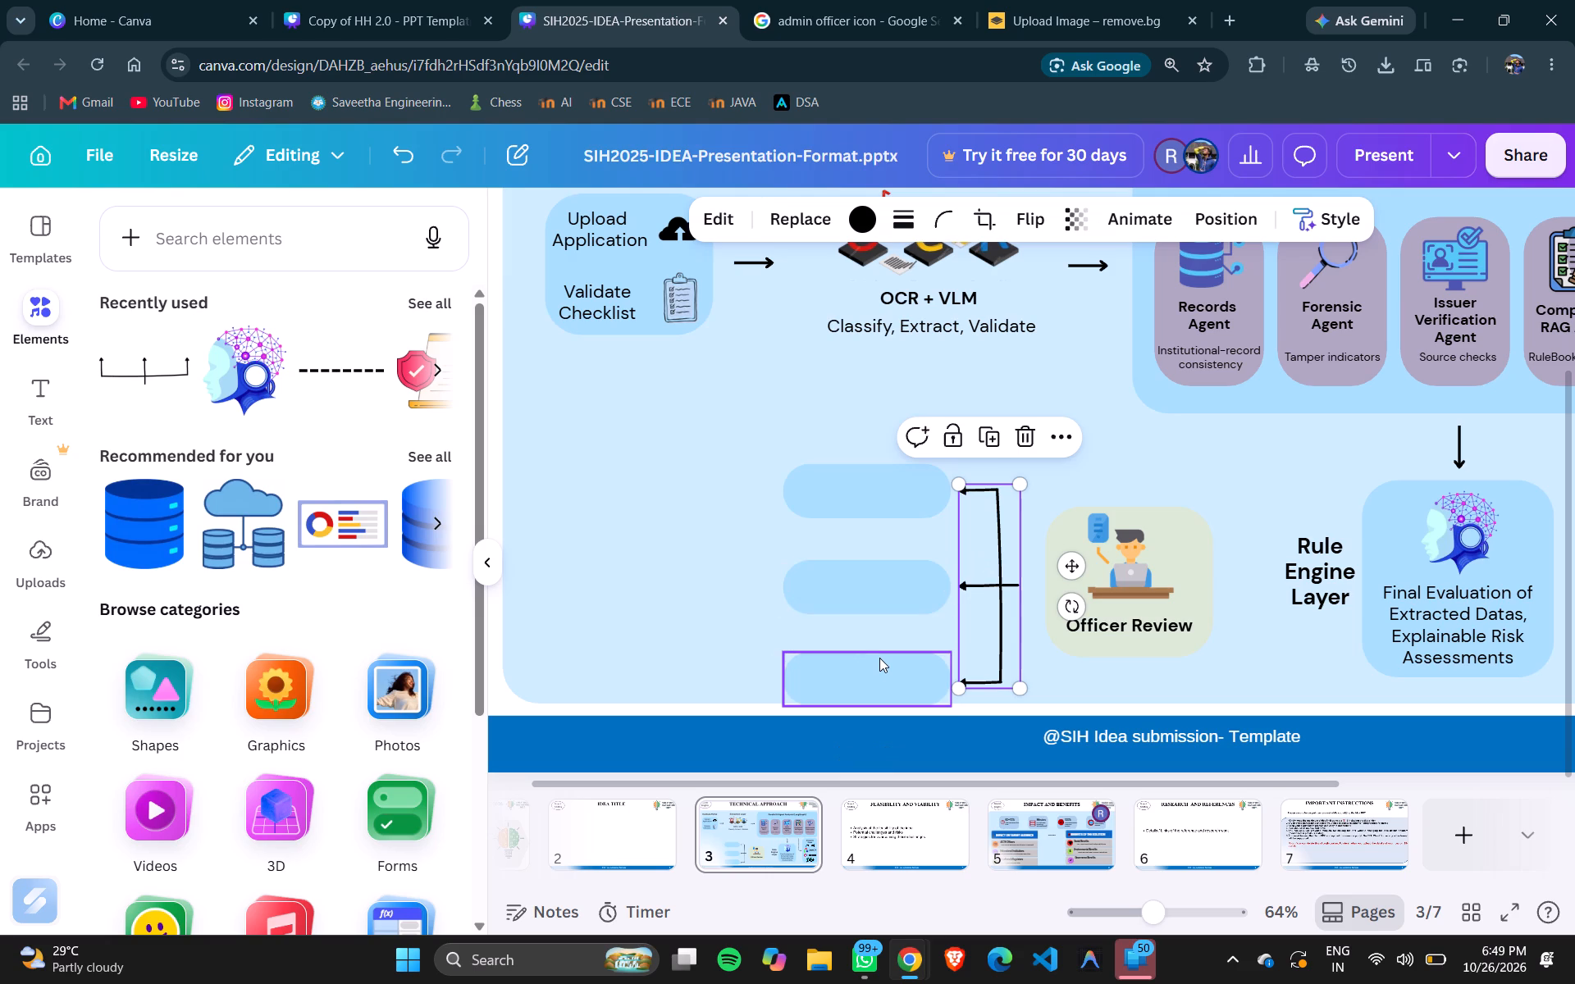
pyautogui.press('Delete')
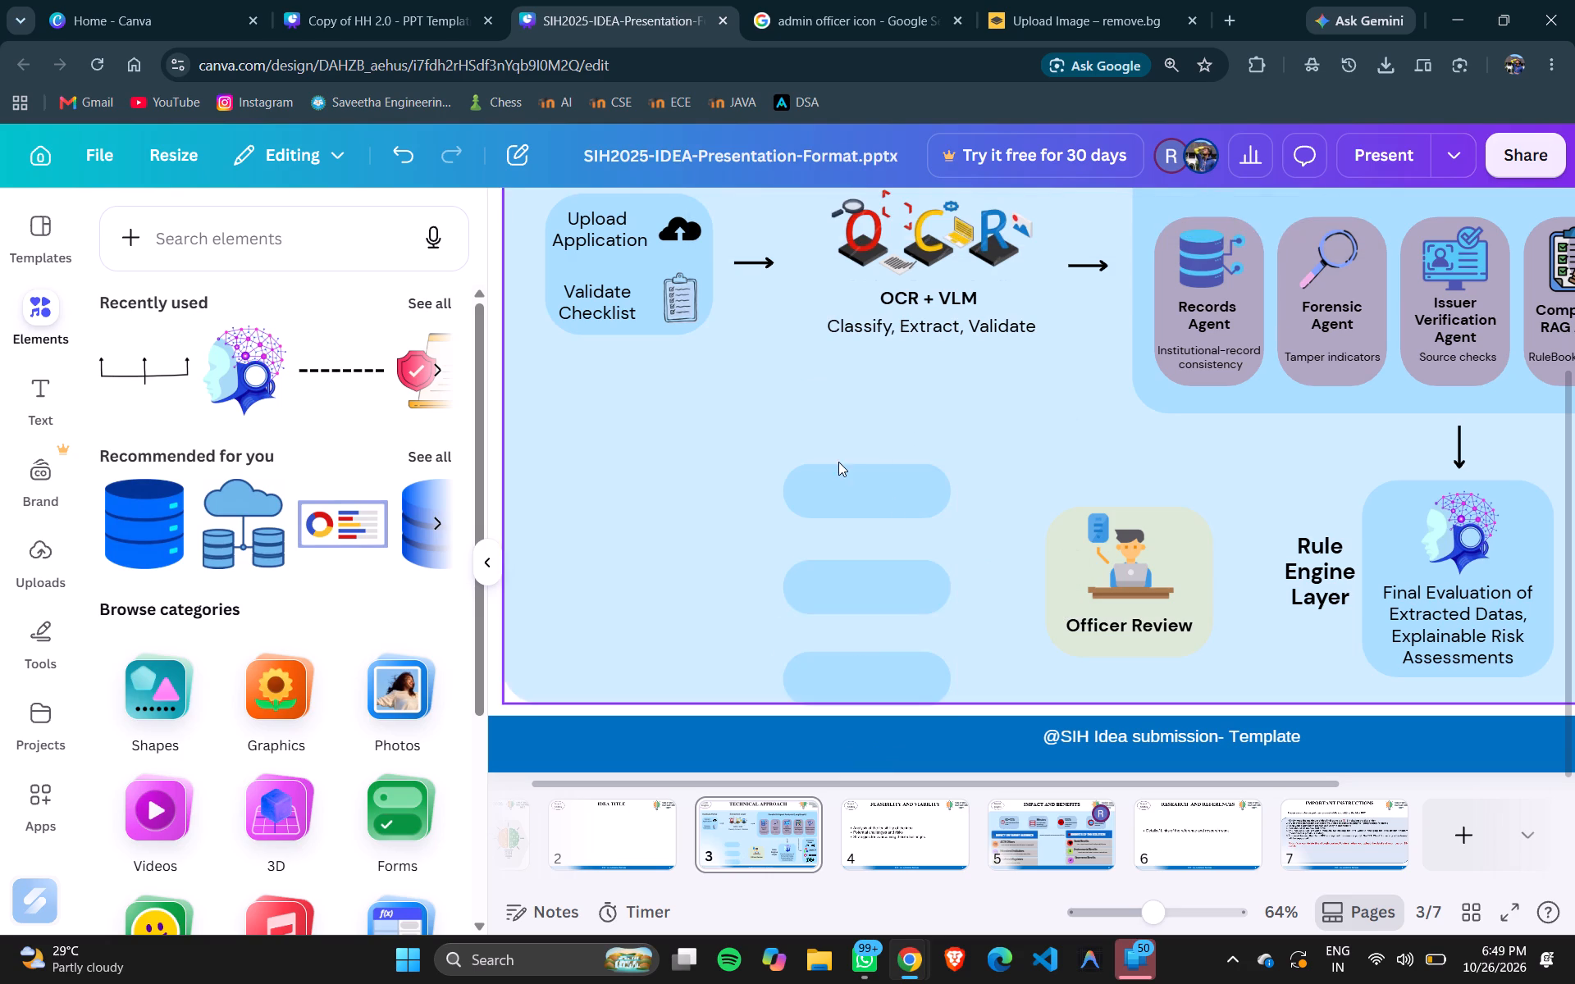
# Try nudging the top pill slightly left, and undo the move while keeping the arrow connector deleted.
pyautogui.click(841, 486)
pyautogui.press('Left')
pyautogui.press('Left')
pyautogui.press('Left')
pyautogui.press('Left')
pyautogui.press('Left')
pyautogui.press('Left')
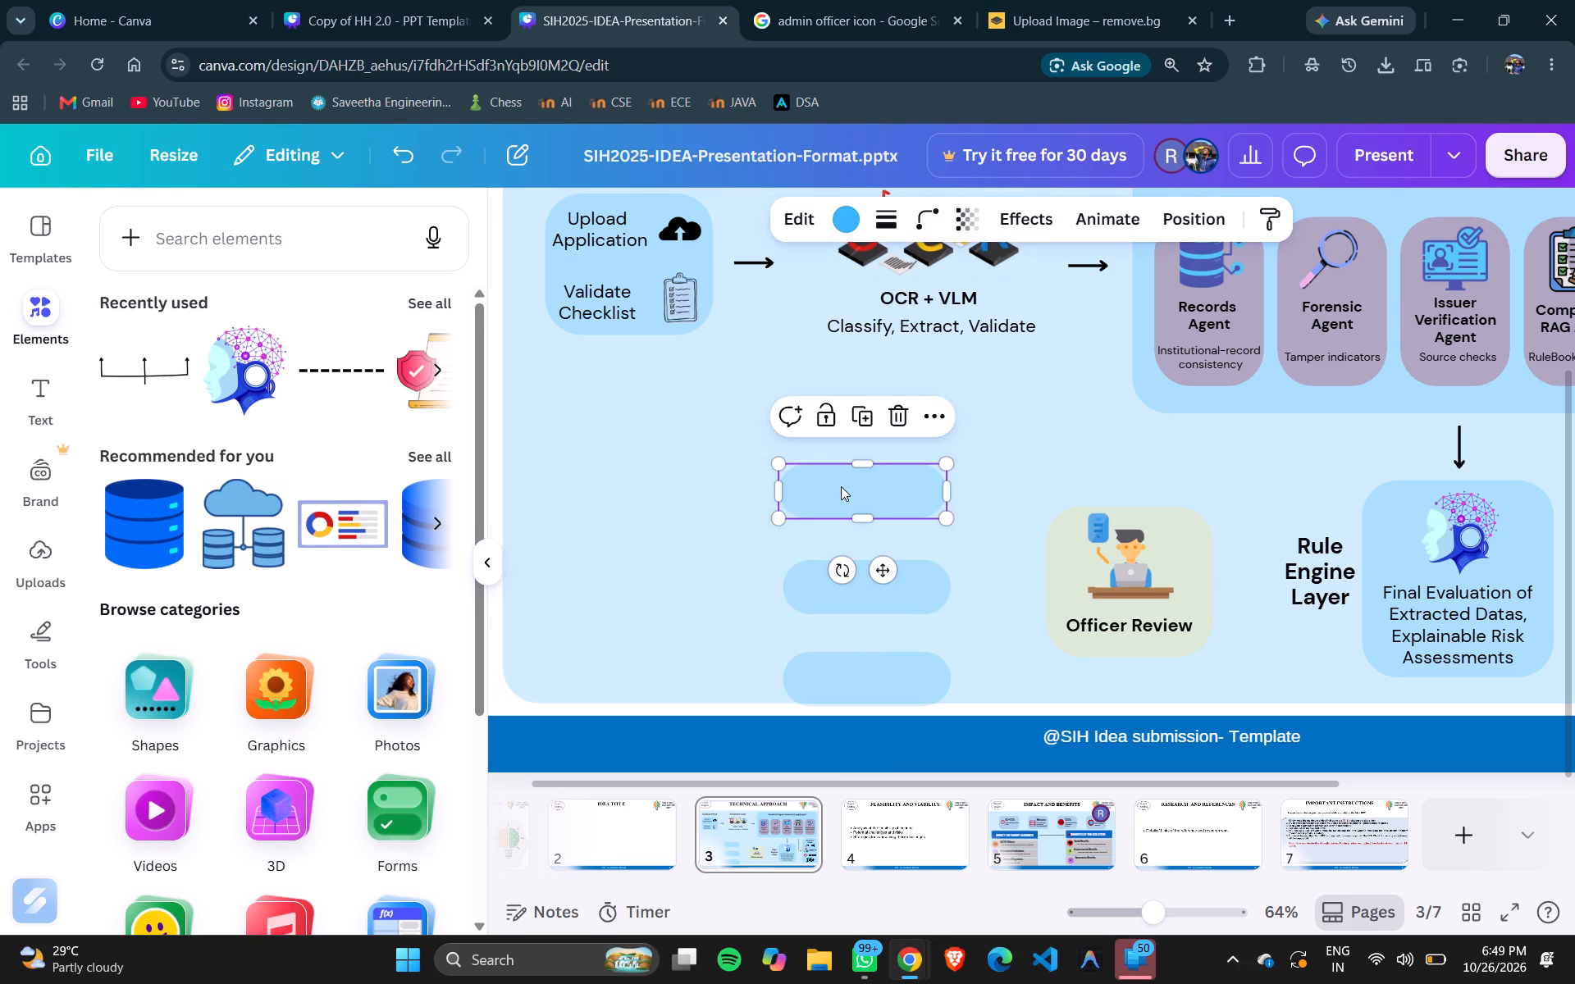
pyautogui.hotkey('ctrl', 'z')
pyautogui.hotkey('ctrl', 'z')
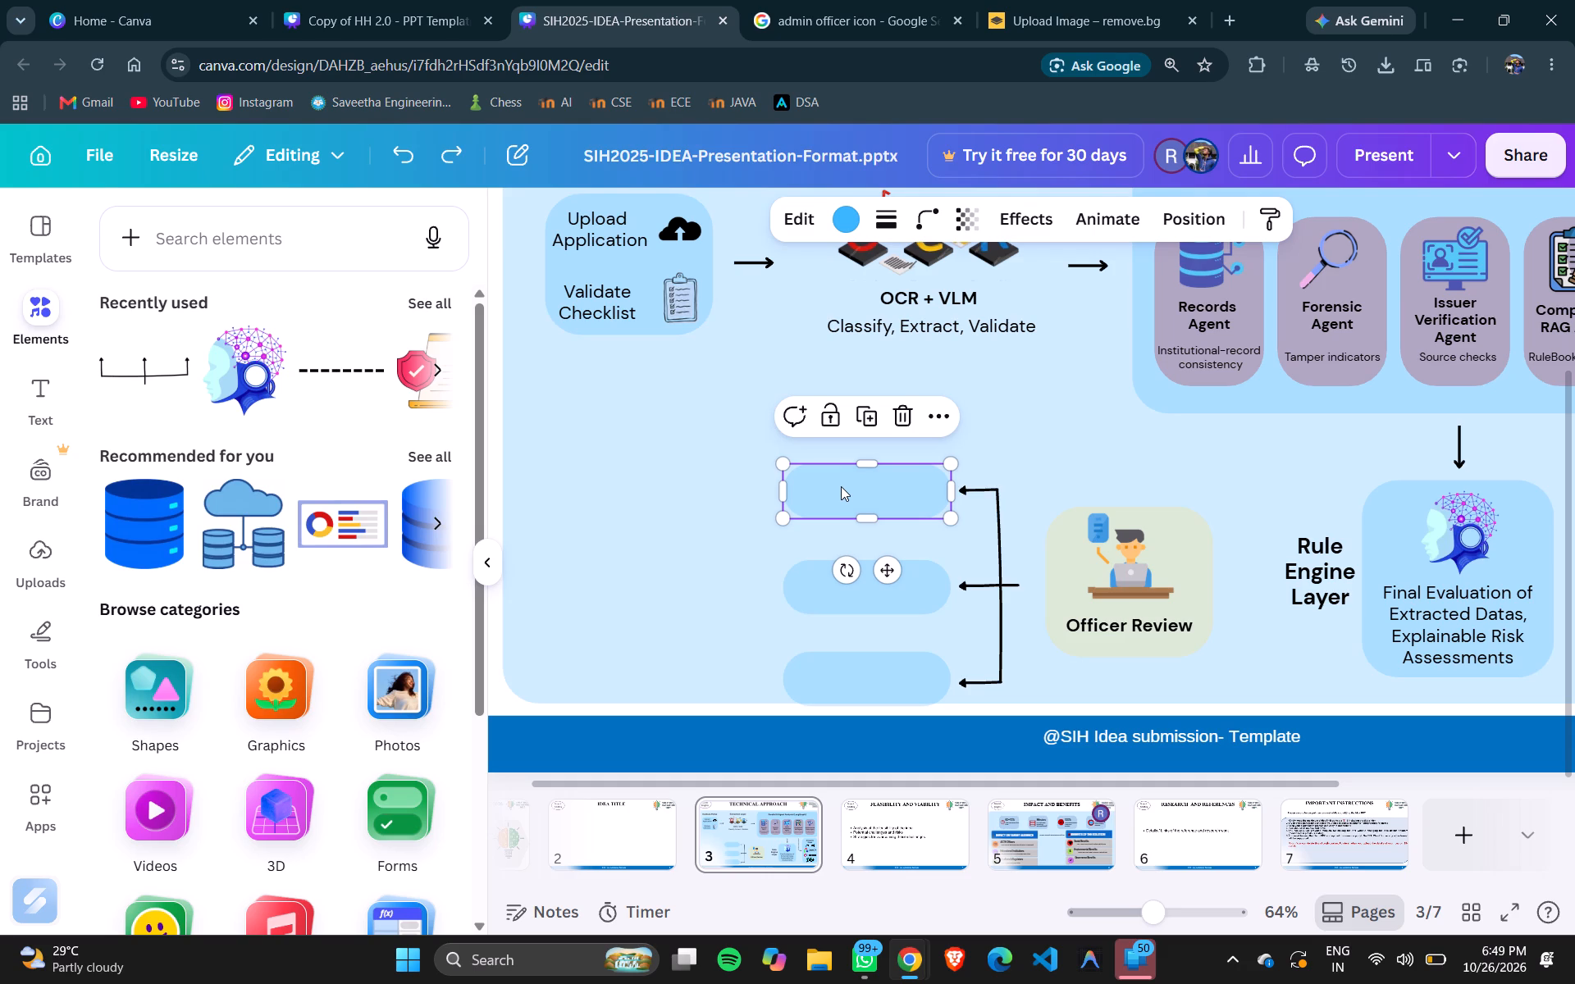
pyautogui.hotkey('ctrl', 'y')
# Nudge the top pill down to narrow the gap above the middle pill.
pyautogui.click(841, 486)
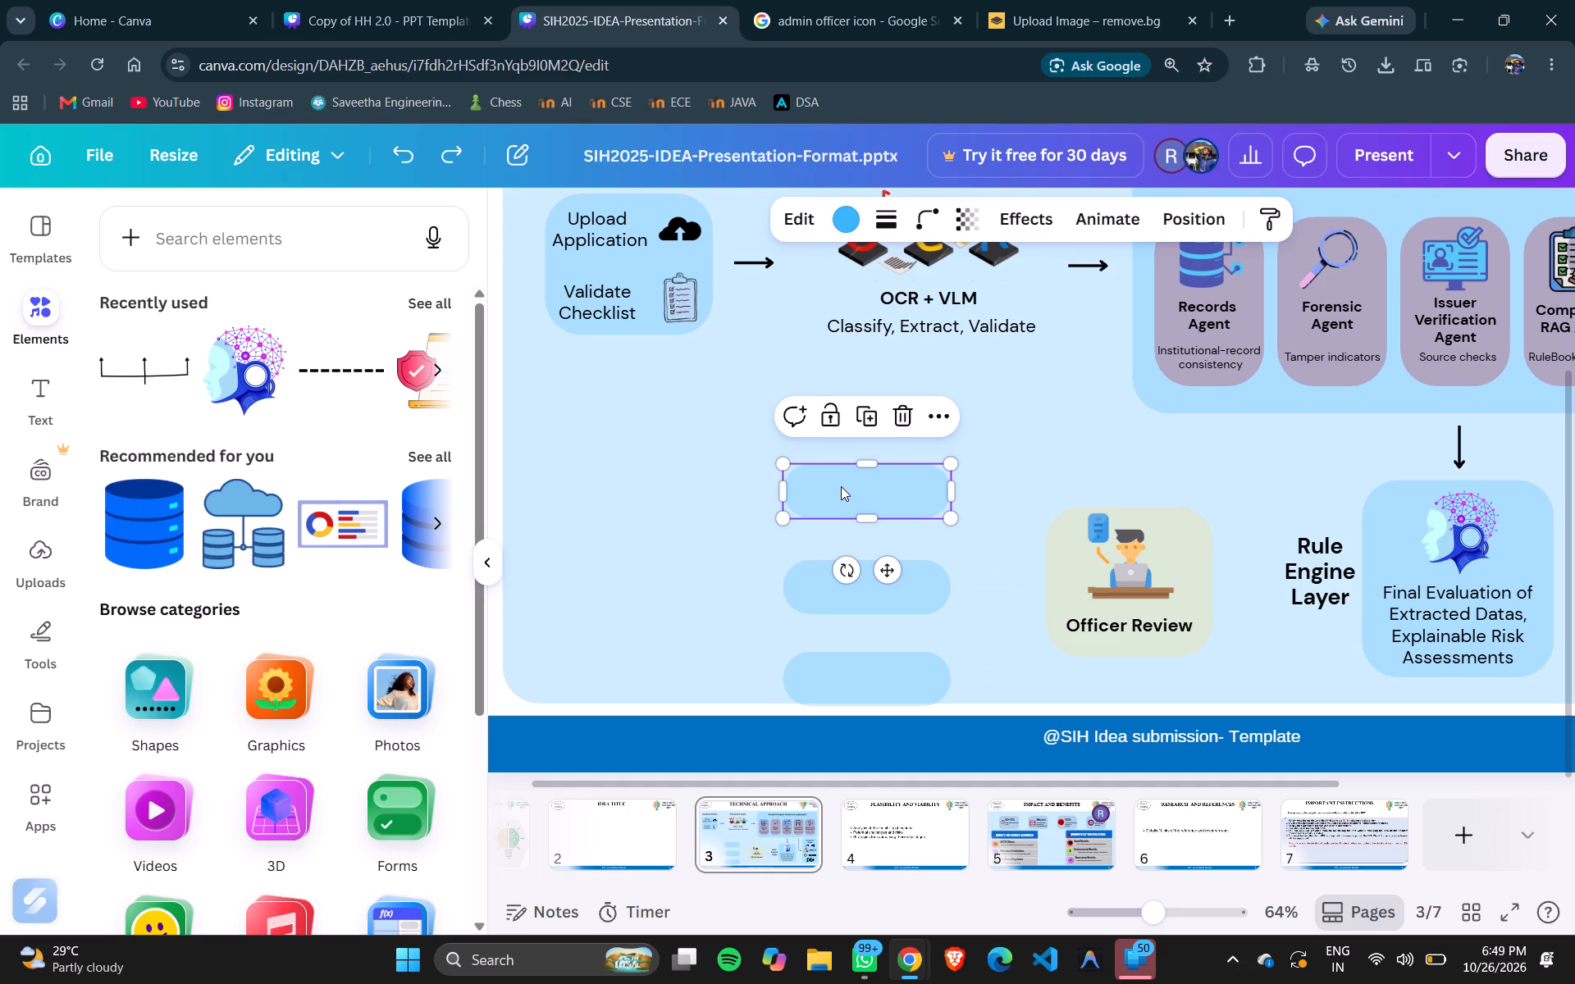
pyautogui.press('Down')
pyautogui.press('Down')
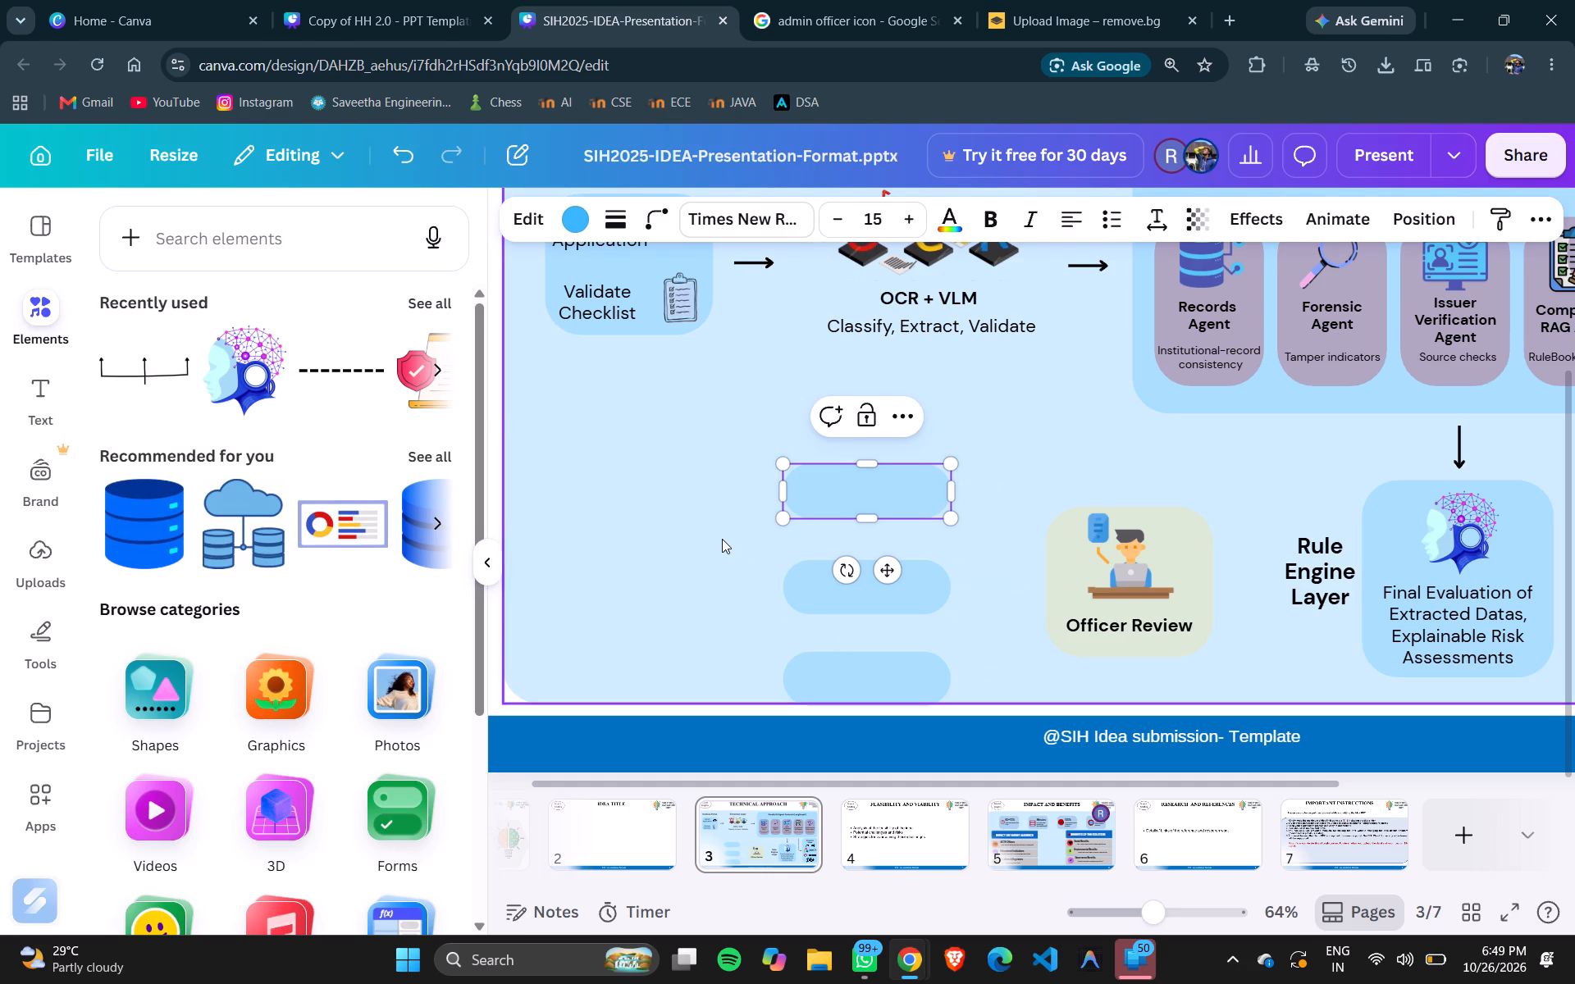
pyautogui.click(722, 539)
pyautogui.click(870, 507)
pyautogui.press('Down')
pyautogui.press('Down')
pyautogui.press('Down')
pyautogui.press('Down')
pyautogui.press('Down')
pyautogui.press('Down')
pyautogui.press('Down')
pyautogui.press('Down')
pyautogui.press('Down')
pyautogui.press('Down')
pyautogui.press('Down')
pyautogui.press('Down')
pyautogui.press('Down')
pyautogui.press('Down')
pyautogui.press('Down')
pyautogui.press('Down')
pyautogui.press('Down')
pyautogui.press('Down')
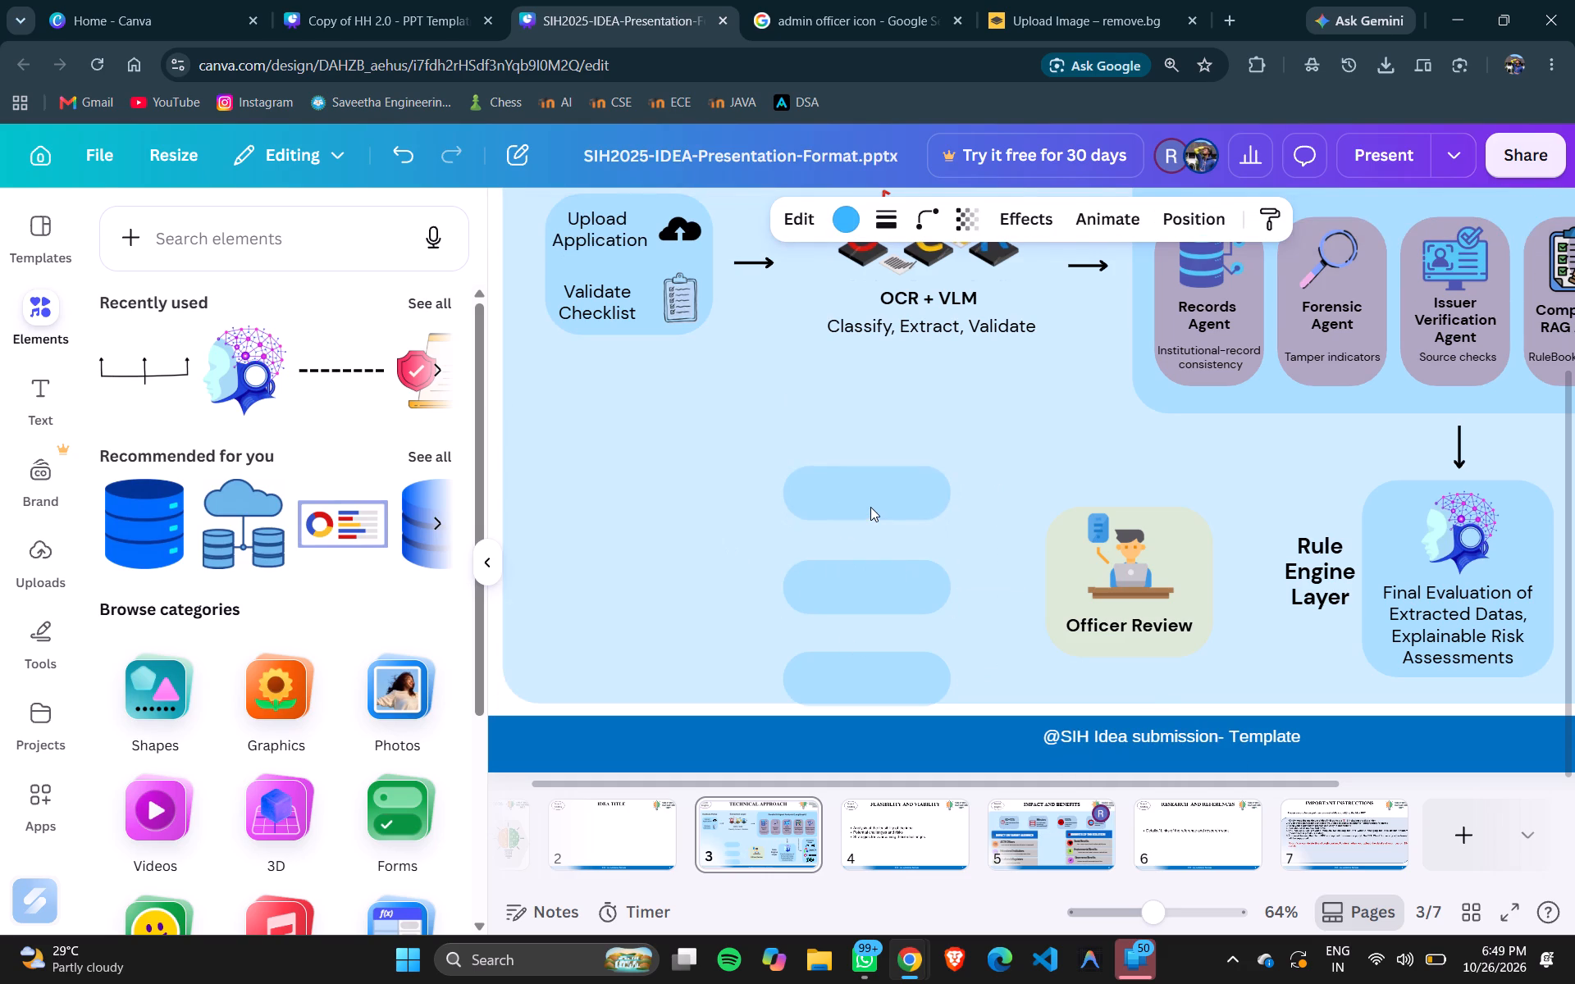
pyautogui.press('Down')
pyautogui.press('Down')
pyautogui.press('Down')
pyautogui.press('Down')
pyautogui.press('Down')
pyautogui.press('Down')
pyautogui.press('Down')
pyautogui.press('Down')
pyautogui.press('Down')
pyautogui.press('Down')
pyautogui.press('Down')
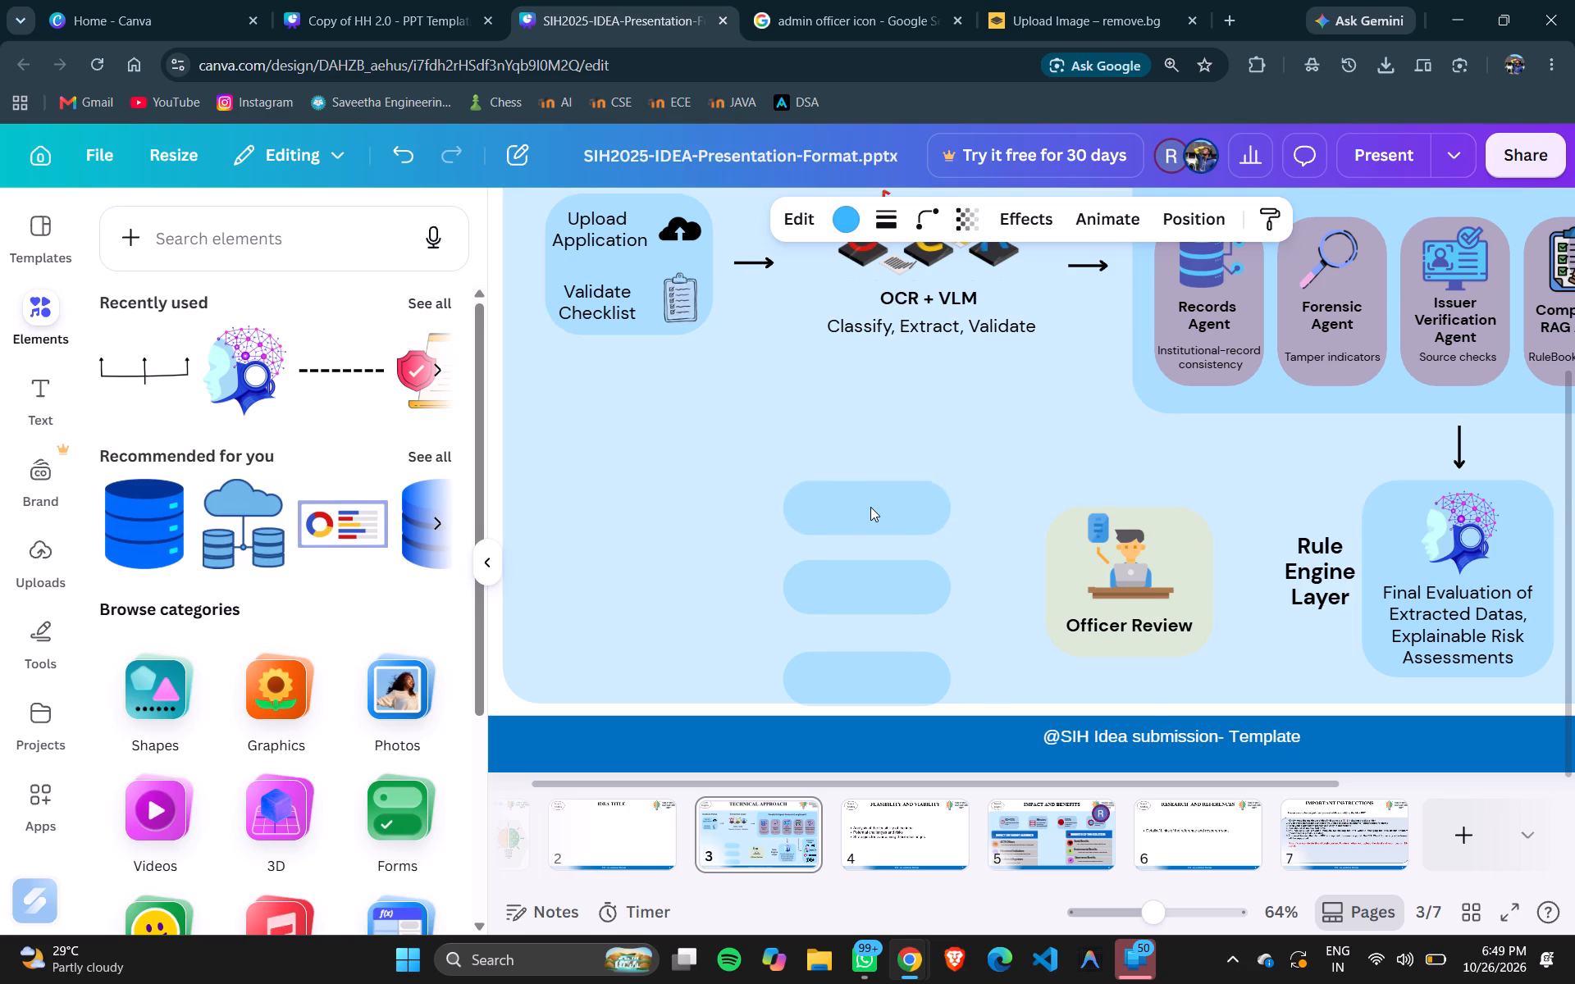
pyautogui.press('Down')
pyautogui.press('Down')
# Nudge the top pill right, closer to the Officer Review box.
pyautogui.press('Right')
pyautogui.press('Right')
pyautogui.press('Right')
pyautogui.press('Right')
pyautogui.press('Right')
pyautogui.press('Right')
pyautogui.press('Right')
pyautogui.press('Right')
pyautogui.press('Right')
pyautogui.press('Right')
pyautogui.press('Right')
pyautogui.press('Right')
pyautogui.press('Right')
pyautogui.press('Right')
pyautogui.press('Right')
pyautogui.press('Right')
pyautogui.press('Right')
pyautogui.press('Right')
pyautogui.press('Right')
pyautogui.press('Right')
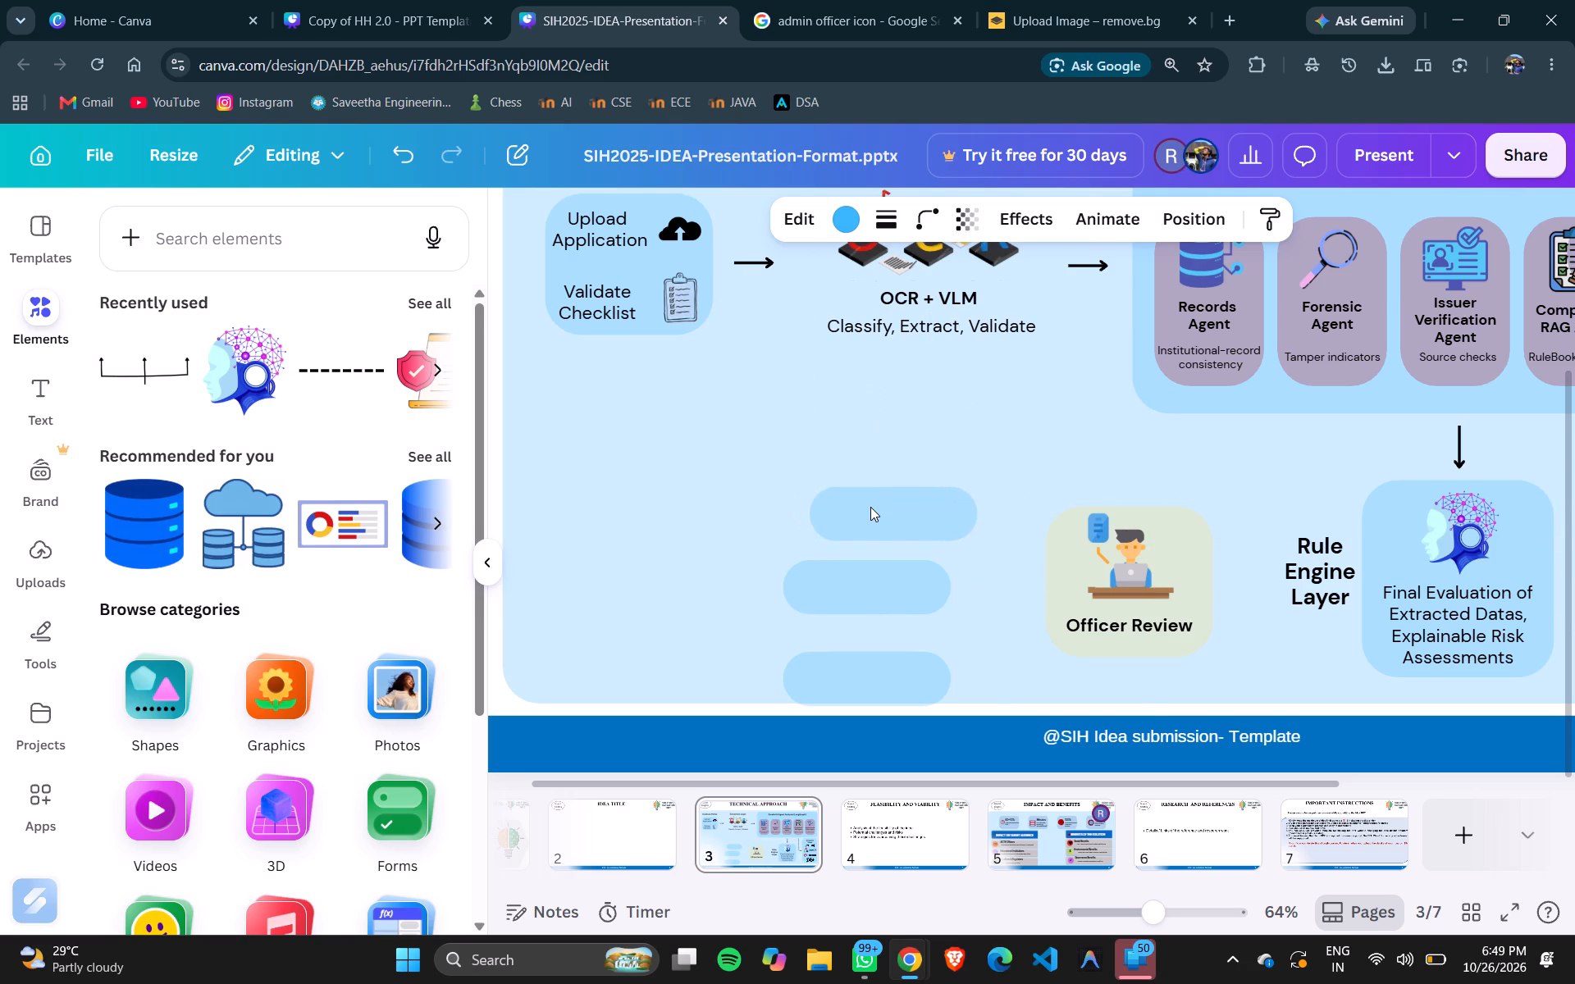
# Nudge the middle pill right until it lines up under the shifted top pill.
pyautogui.click(851, 597)
pyautogui.press('Right')
pyautogui.press('Right')
pyautogui.press('Right')
pyautogui.press('Right')
pyautogui.press('Right')
pyautogui.press('Right')
pyautogui.press('Right')
pyautogui.press('Right')
pyautogui.press('Right')
pyautogui.press('Right')
pyautogui.press('Right')
pyautogui.press('Right')
pyautogui.press('Right')
pyautogui.press('Right')
pyautogui.press('Right')
pyautogui.press('Right')
pyautogui.press('Right')
pyautogui.press('Right')
pyautogui.press('Right')
pyautogui.press('Right')
pyautogui.press('Right')
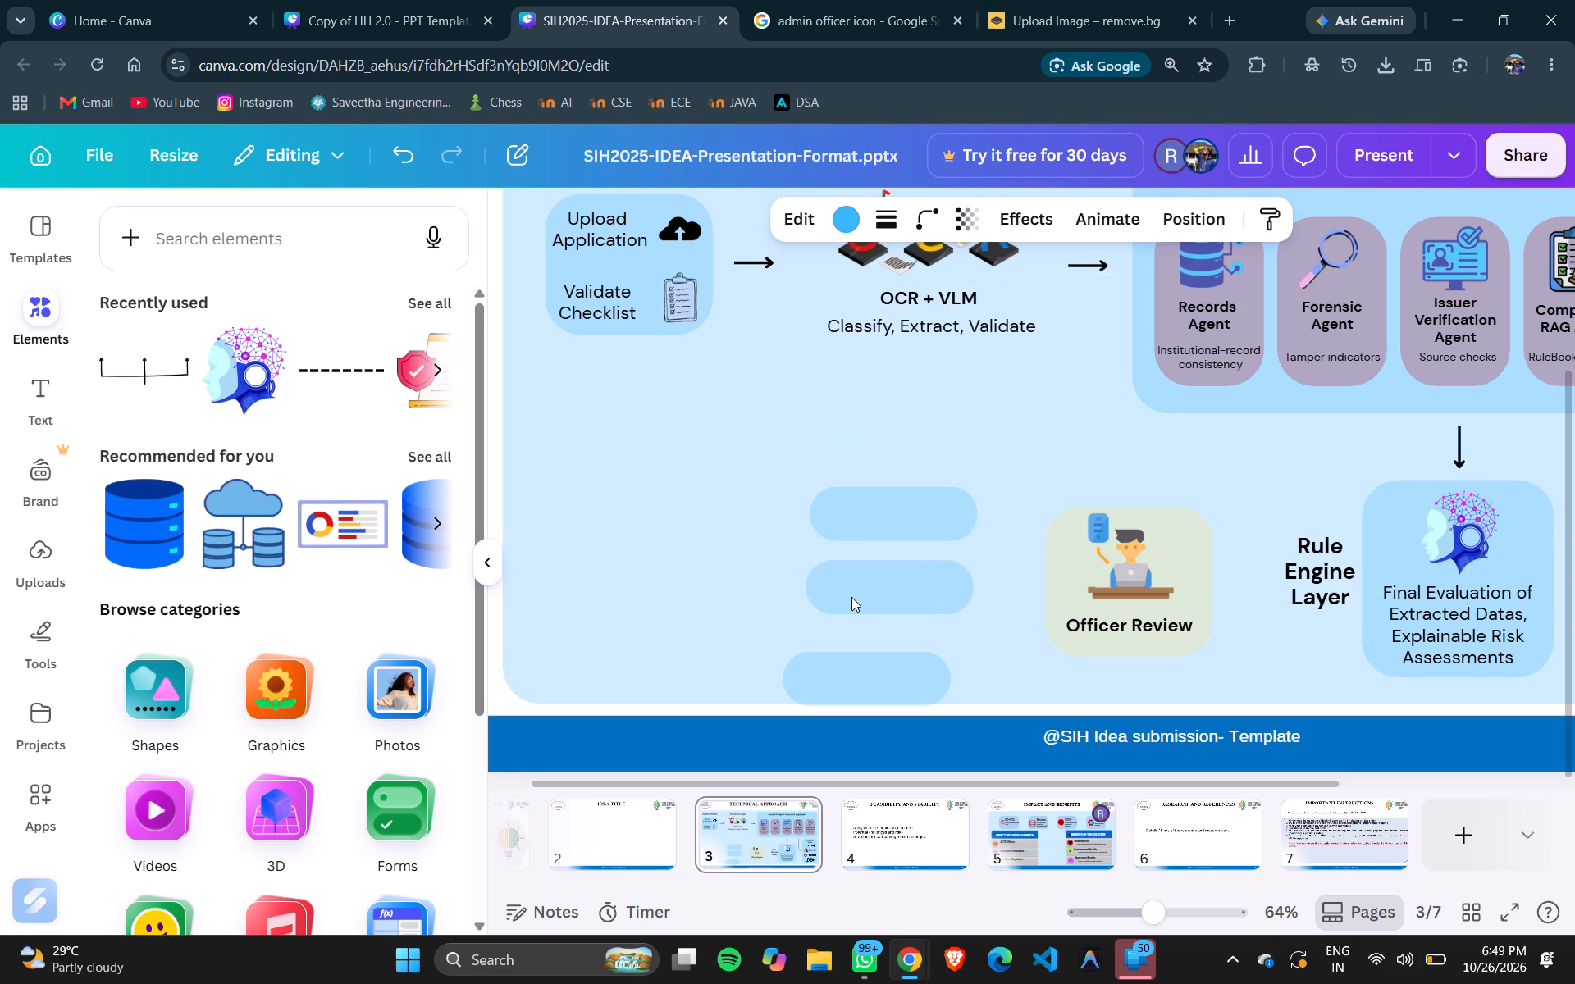
pyautogui.press('Right')
pyautogui.press('Right')
pyautogui.press('Right')
pyautogui.press('Right')
pyautogui.press('Right')
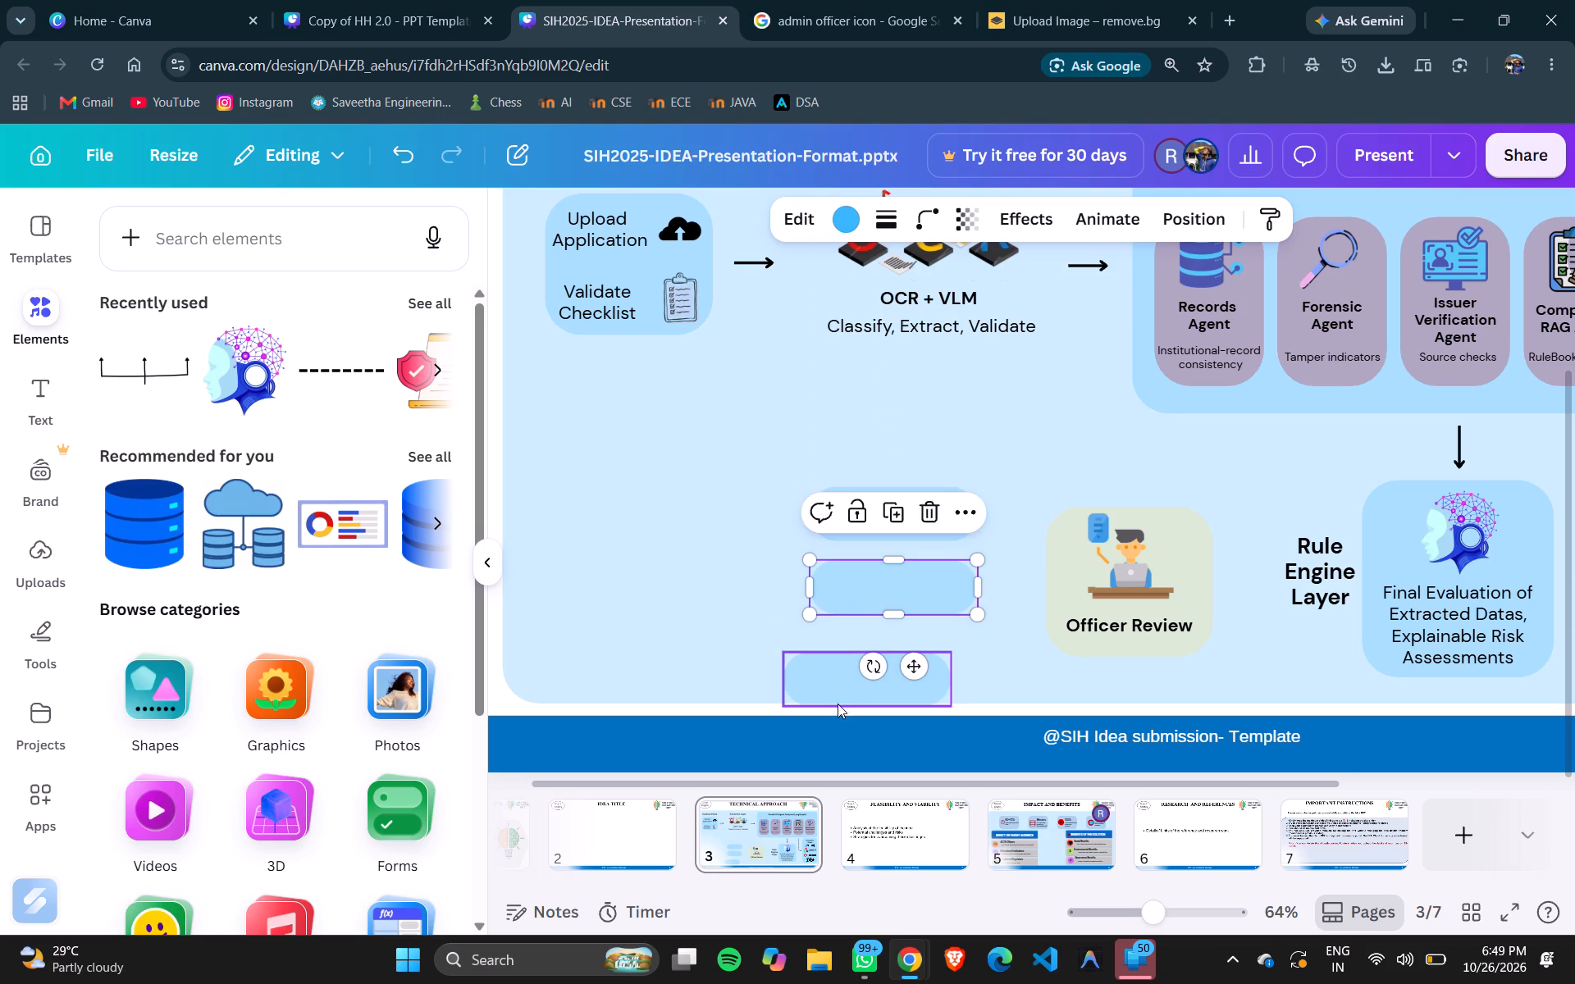
# Nudge the bottom pill up until its gap to the middle pill matches the gap above.
pyautogui.click(838, 687)
pyautogui.press('Up')
pyautogui.press('Up')
pyautogui.press('Up')
pyautogui.press('Up')
pyautogui.press('Up')
pyautogui.press('Up')
pyautogui.press('Up')
pyautogui.press('Up')
pyautogui.press('Up')
pyautogui.press('Up')
pyautogui.press('Up')
pyautogui.press('Up')
pyautogui.press('Up')
pyautogui.press('Up')
pyautogui.press('Up')
pyautogui.press('Up')
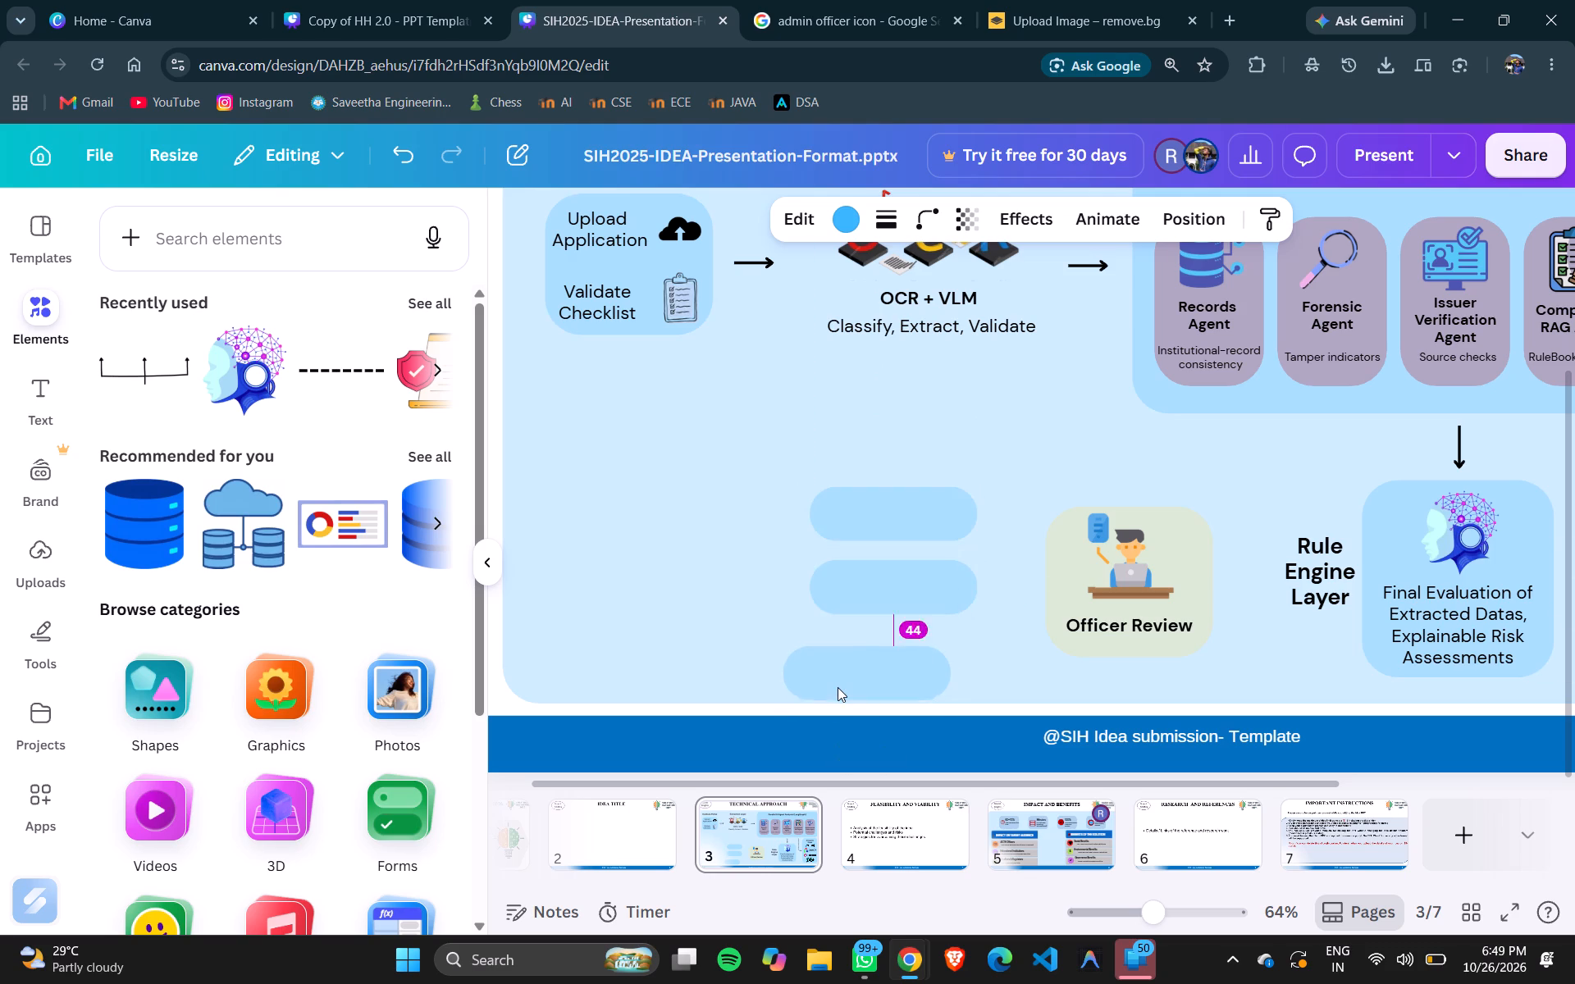
pyautogui.press('Up')
pyautogui.press('Up')
pyautogui.press('Up')
pyautogui.press('Up')
pyautogui.press('Up')
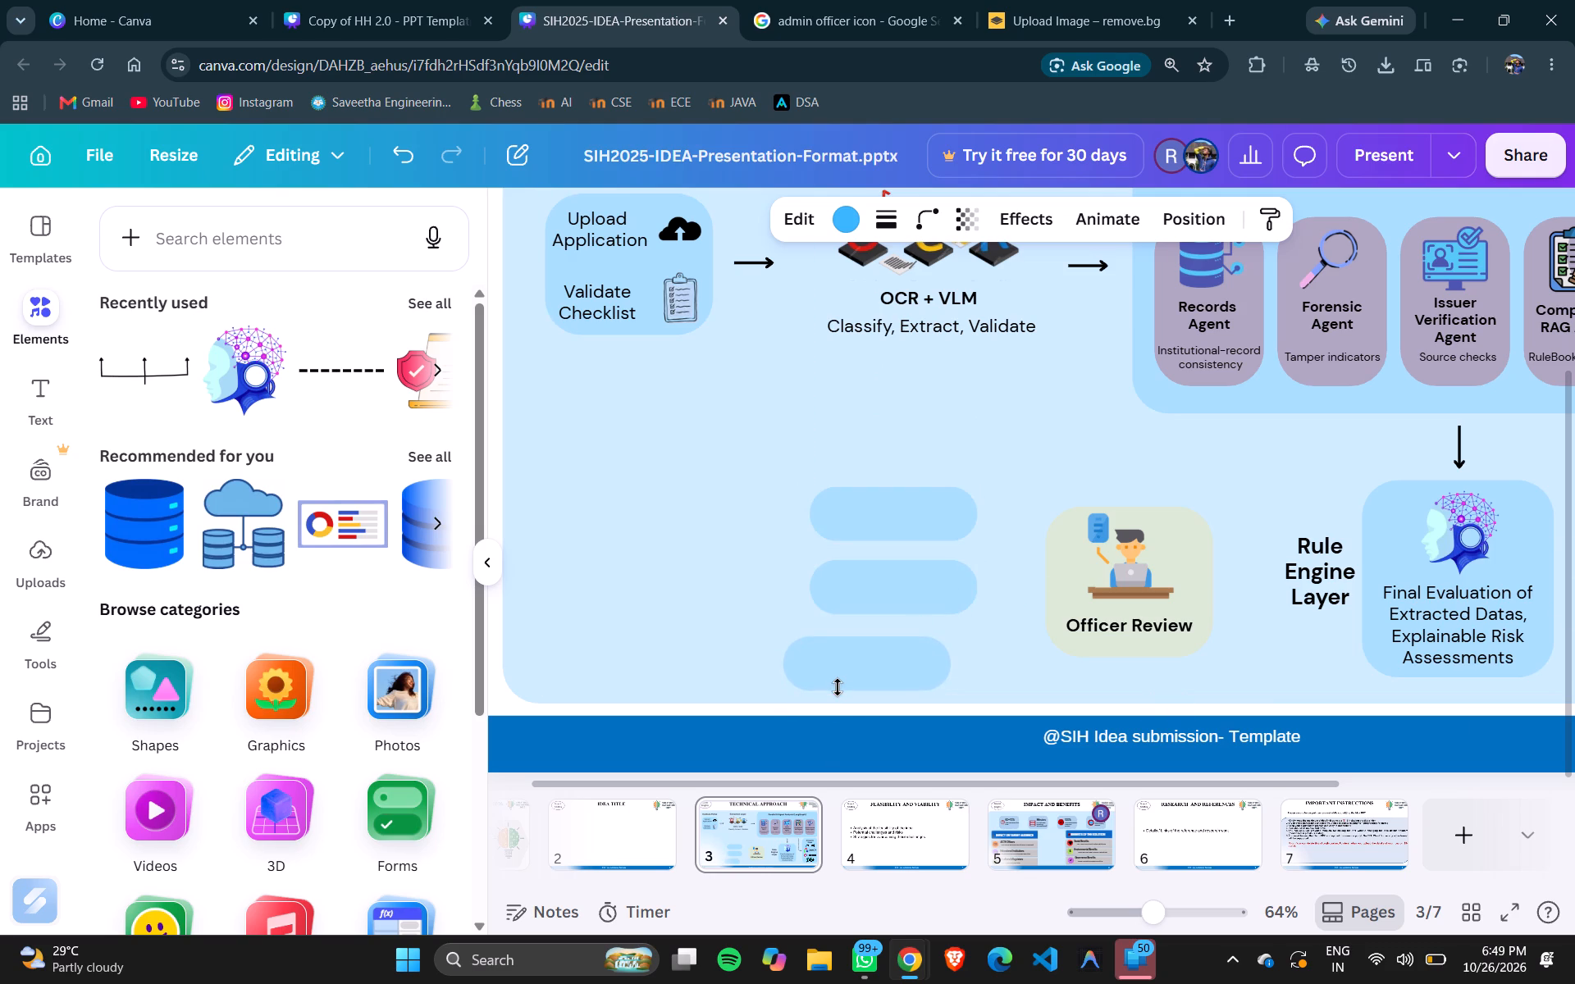
pyautogui.press('Up')
pyautogui.press('Up')
pyautogui.press('Up')
# Nudge the bottom pill right until it lines up under the other two, and fine-tune its vertical spacing.
pyautogui.press('Right')
pyautogui.press('Right')
pyautogui.press('Right')
pyautogui.press('Right')
pyautogui.press('Right')
pyautogui.press('Right')
pyautogui.press('Right')
pyautogui.press('Right')
pyautogui.press('Right')
pyautogui.press('Right')
pyautogui.press('Right')
pyautogui.press('Right')
pyautogui.press('Right')
pyautogui.press('Right')
pyautogui.press('Right')
pyautogui.press('Right')
pyautogui.press('Right')
pyautogui.press('Right')
pyautogui.press('Right')
pyautogui.press('Right')
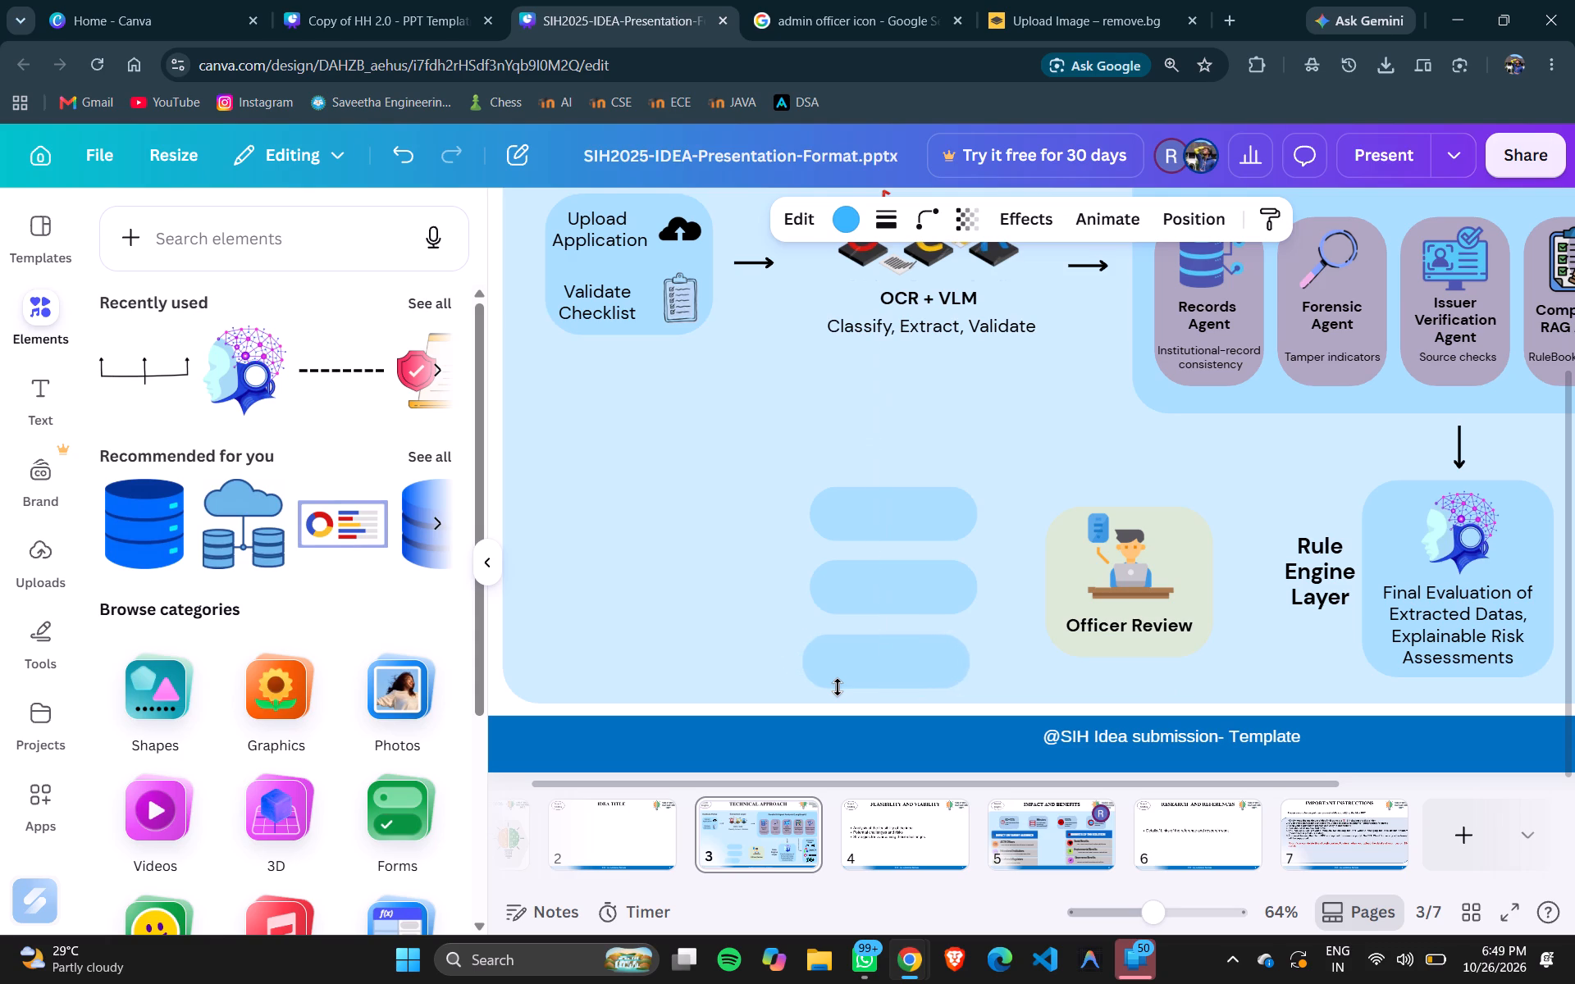
pyautogui.press('Right')
pyautogui.press('Right')
pyautogui.press('Right')
pyautogui.press('Right')
pyautogui.press('Right')
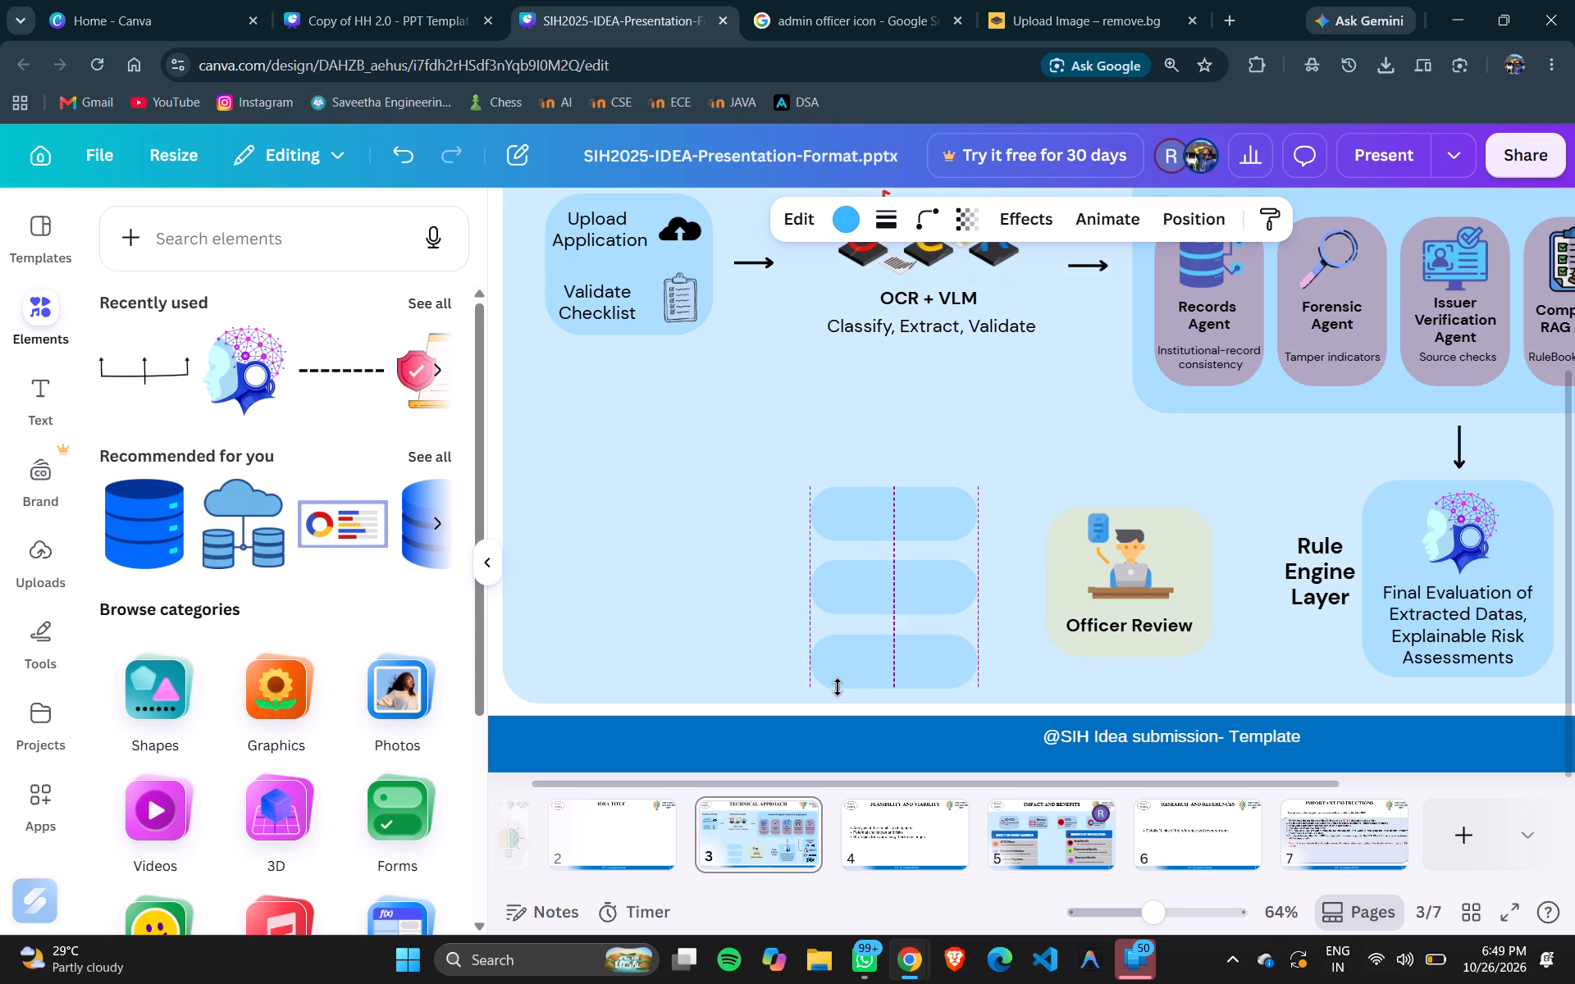
pyautogui.press('Up')
pyautogui.press('Up')
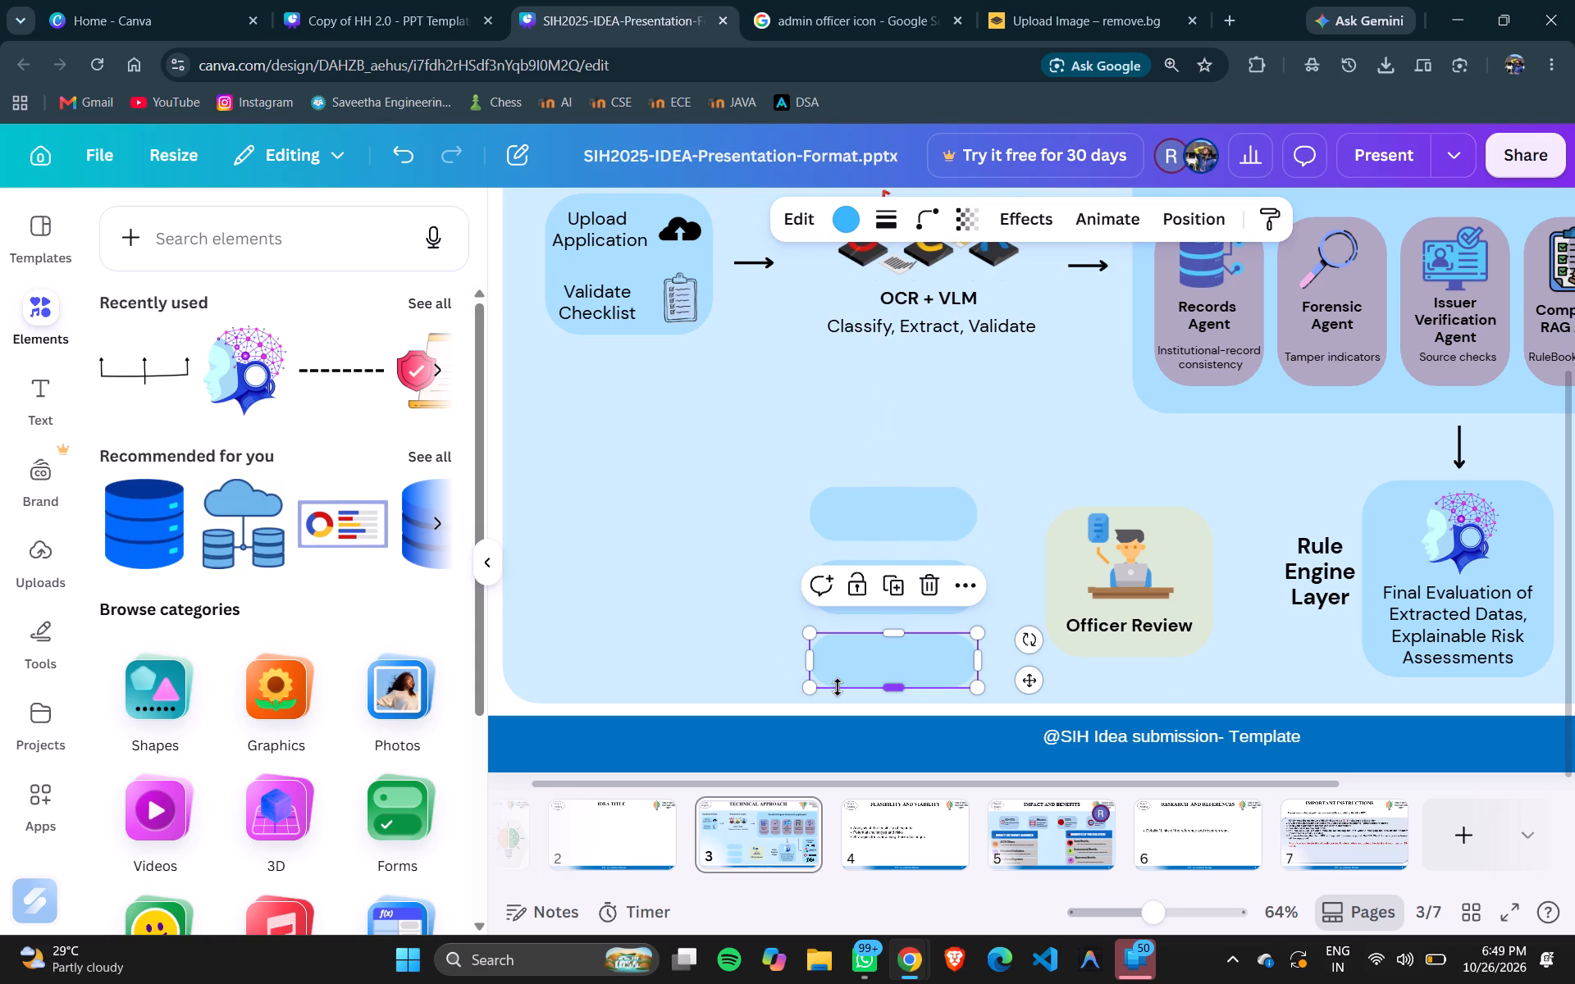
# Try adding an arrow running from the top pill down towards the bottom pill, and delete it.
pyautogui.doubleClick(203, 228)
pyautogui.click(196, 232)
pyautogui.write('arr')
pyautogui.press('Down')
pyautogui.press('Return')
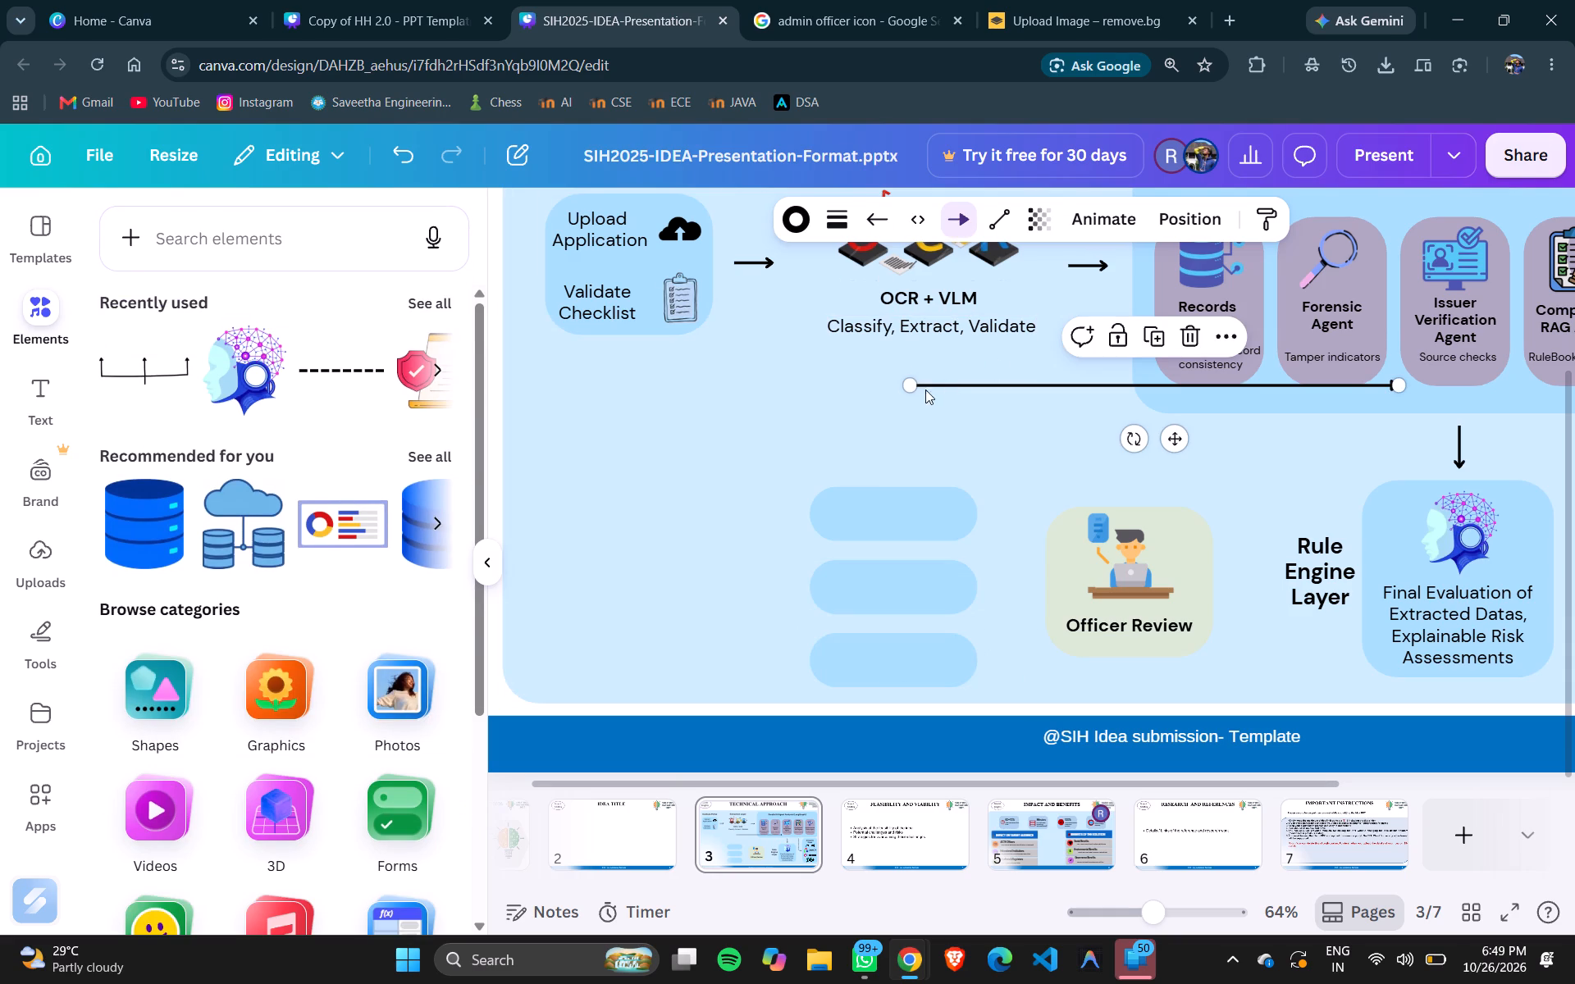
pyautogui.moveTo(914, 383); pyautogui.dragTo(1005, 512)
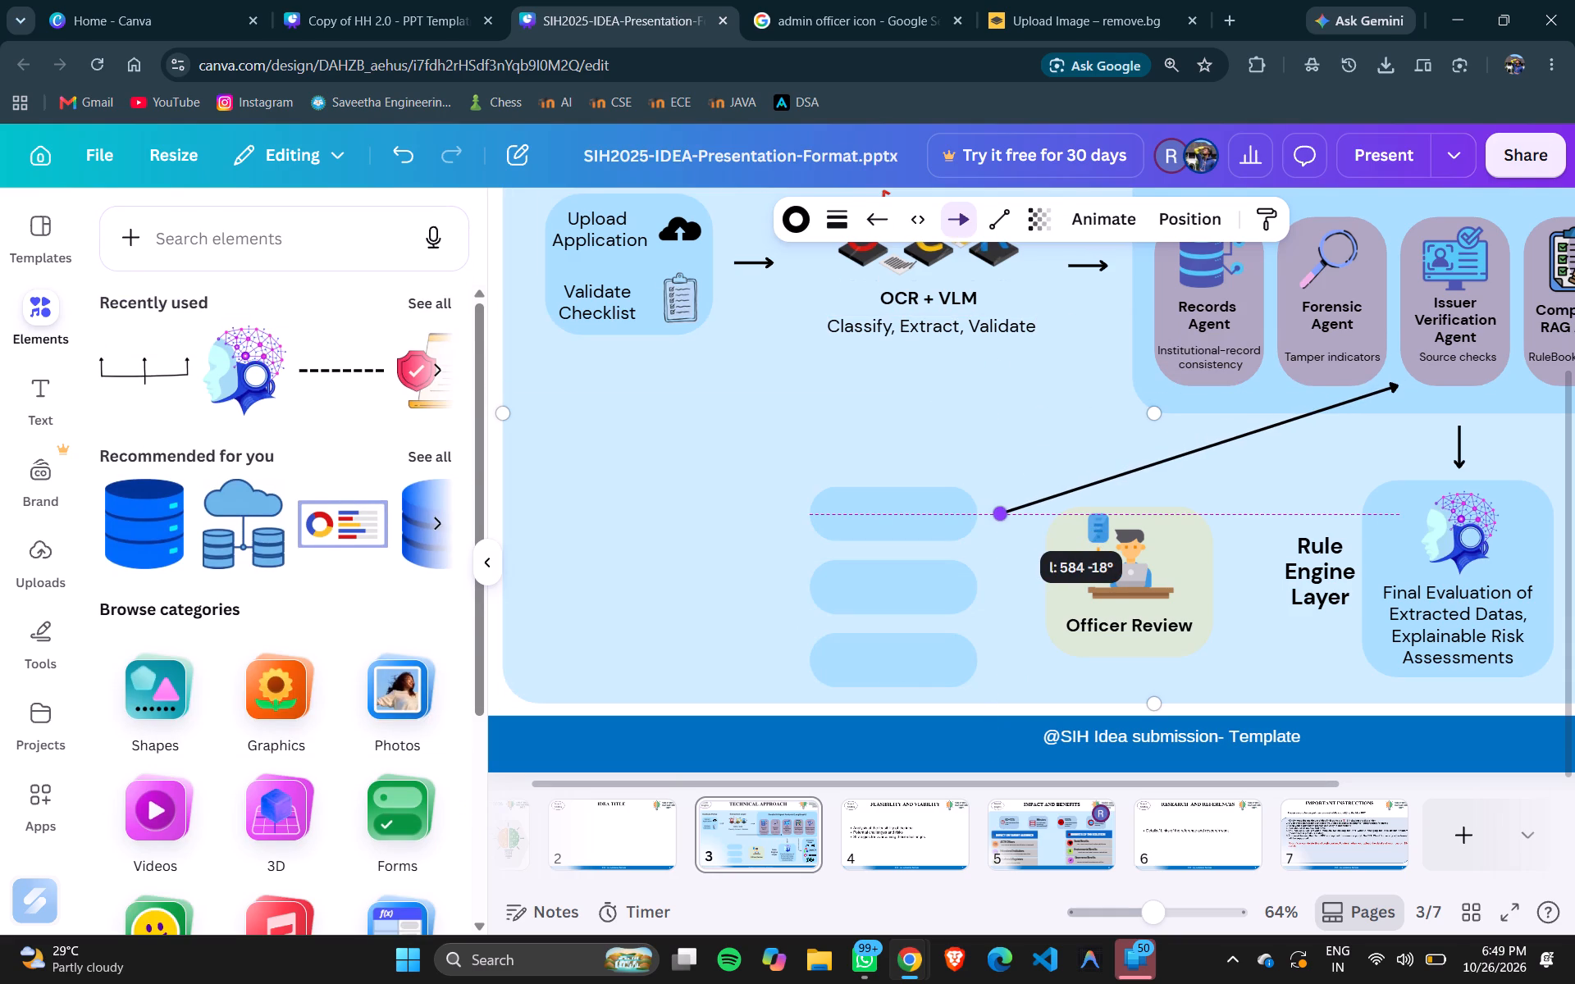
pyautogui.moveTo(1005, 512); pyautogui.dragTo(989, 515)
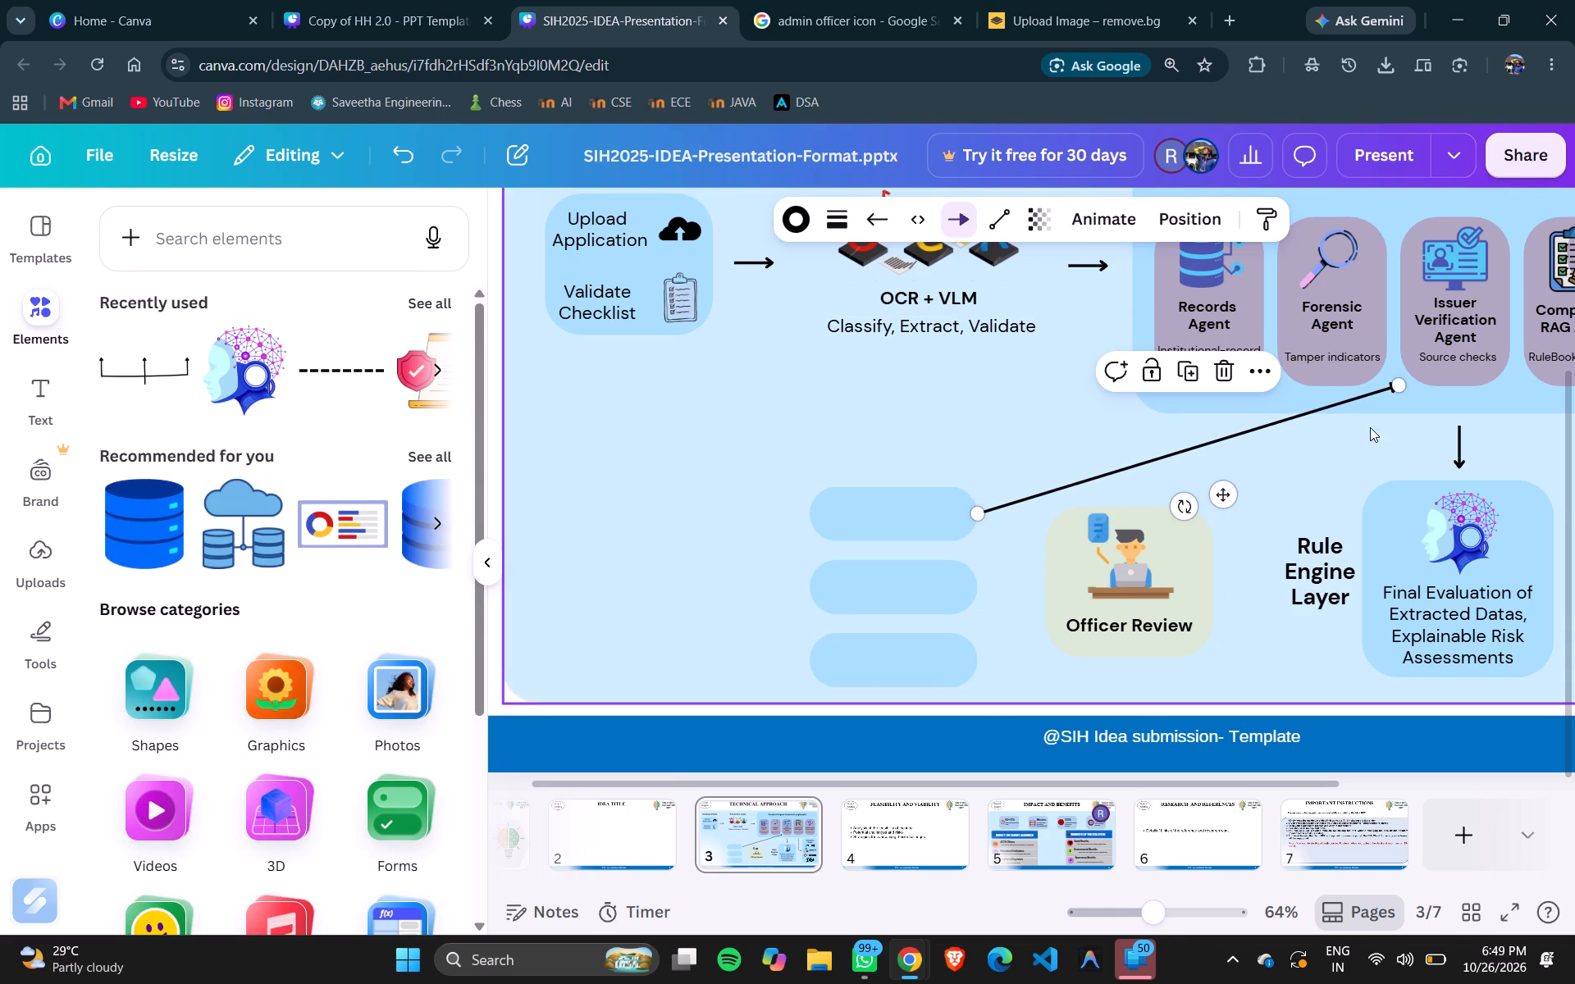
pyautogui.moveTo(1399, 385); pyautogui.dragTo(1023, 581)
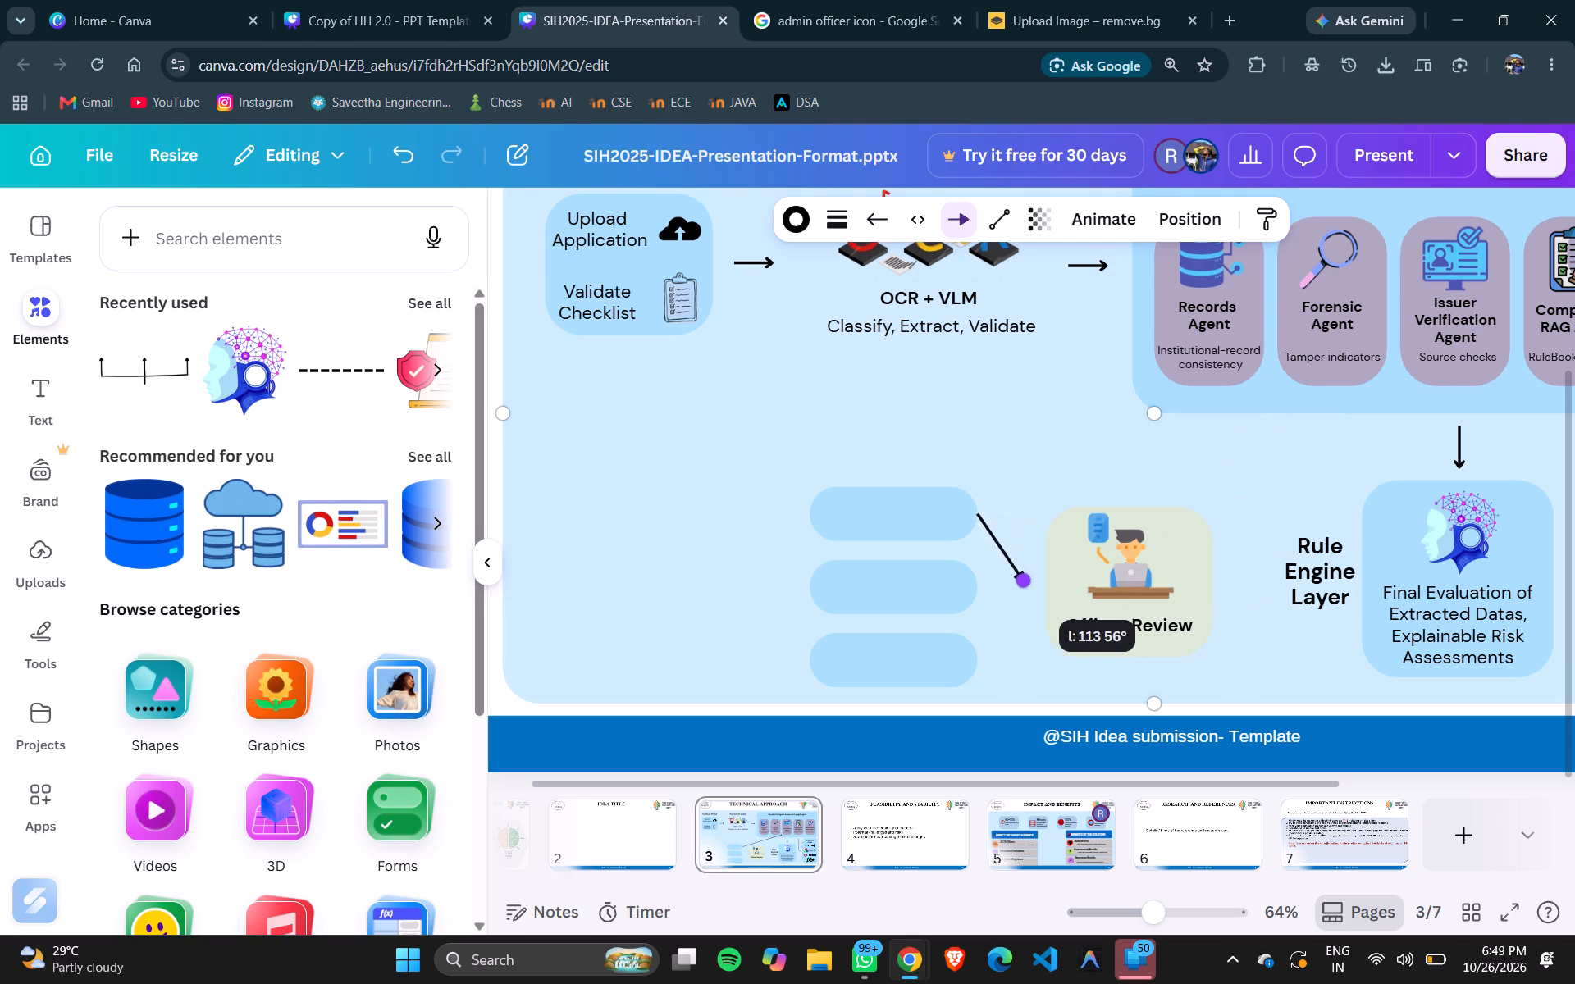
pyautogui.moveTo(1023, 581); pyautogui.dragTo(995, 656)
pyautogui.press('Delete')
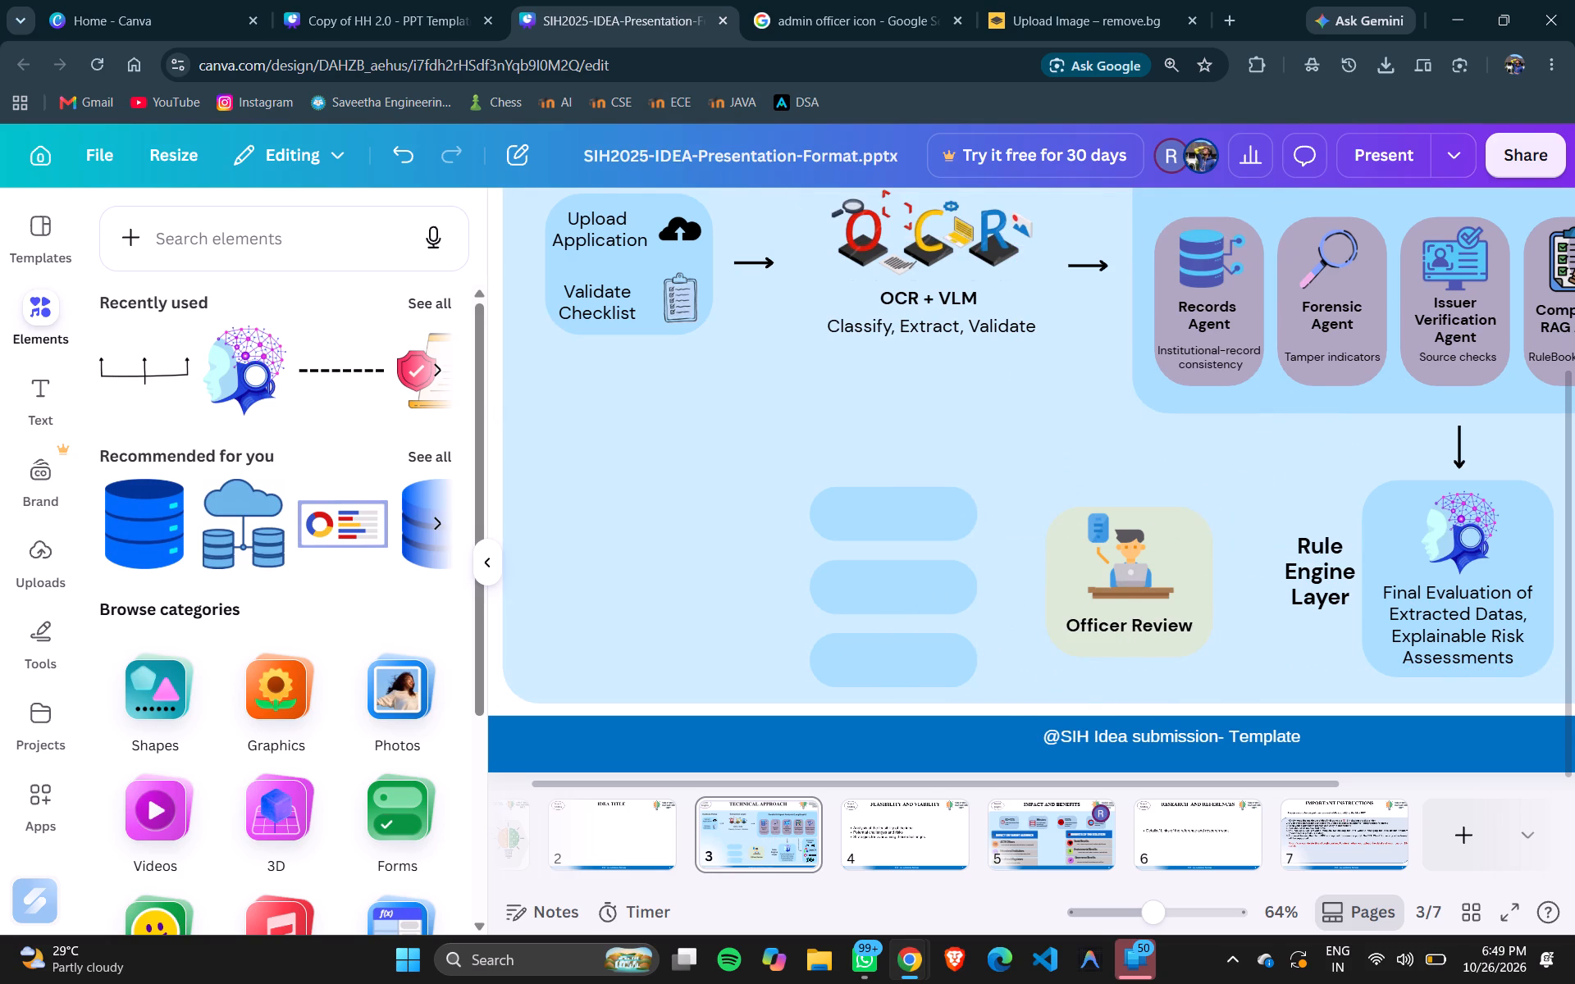
# Search the elements library for "line" and collapse the results.
pyautogui.click(298, 251)
pyautogui.write('line')
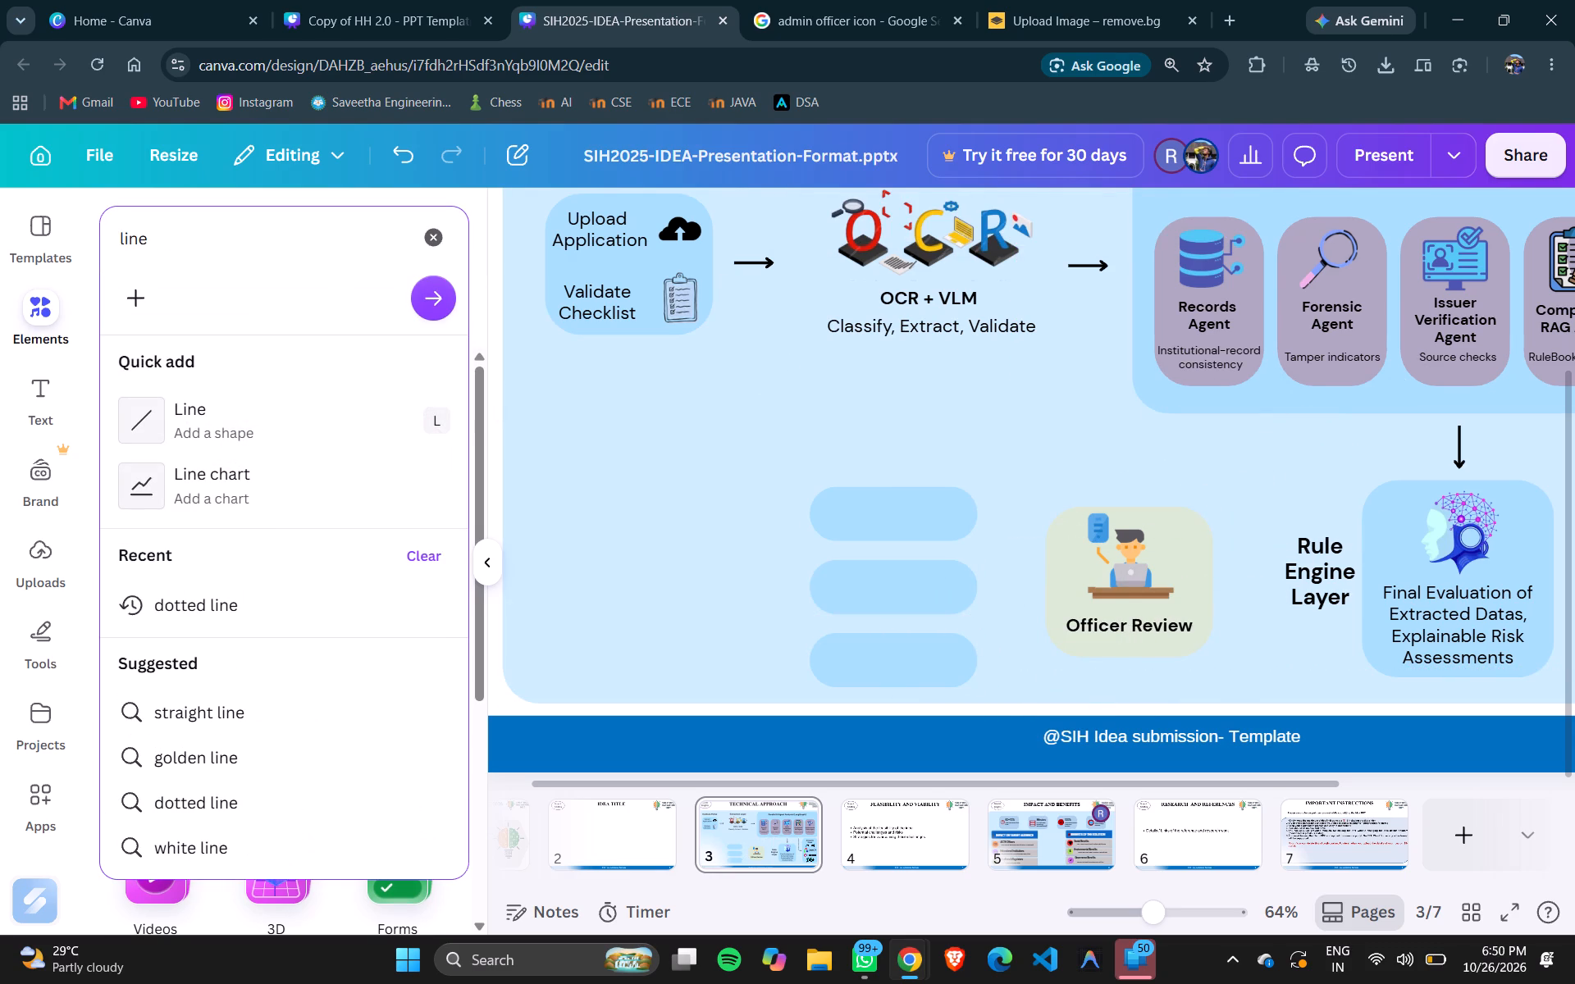
pyautogui.press('Down')
pyautogui.press('l')
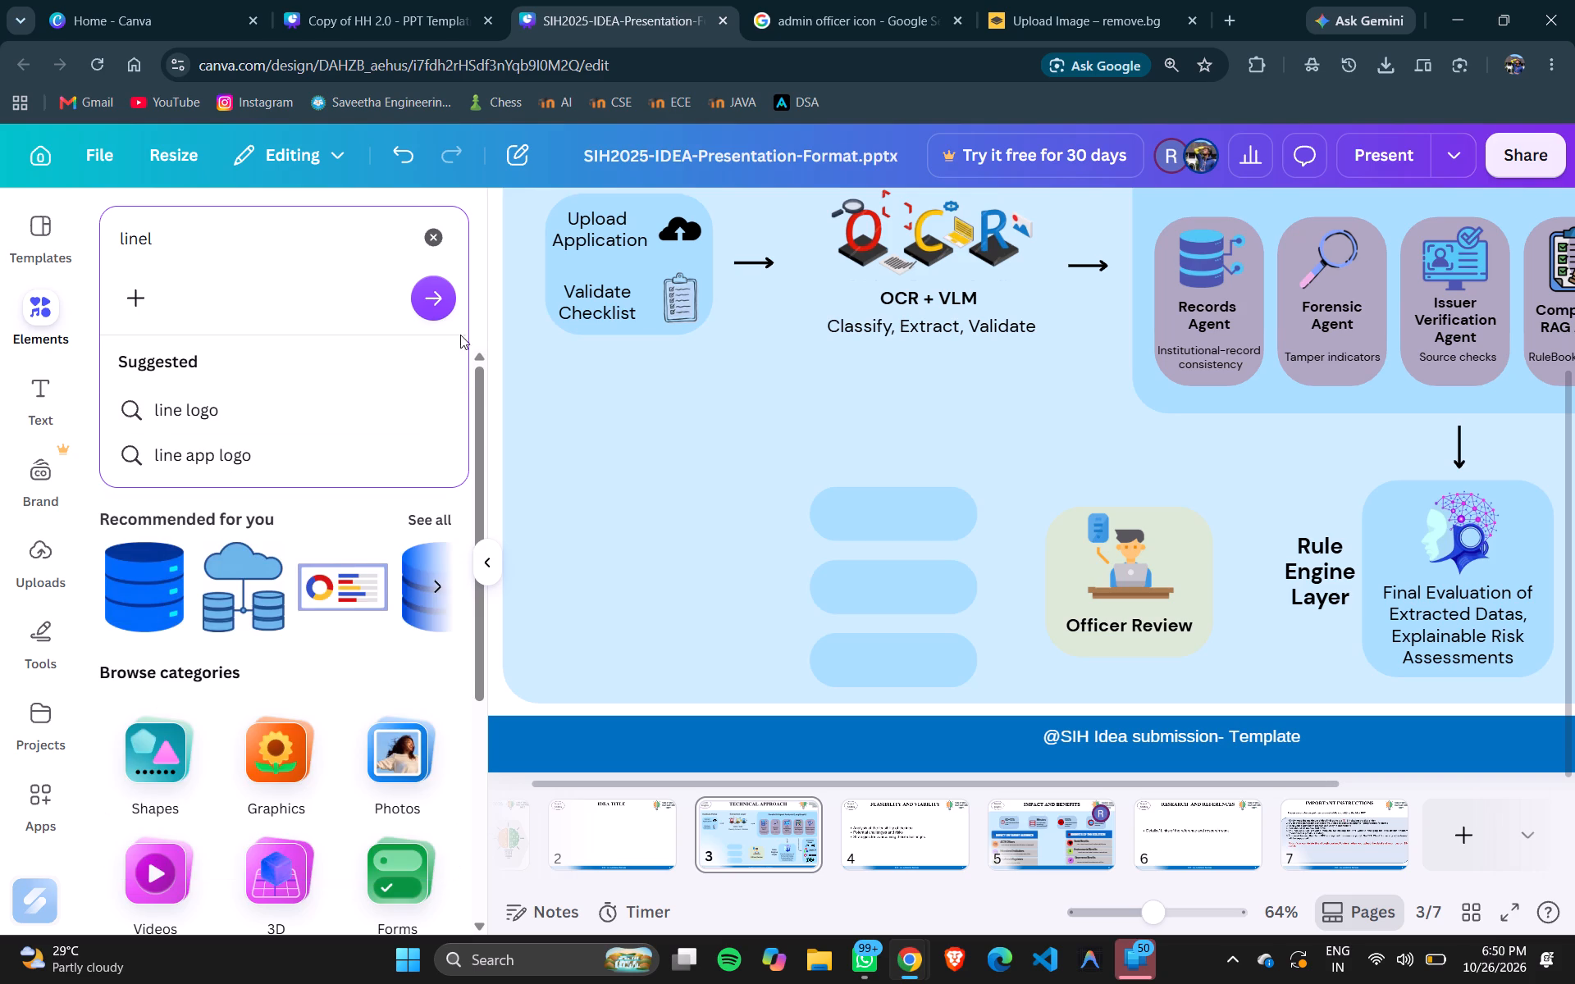
pyautogui.press('BackSpace')
pyautogui.press('Return')
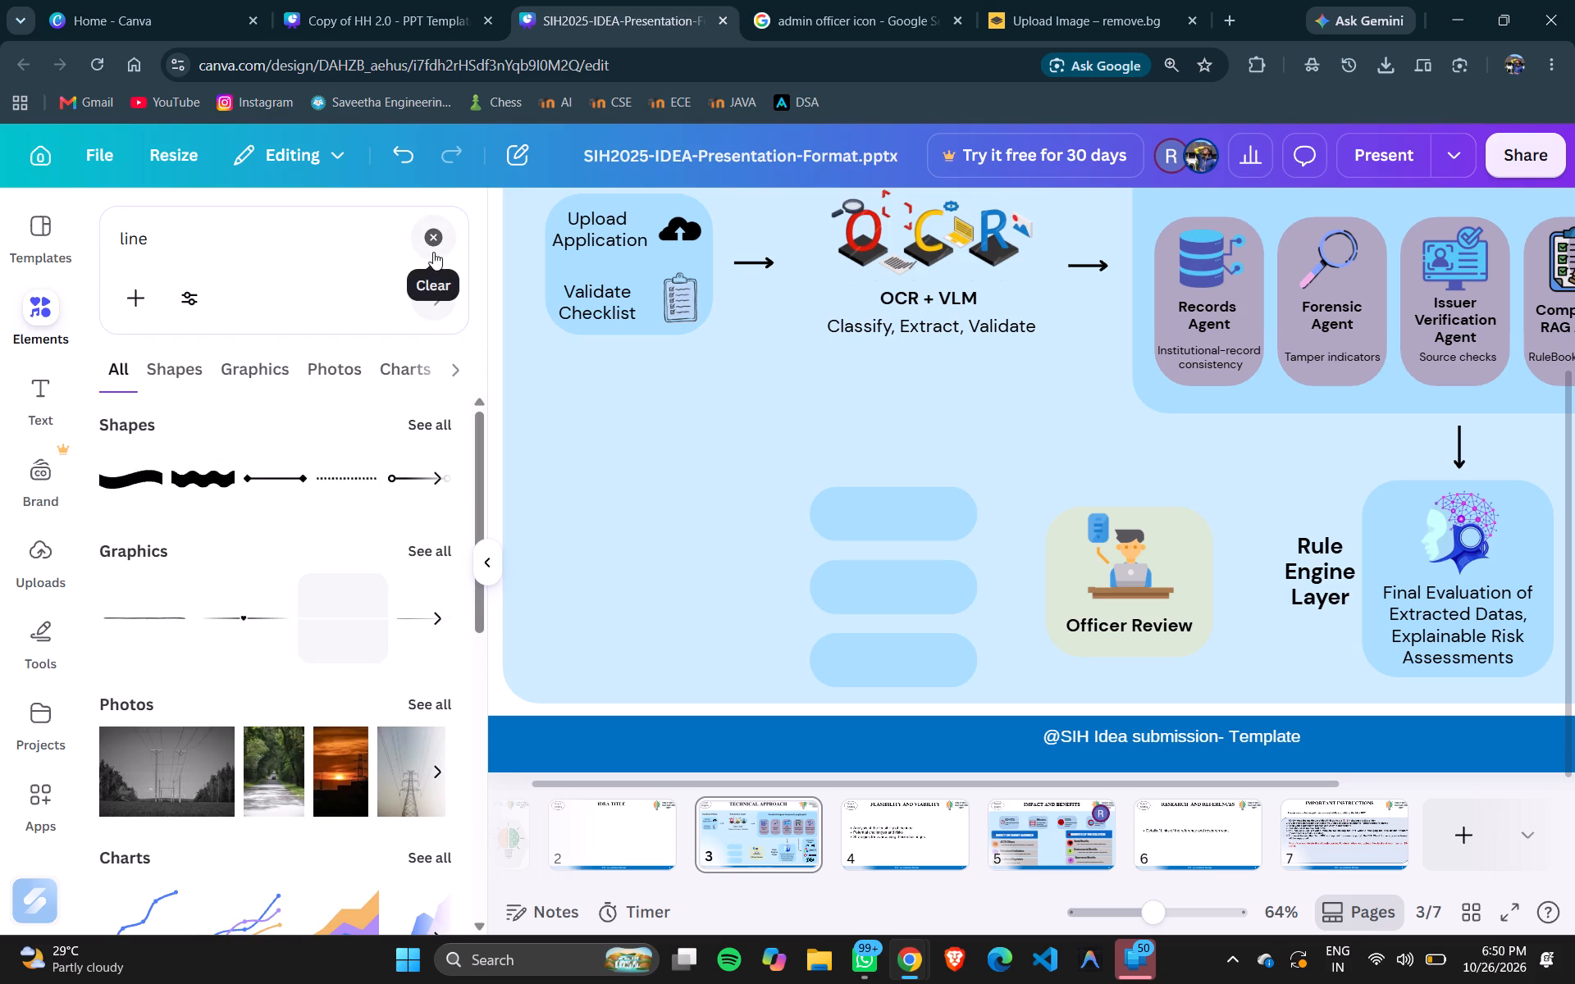
pyautogui.click(484, 568)
# Add a vertical line about 203 long between the pills and Officer Review, spanning the top pill's centre to the bottom pill's centre.
pyautogui.press('l')
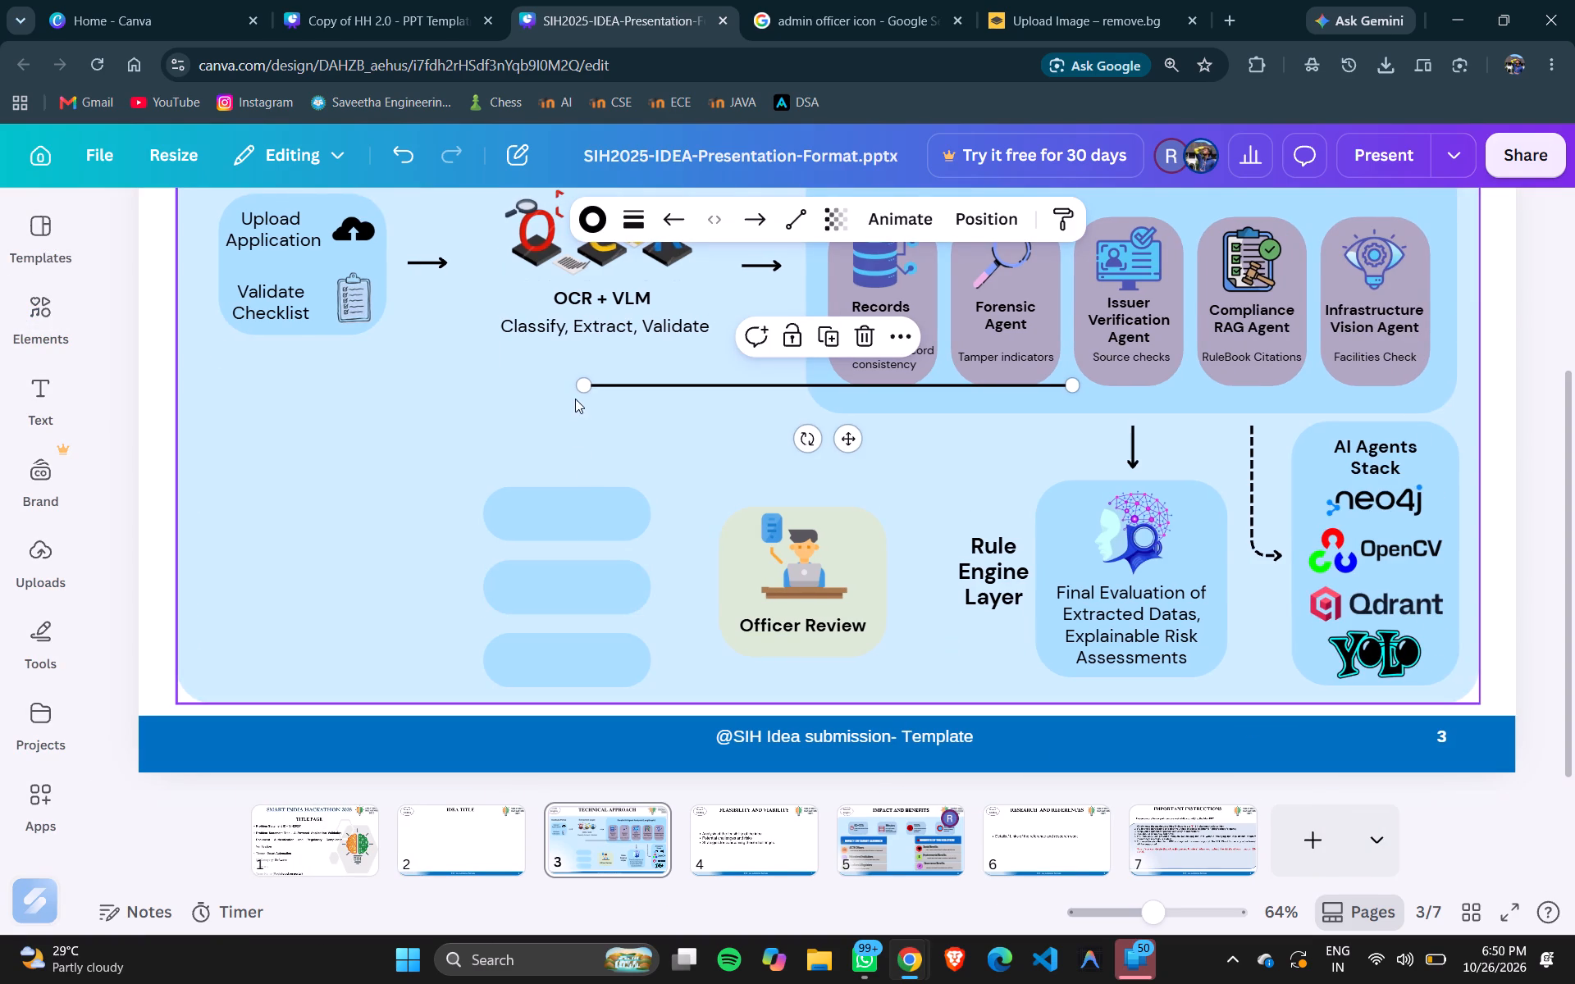
pyautogui.moveTo(583, 381); pyautogui.dragTo(677, 515)
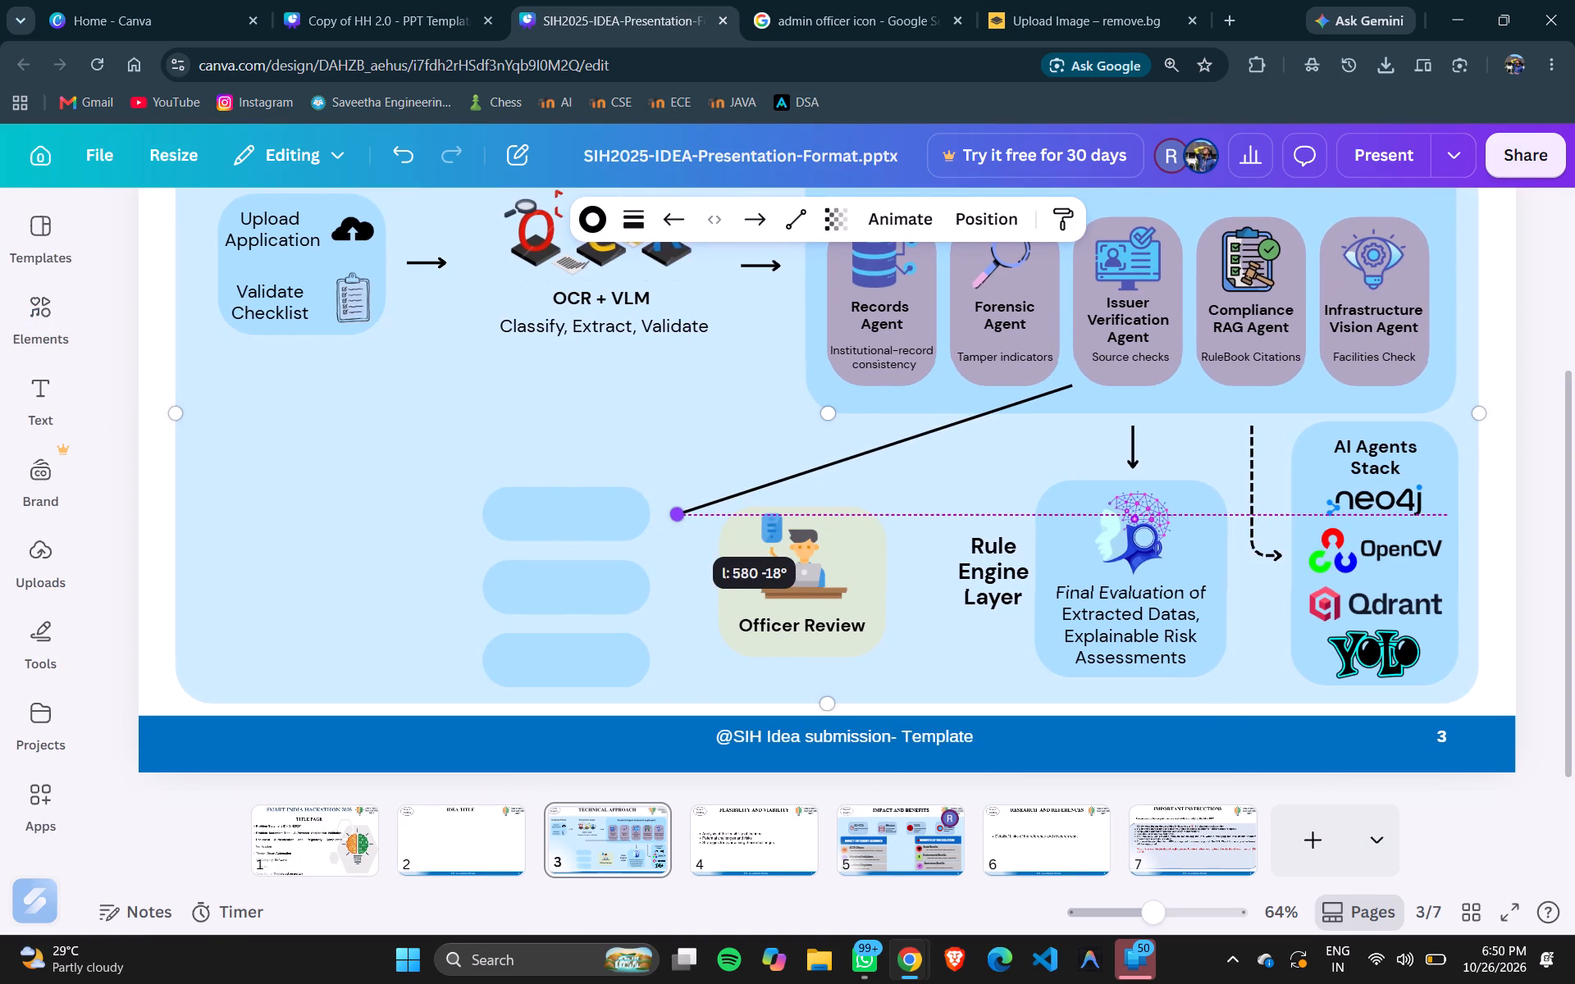
pyautogui.moveTo(677, 515); pyautogui.dragTo(676, 513)
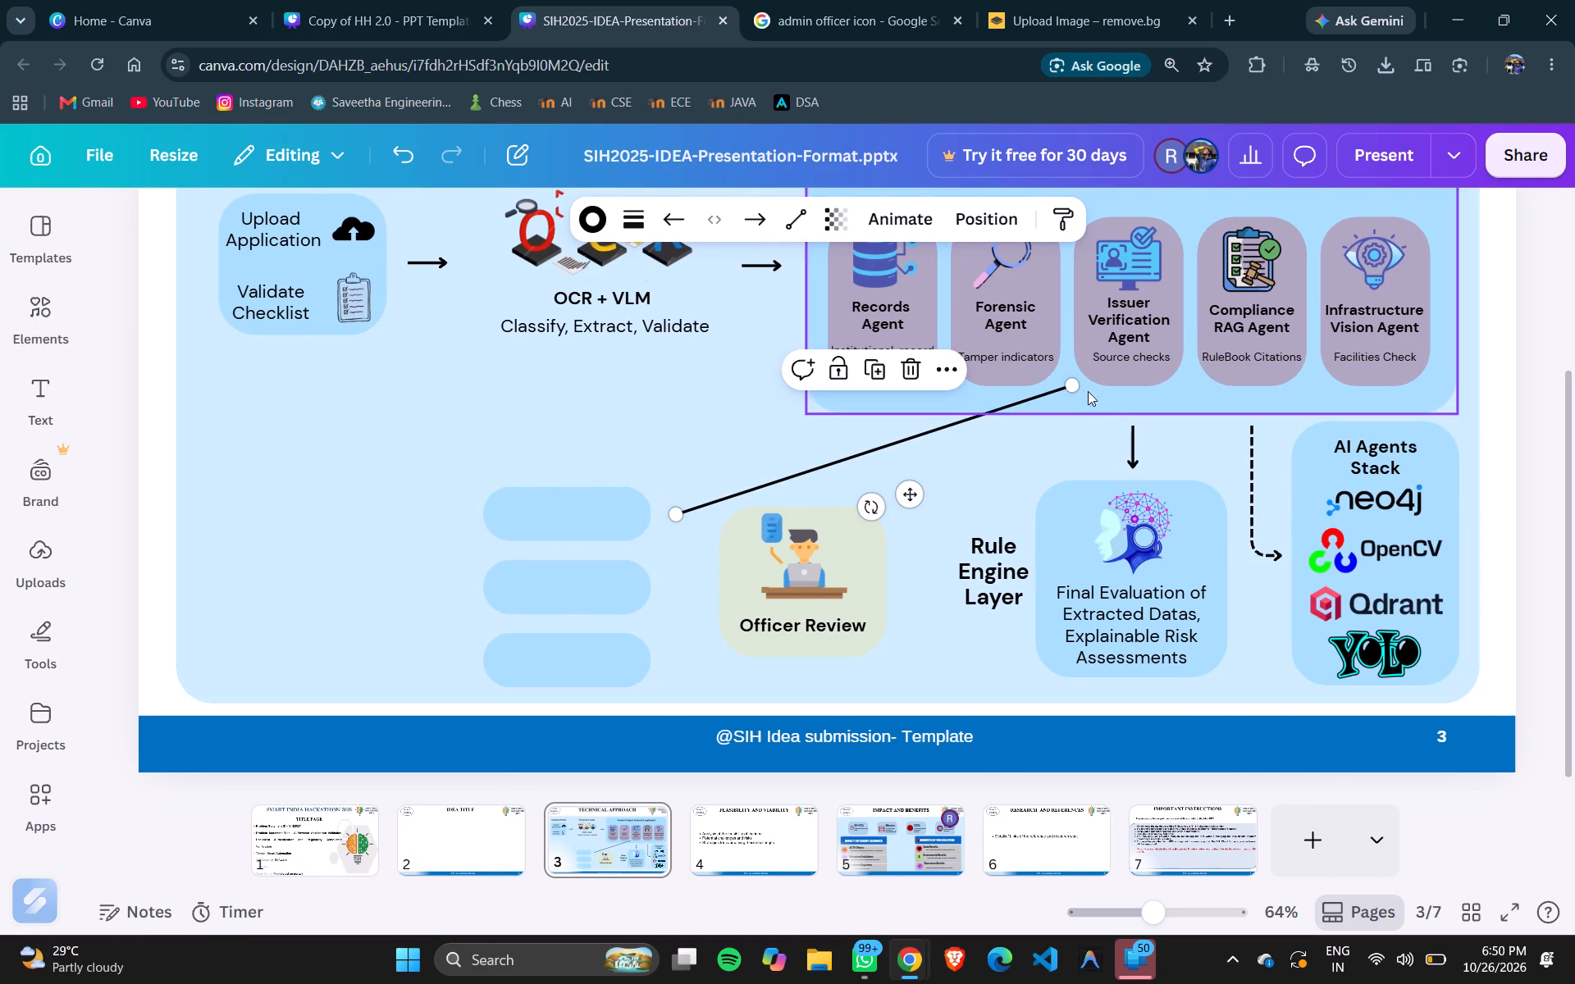
pyautogui.moveTo(1074, 385); pyautogui.dragTo(693, 656)
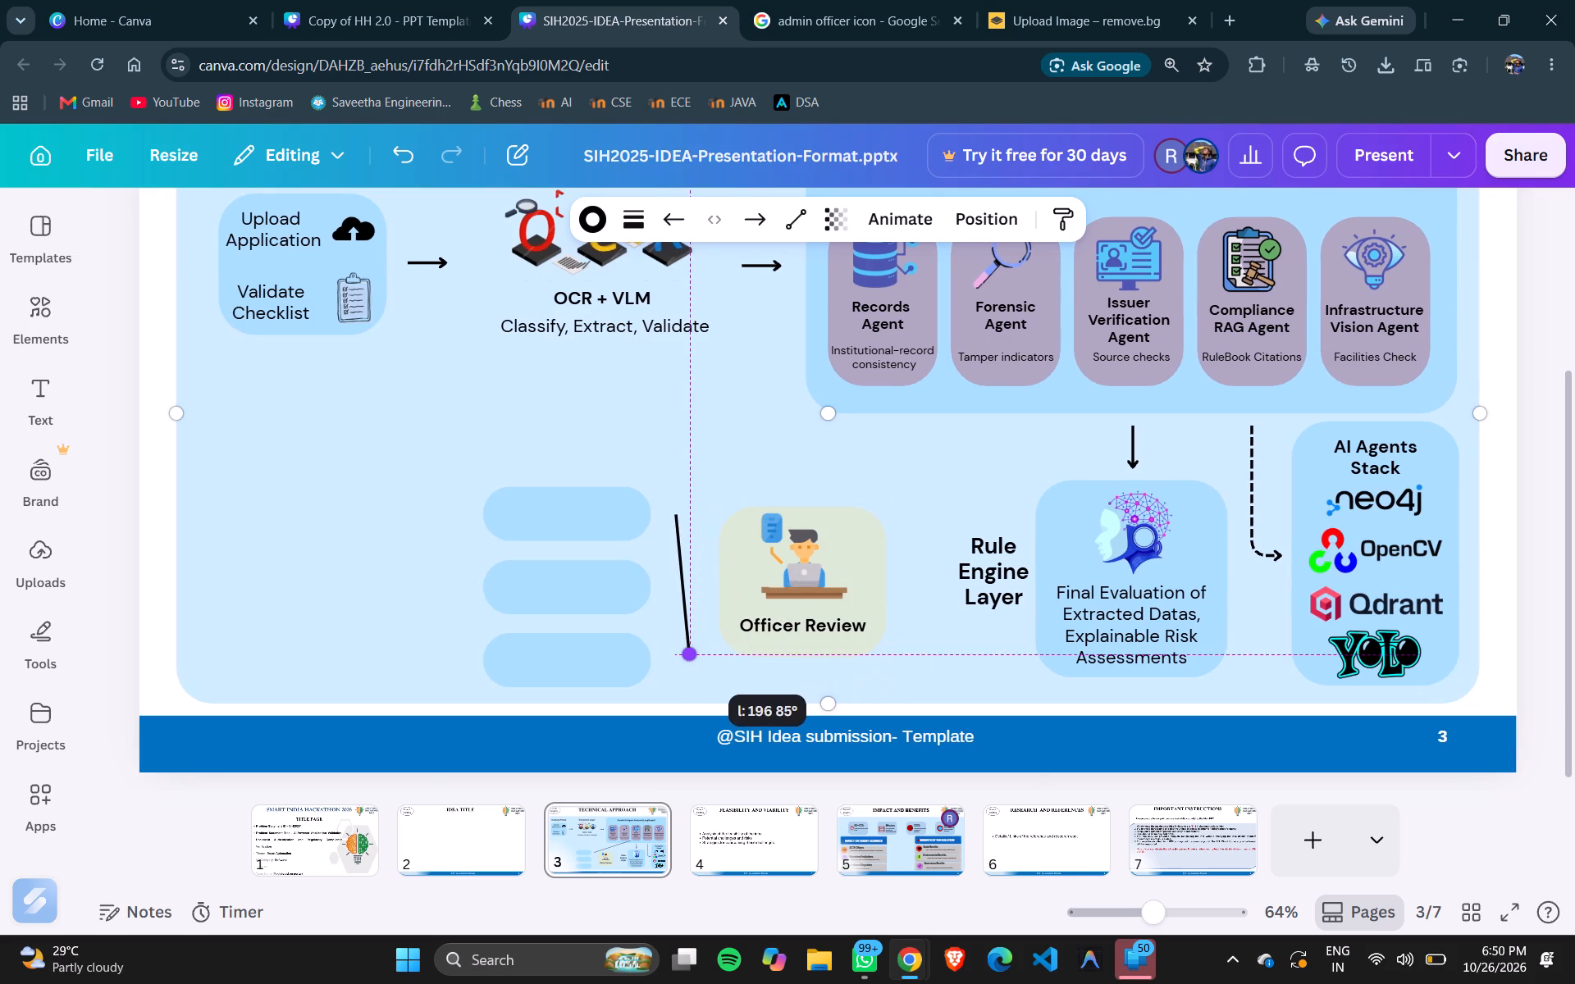
pyautogui.moveTo(693, 656); pyautogui.dragTo(682, 664)
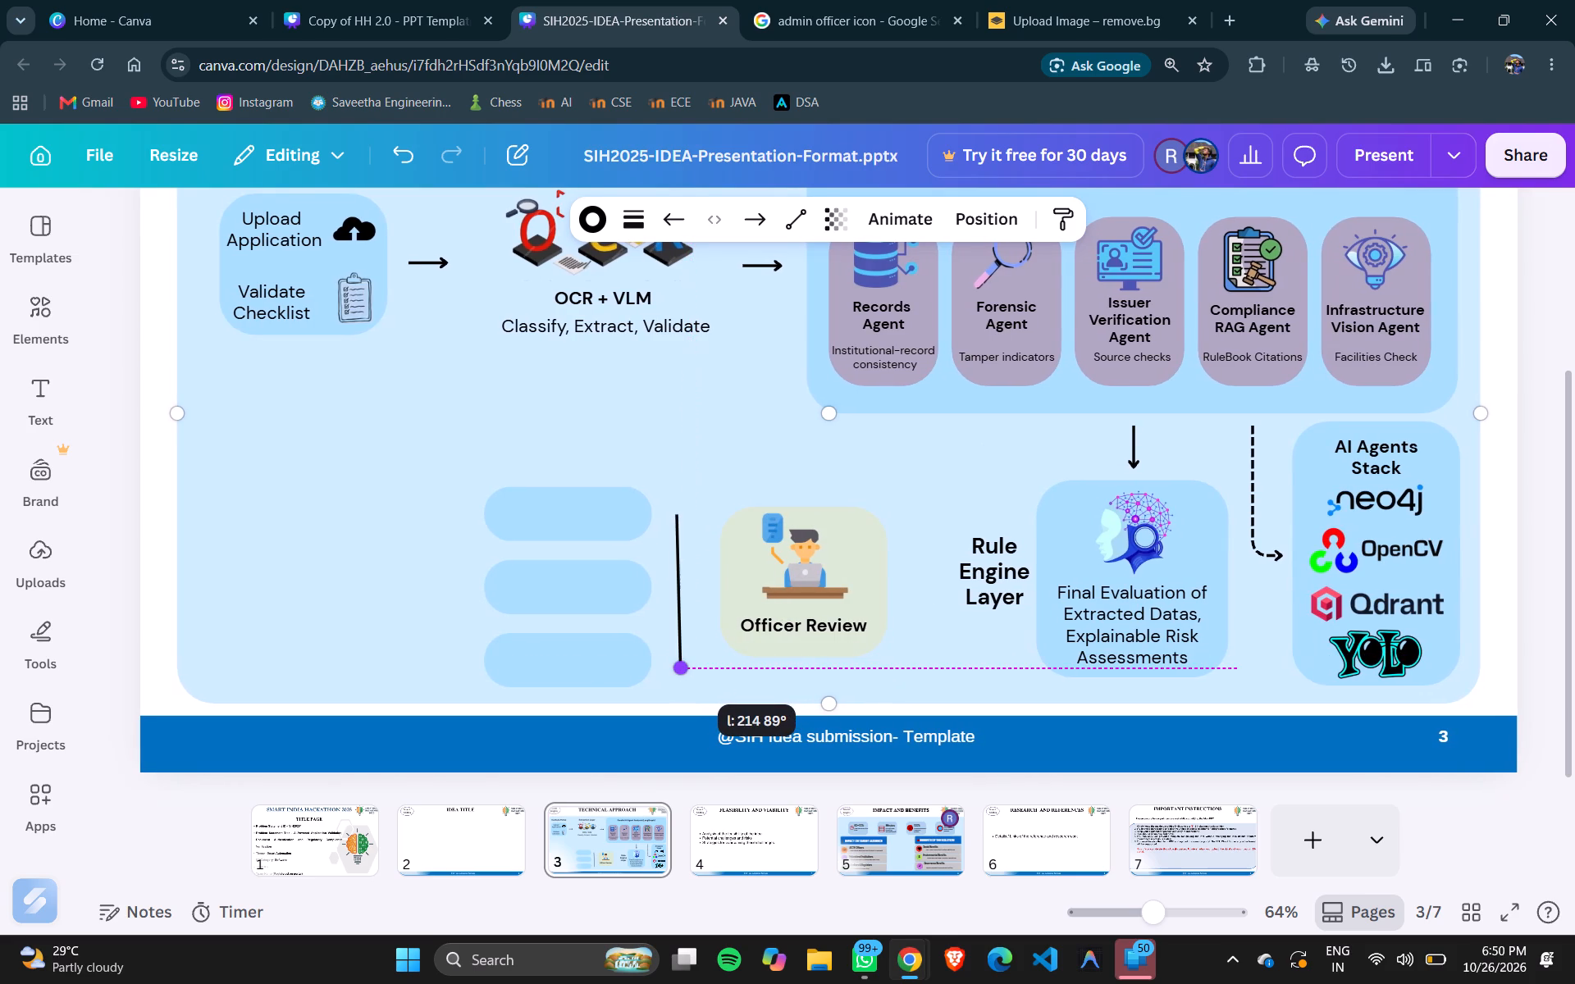
pyautogui.moveTo(682, 664); pyautogui.dragTo(682, 660)
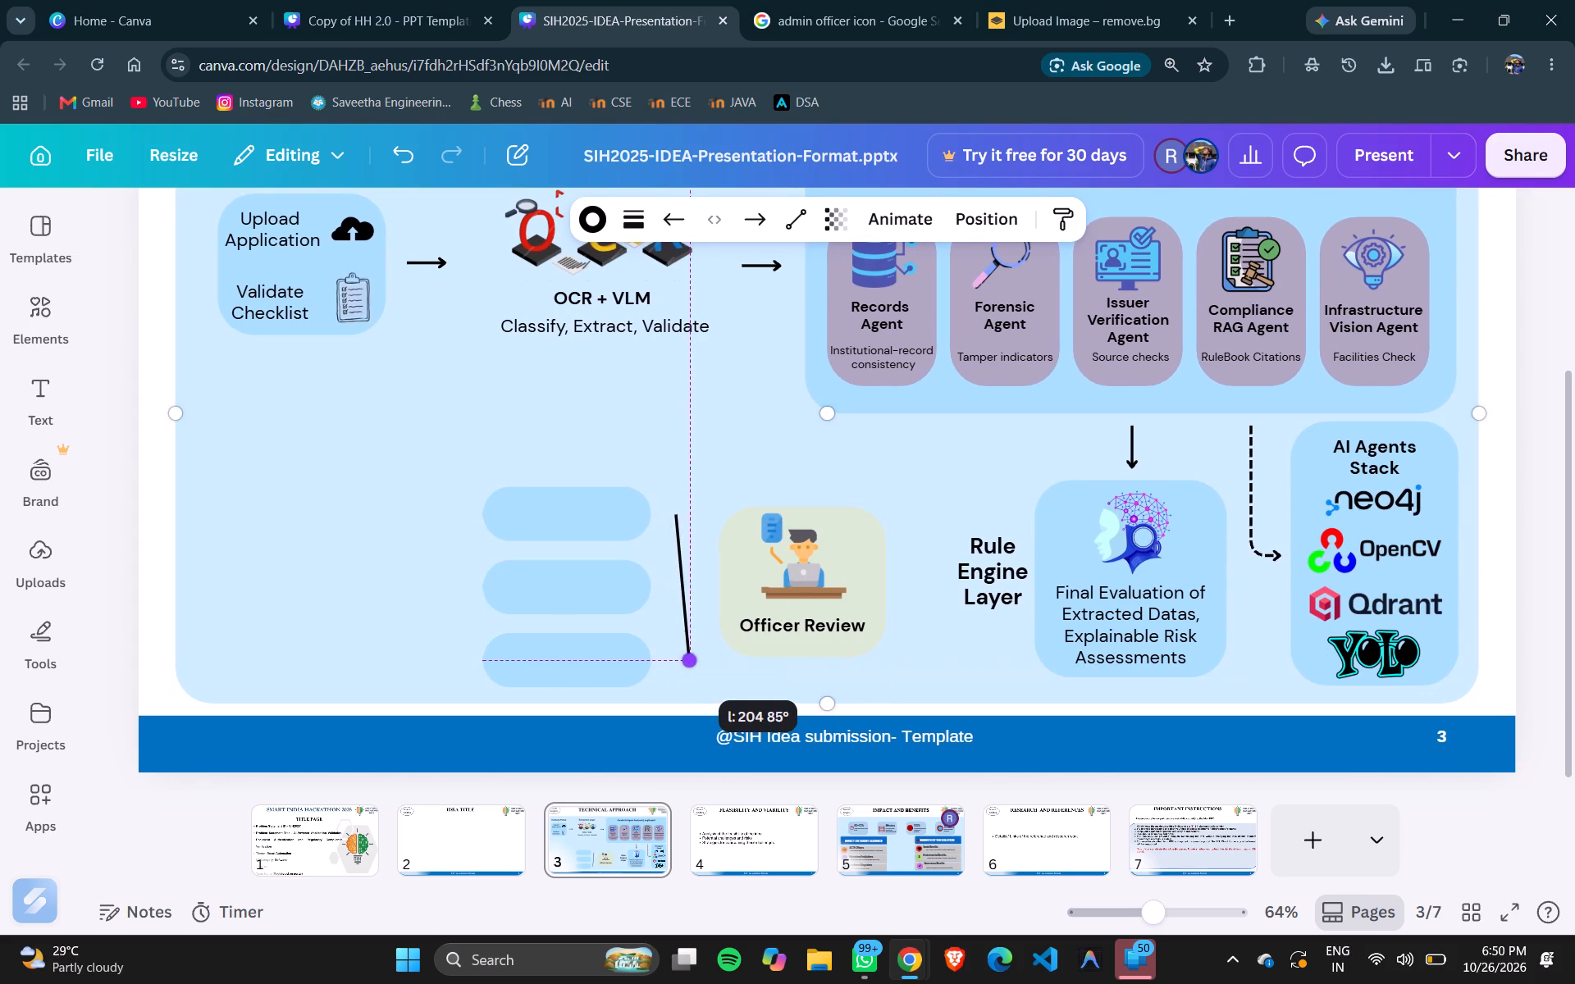
pyautogui.moveTo(682, 660); pyautogui.dragTo(678, 663)
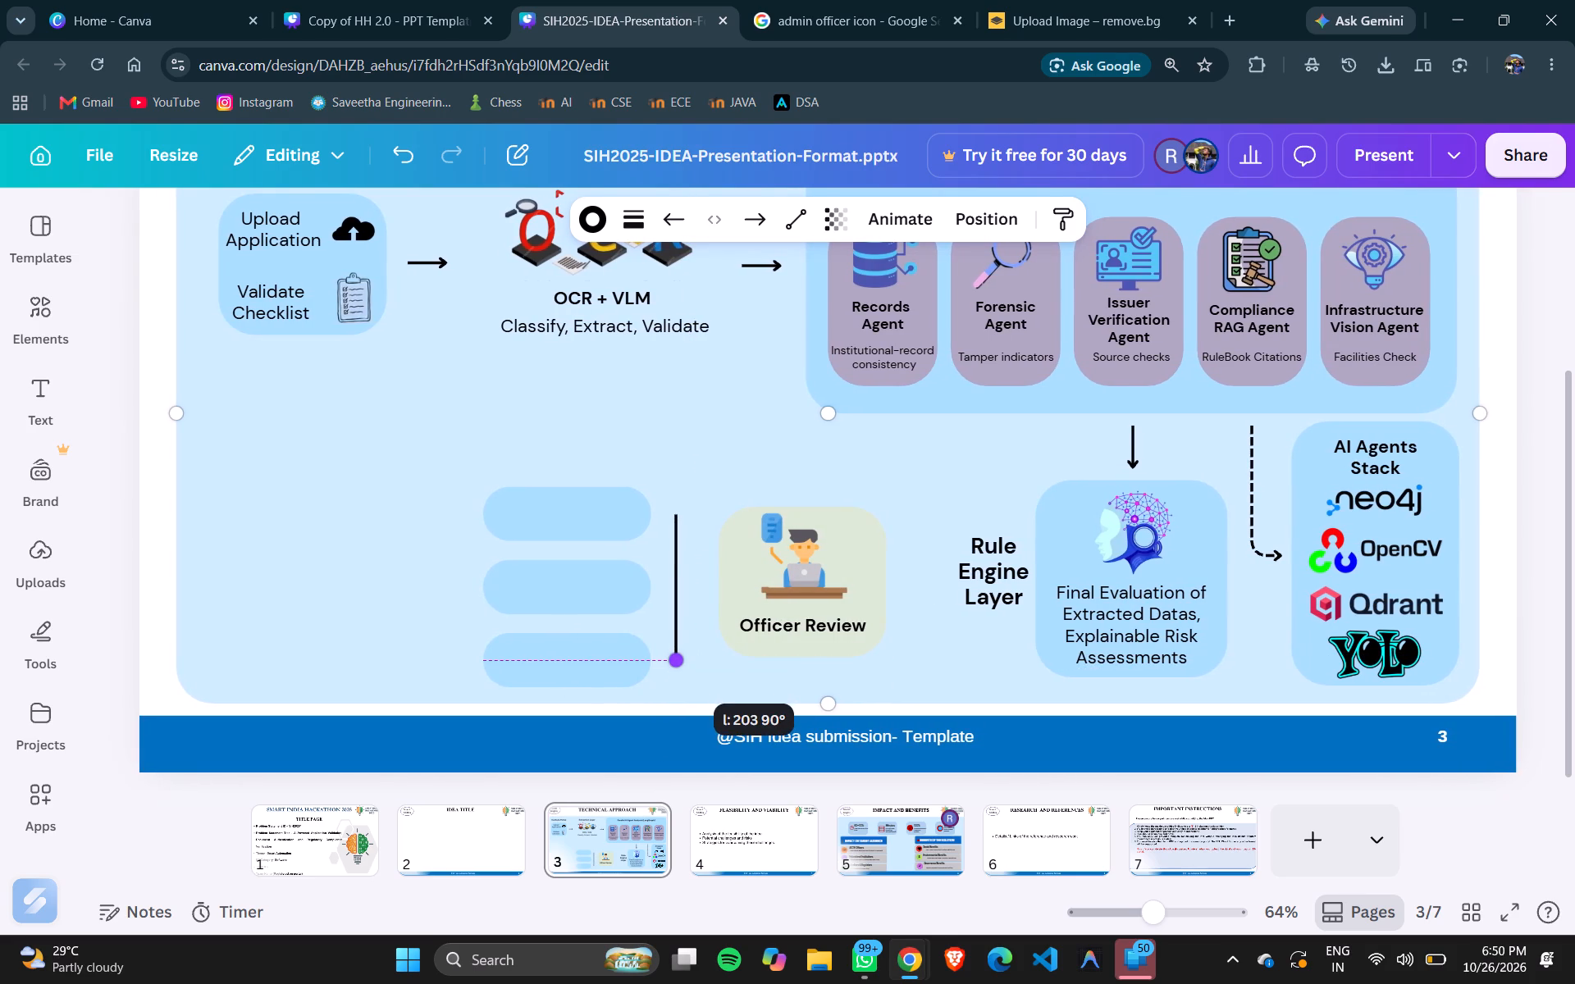
pyautogui.moveTo(678, 663); pyautogui.dragTo(679, 663)
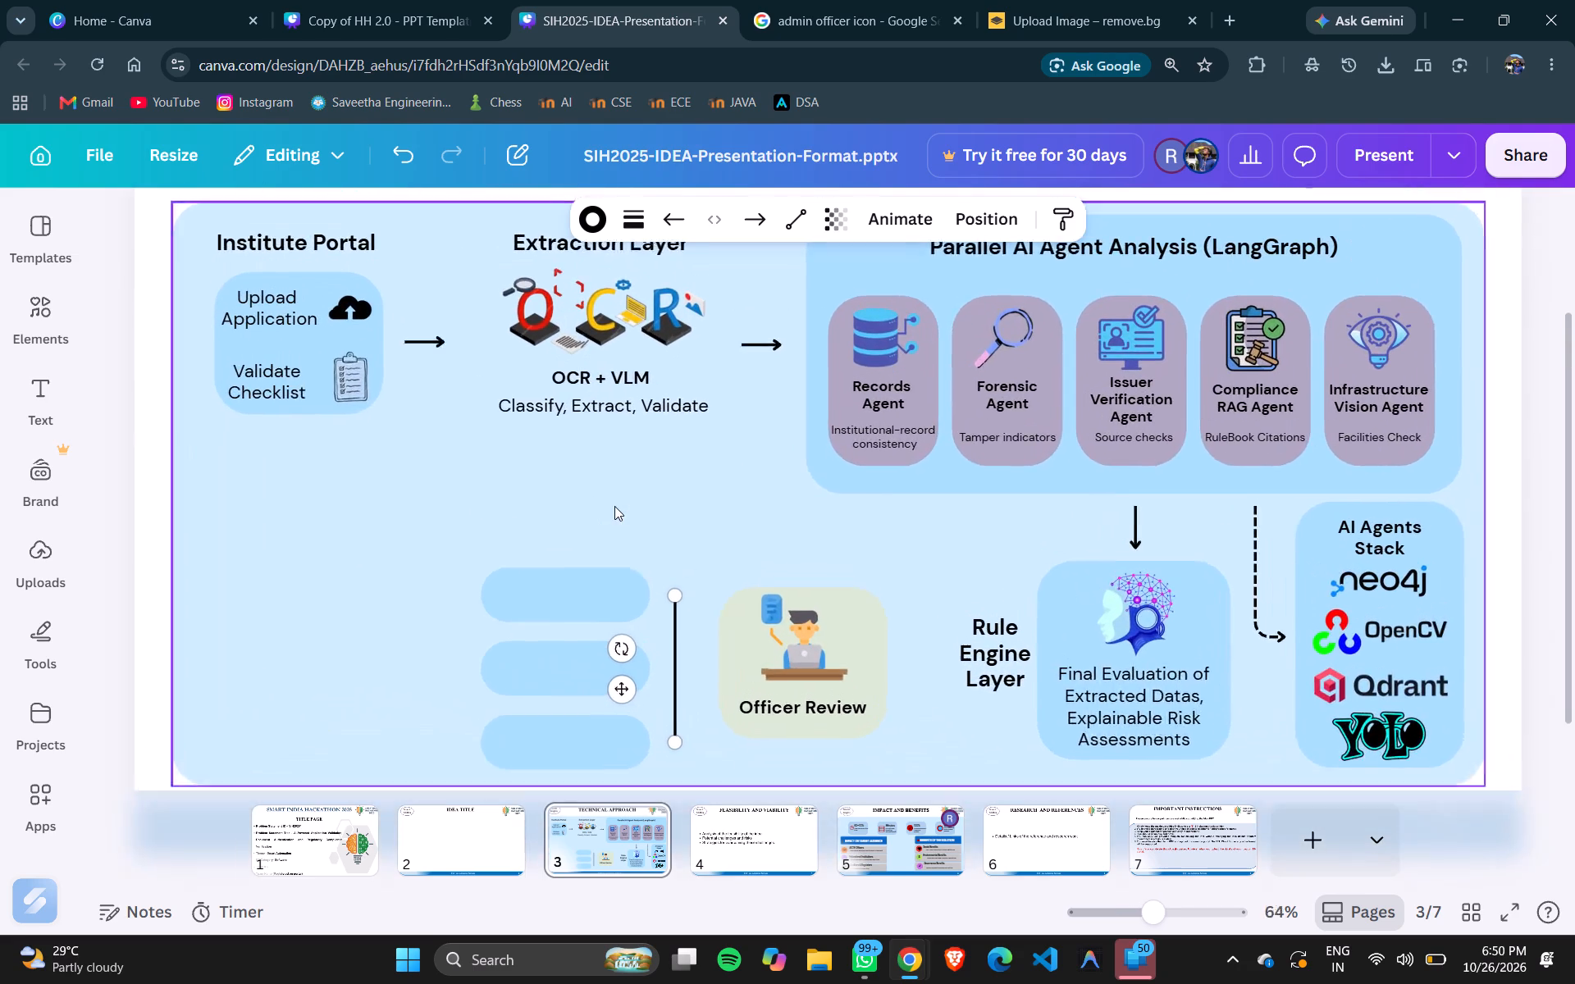
# Add a short connecting line about 60 long from the vertical line's midpoint to the near edge of the Officer Review box.
pyautogui.scroll(-1, 614, 506)
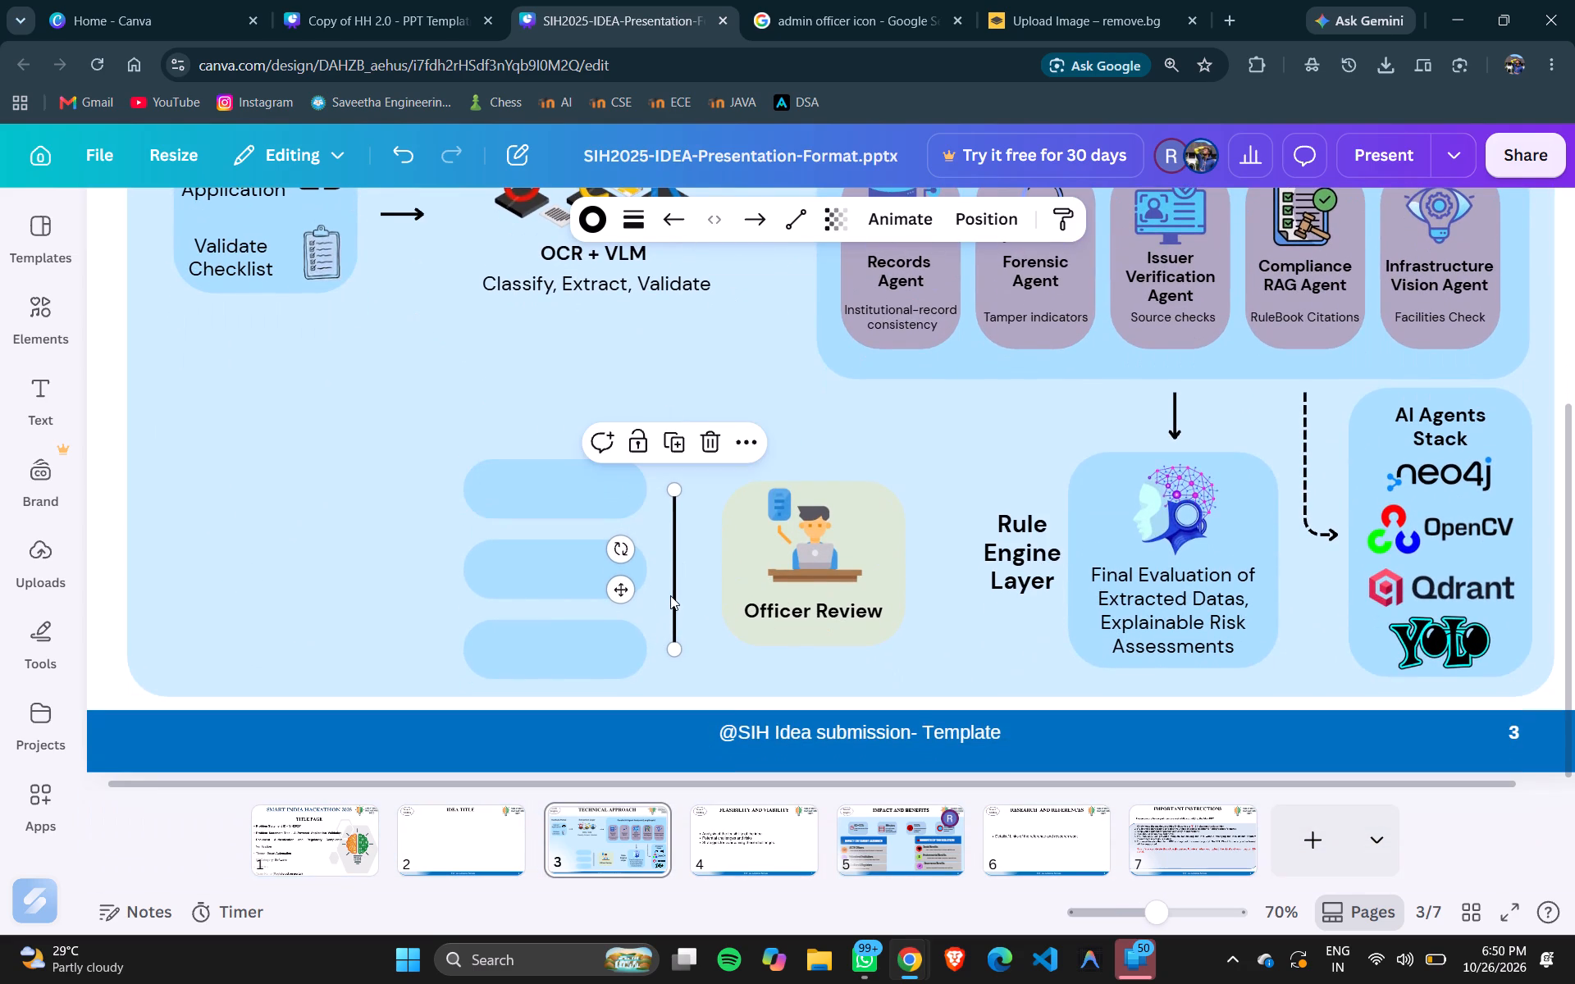
pyautogui.press('l')
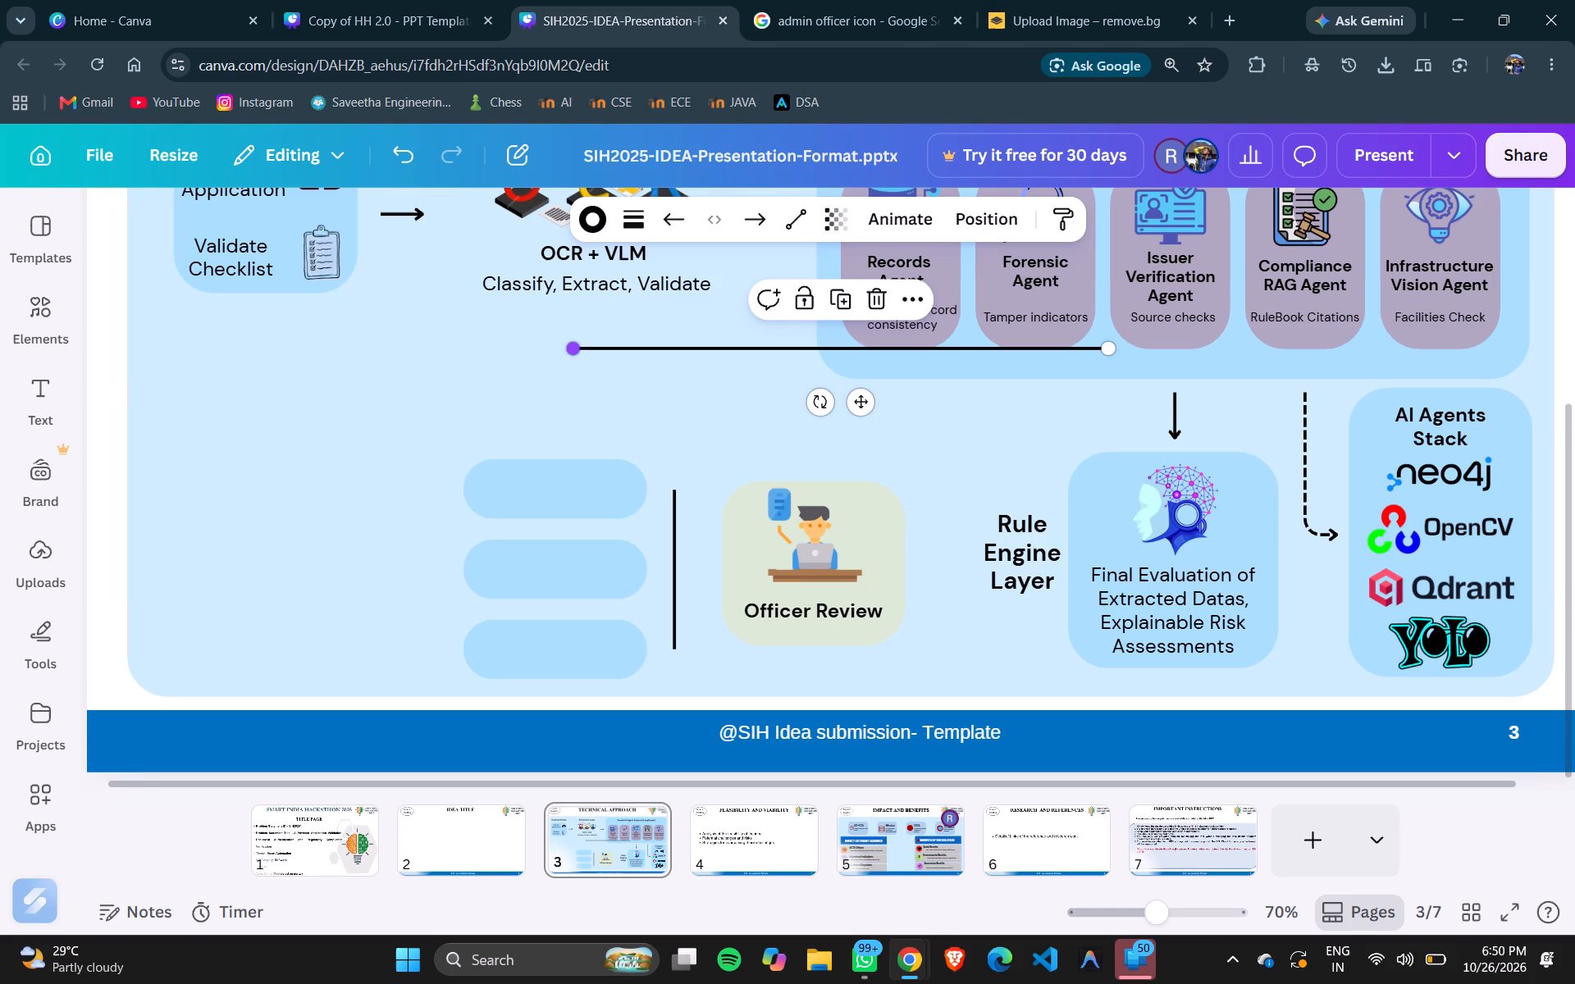
pyautogui.moveTo(568, 344); pyautogui.dragTo(675, 565)
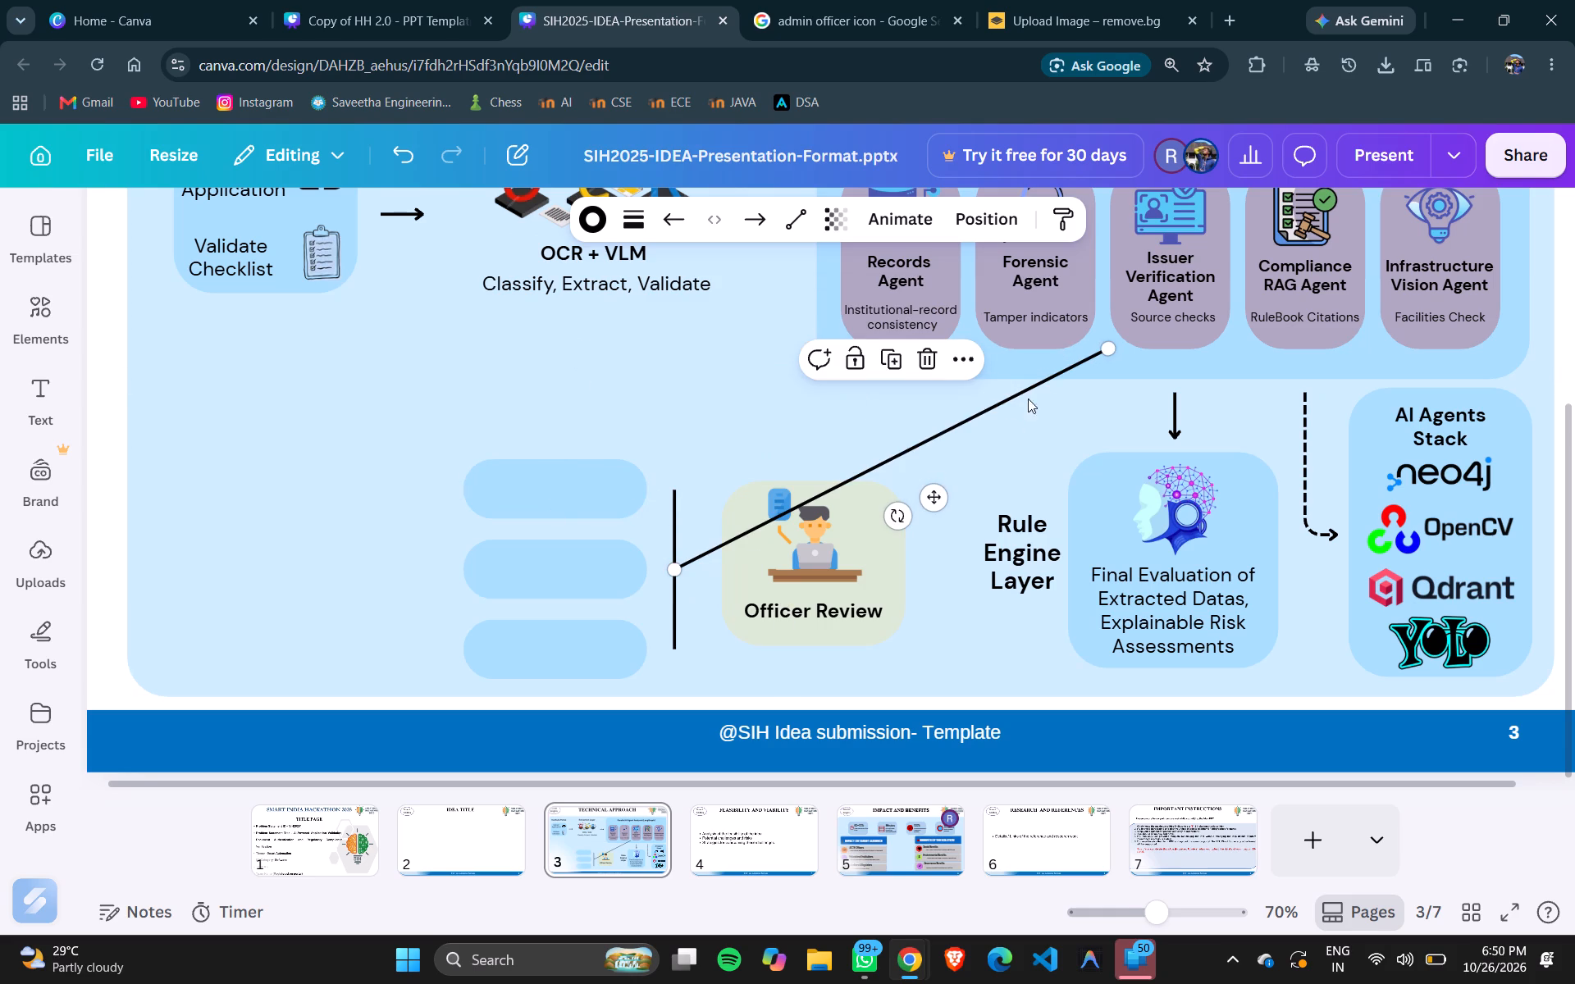
pyautogui.moveTo(1107, 349); pyautogui.dragTo(723, 574)
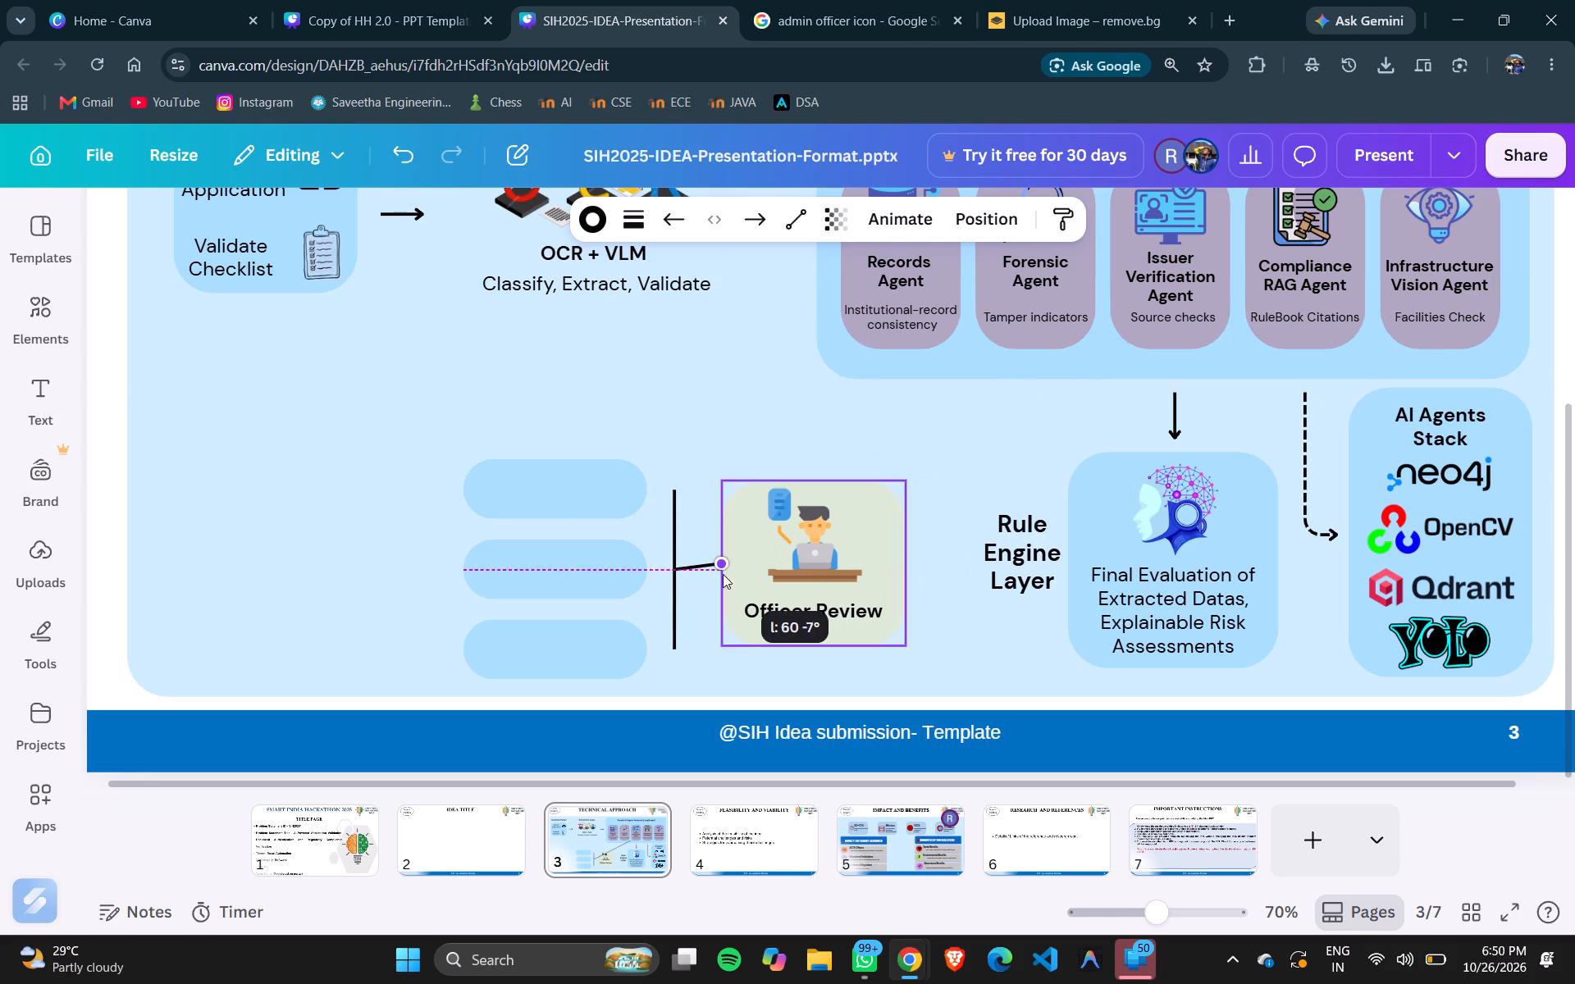
pyautogui.moveTo(723, 574); pyautogui.dragTo(715, 572)
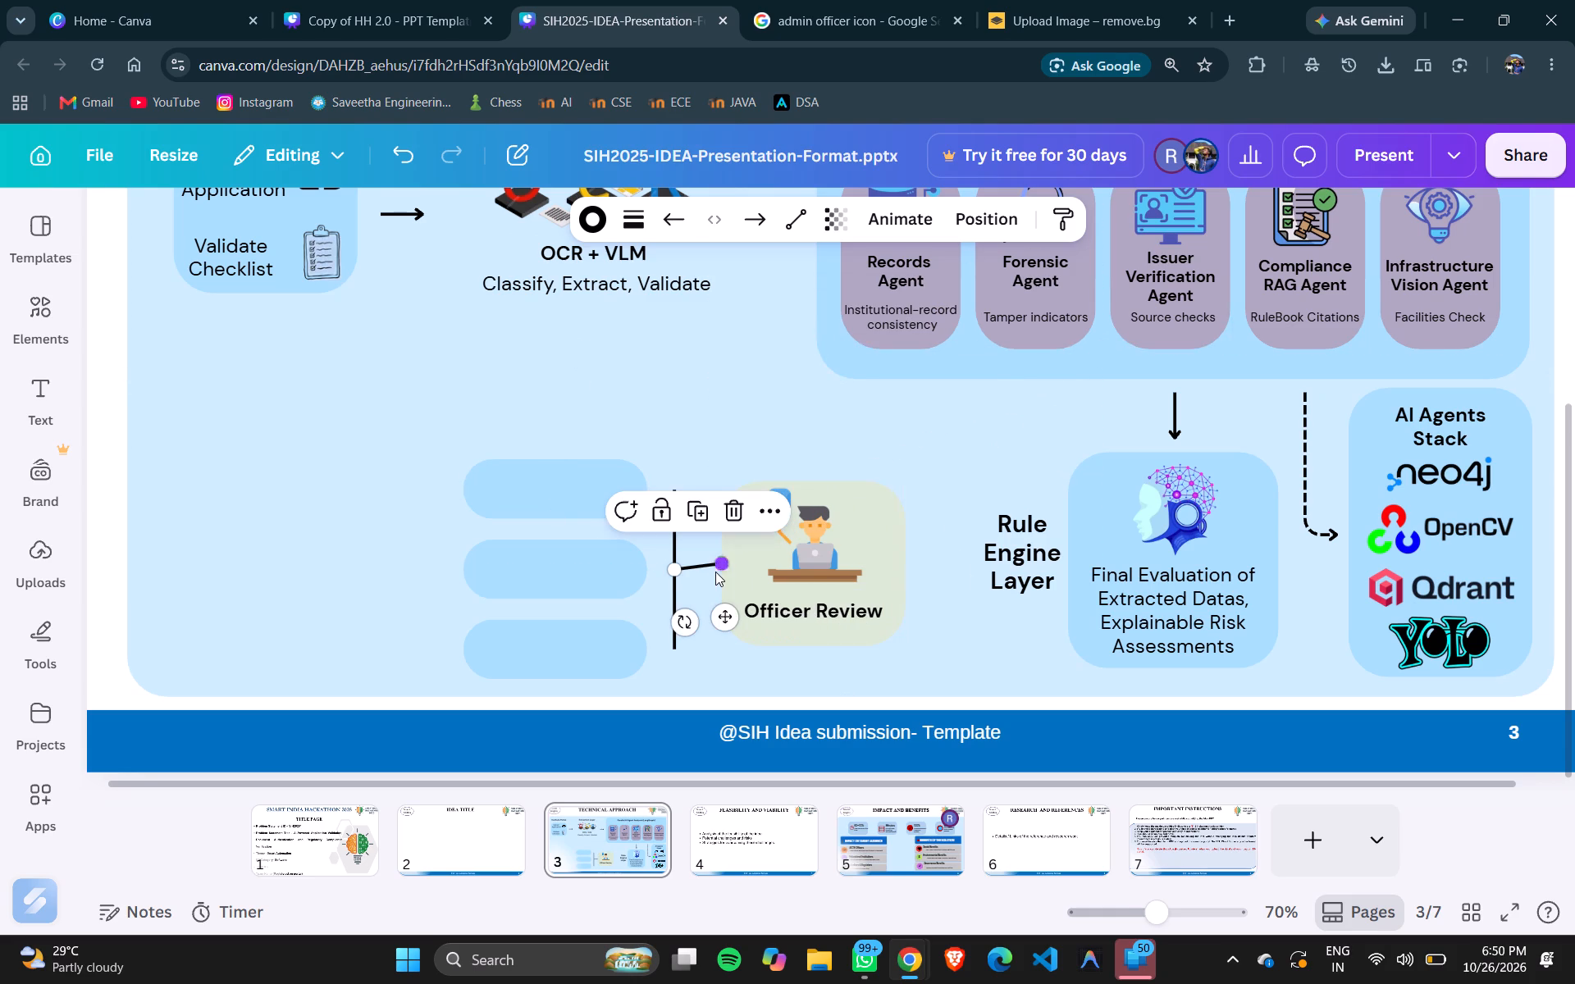
# Nudge the Officer Review box down until its connecting line is horizontal, and deselect the box.
pyautogui.click(760, 563)
pyautogui.press('Down')
pyautogui.press('Down')
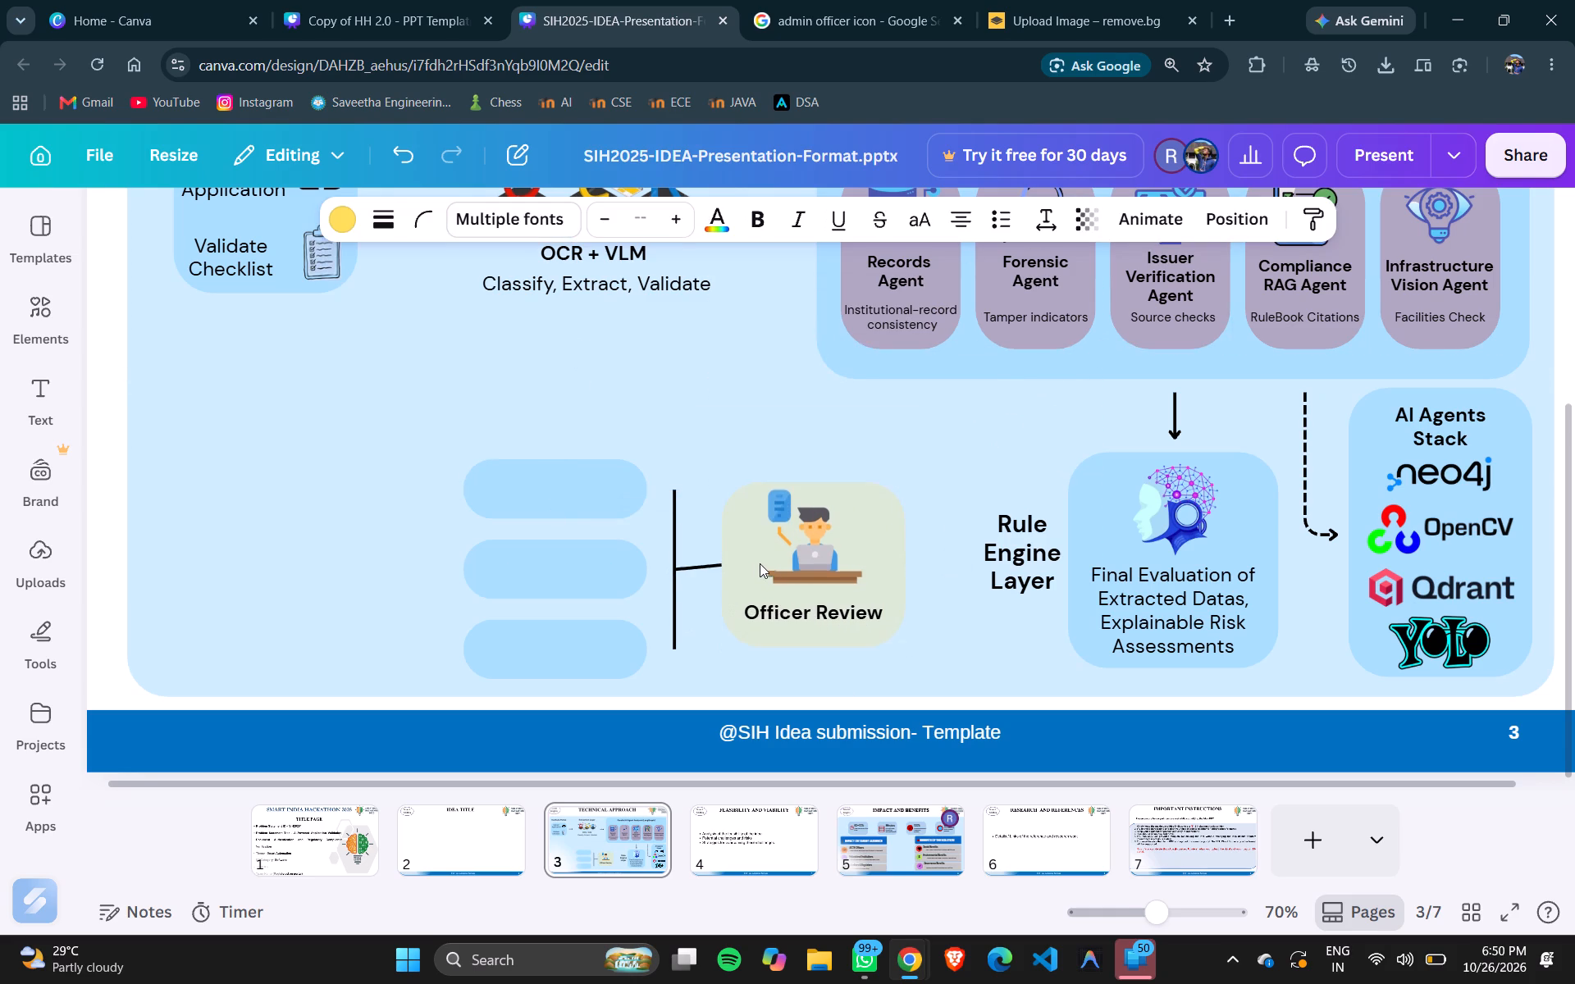
pyautogui.press('Down')
pyautogui.press('Down')
pyautogui.press('Down')
pyautogui.press('Down')
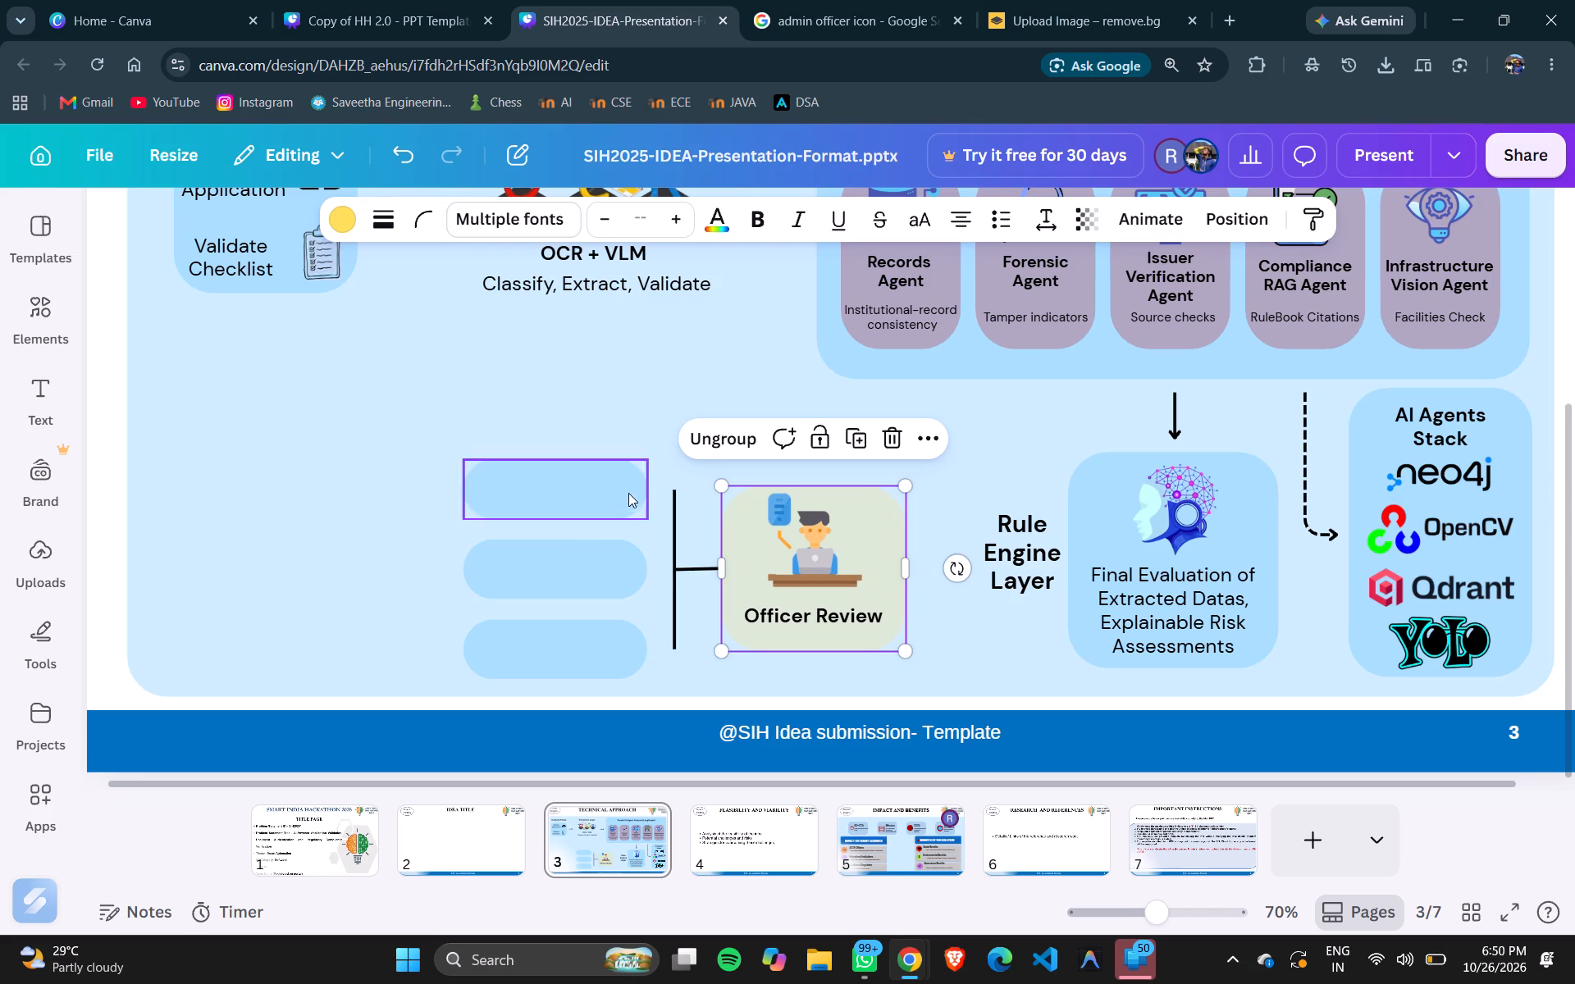
pyautogui.click(466, 370)
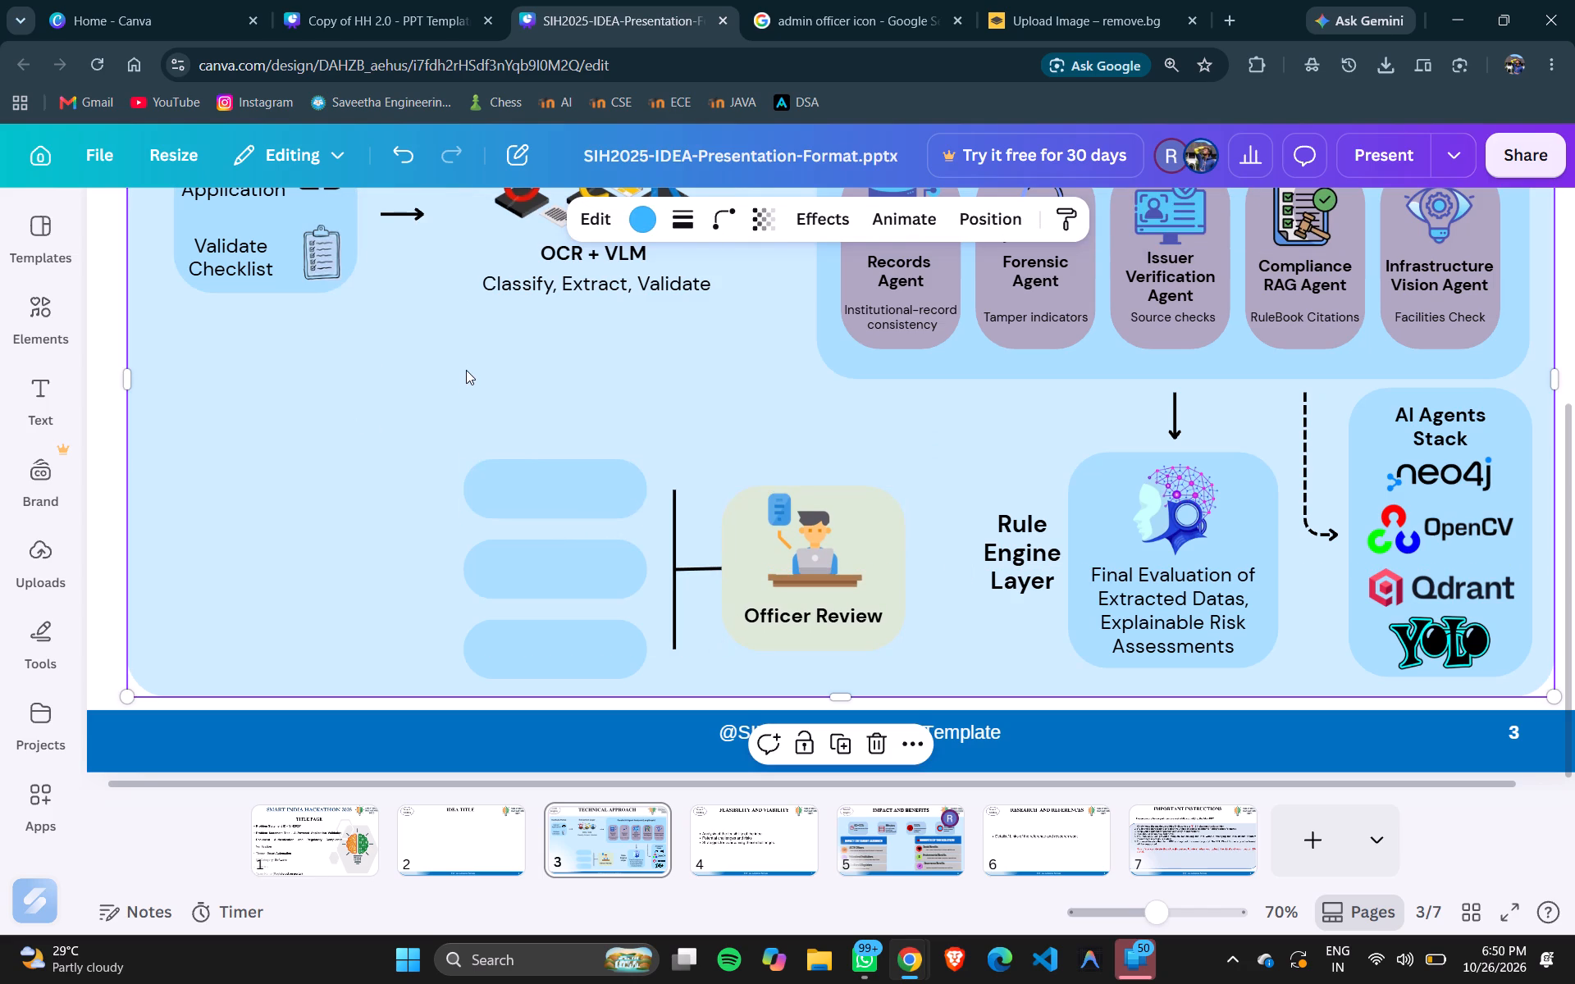
# Duplicate the arrow beside Upload Application and fit the copy, about 35 long, from the vertical line's top end to the top pill.
pyautogui.click(409, 210)
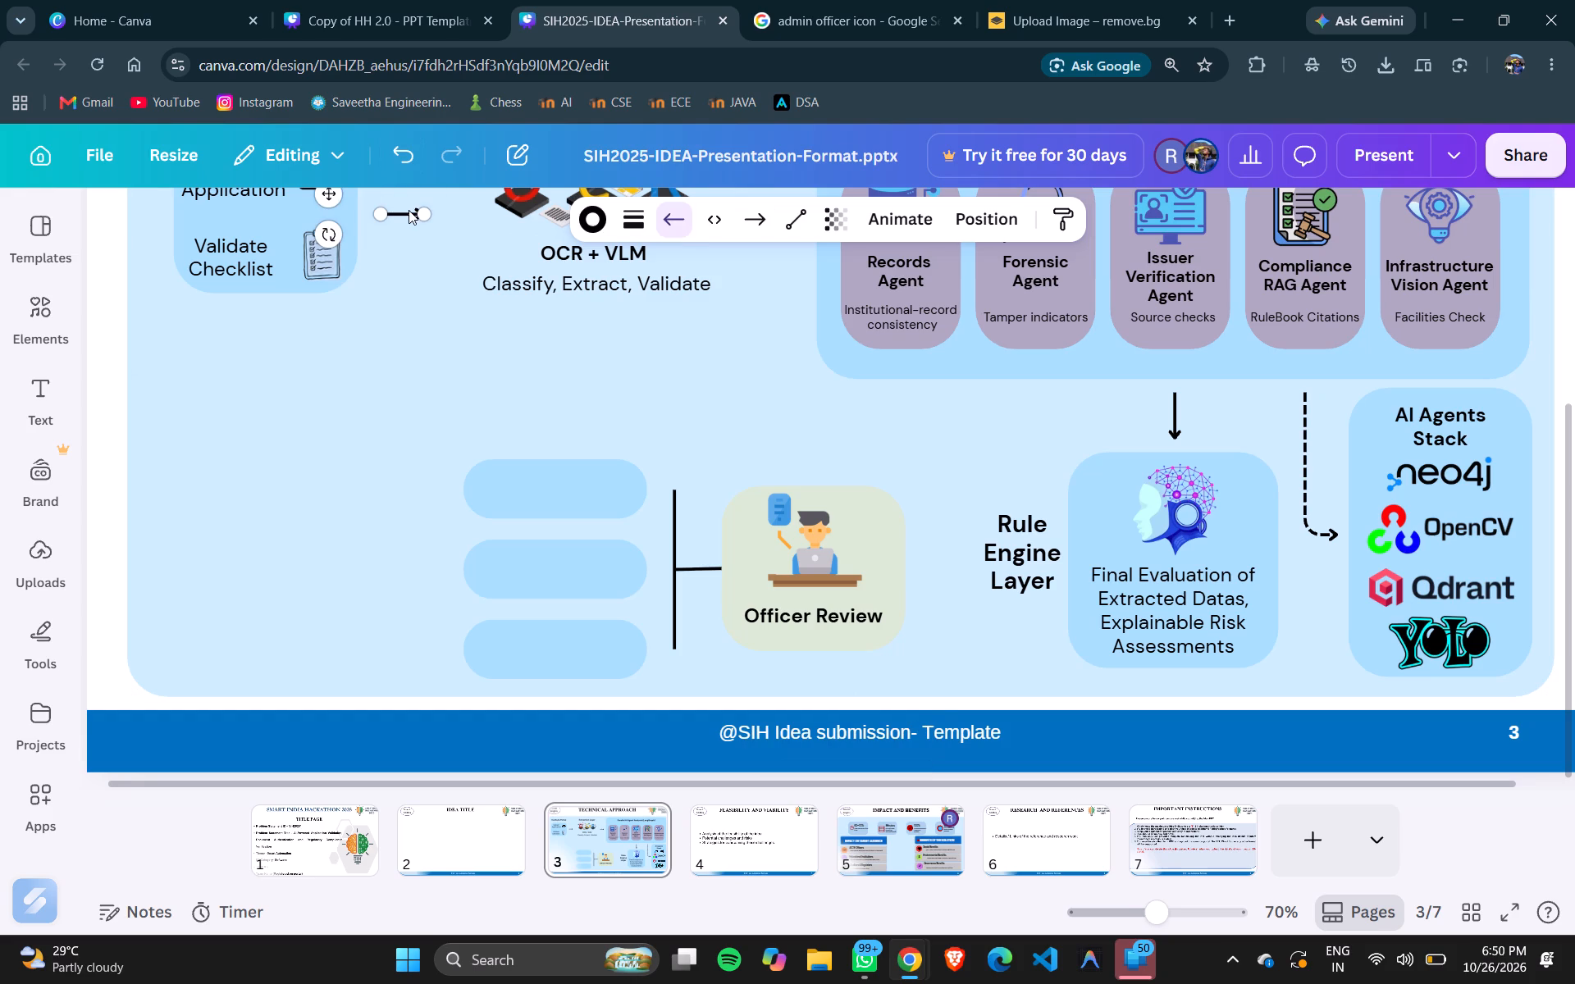
pyautogui.hotkey('ctrl', 'd')
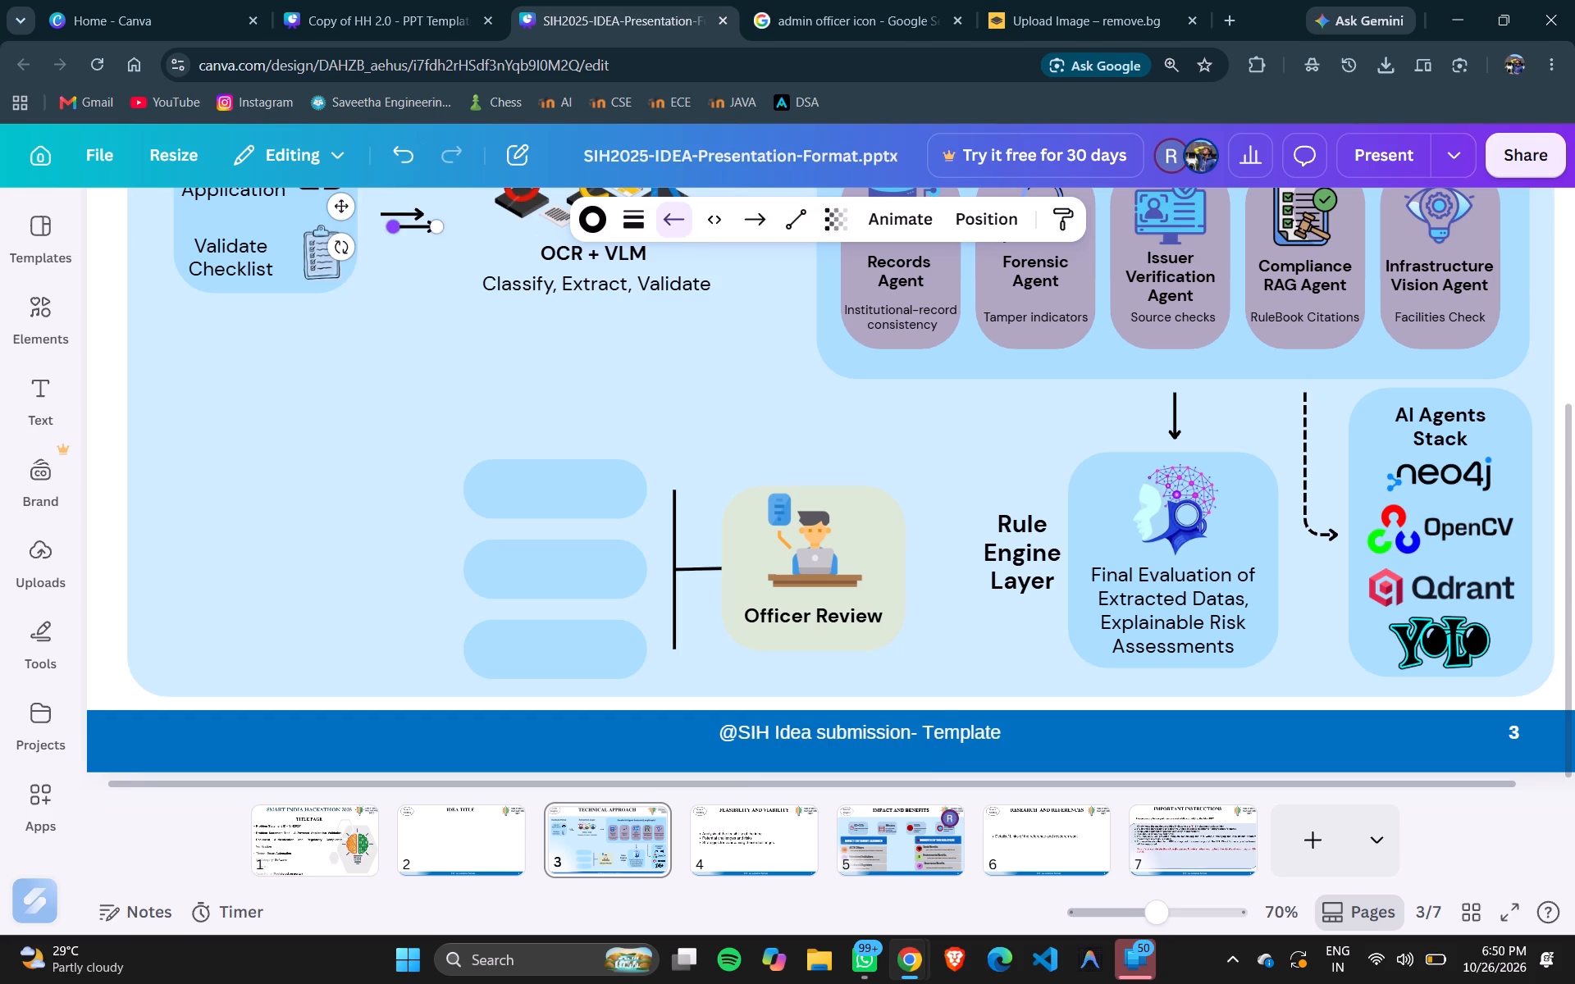
pyautogui.moveTo(392, 227); pyautogui.dragTo(675, 493)
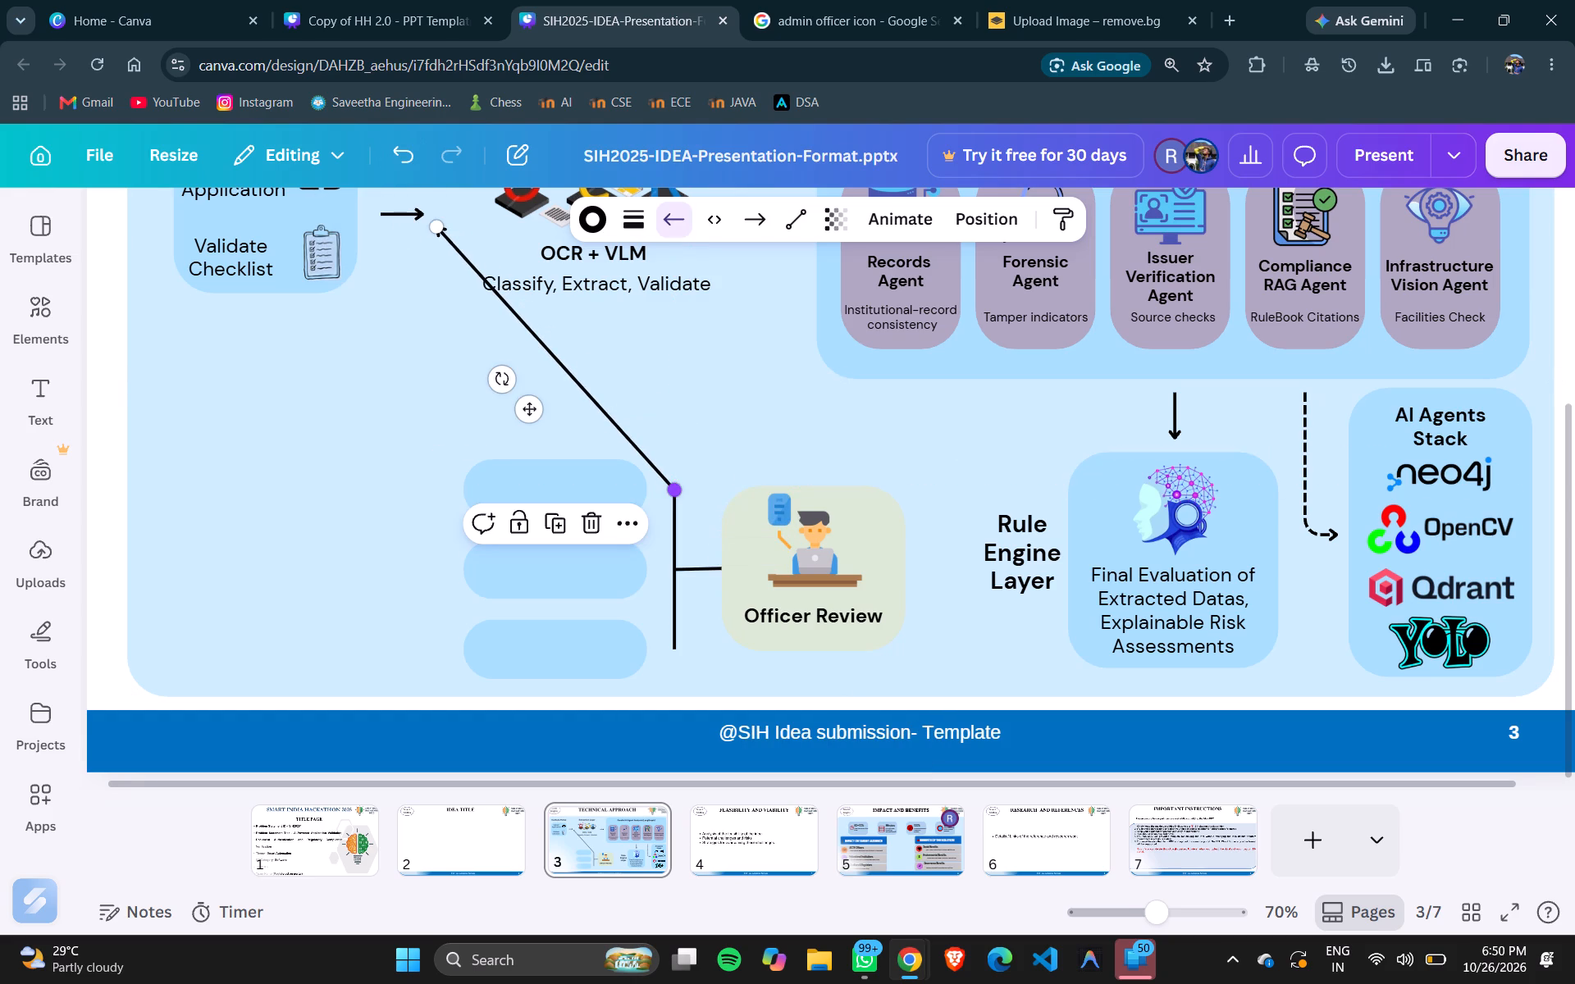
pyautogui.moveTo(435, 228); pyautogui.dragTo(644, 489)
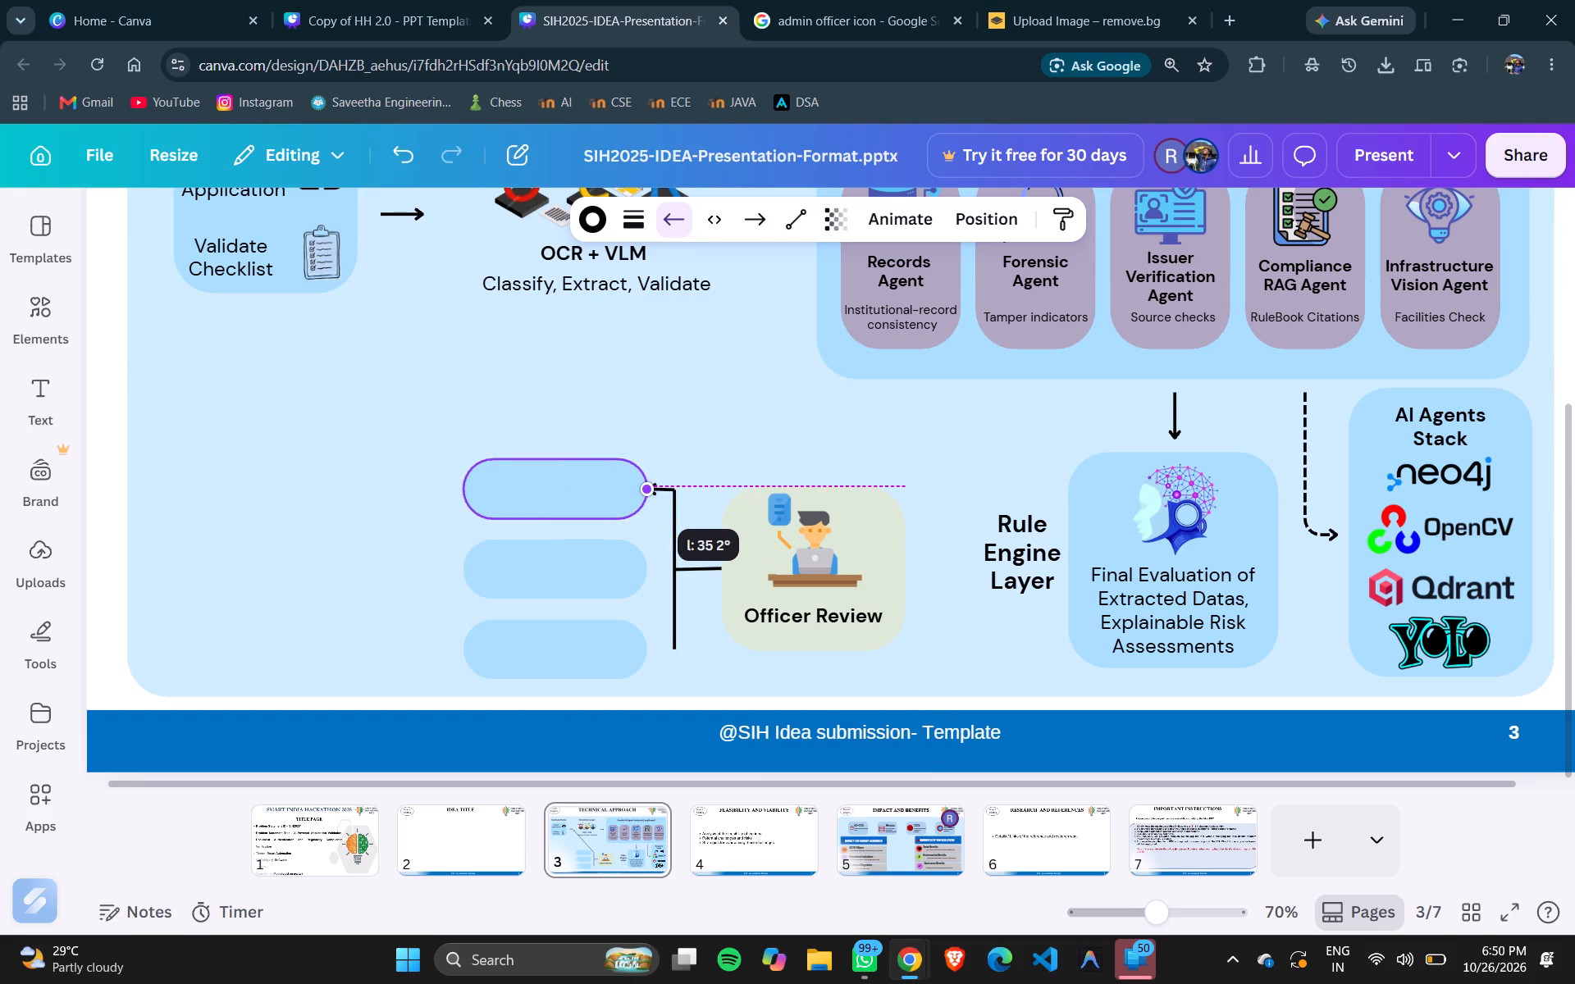
pyautogui.moveTo(644, 489); pyautogui.dragTo(657, 493)
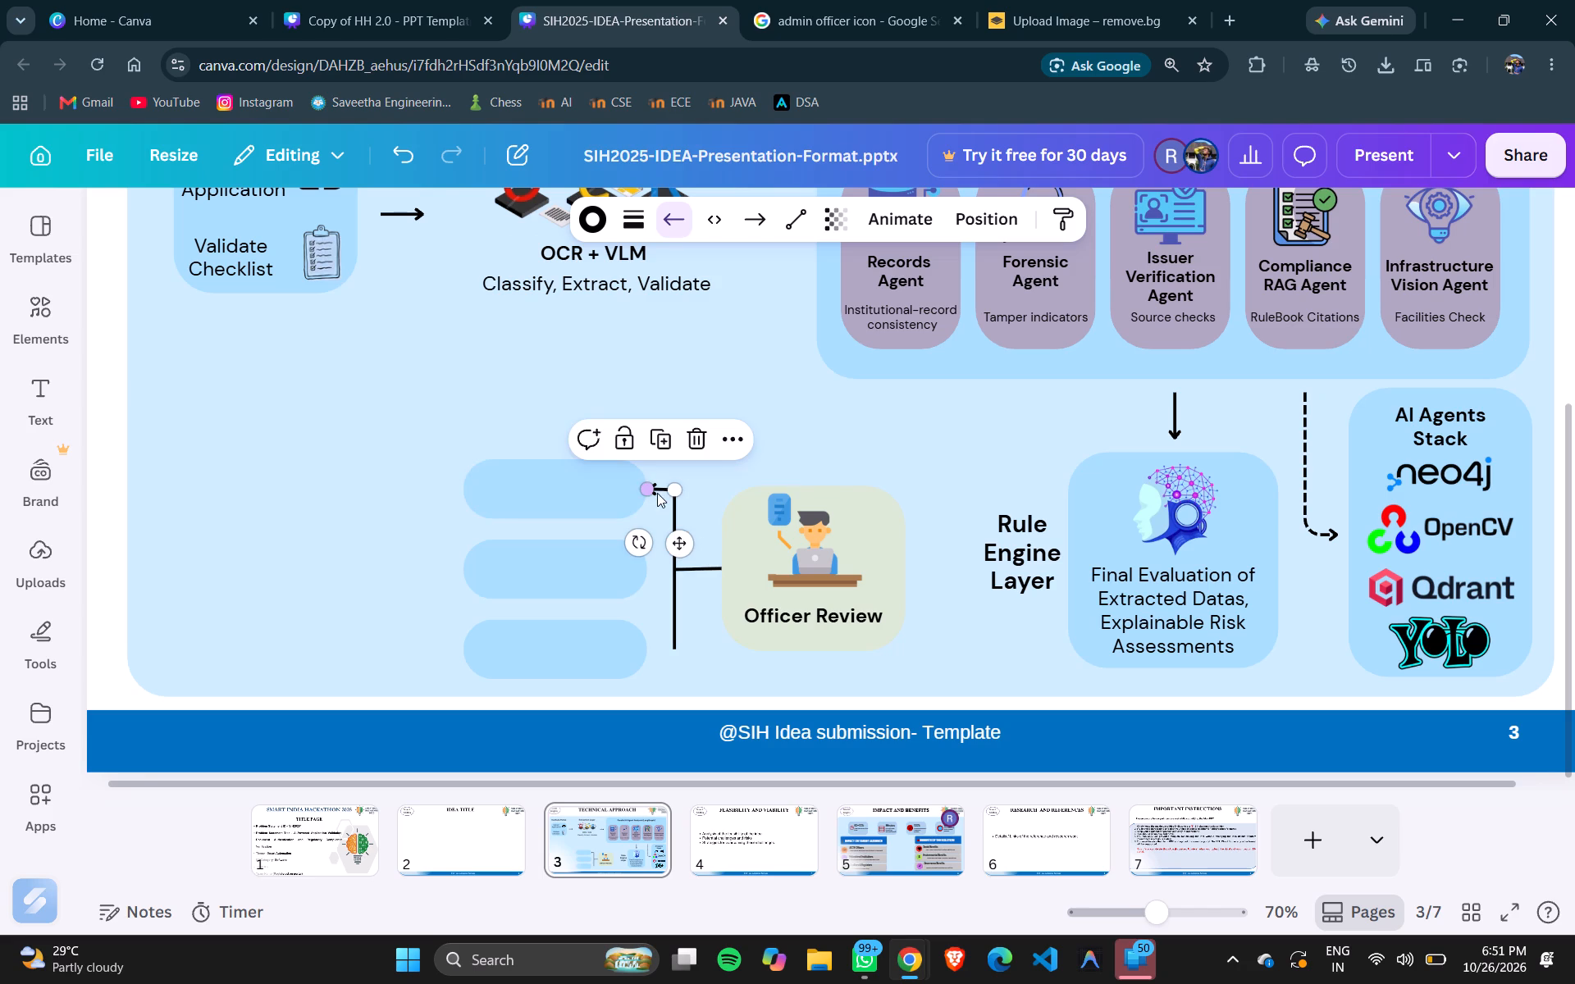
pyautogui.click(676, 497)
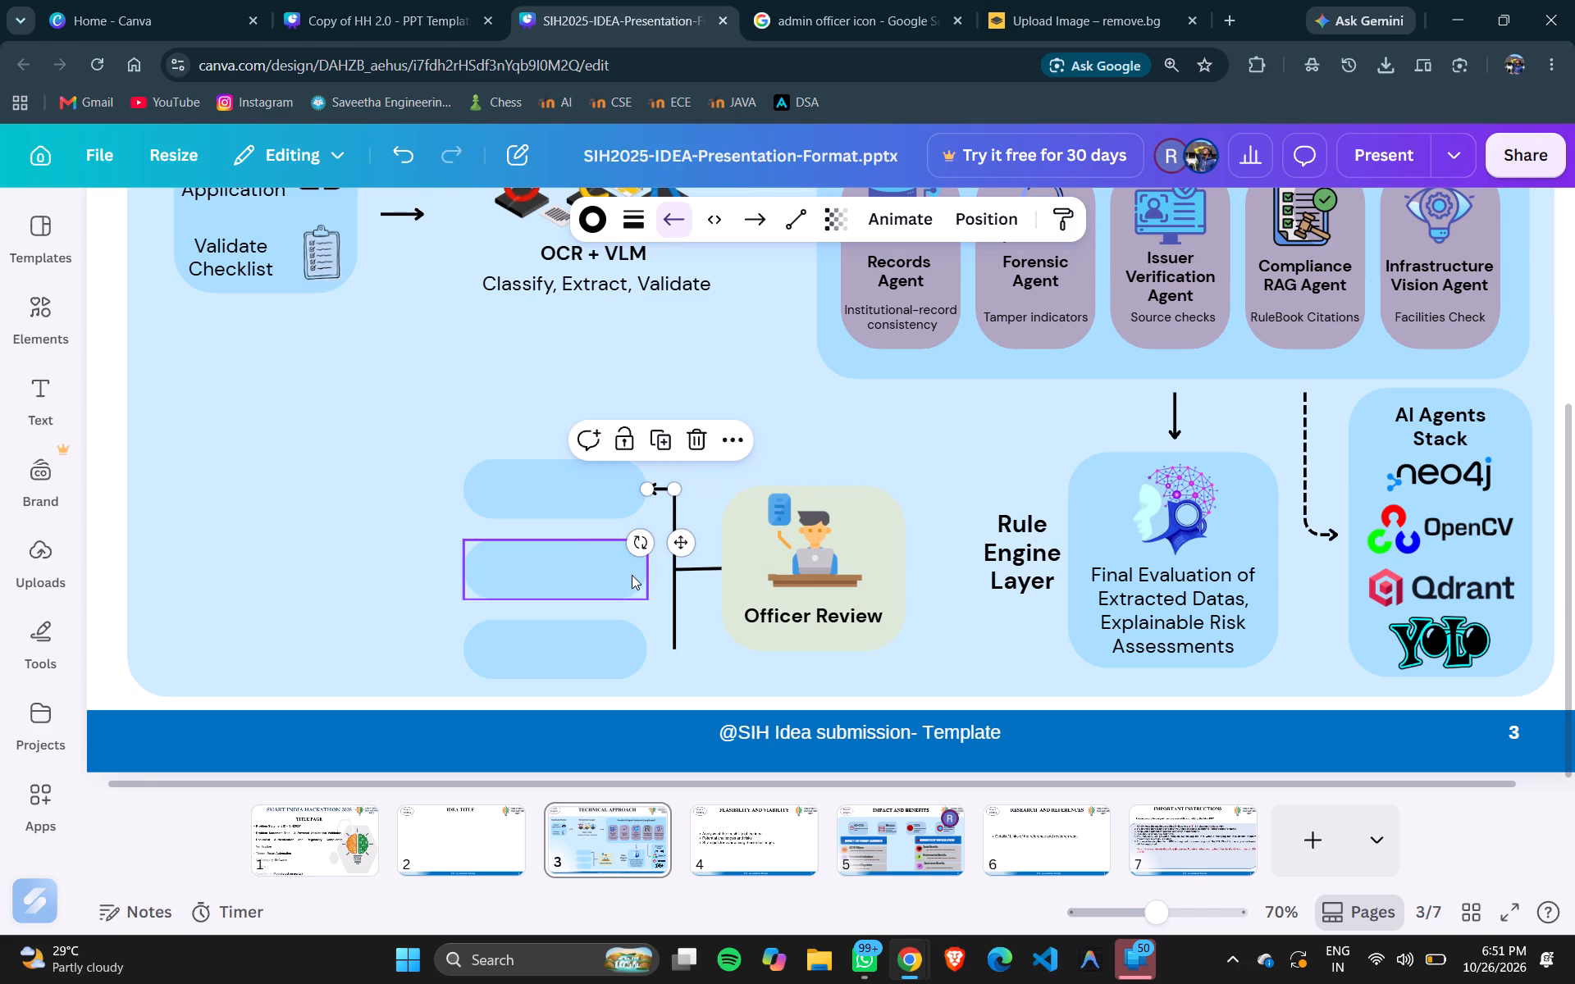
# Duplicate the arrow that runs from the vertical line to the top pill.
pyautogui.click(427, 531)
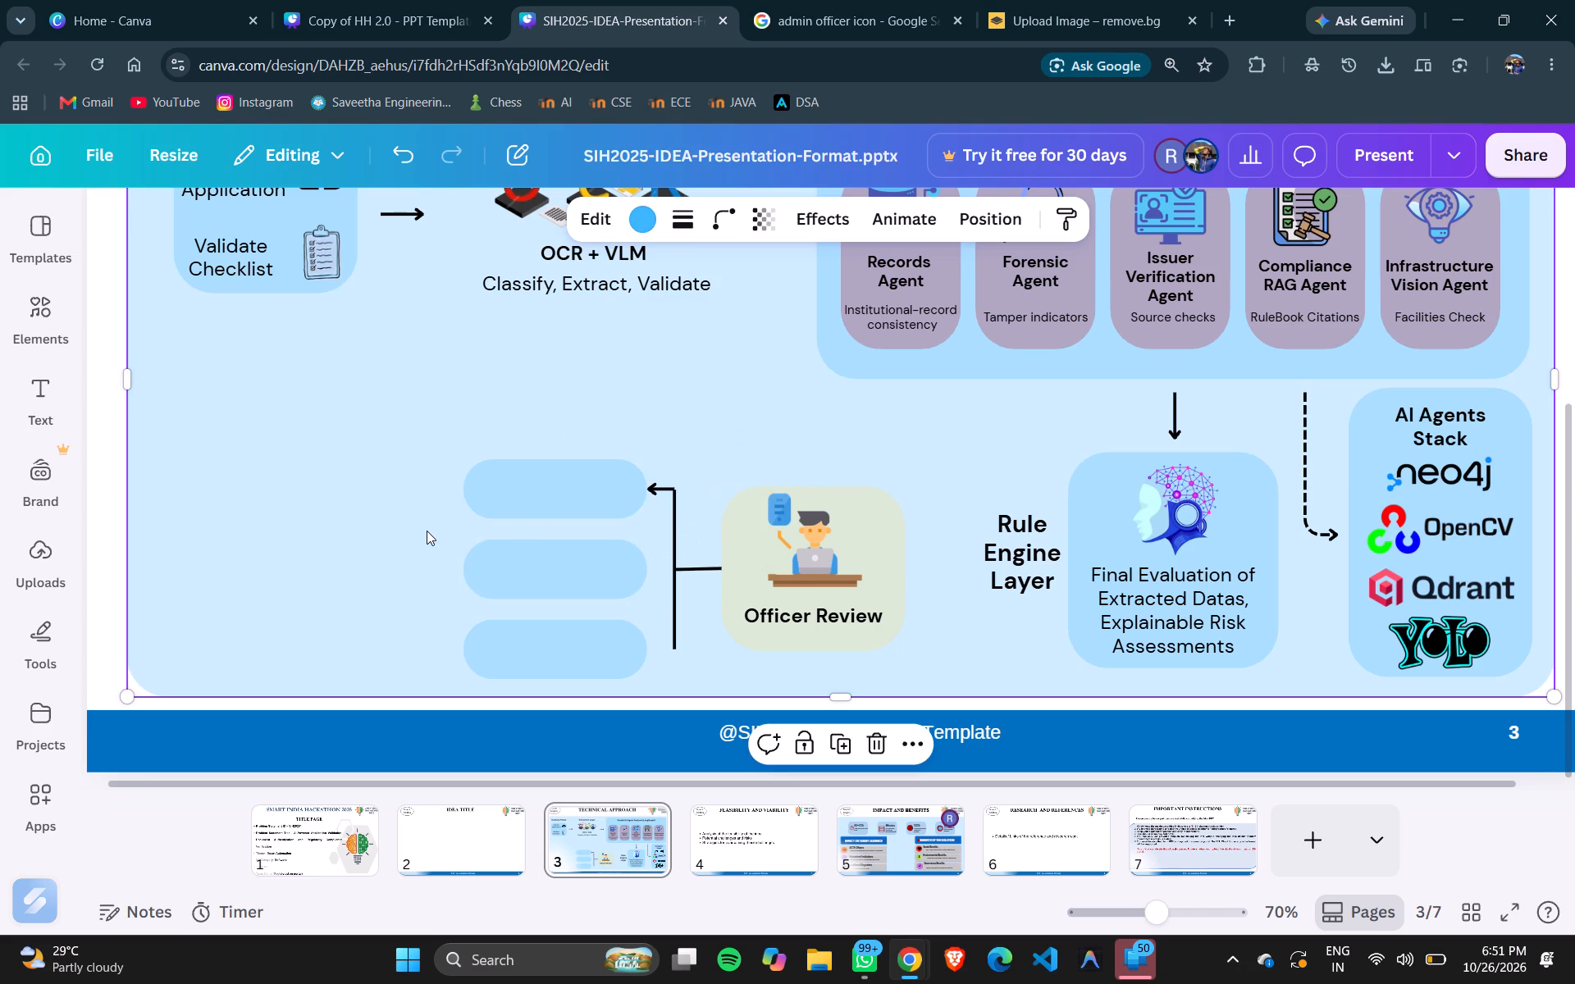
pyautogui.click(665, 489)
pyautogui.hotkey('ctrl', 'd')
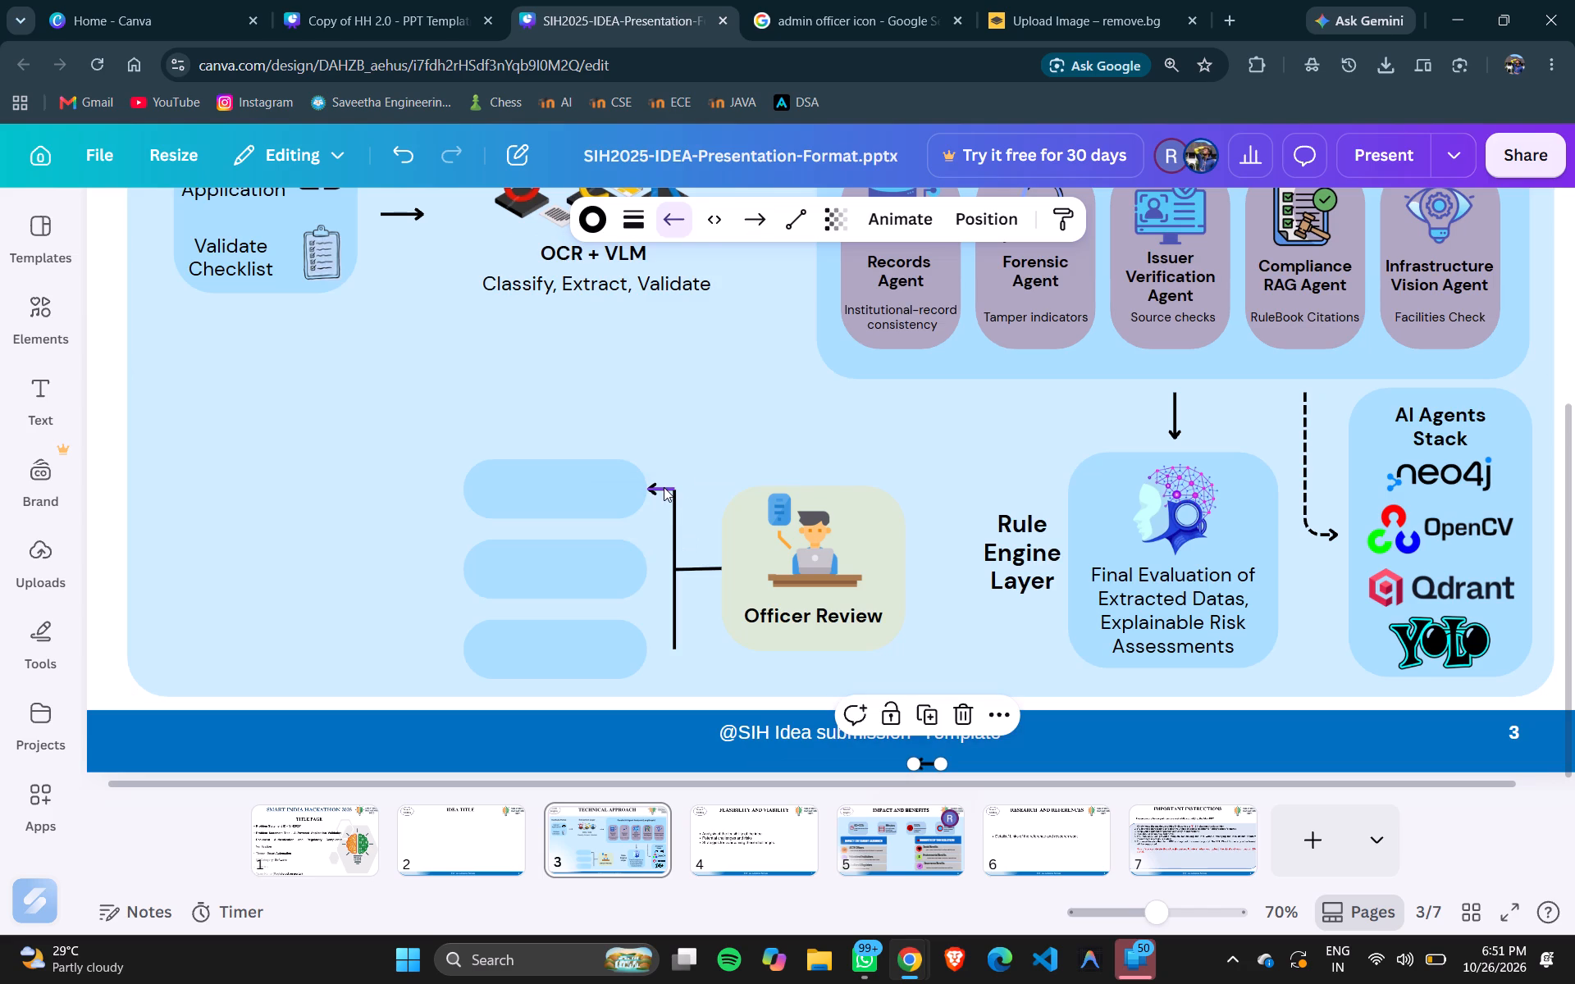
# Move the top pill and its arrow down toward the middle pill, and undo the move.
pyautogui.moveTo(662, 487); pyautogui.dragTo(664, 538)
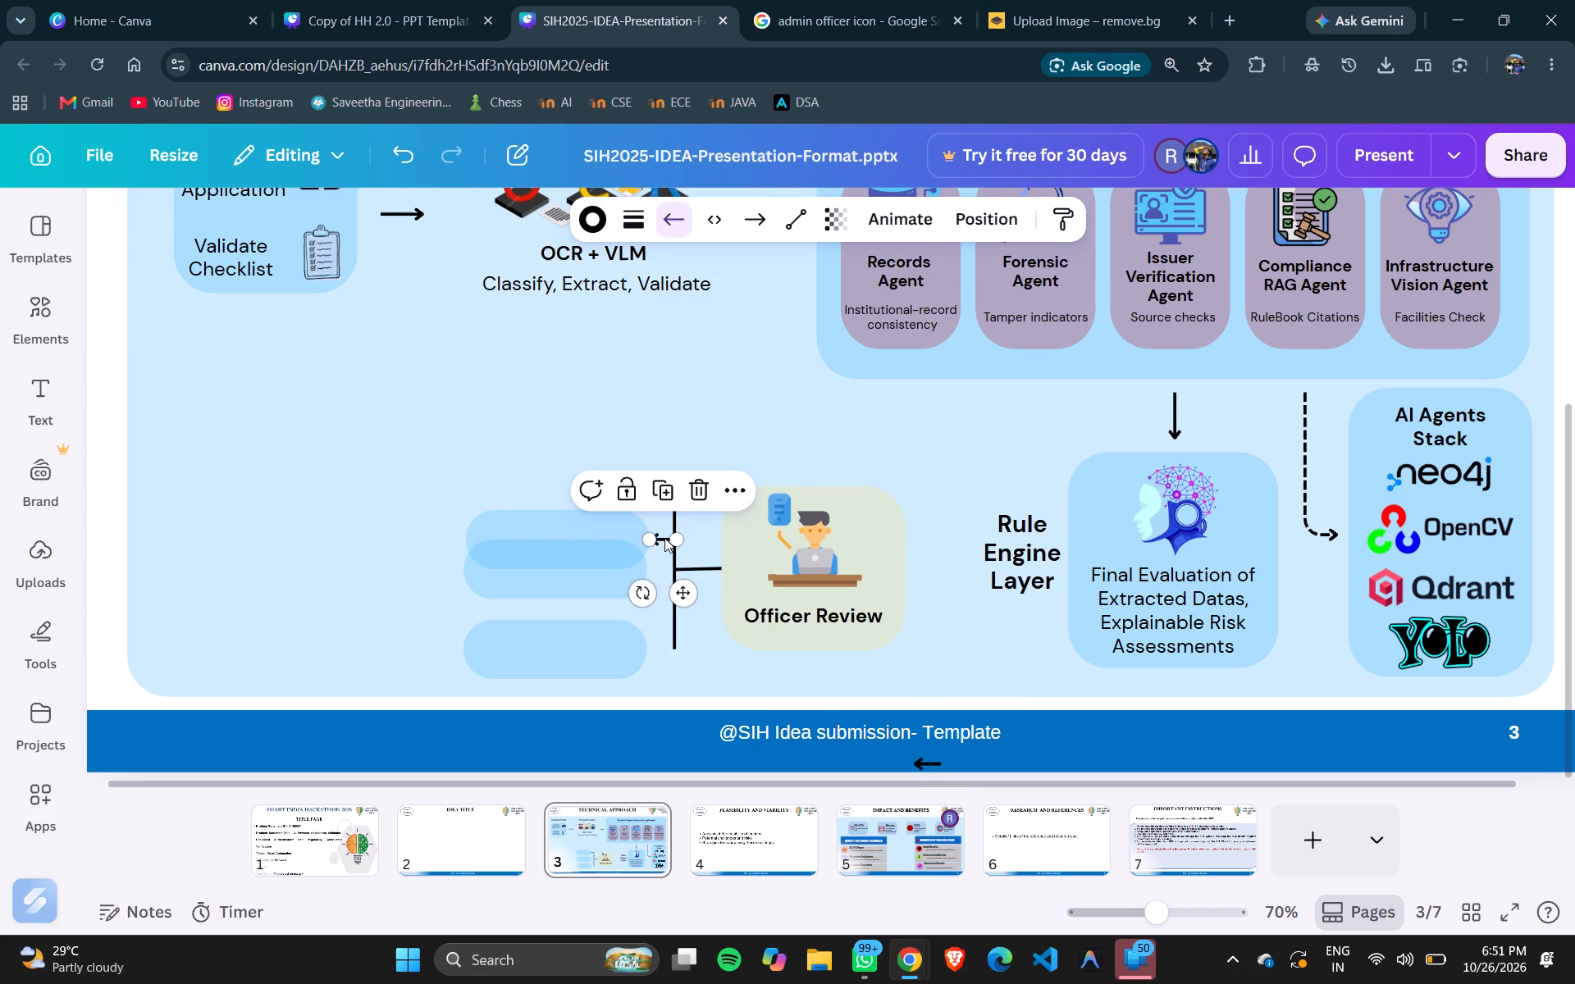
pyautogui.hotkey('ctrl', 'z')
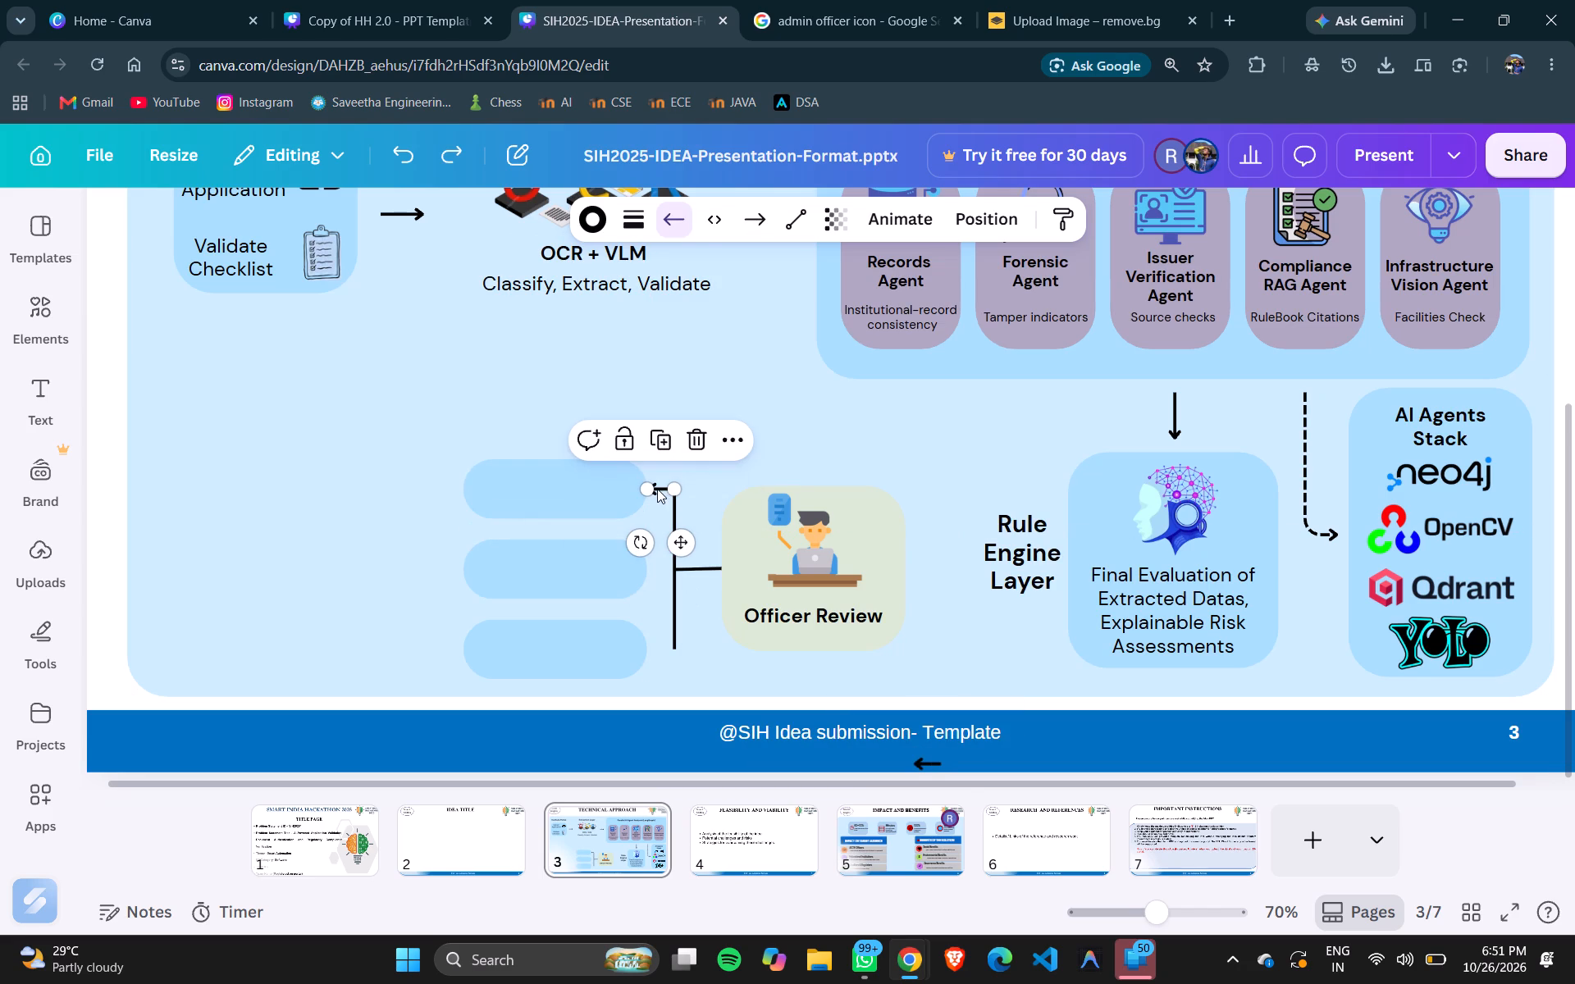
# Duplicate the top pill's arrow twice and fit one copy from the vertical line's midpoint to the middle pill.
pyautogui.click(657, 489)
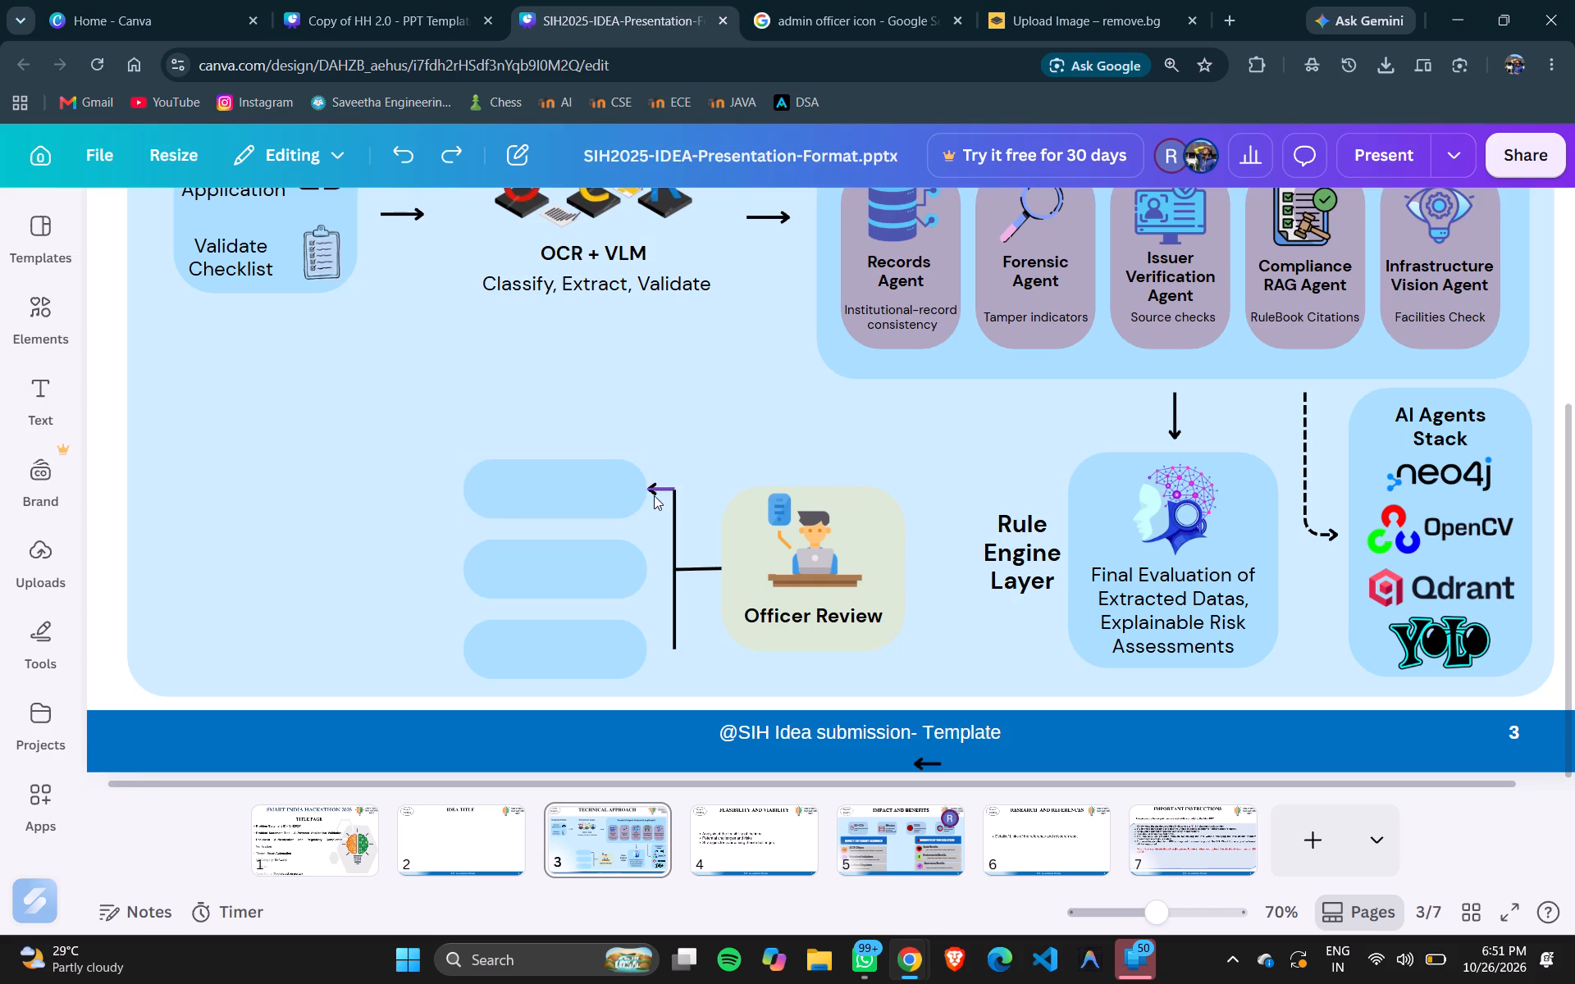
pyautogui.click(664, 489)
pyautogui.hotkey('ctrl', 'd')
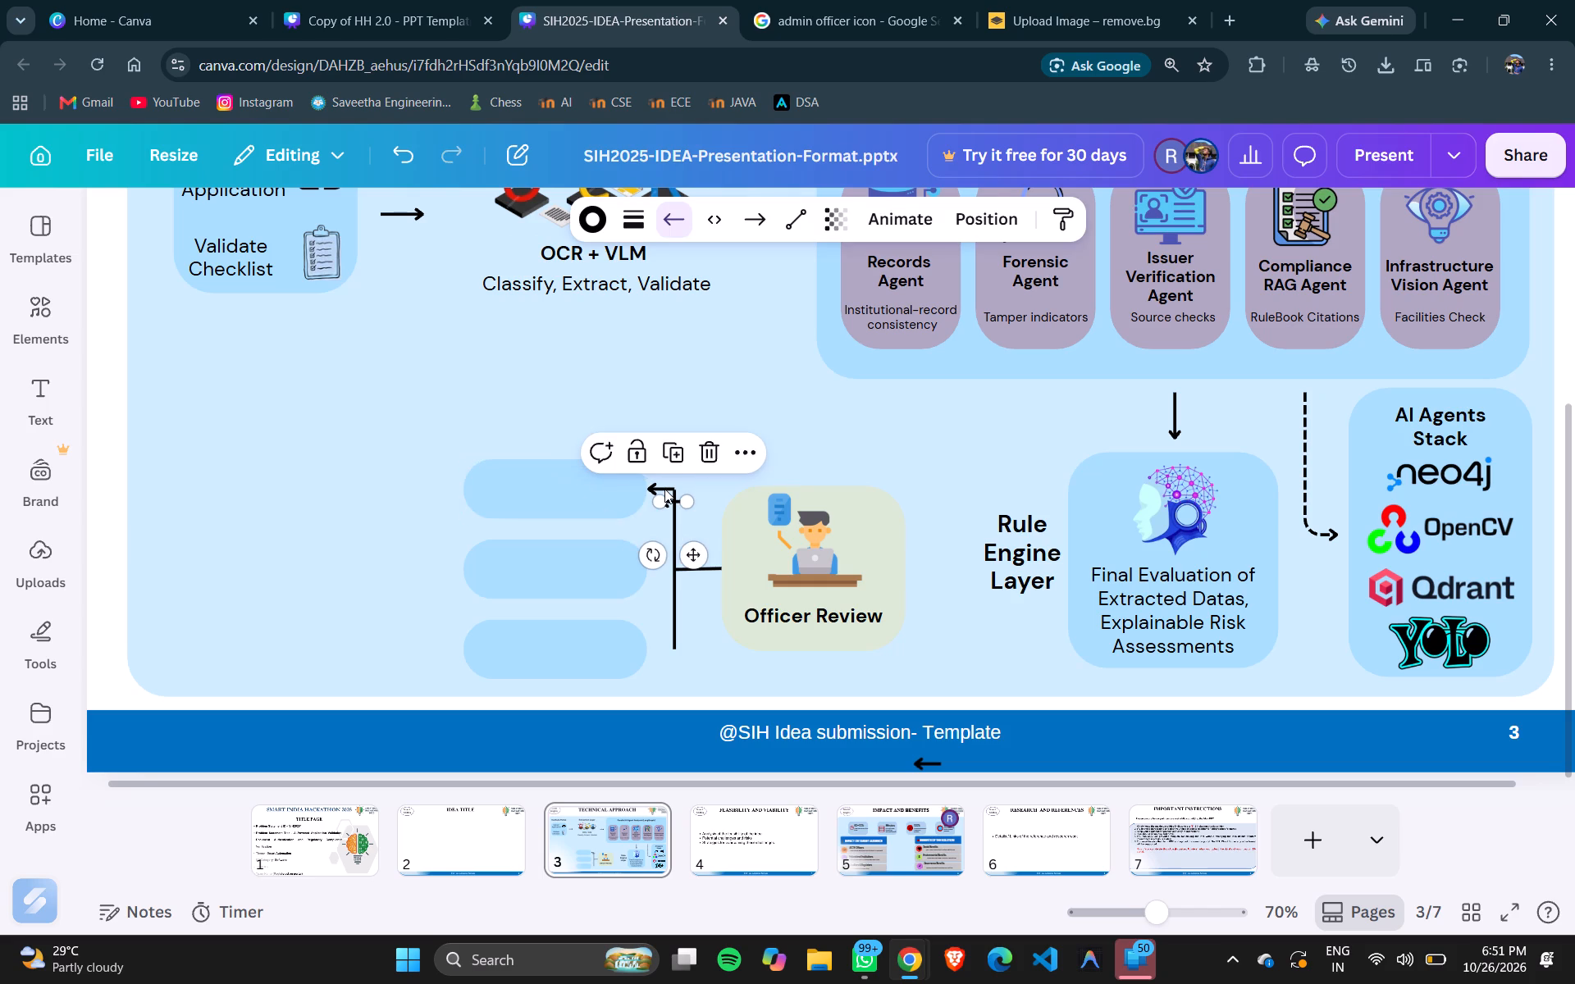
pyautogui.hotkey('ctrl', 'd')
pyautogui.moveTo(687, 516); pyautogui.dragTo(666, 572)
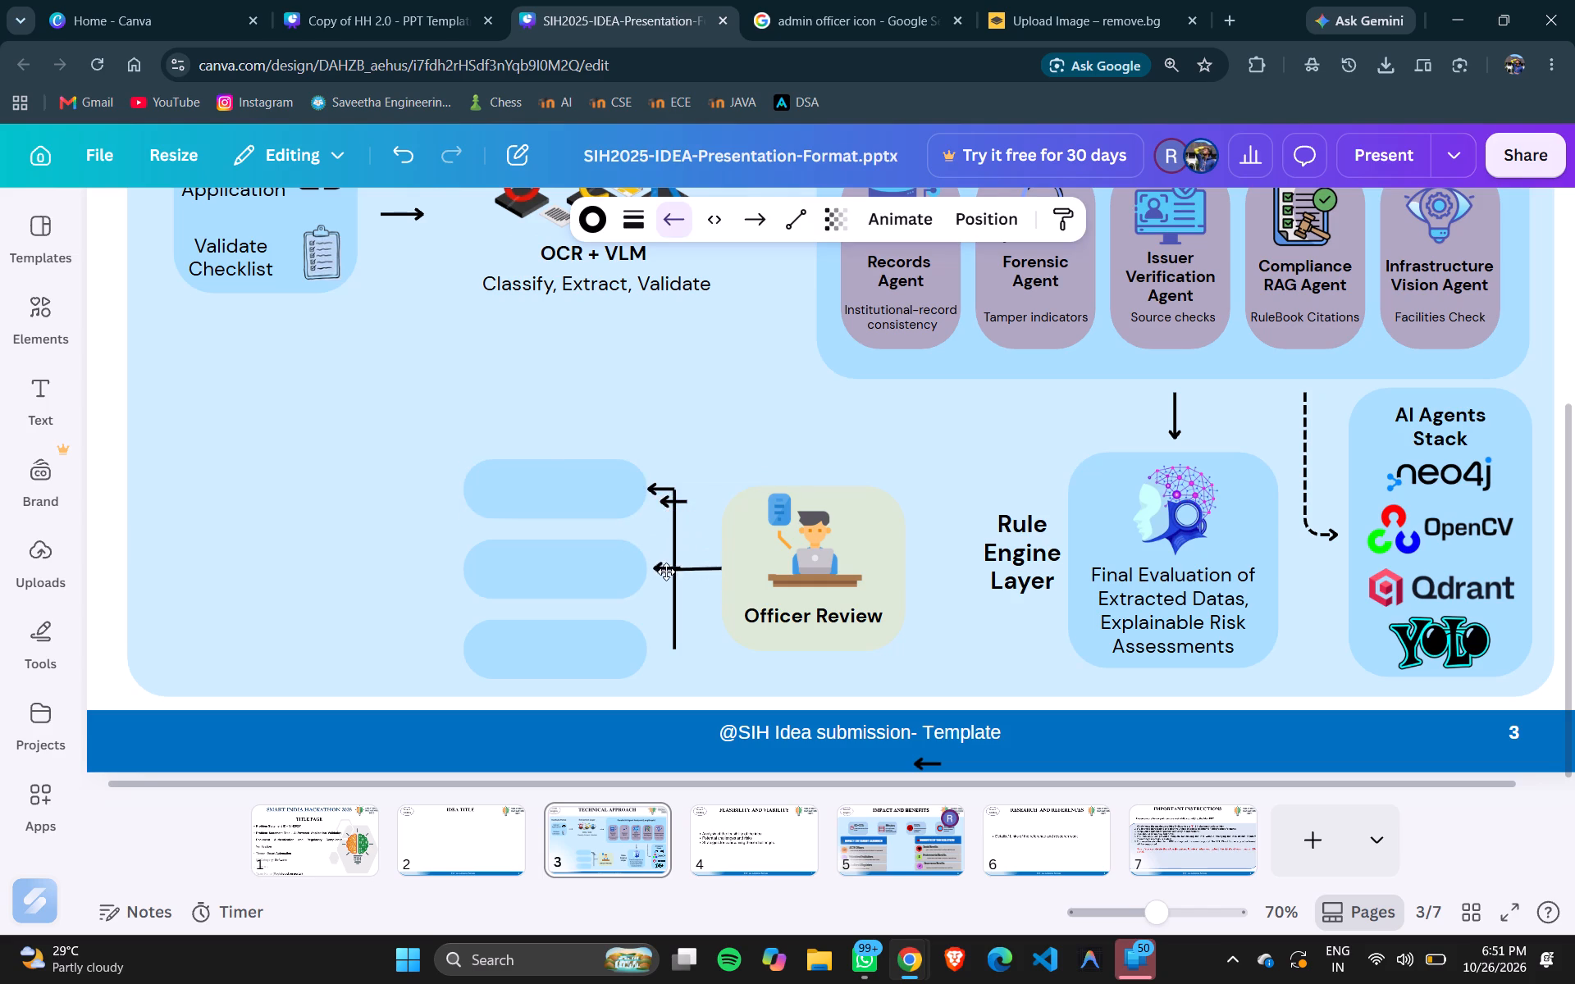
pyautogui.moveTo(666, 572); pyautogui.dragTo(663, 573)
pyautogui.moveTo(663, 573); pyautogui.dragTo(663, 572)
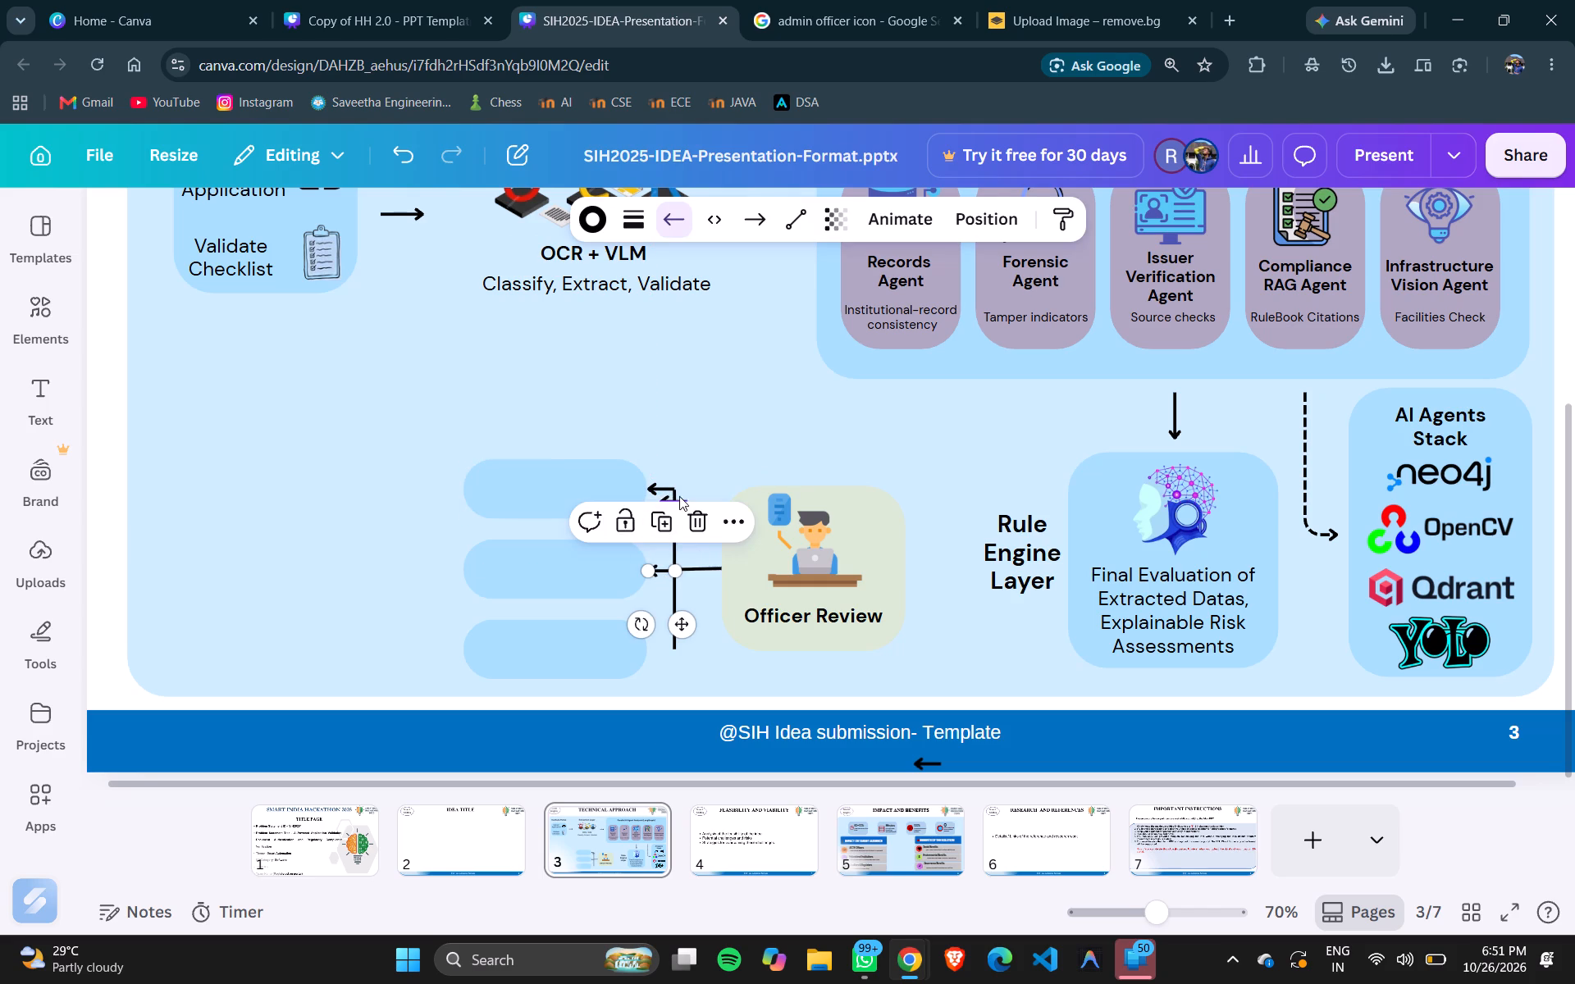
# Move the other arrow copy to the vertical line's bottom end, pointing at the bottom pill, and deselect it.
pyautogui.click(692, 476)
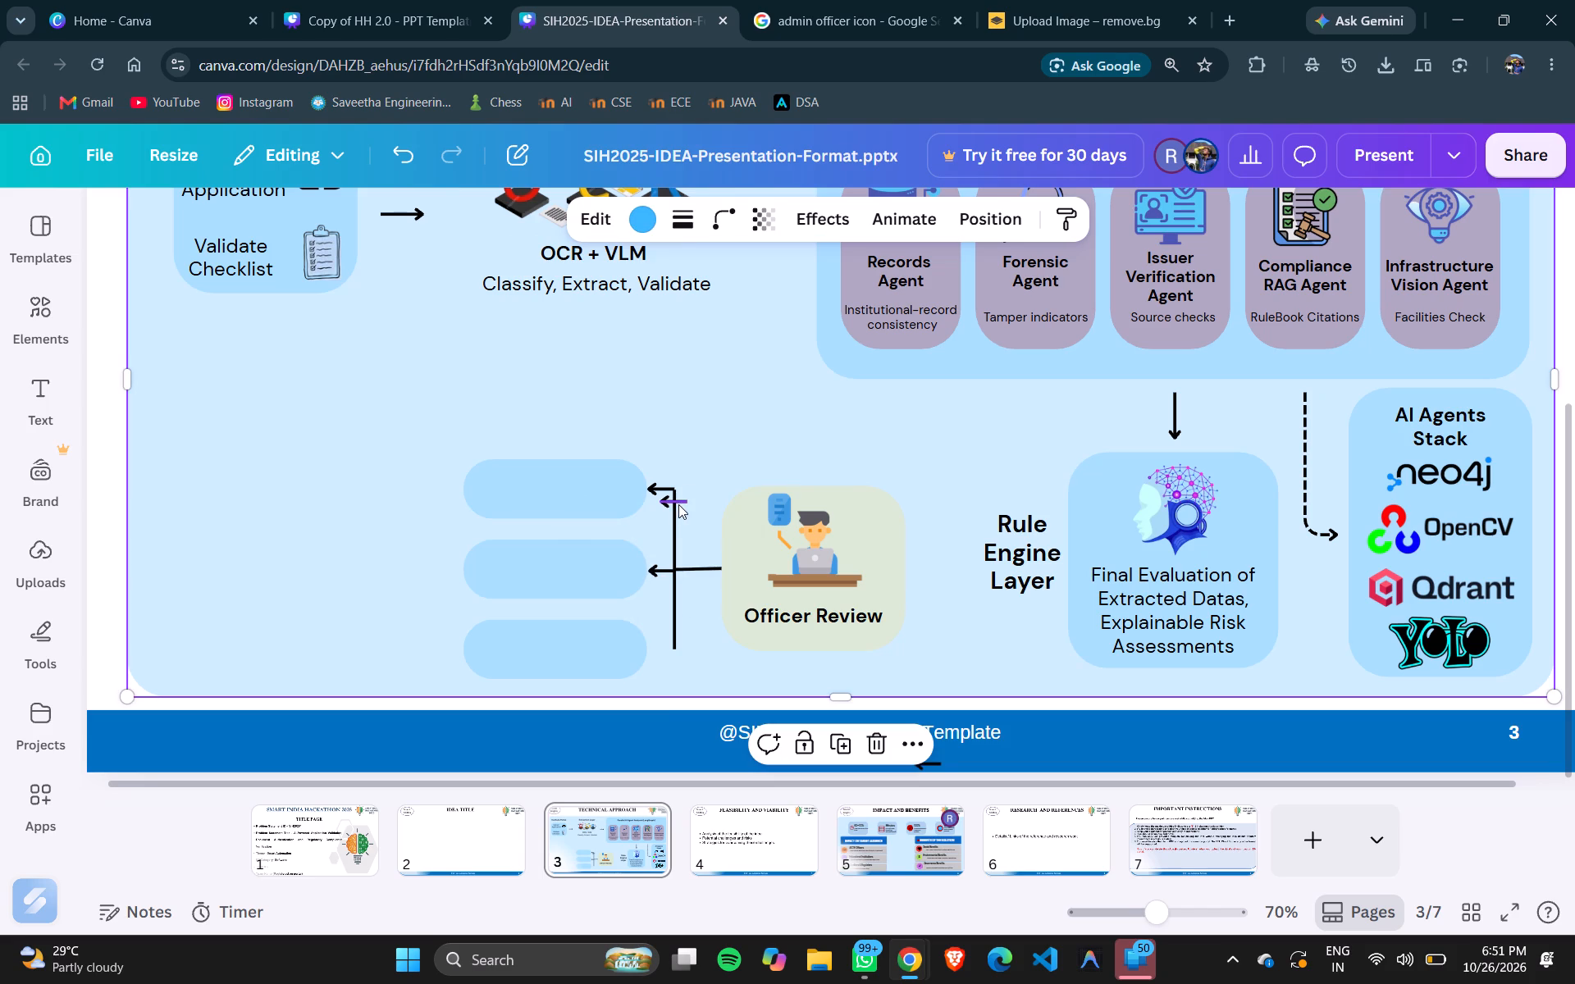
pyautogui.moveTo(678, 504); pyautogui.dragTo(665, 660)
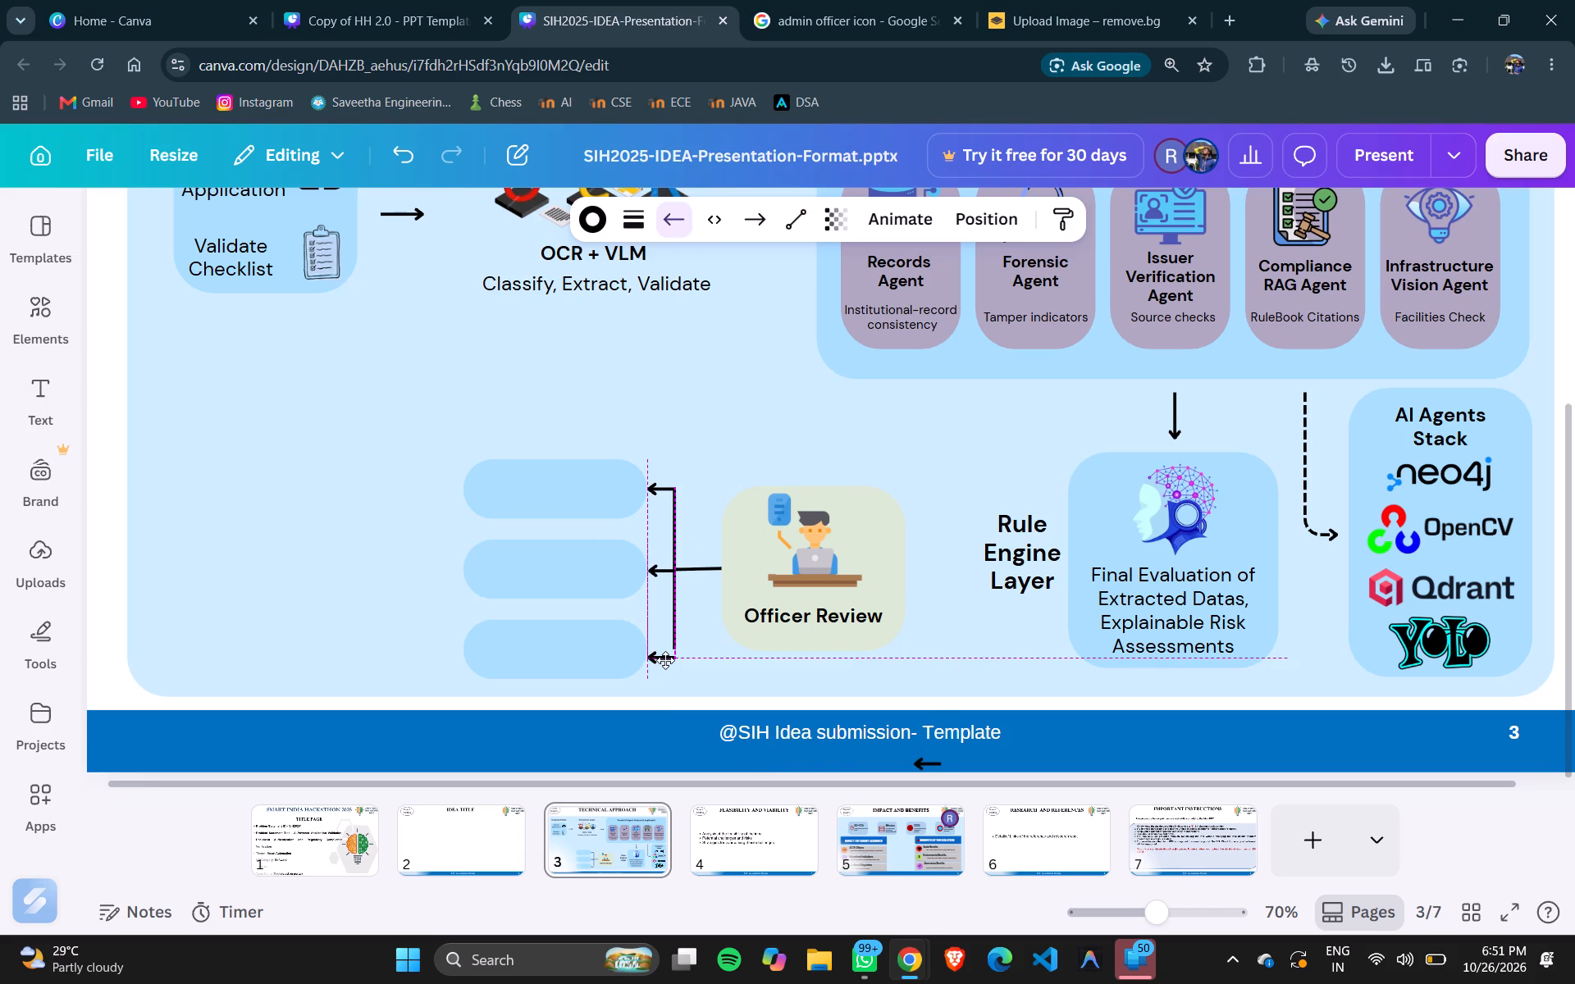
pyautogui.moveTo(665, 660); pyautogui.dragTo(666, 654)
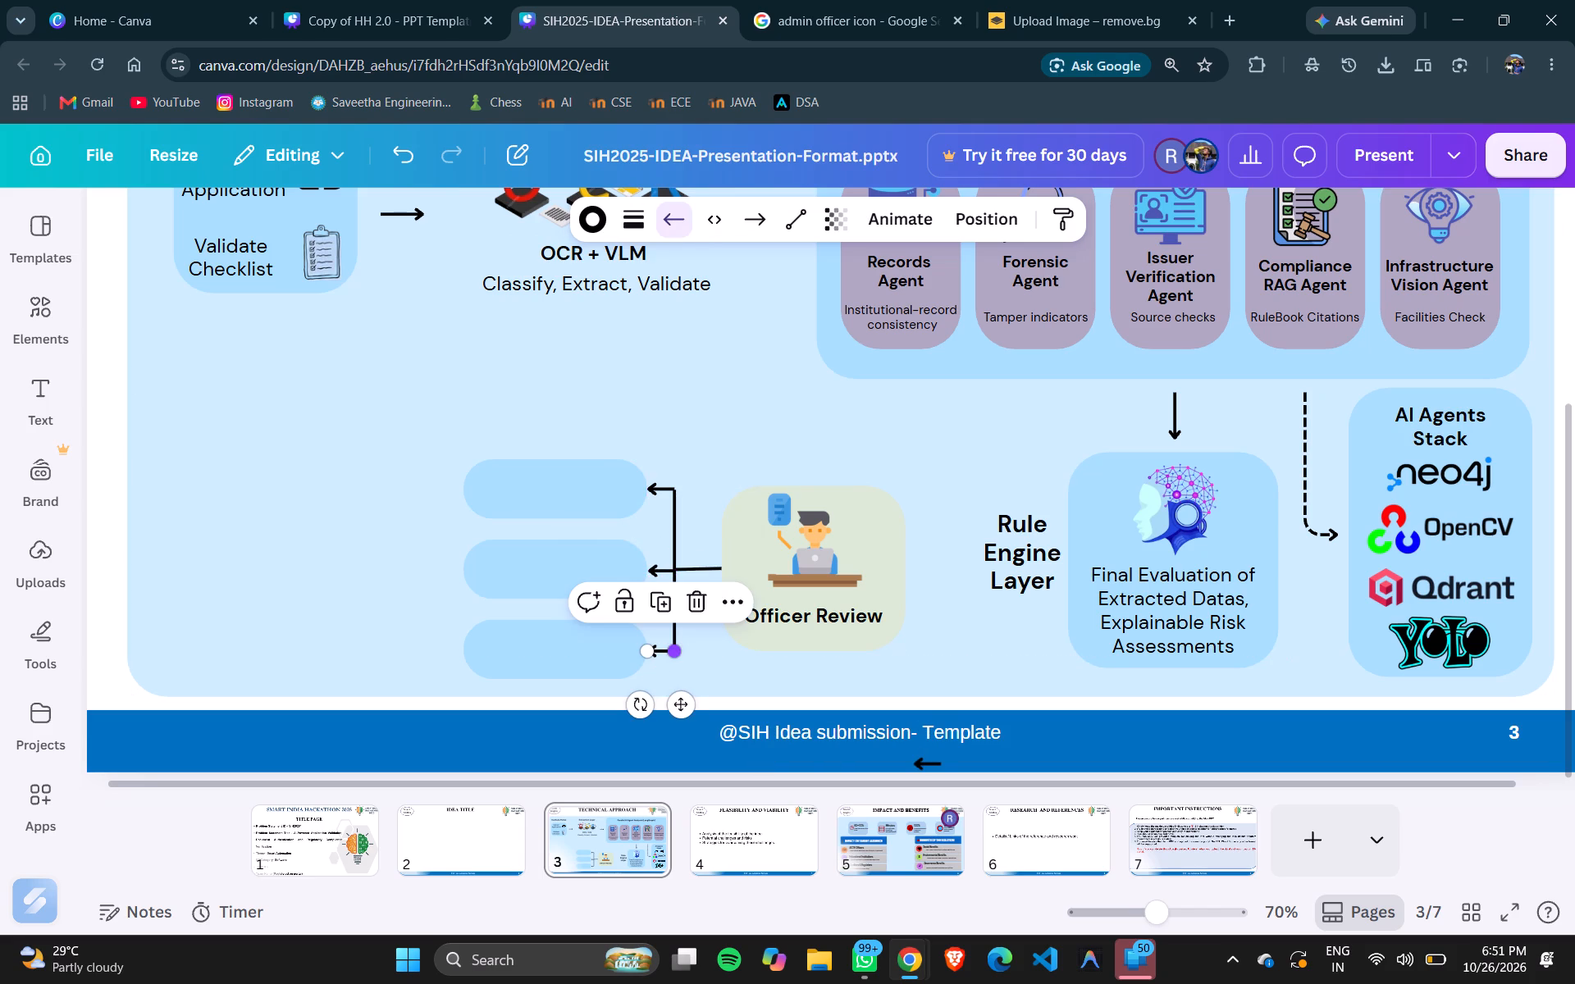
pyautogui.click(309, 462)
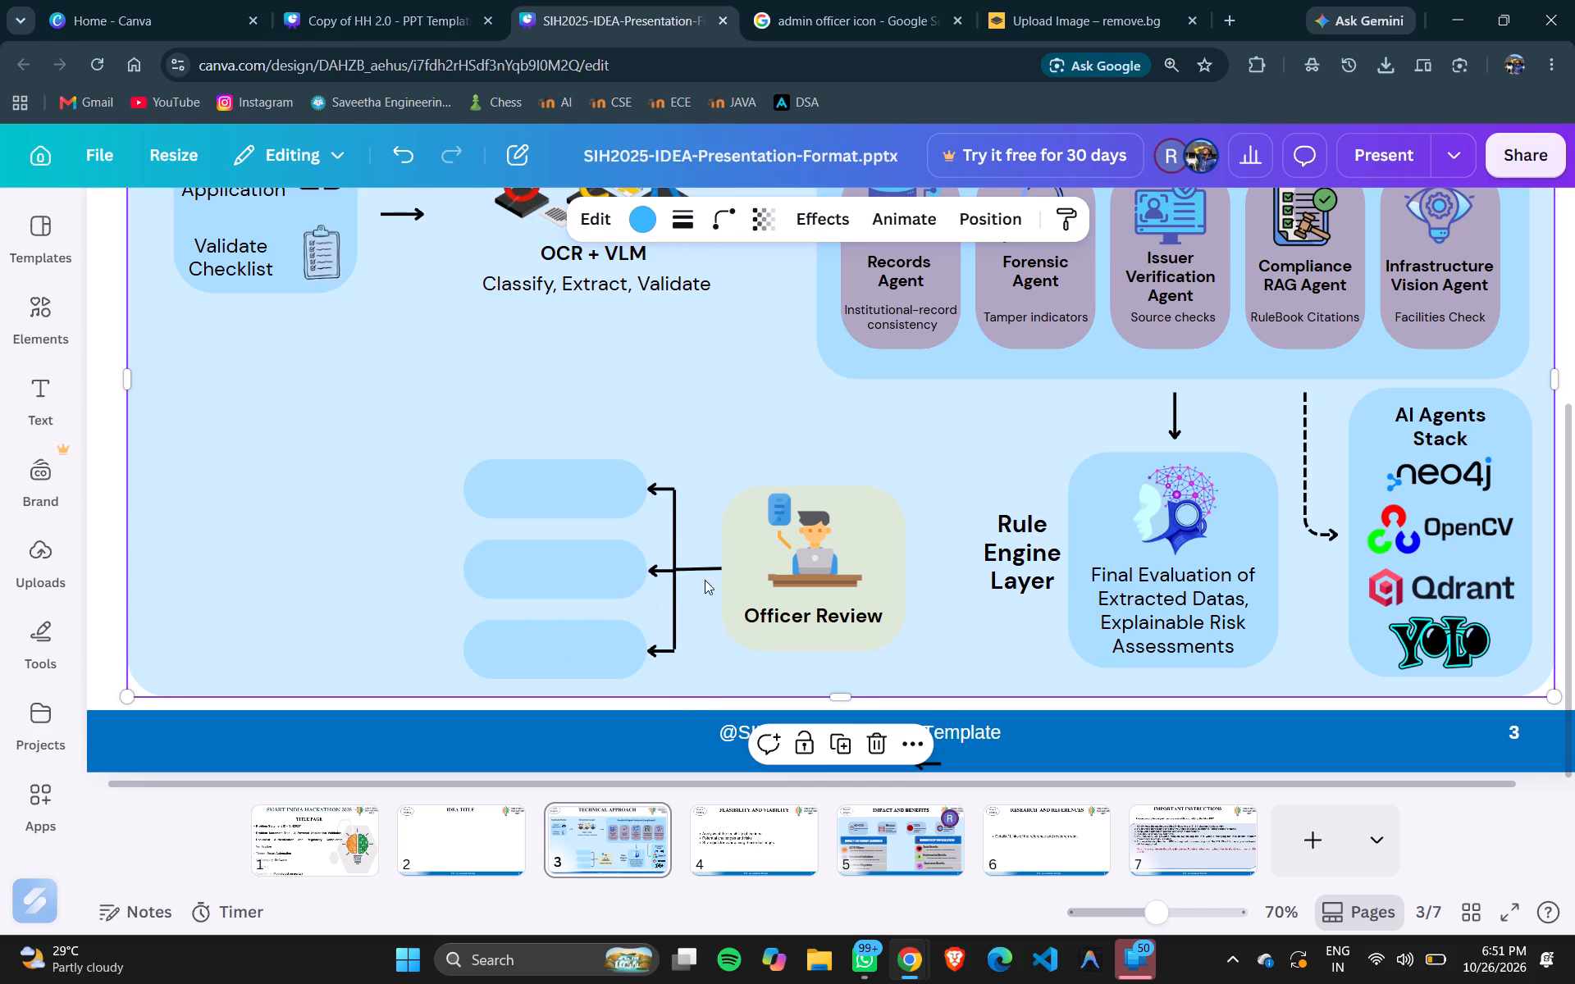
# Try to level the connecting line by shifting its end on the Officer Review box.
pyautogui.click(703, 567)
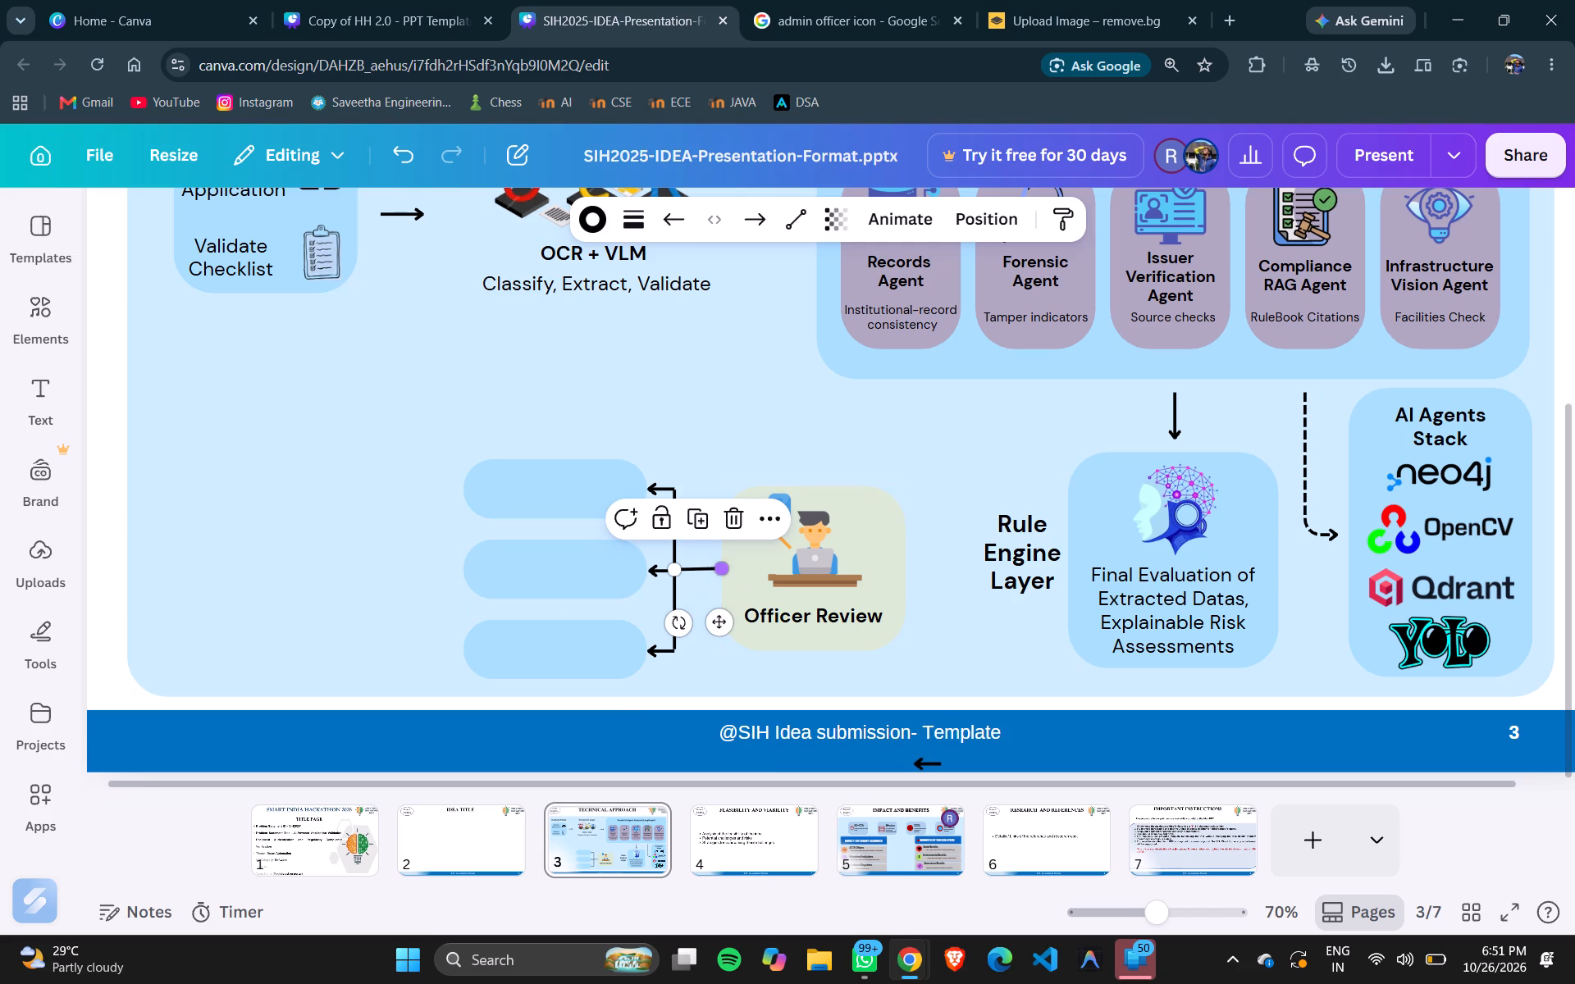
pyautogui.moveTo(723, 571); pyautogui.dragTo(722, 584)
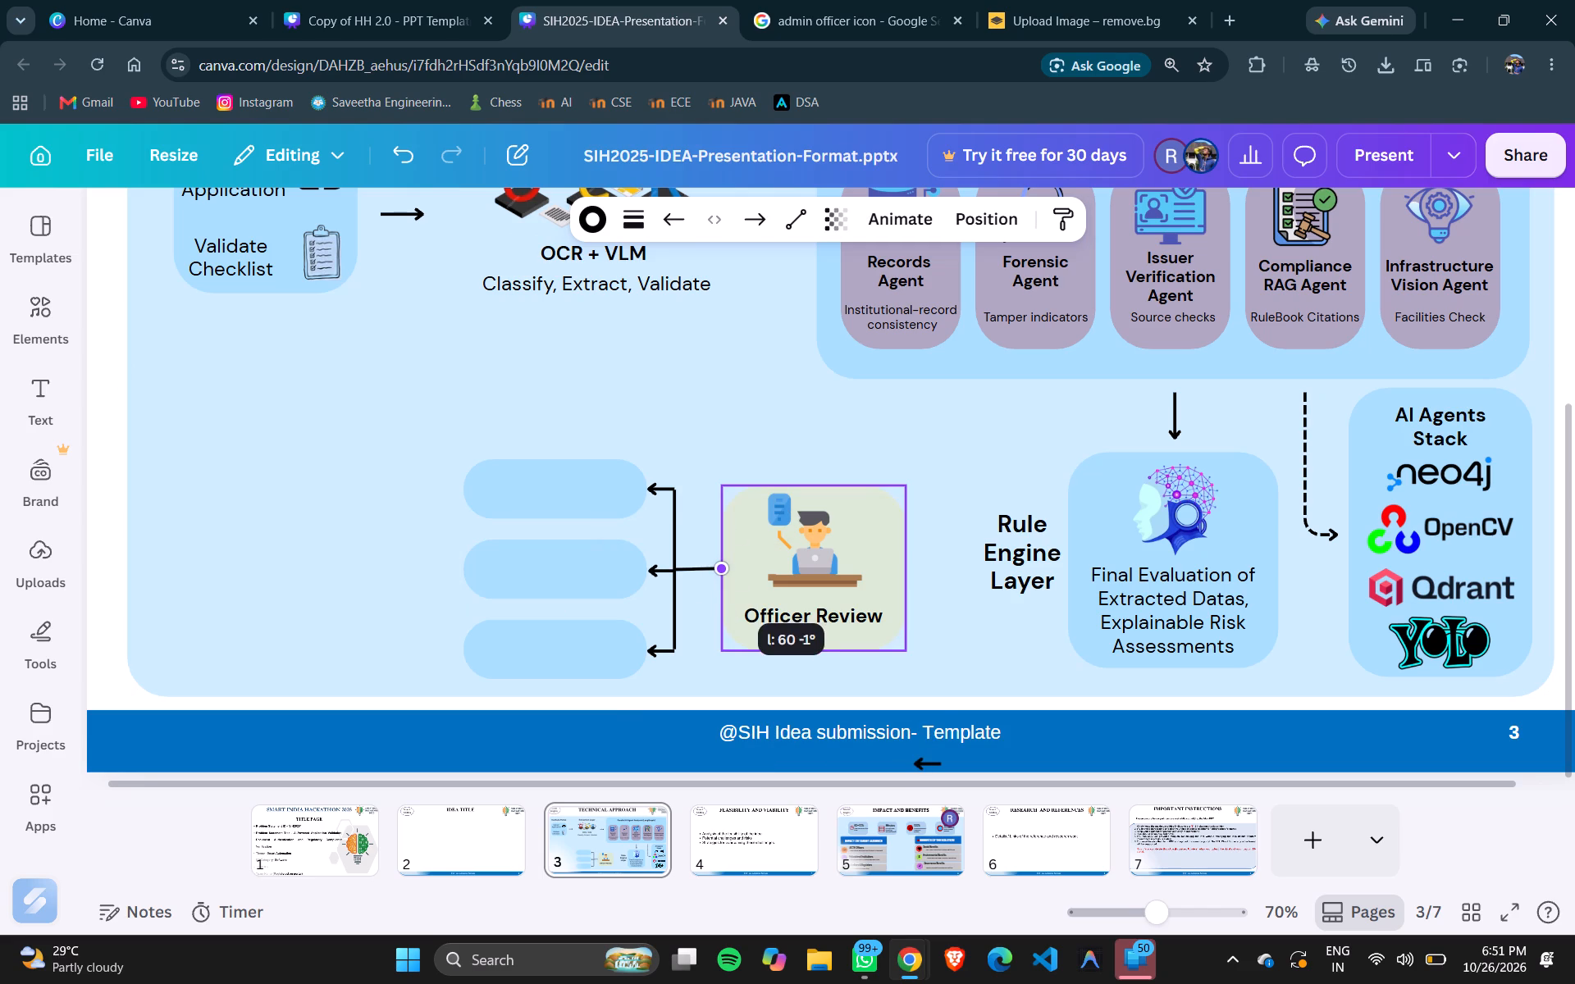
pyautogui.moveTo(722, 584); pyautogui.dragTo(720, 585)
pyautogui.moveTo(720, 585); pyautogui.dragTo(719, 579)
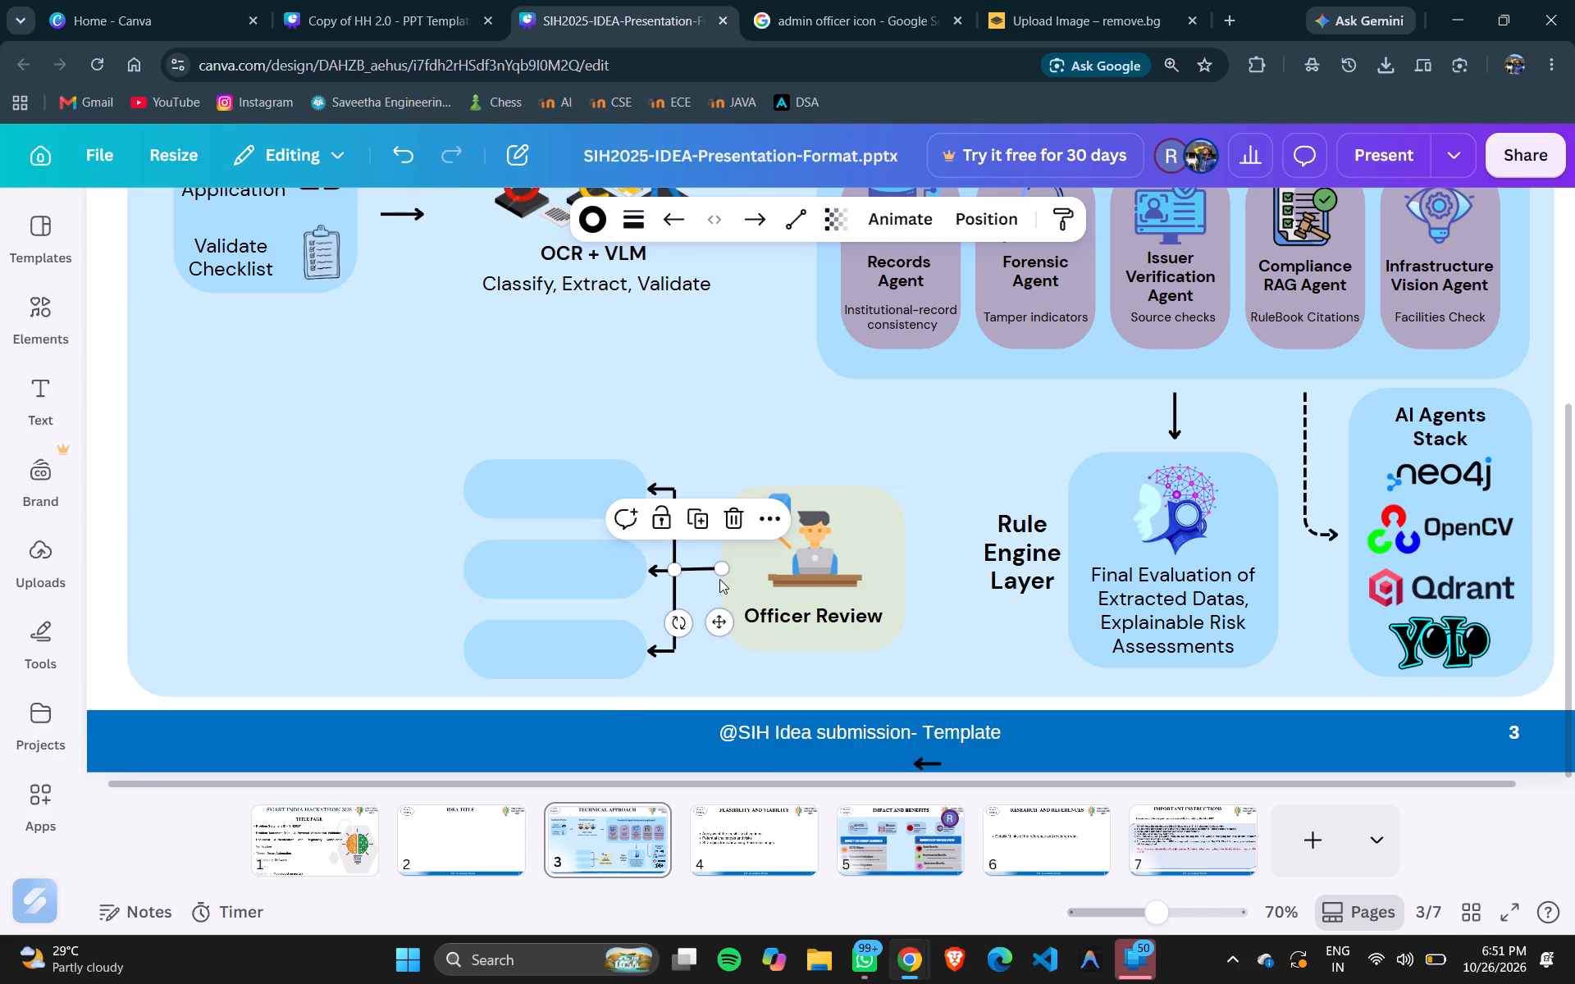
# Nudge the Officer Review box down one increment so its connecting line is horizontal.
pyautogui.click(850, 579)
pyautogui.press('Down')
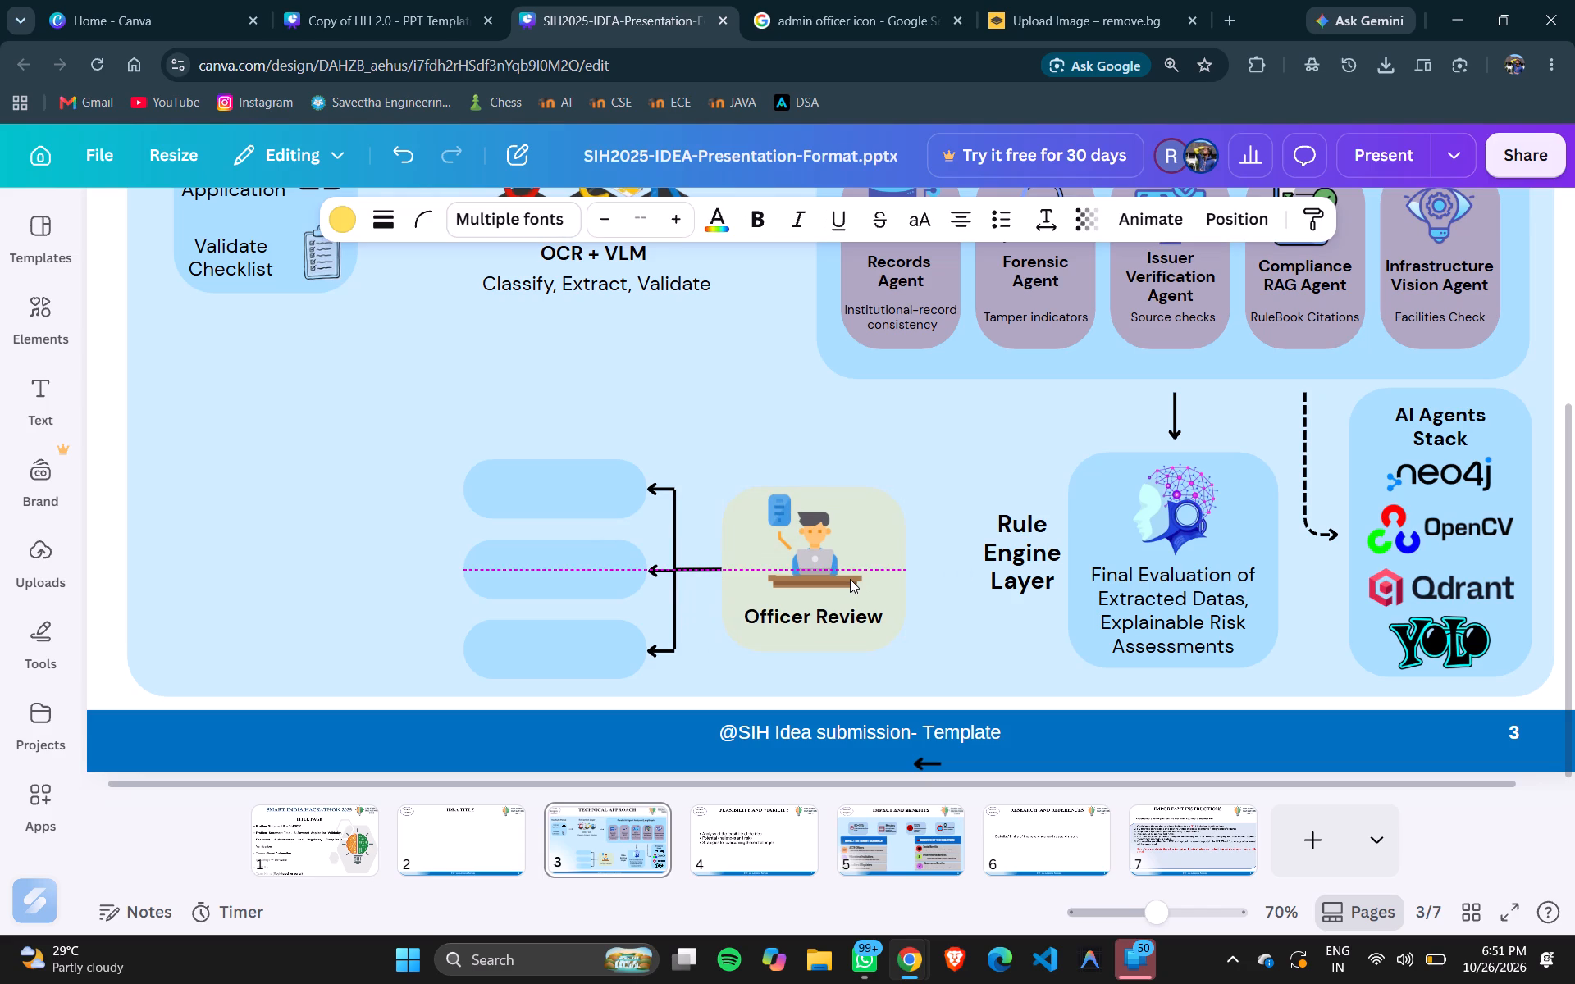
pyautogui.press('Down')
pyautogui.press('Up')
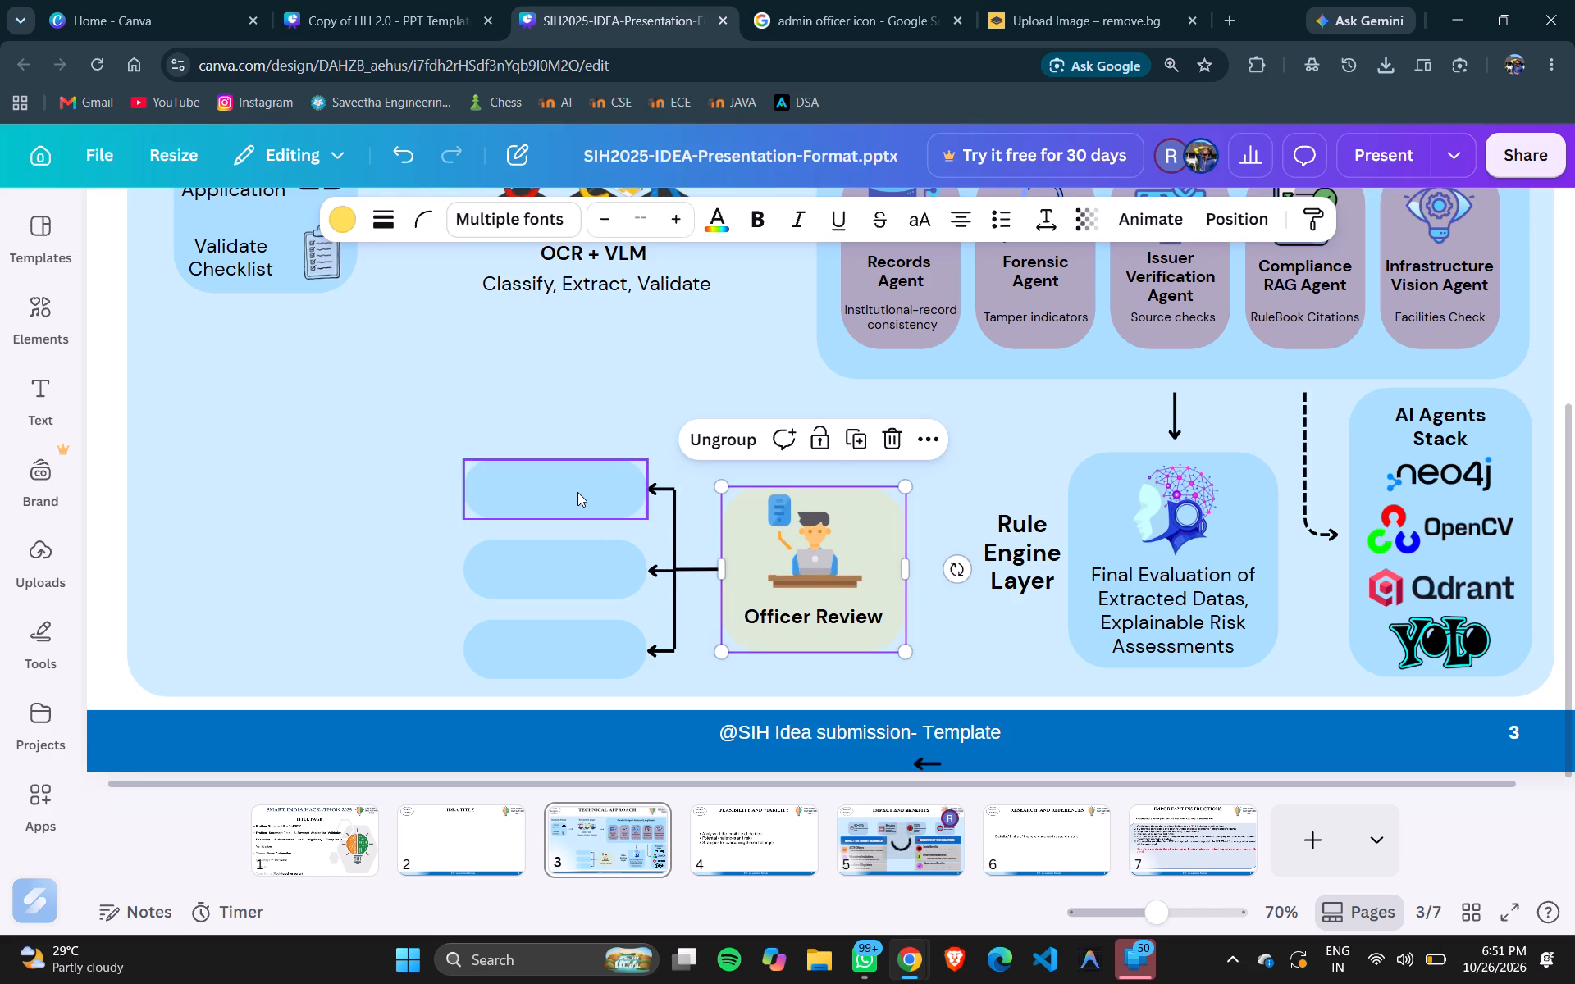
# Recolour the top pill with the second shade of the Yellow green colours.
pyautogui.scroll(-1, 835, 468)
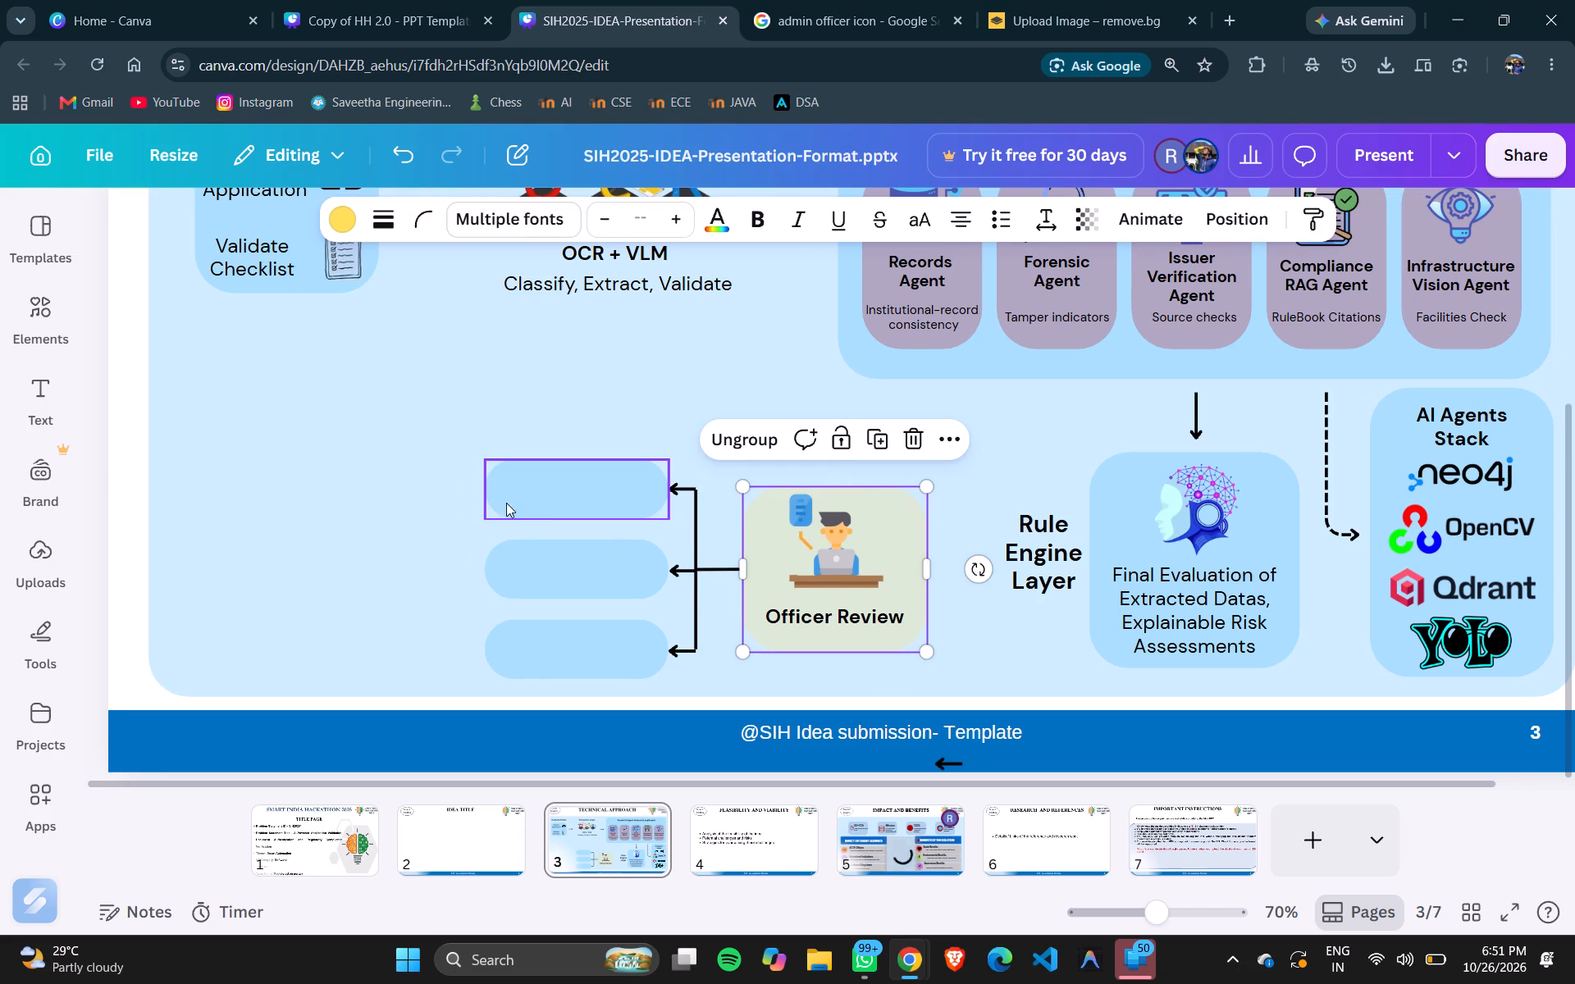
pyautogui.click(514, 499)
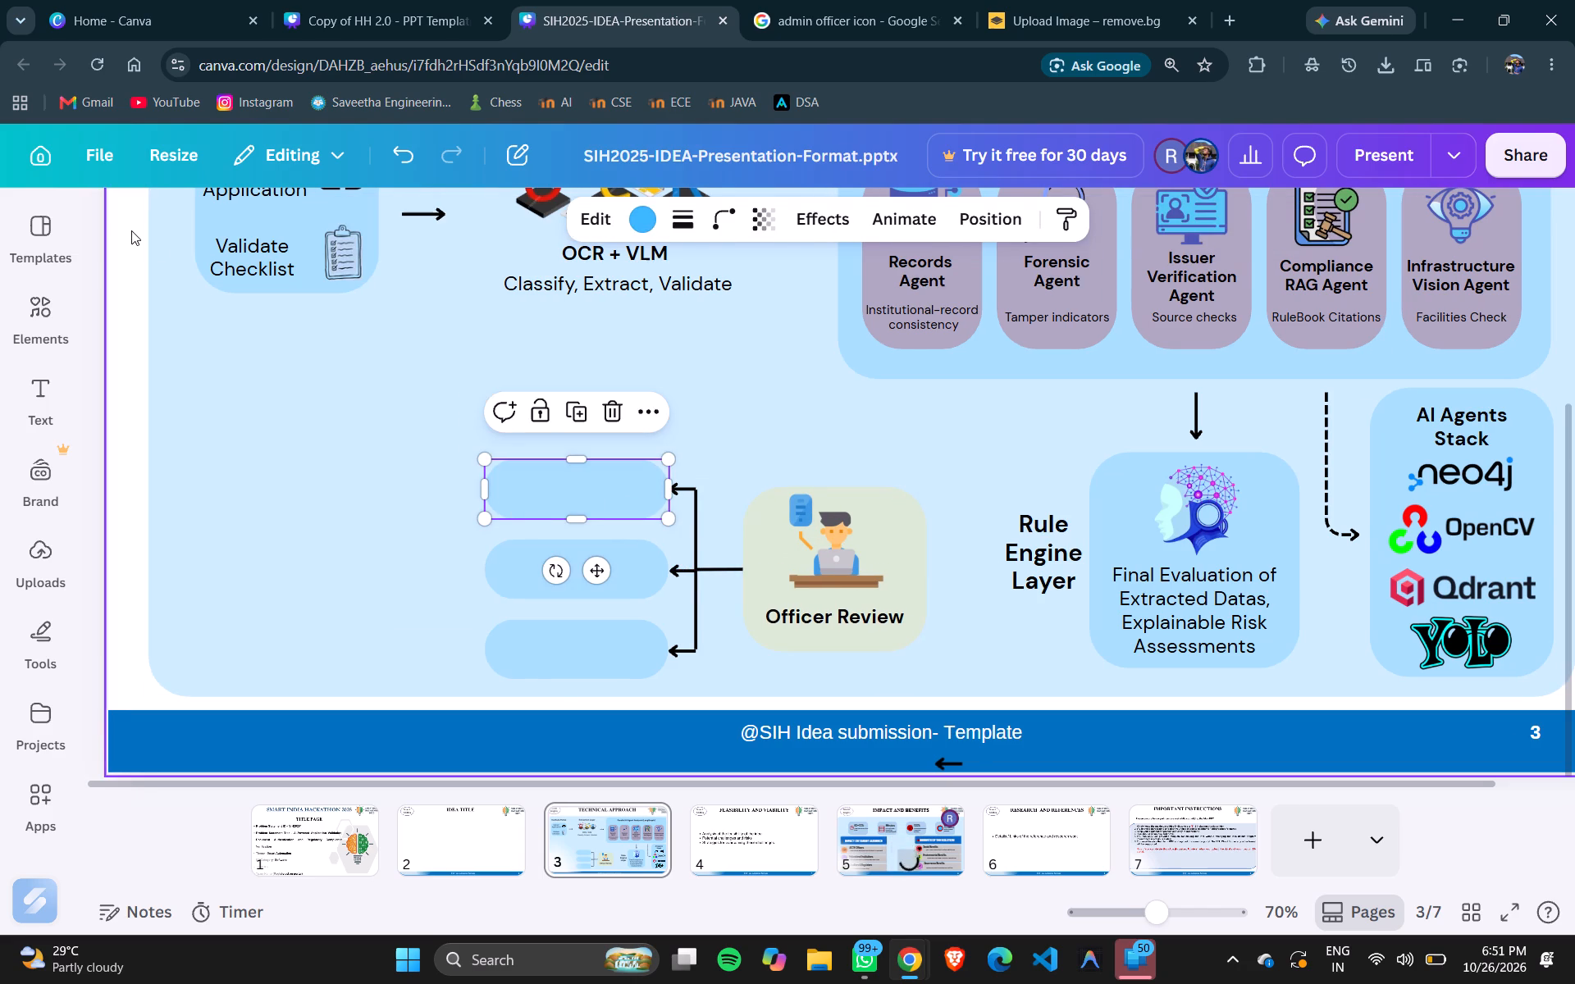
pyautogui.click(632, 220)
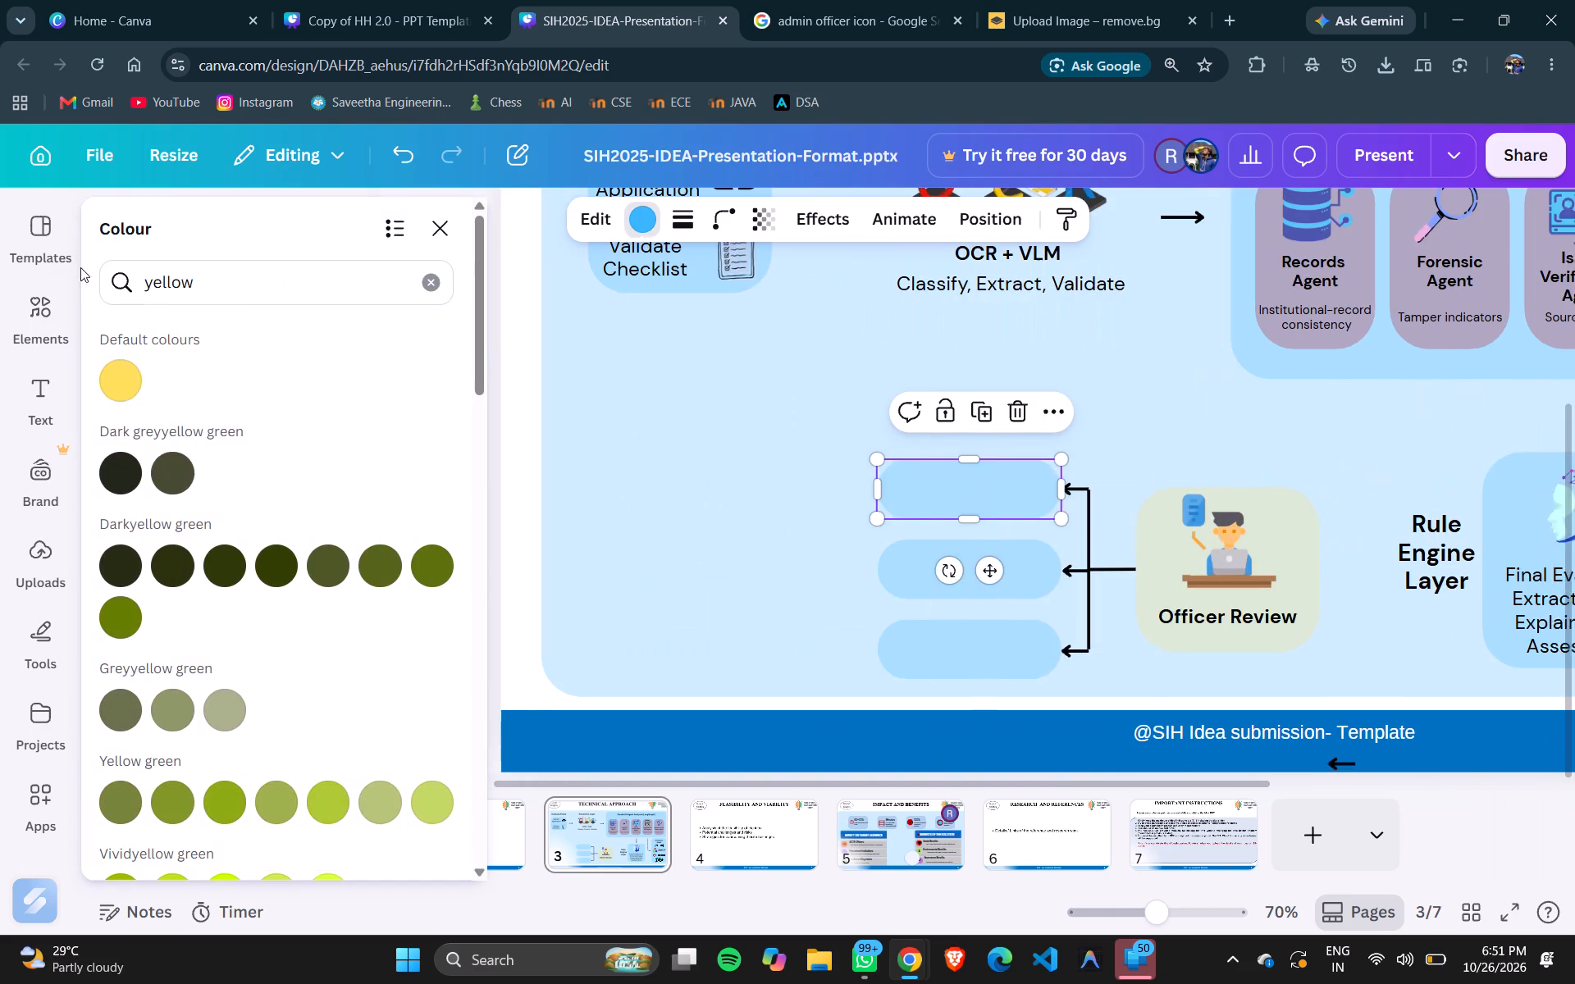
pyautogui.click(181, 797)
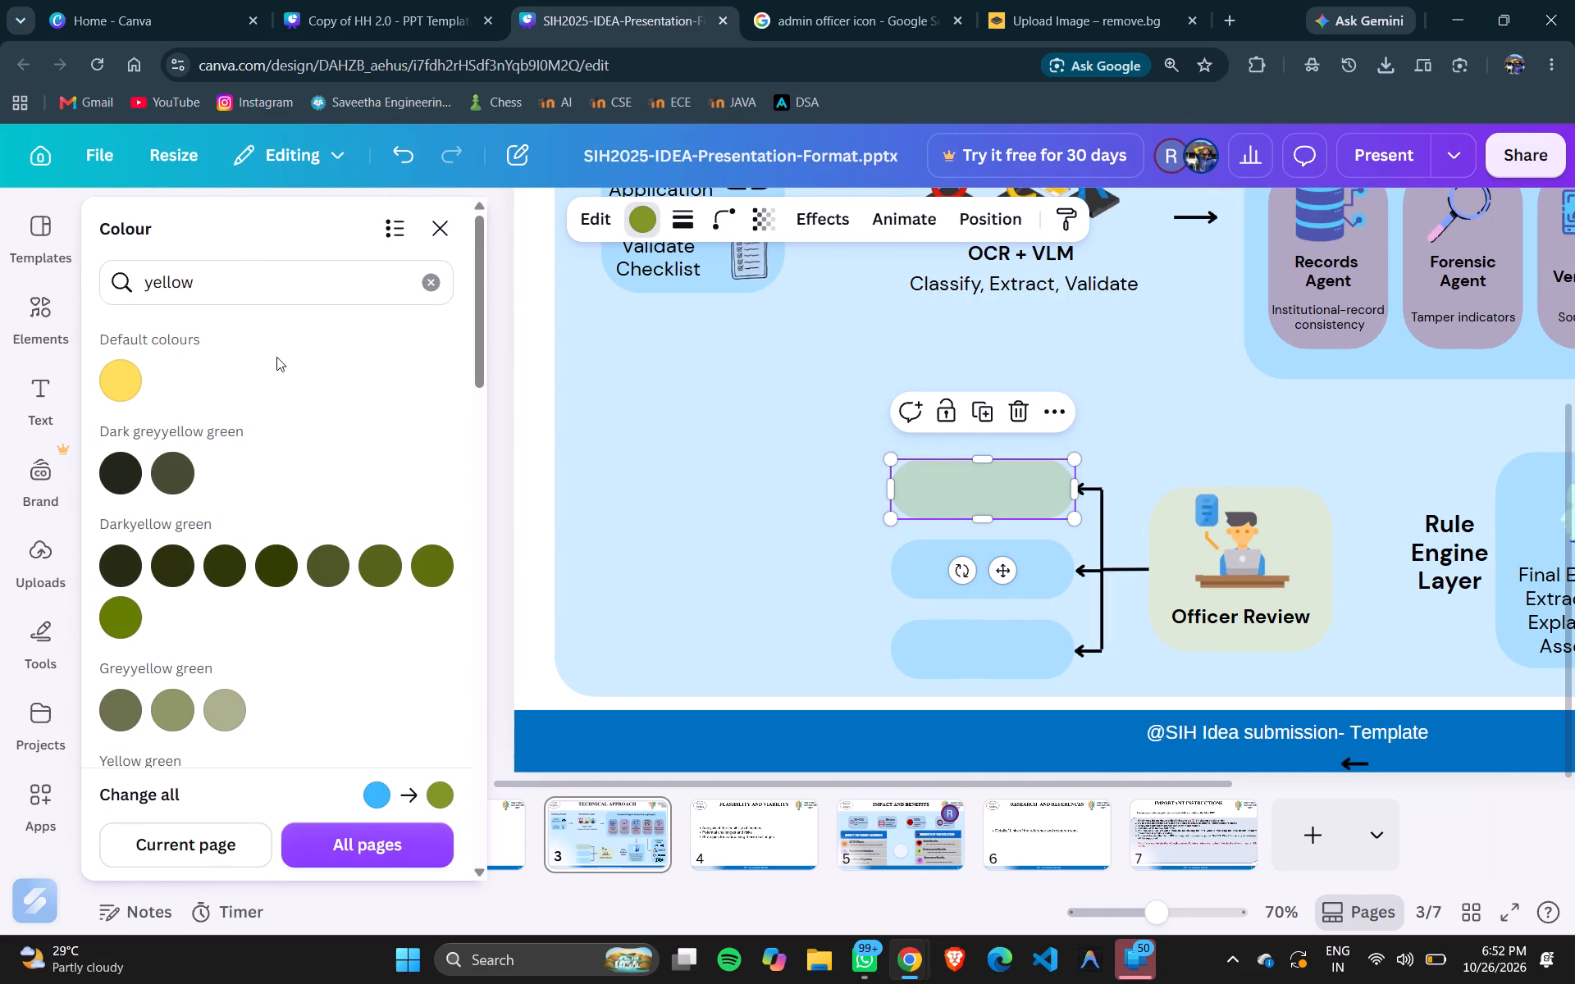
# Recolour the middle pill with the default yellow #ffde59.
pyautogui.click(1055, 568)
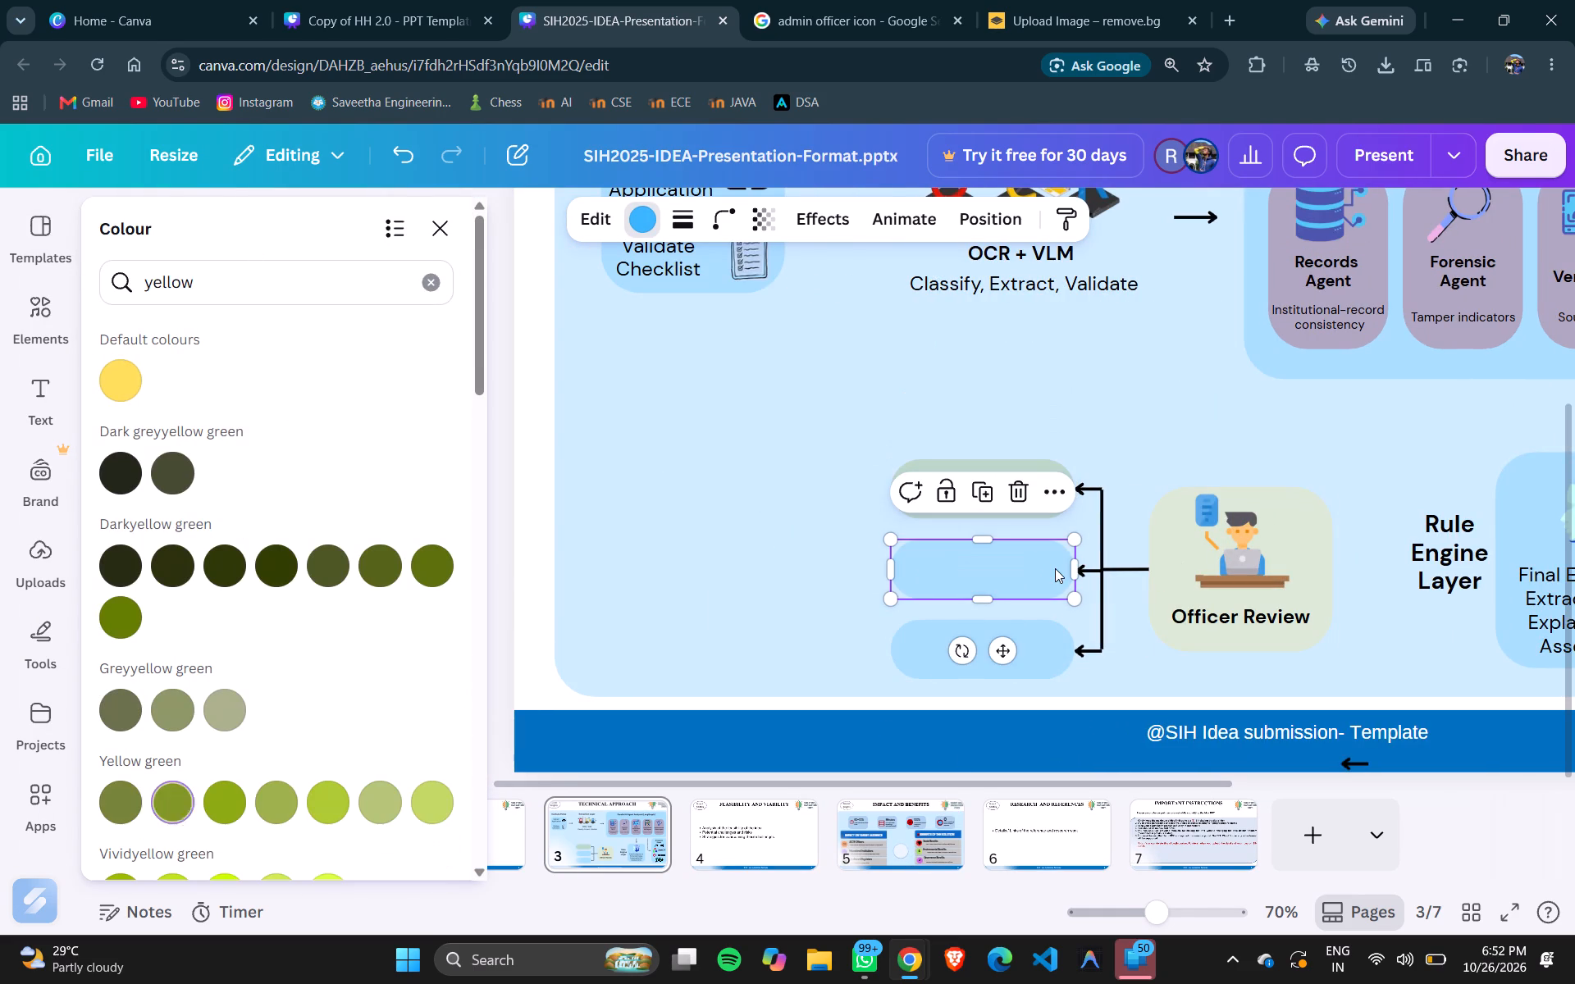
pyautogui.click(133, 371)
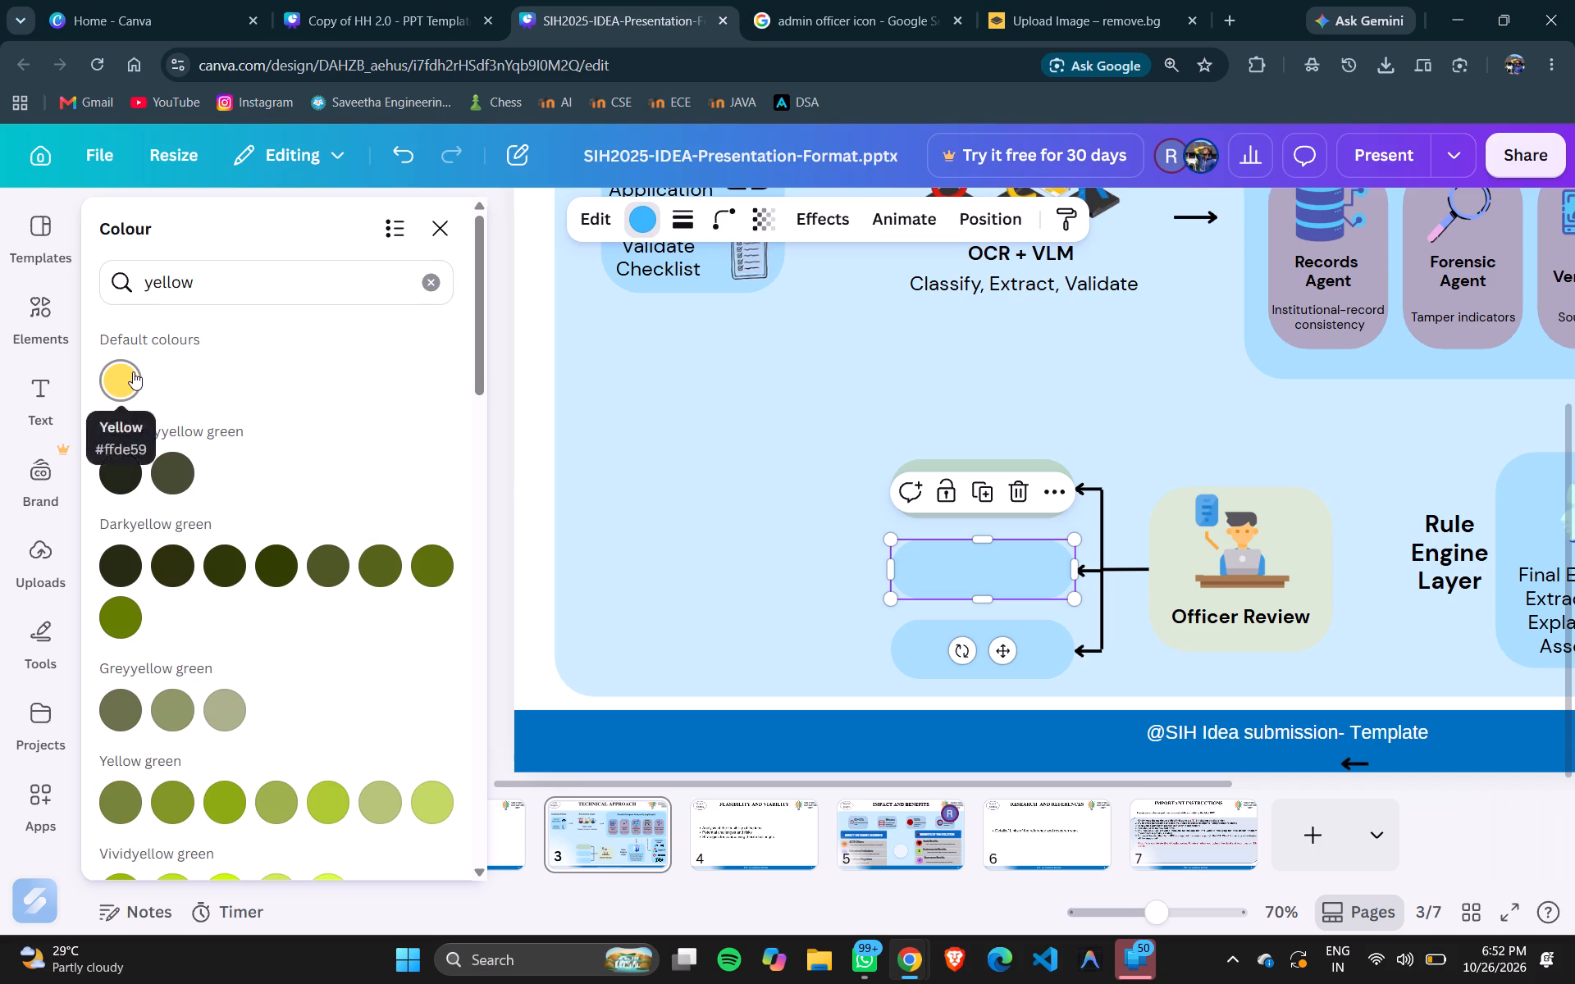
# Search the colours for "red", recolour the bottom pill with the darker red document colour, and close the colour choices.
pyautogui.click(1056, 646)
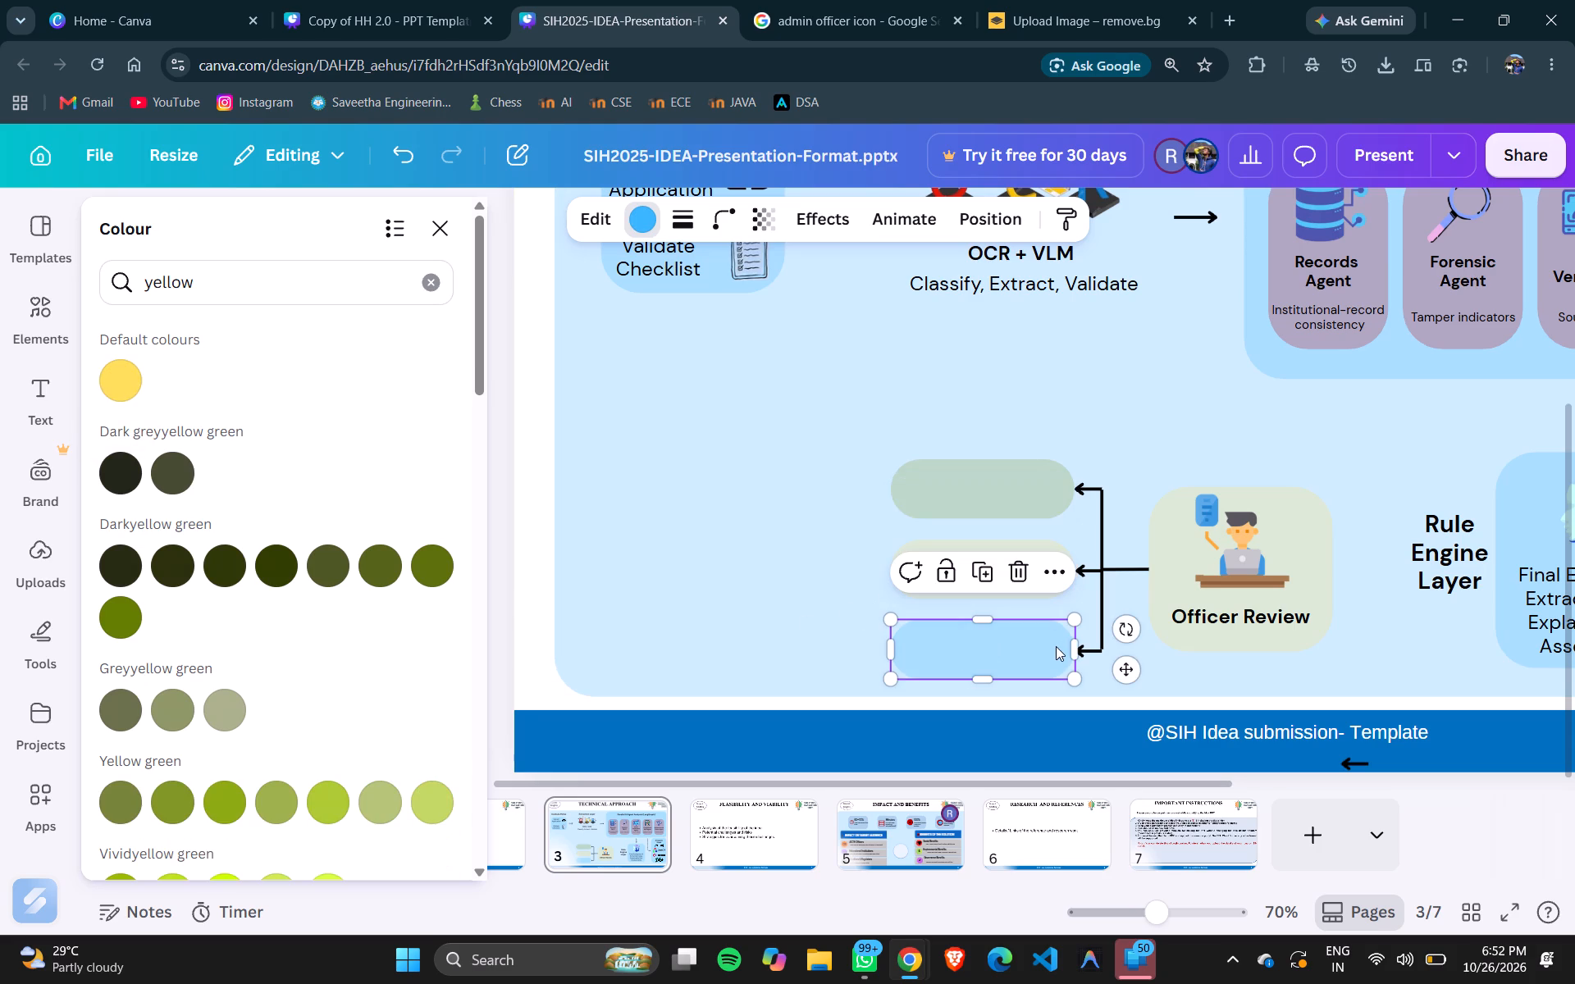
pyautogui.tripleClick(202, 290)
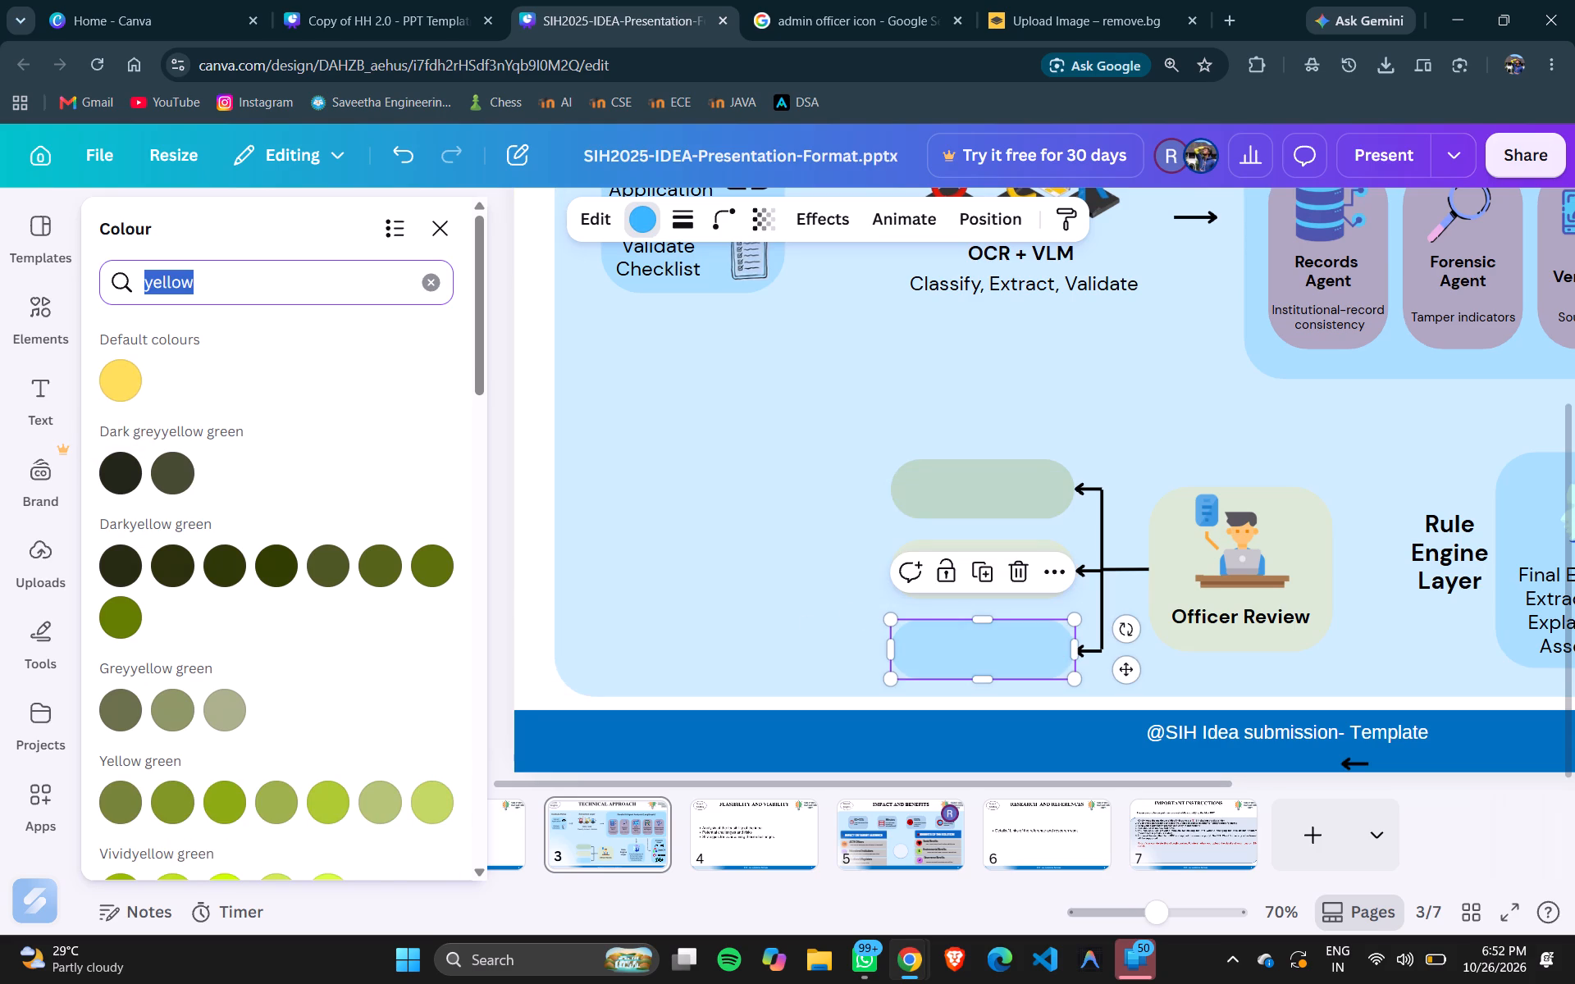
pyautogui.write('red')
pyautogui.click(127, 382)
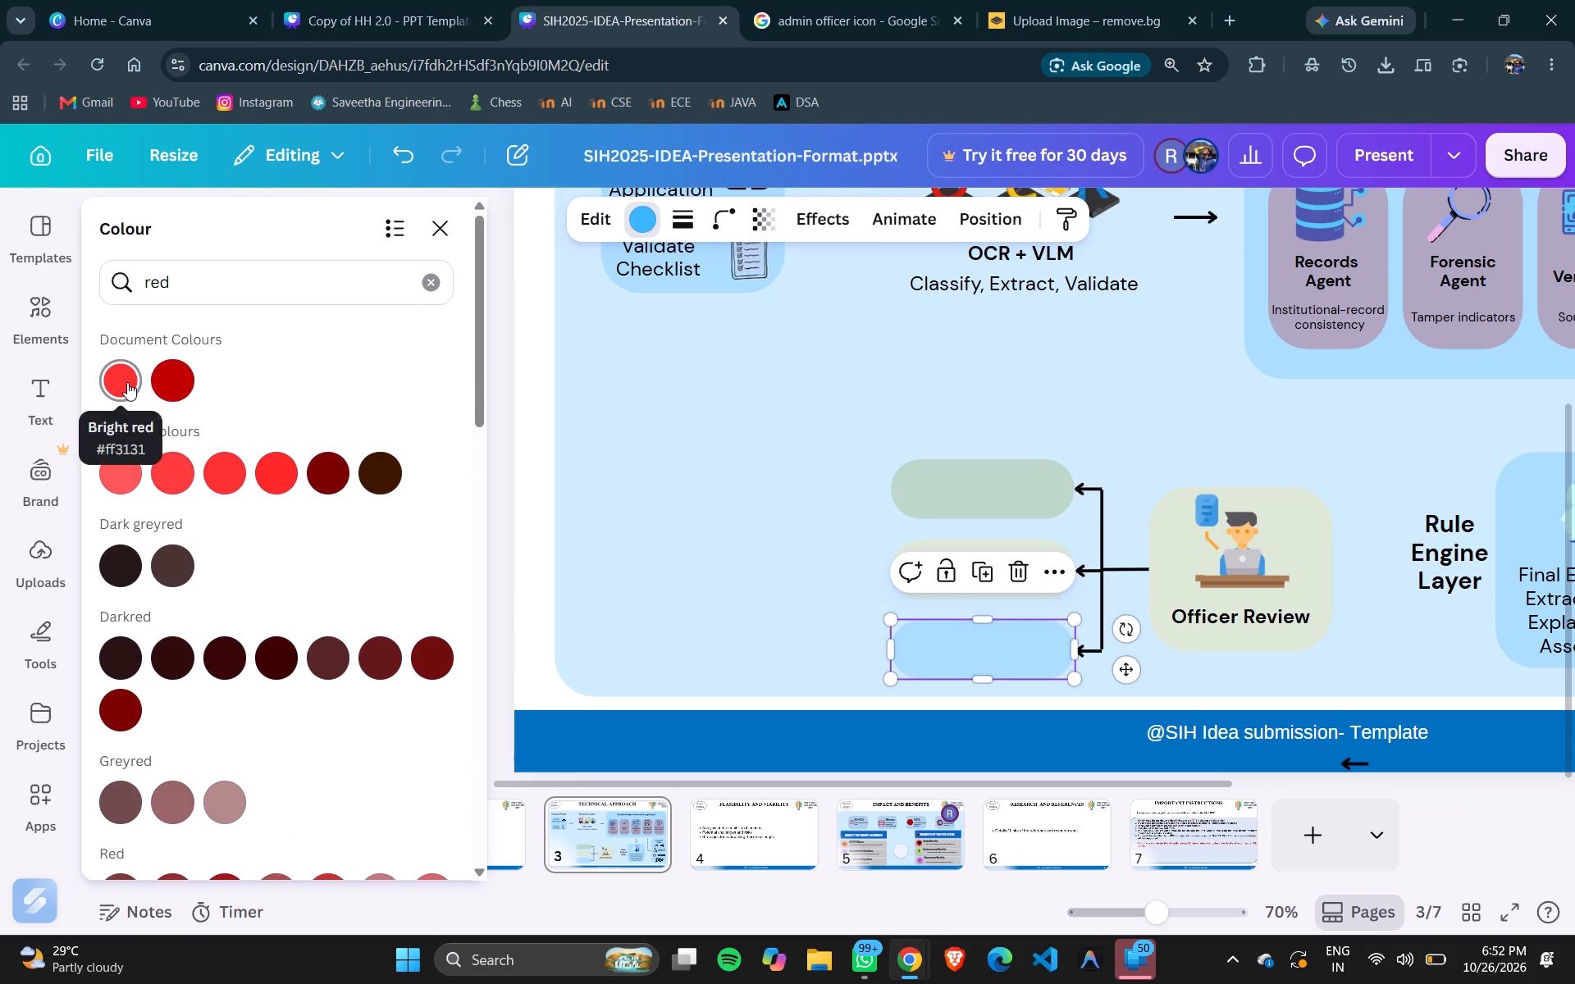
pyautogui.click(177, 386)
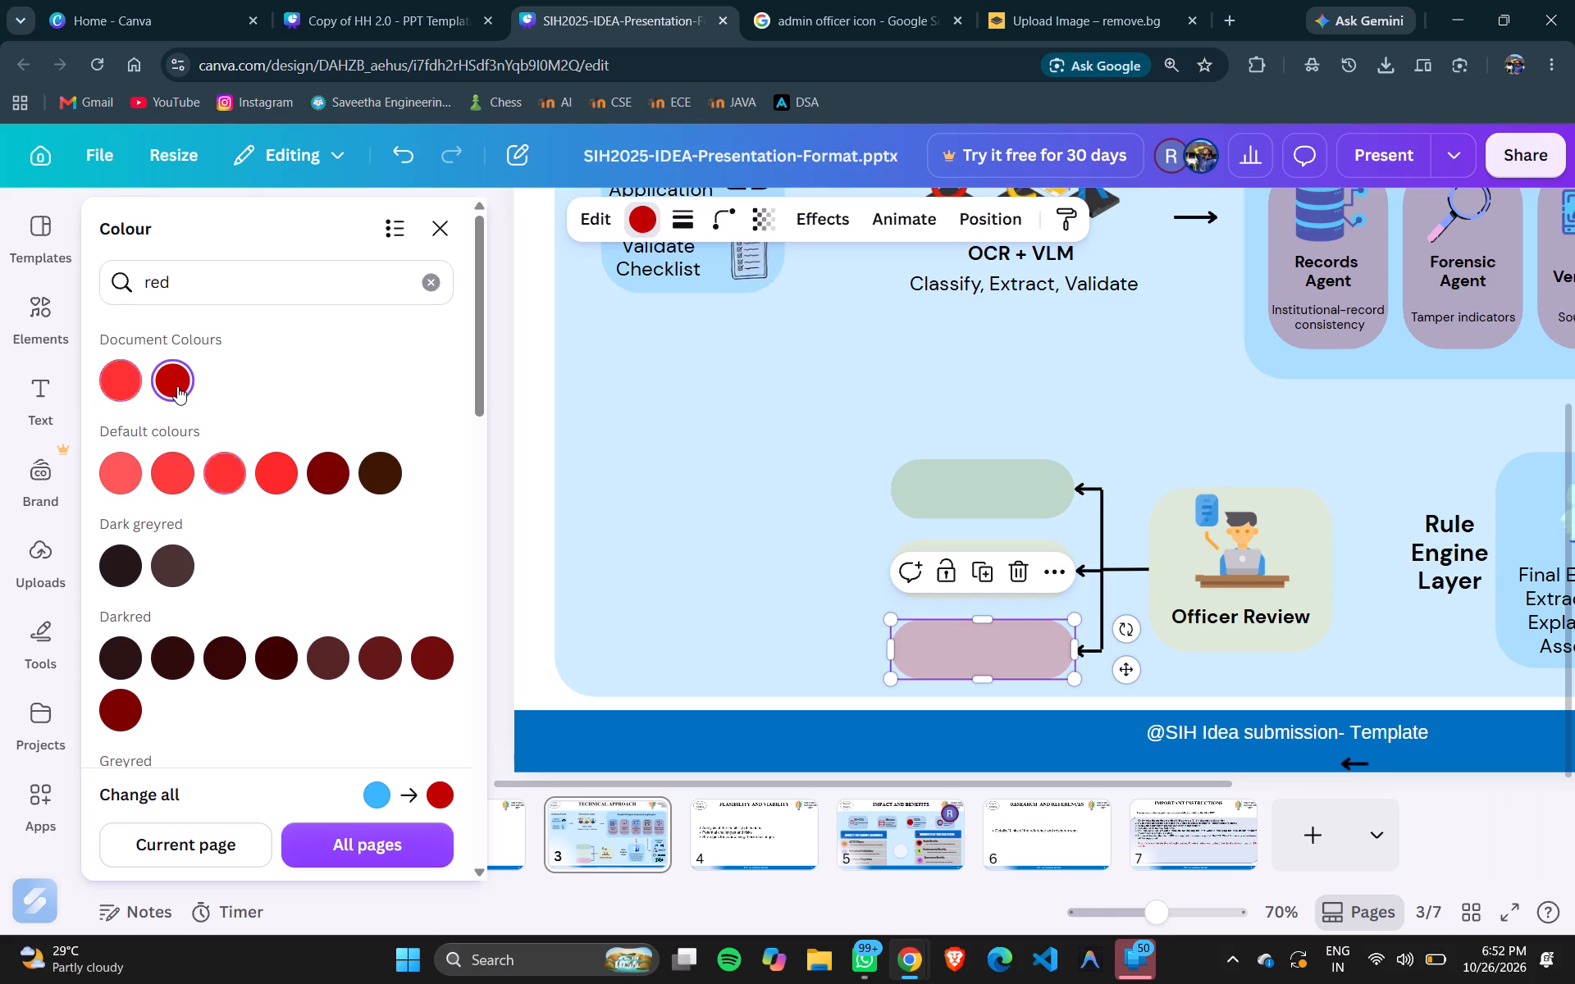
pyautogui.click(591, 444)
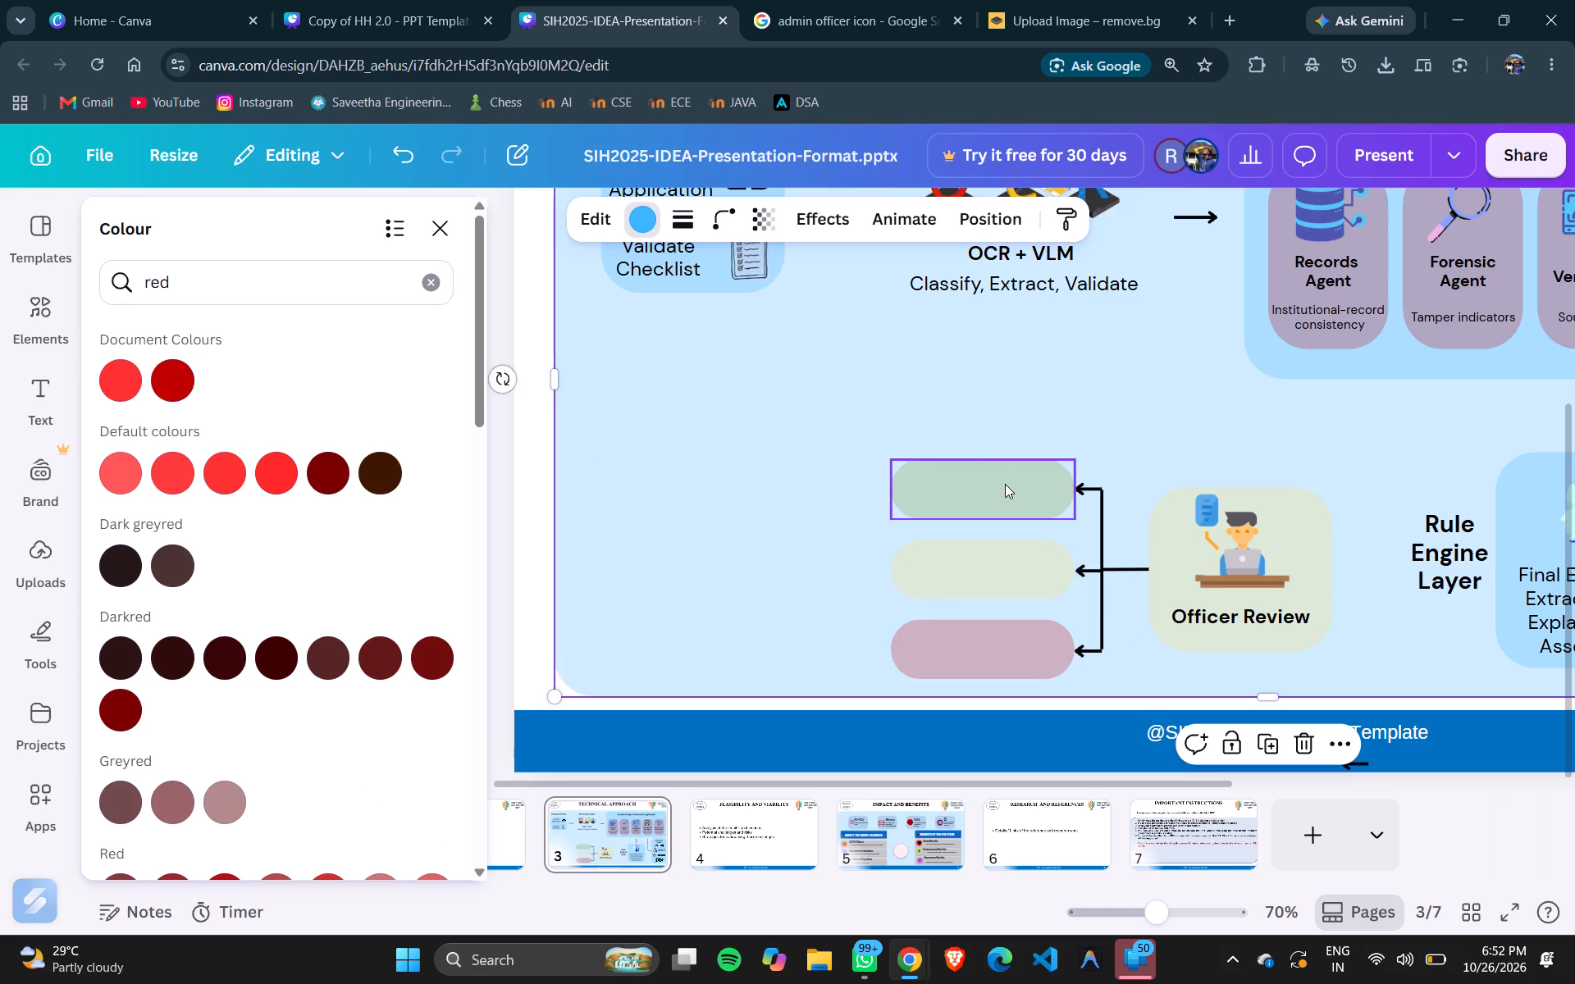
pyautogui.click(1005, 484)
pyautogui.scroll(1, 659, 441)
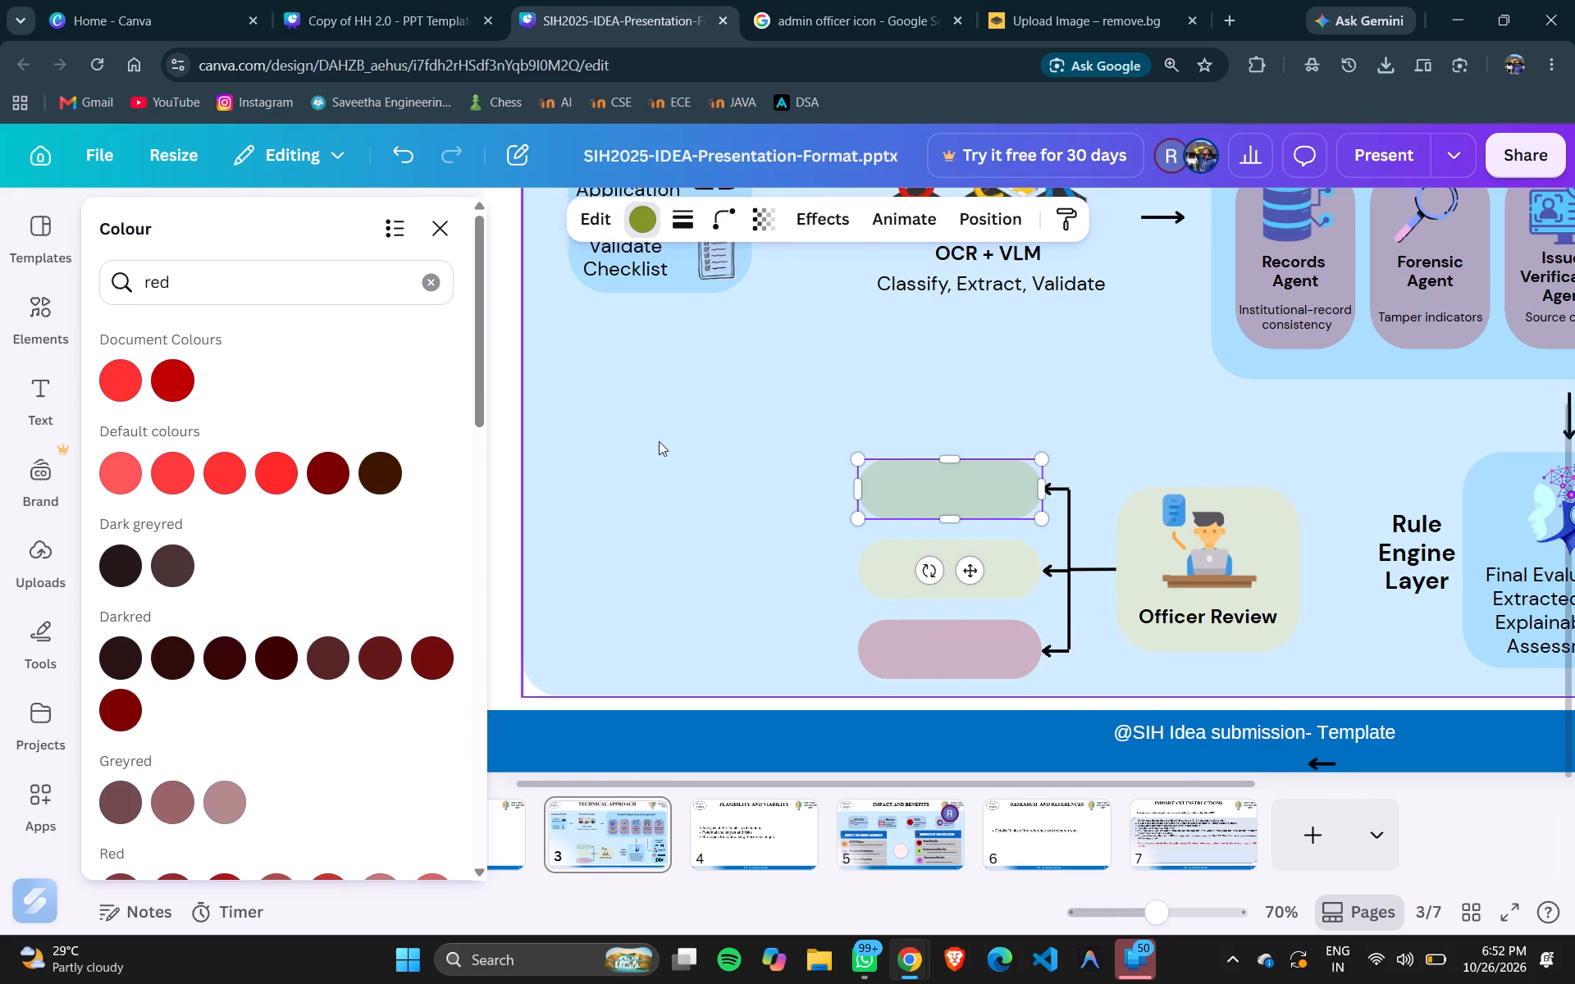
pyautogui.scroll(1, 659, 441)
pyautogui.click(438, 226)
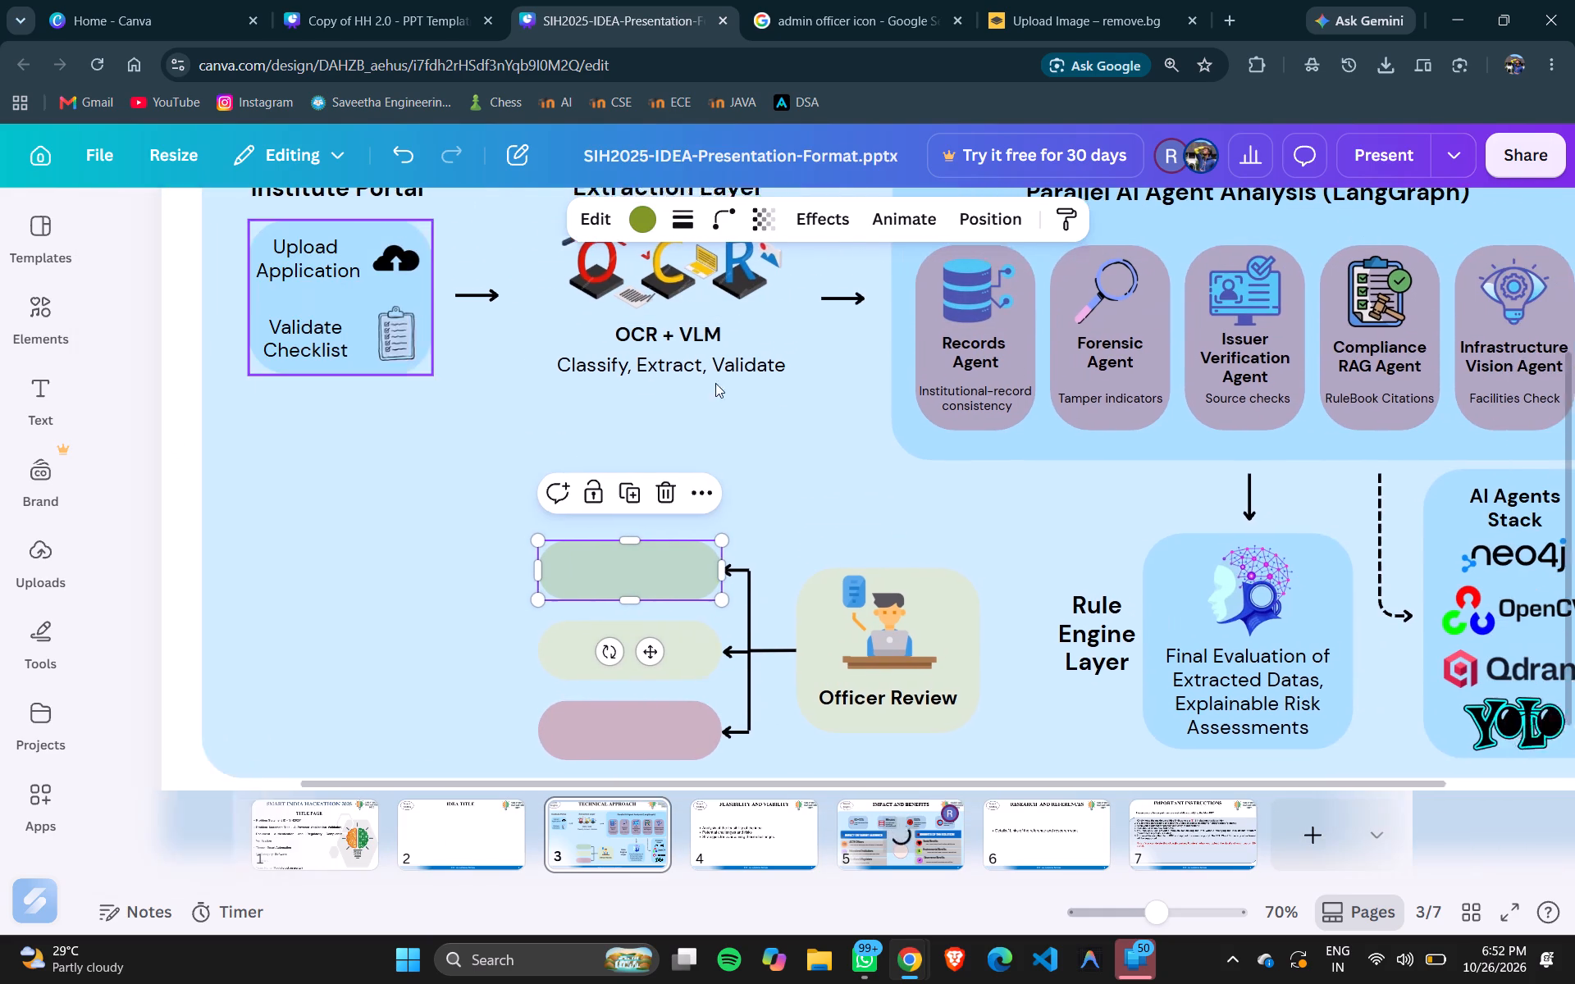
# Look over the Impact and Benefits slide for reference and return to the Technical Approach slide.
pyautogui.scroll(-1, 826, 417)
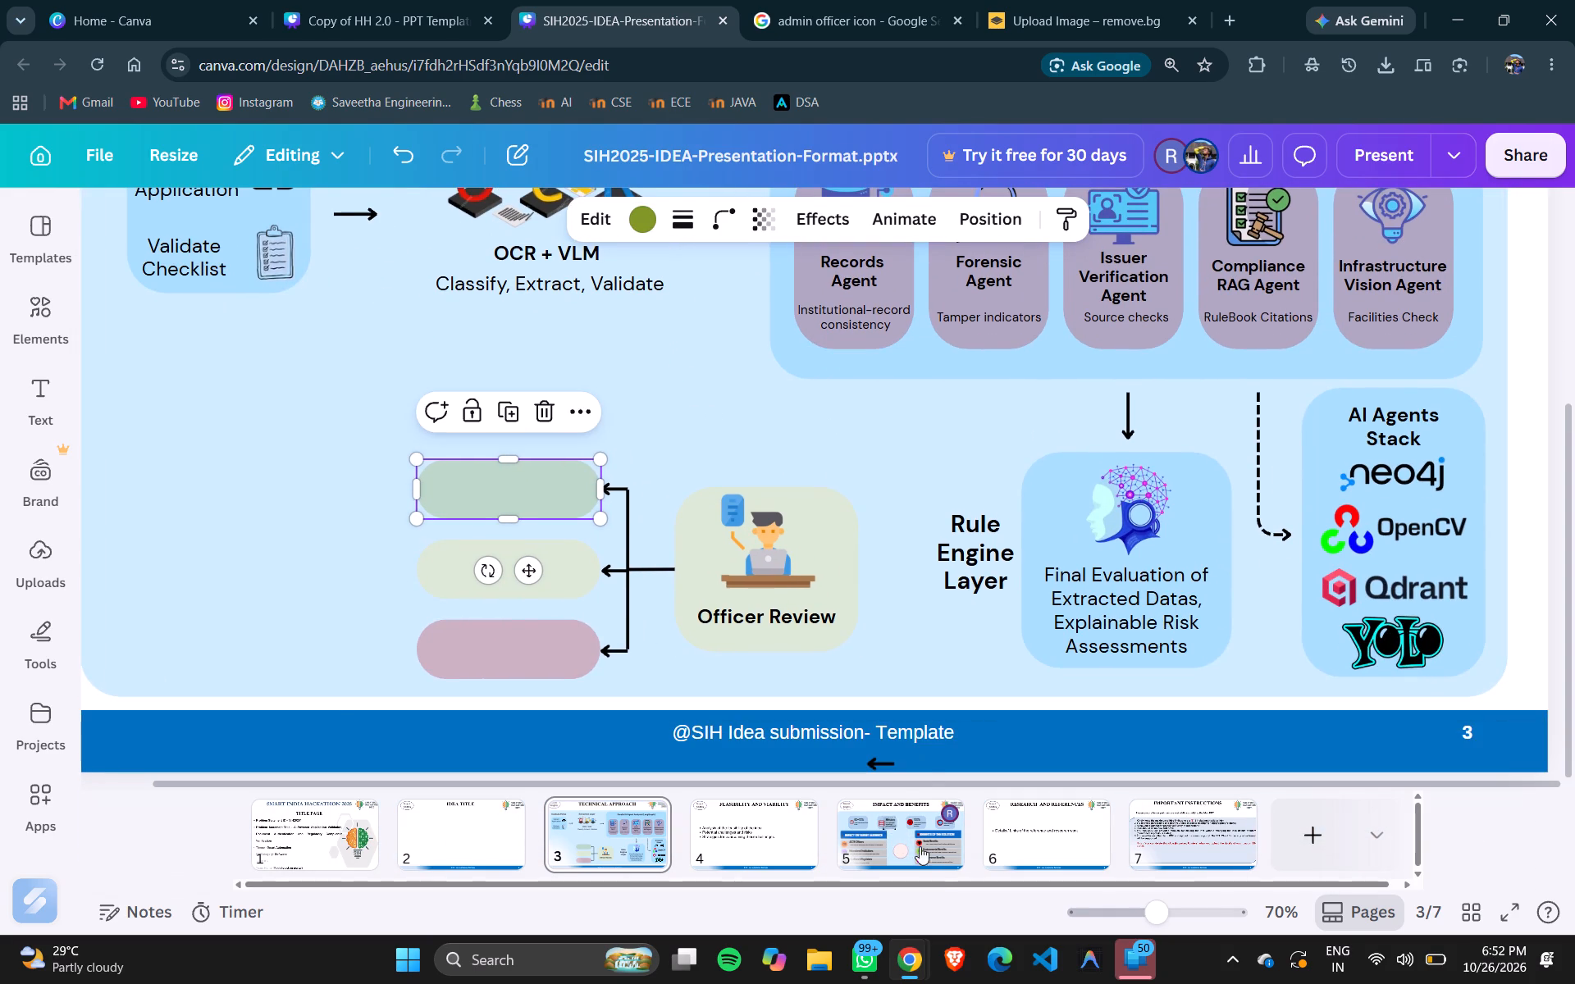
pyautogui.click(915, 845)
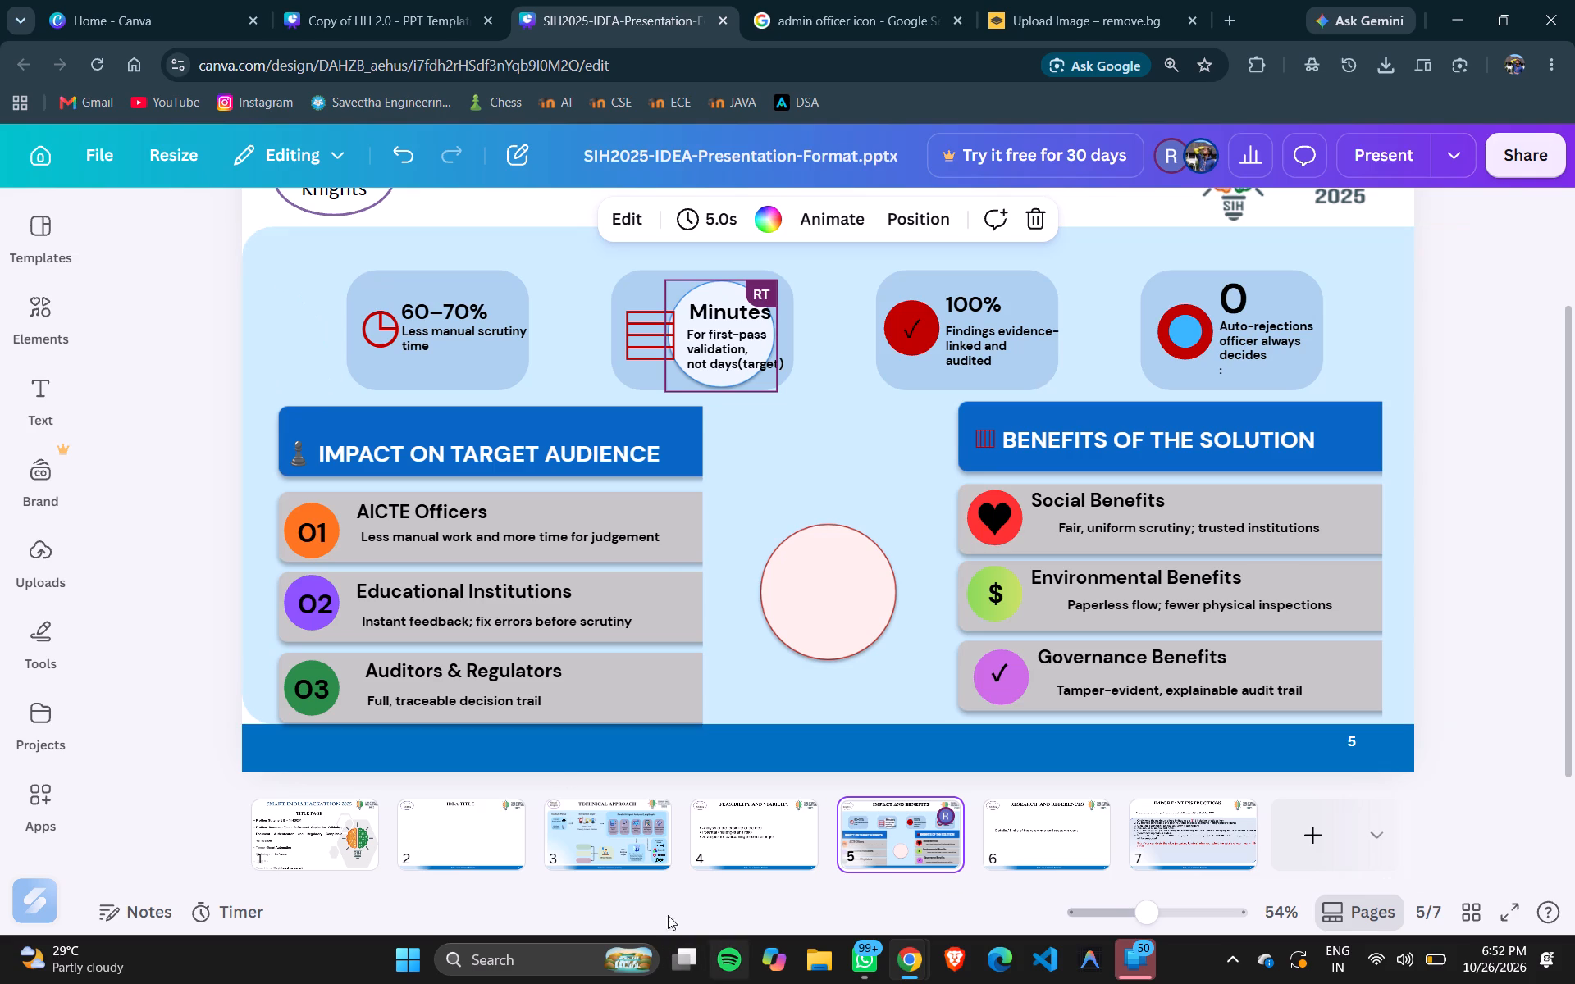
pyautogui.click(591, 837)
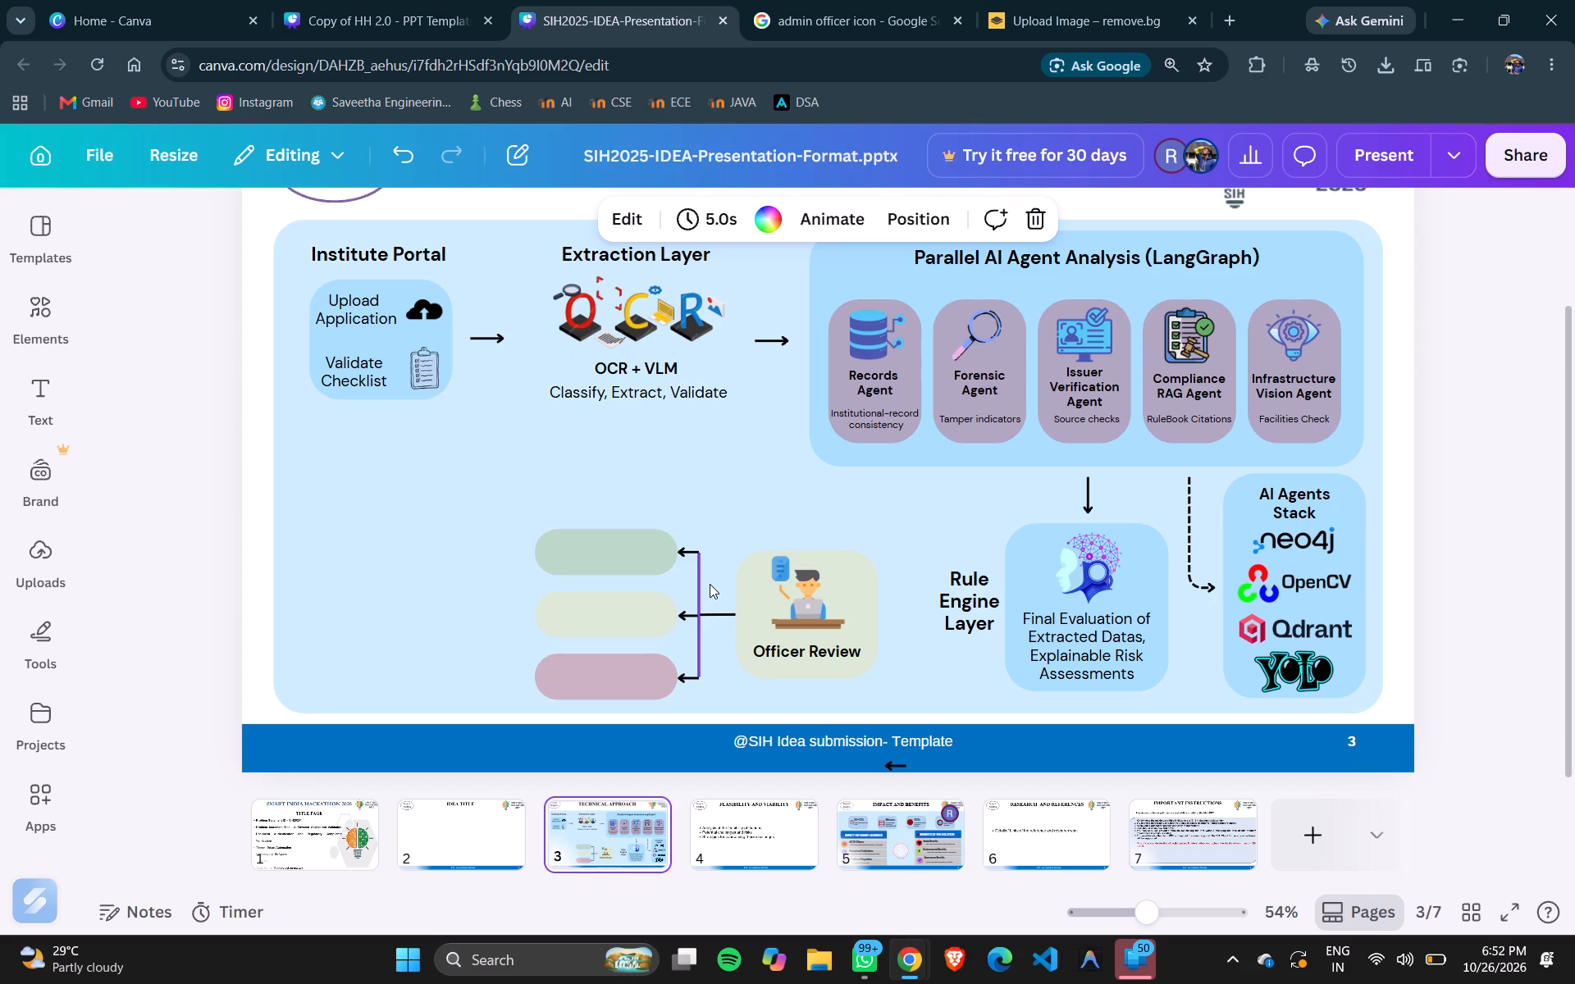
# Duplicate the "Institute Portal" heading, place the copy on the green top pill and change its text to "Approve".
pyautogui.doubleClick(618, 551)
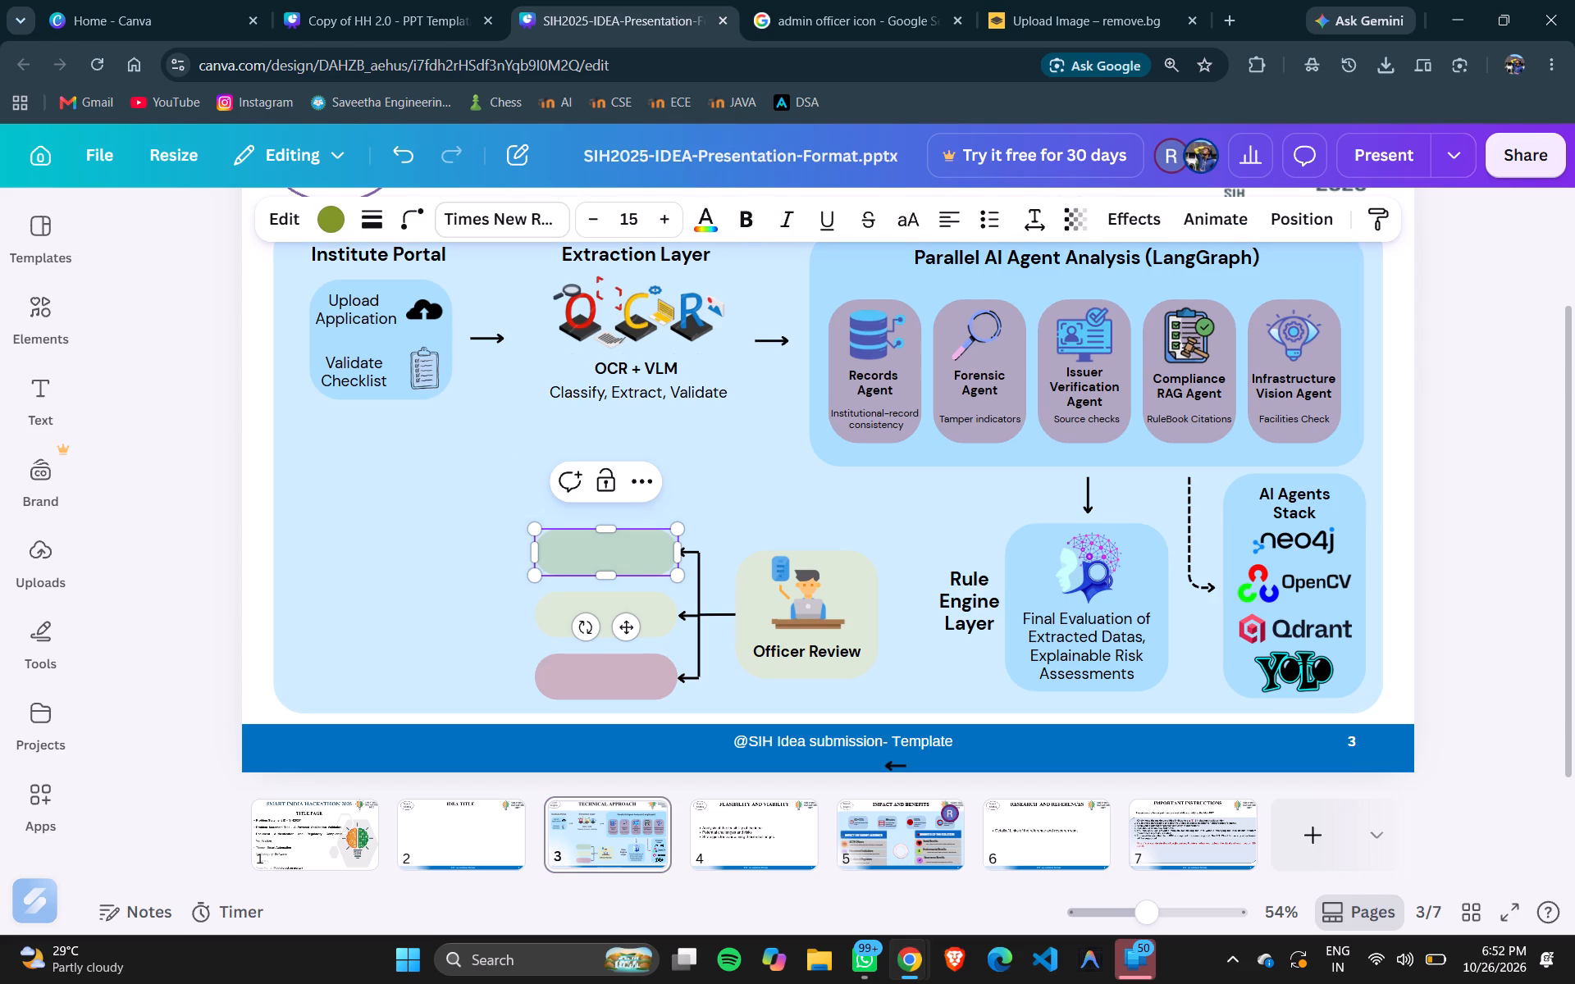
pyautogui.click(194, 434)
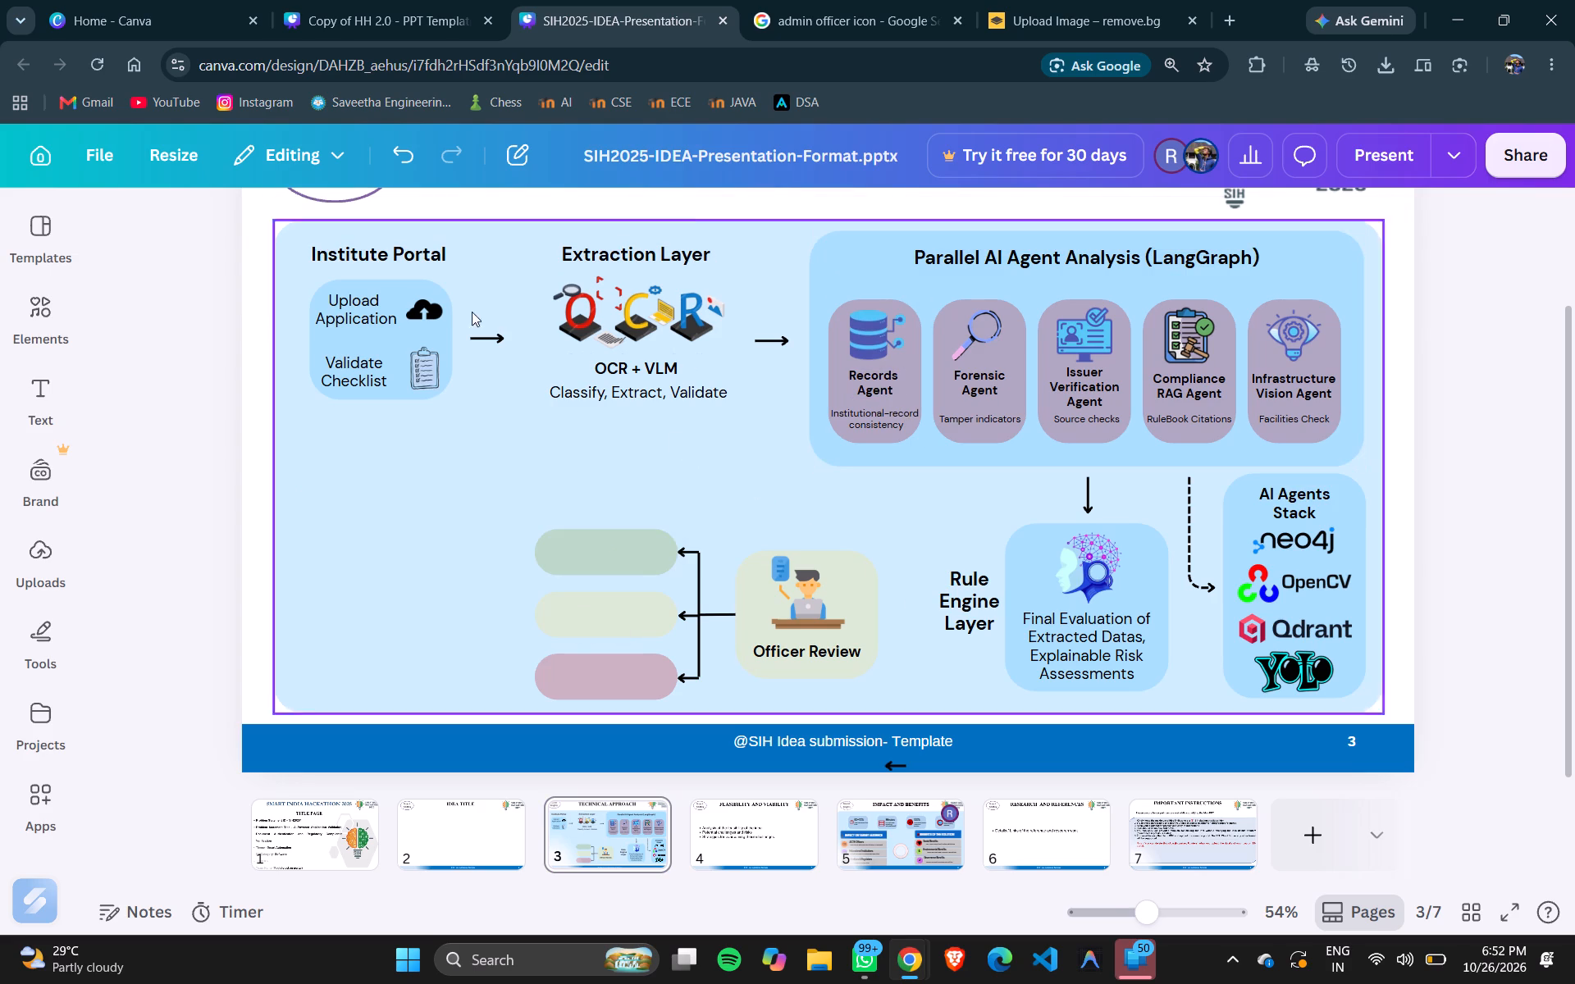
pyautogui.click(392, 258)
pyautogui.hotkey('ctrl', 'd')
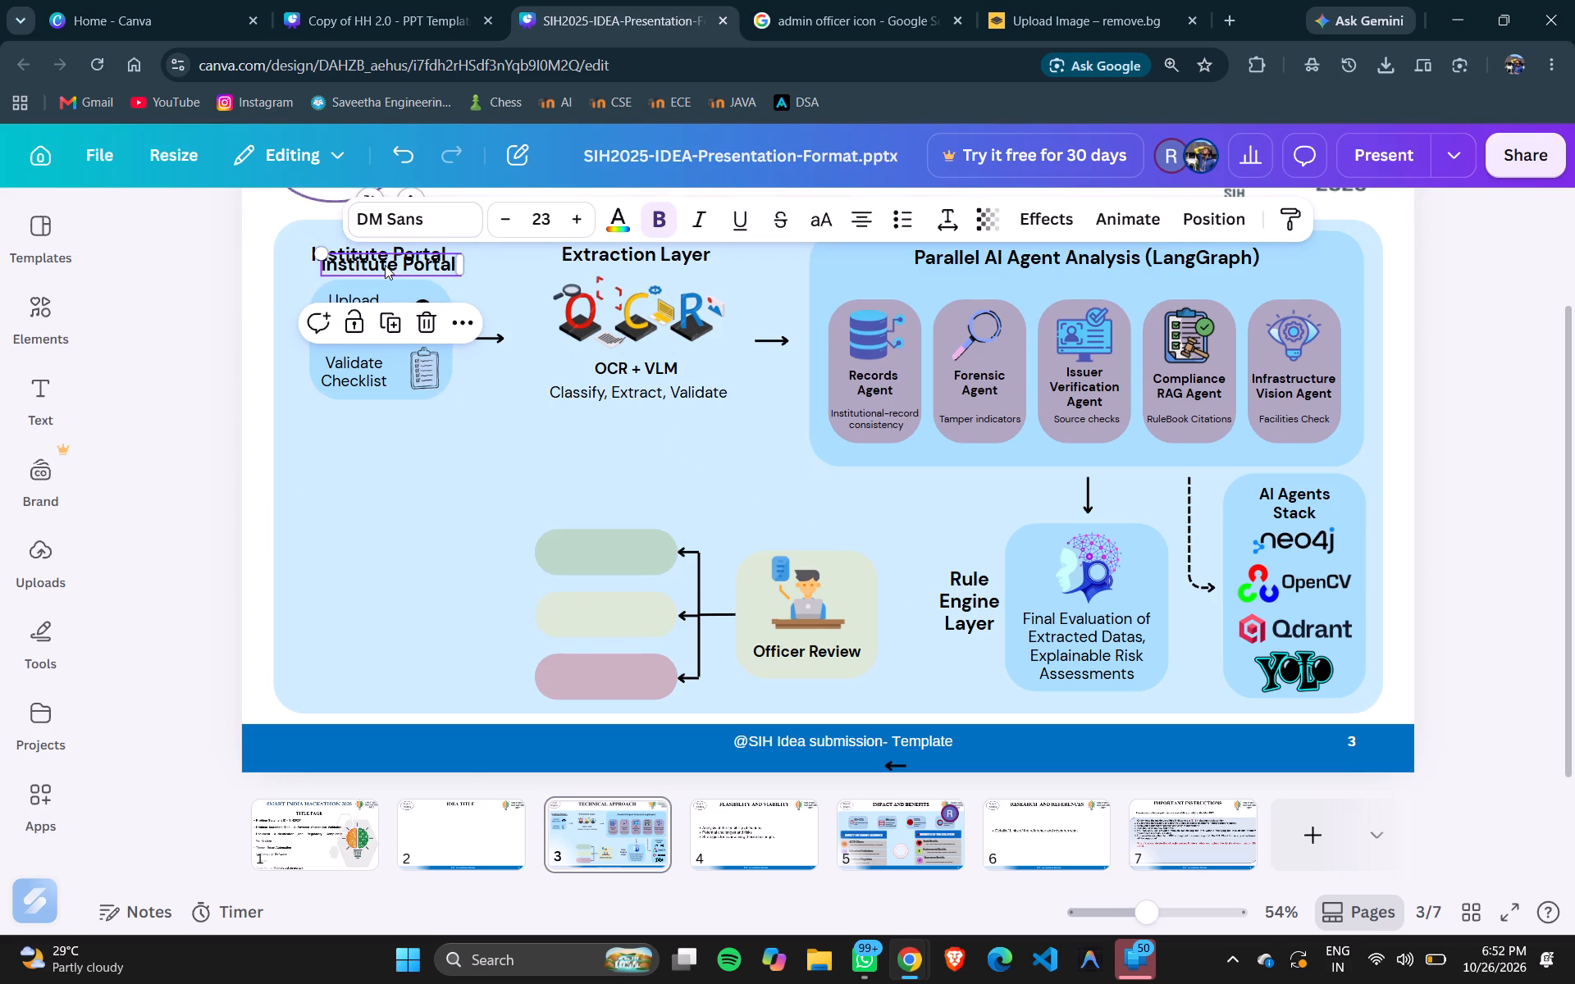
pyautogui.moveTo(385, 265); pyautogui.dragTo(611, 553)
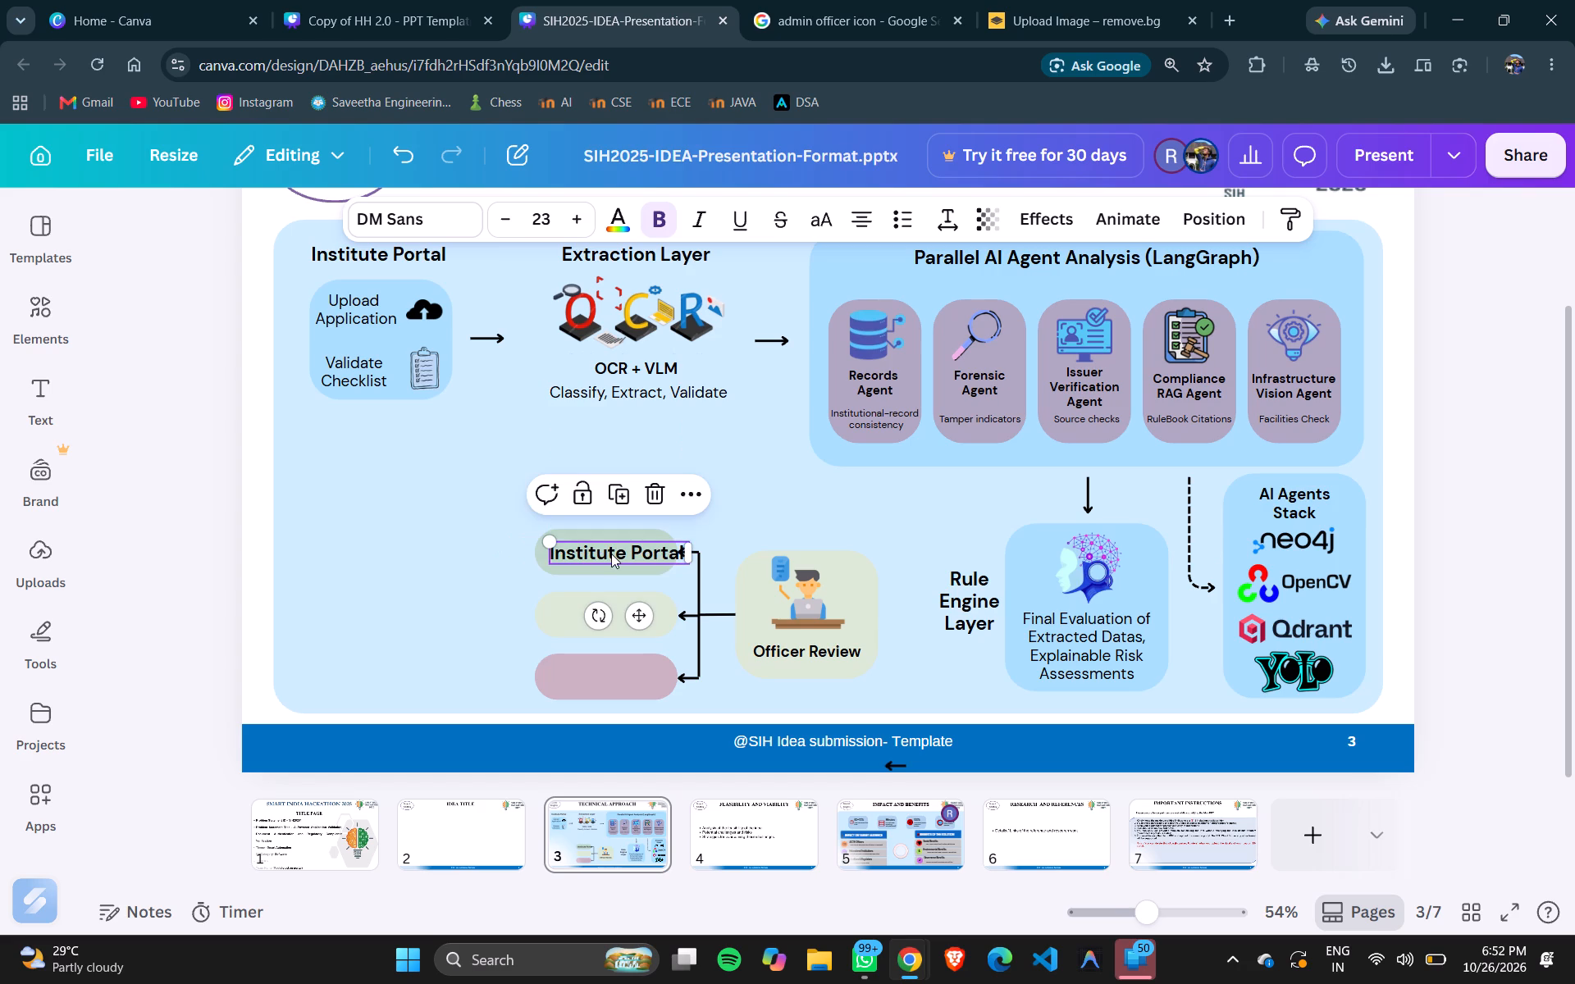
pyautogui.doubleClick(611, 553)
pyautogui.write('Approve')
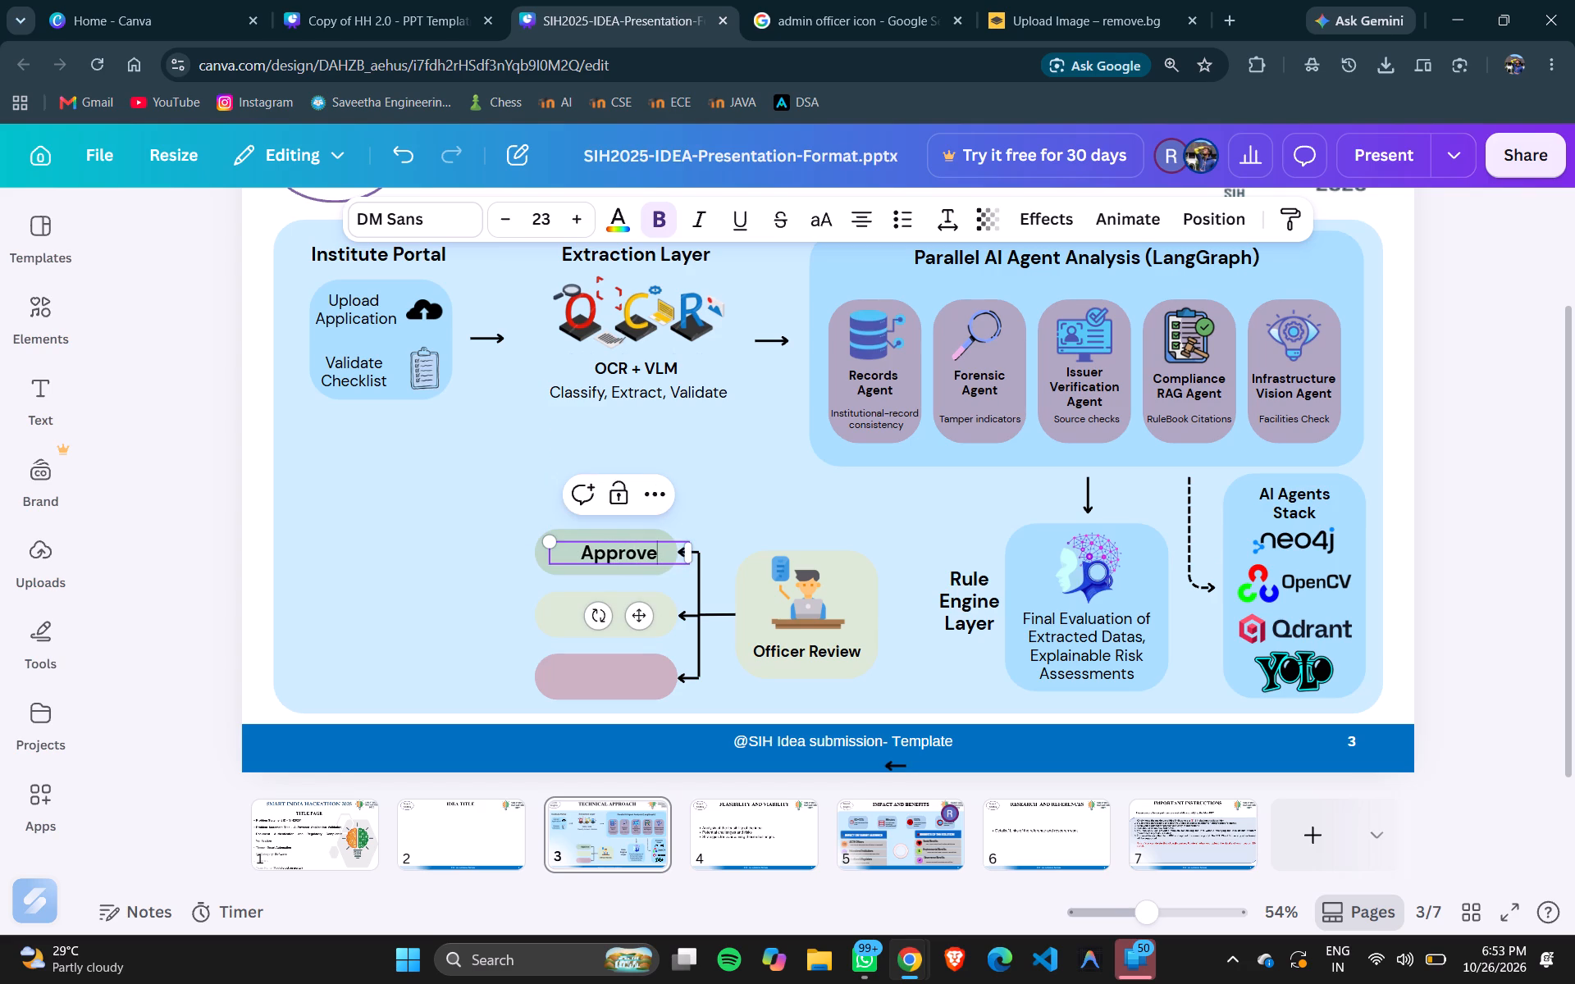
pyautogui.click(471, 518)
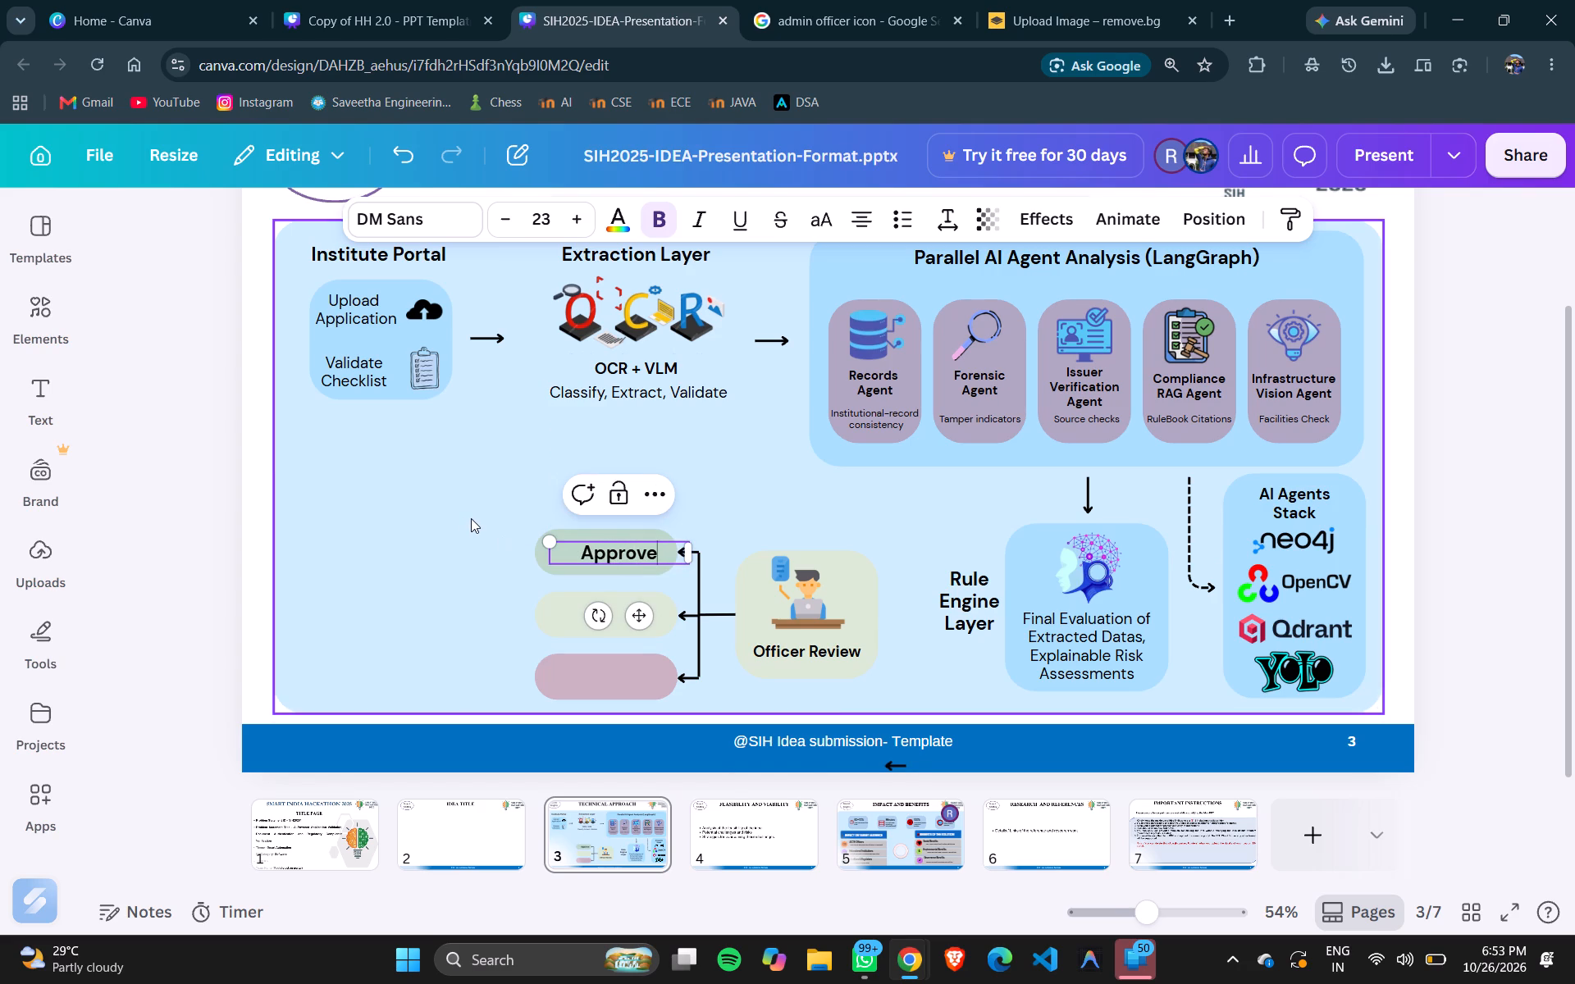
# Nudge the "Approve" label left and slightly up to centre it in the green pill.
pyautogui.click(589, 555)
pyautogui.press('Left')
pyautogui.press('Left')
pyautogui.press('Left')
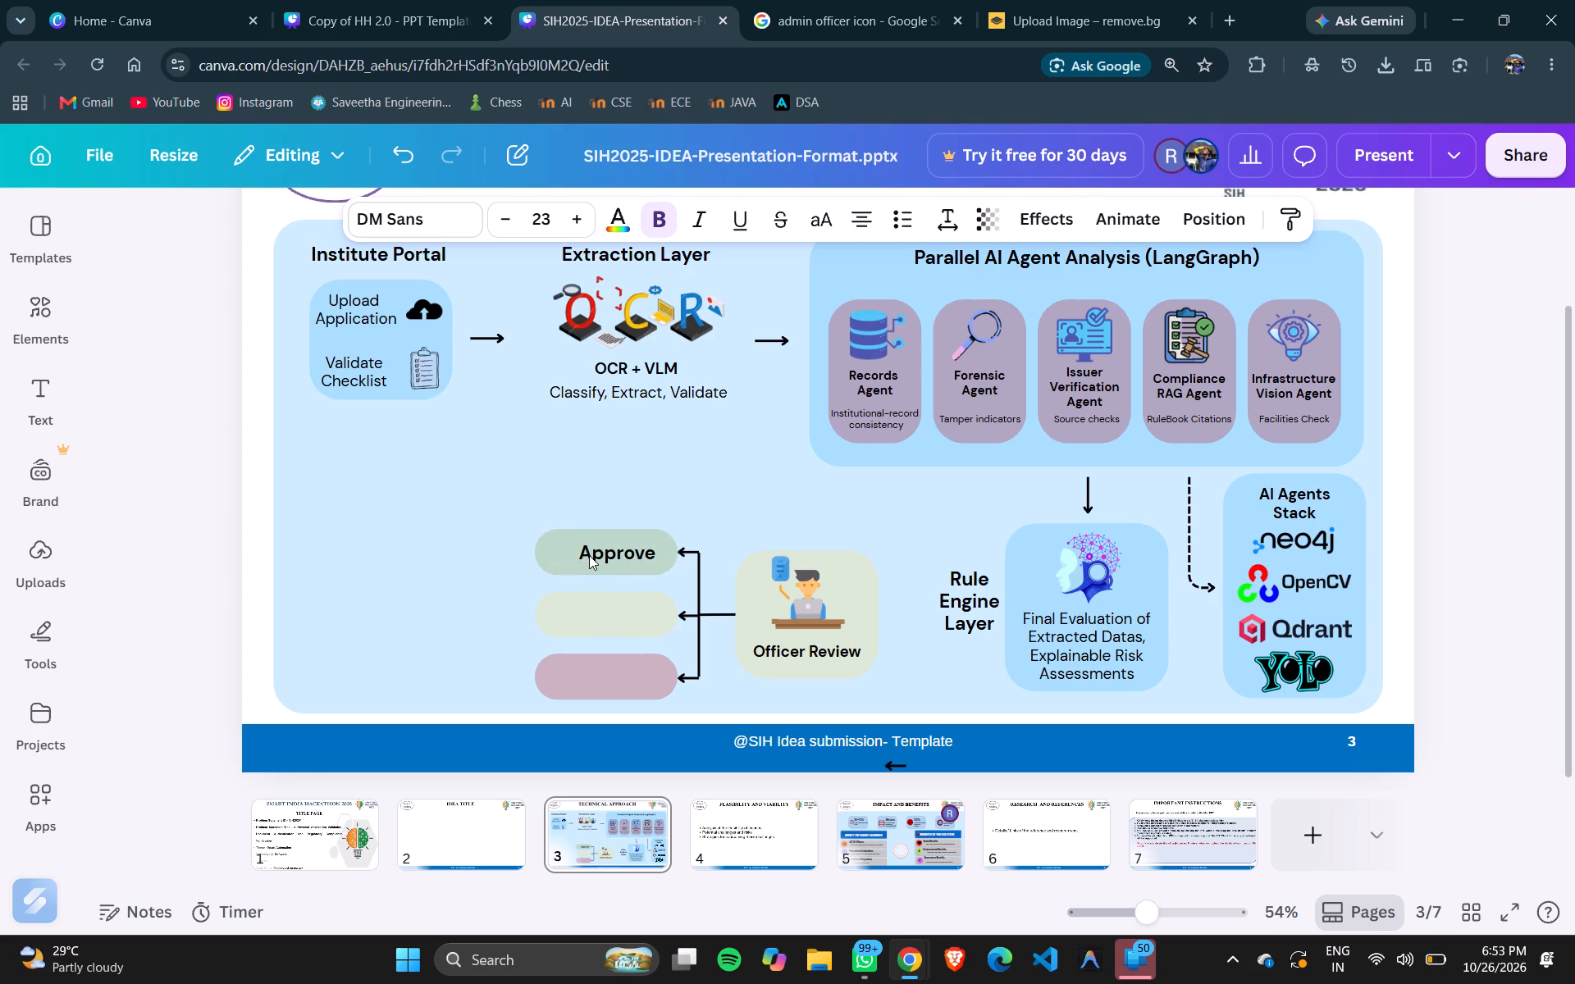
pyautogui.press('Left')
pyautogui.press('Left')
pyautogui.press('Left')
pyautogui.press('Left')
pyautogui.press('Left')
pyautogui.press('Left')
pyautogui.press('Left')
pyautogui.press('Left')
pyautogui.press('Left')
pyautogui.press('Left')
pyautogui.press('Left')
pyautogui.press('Left')
pyautogui.press('Left')
pyautogui.press('Left')
pyautogui.press('Left')
pyautogui.press('Up')
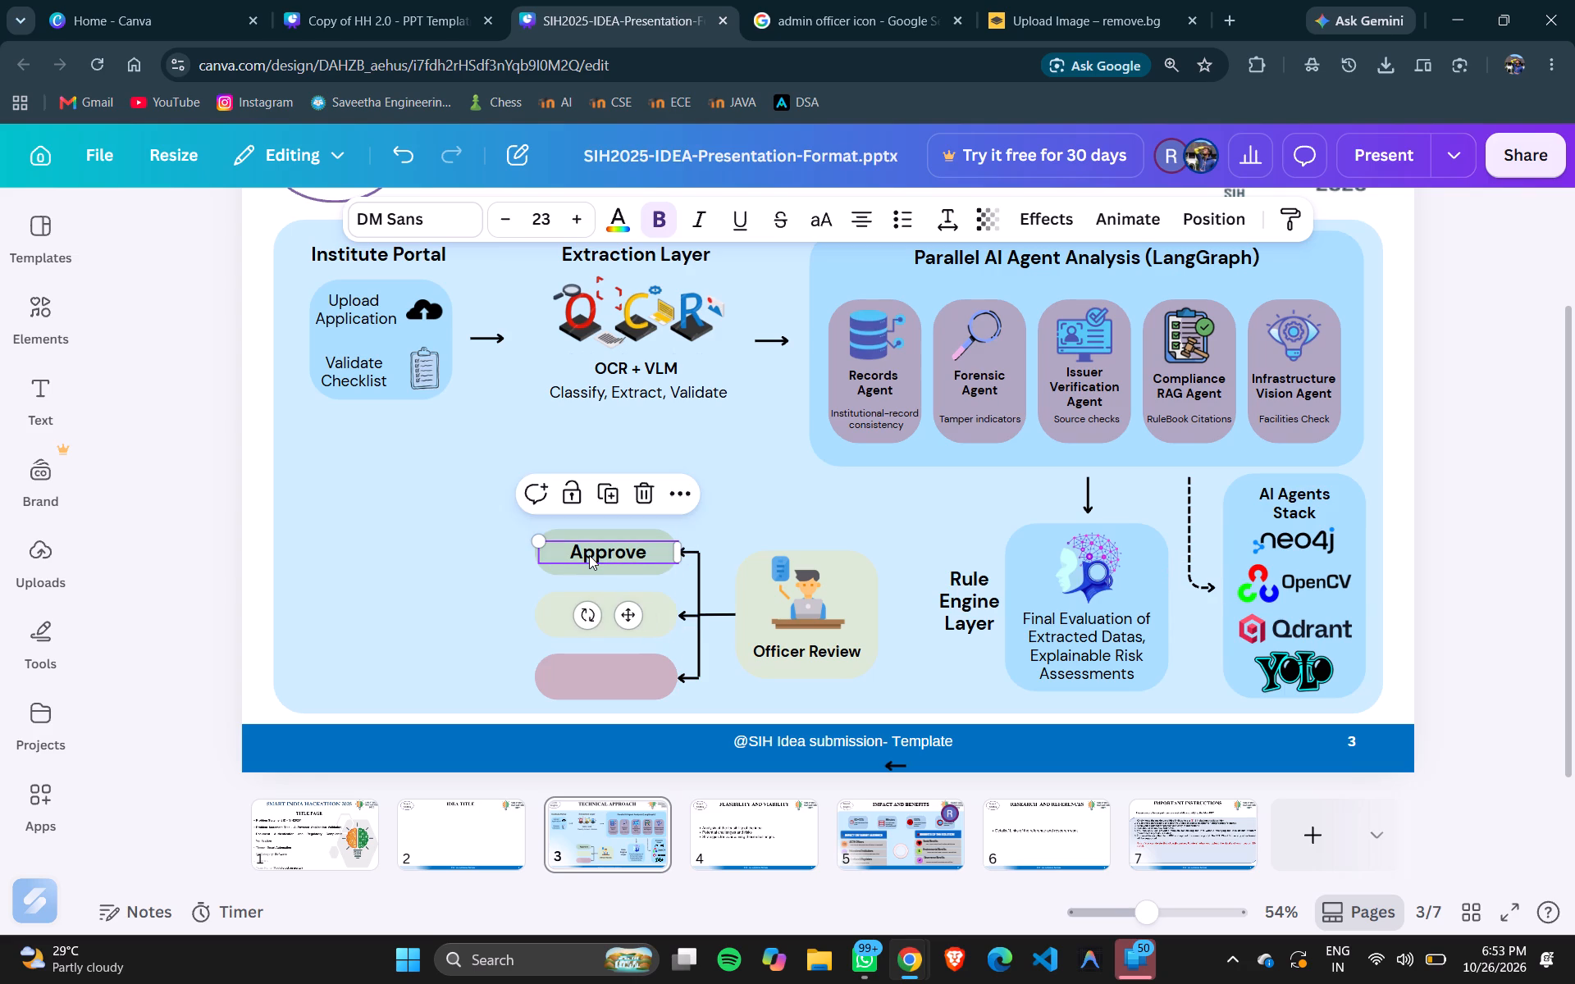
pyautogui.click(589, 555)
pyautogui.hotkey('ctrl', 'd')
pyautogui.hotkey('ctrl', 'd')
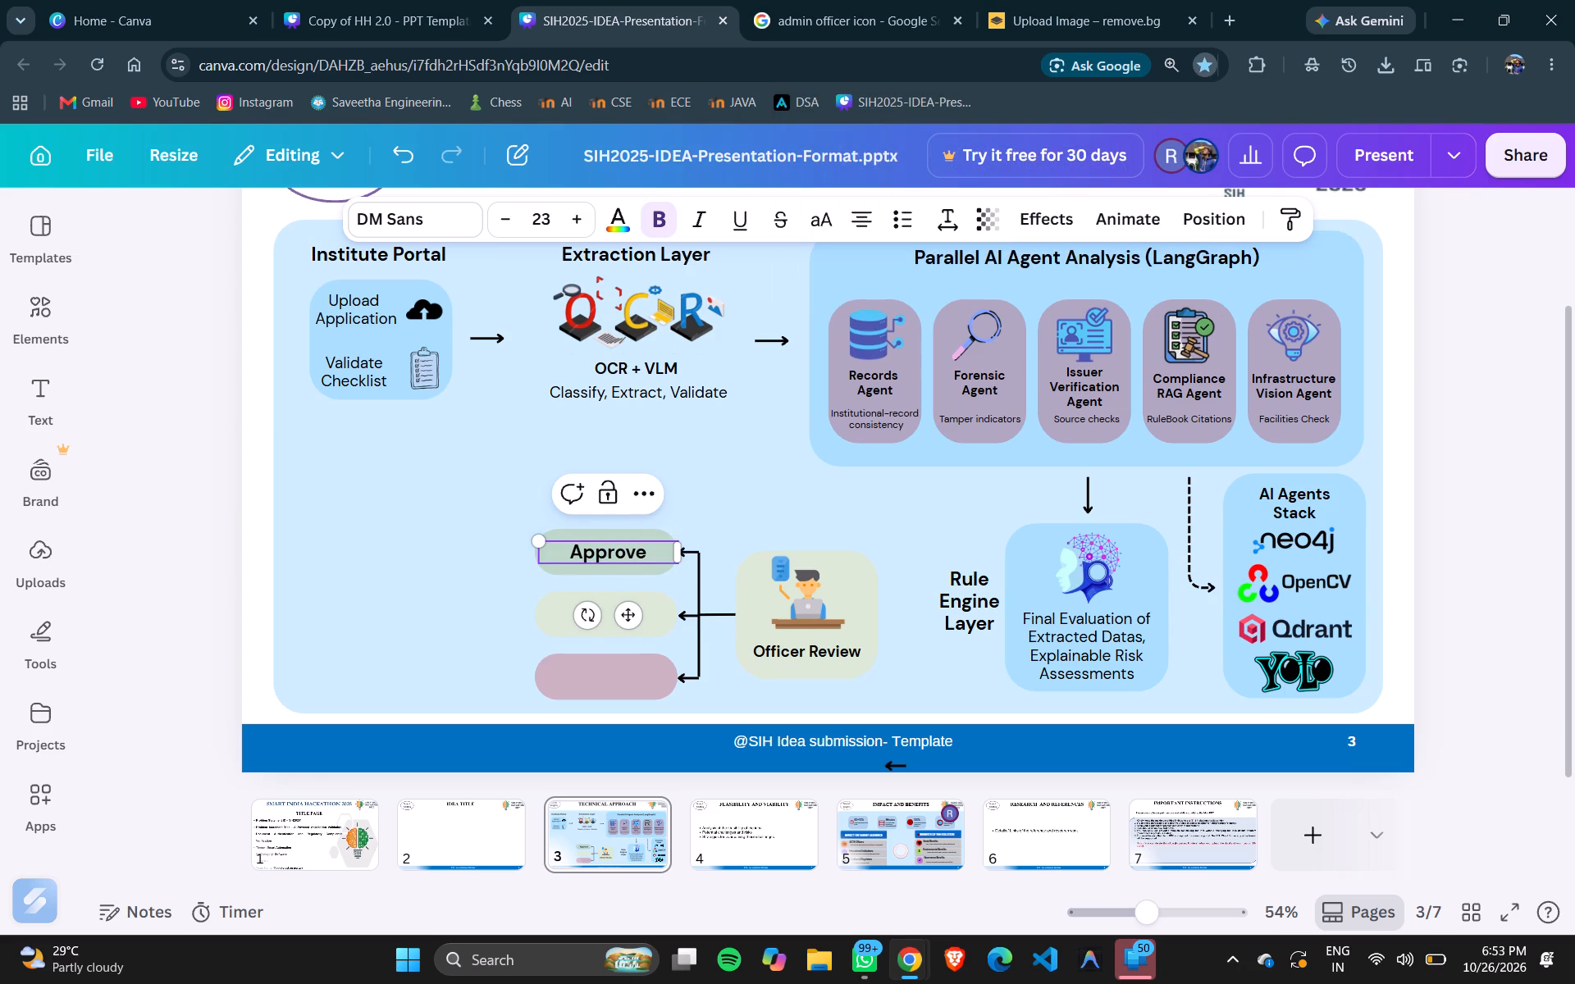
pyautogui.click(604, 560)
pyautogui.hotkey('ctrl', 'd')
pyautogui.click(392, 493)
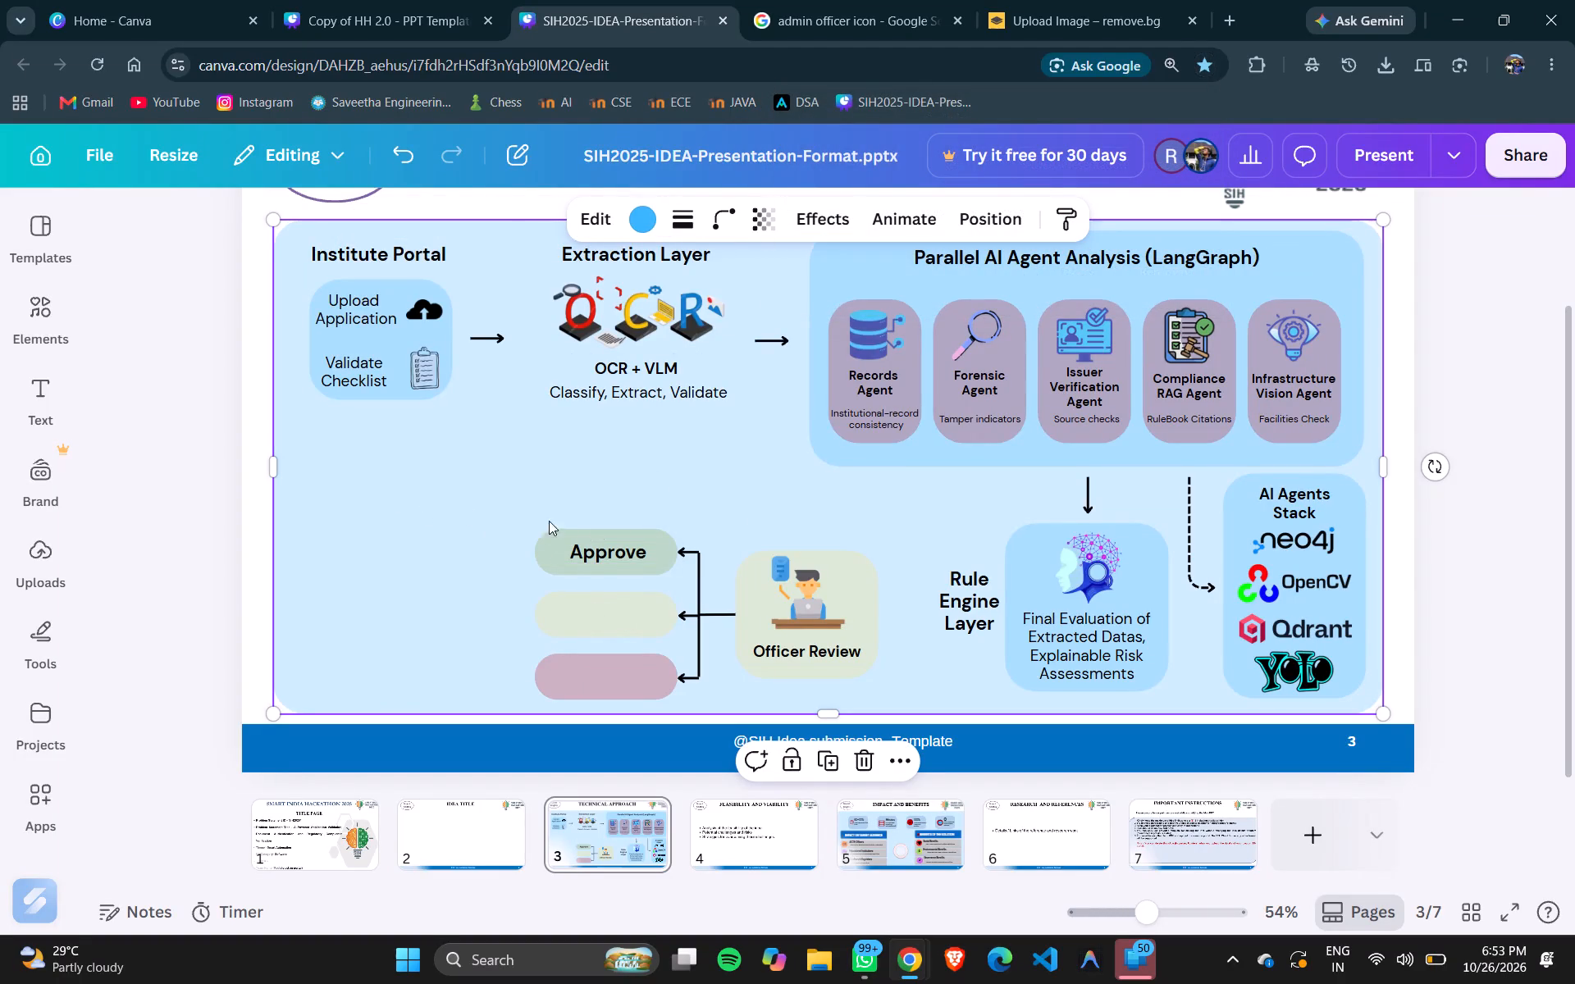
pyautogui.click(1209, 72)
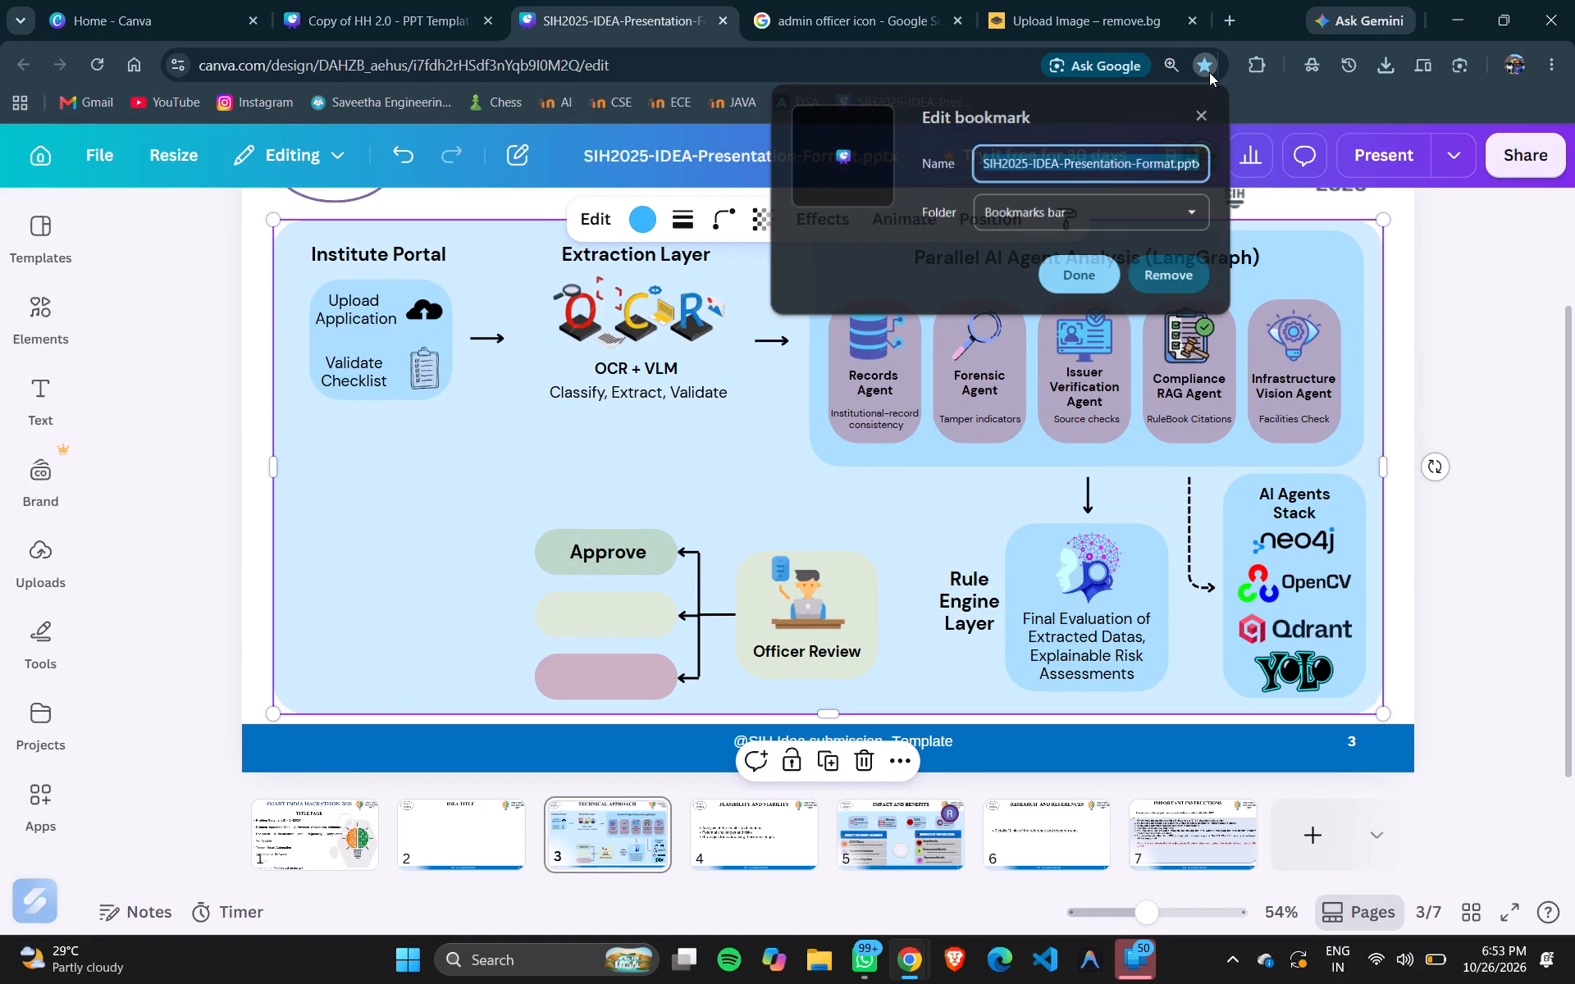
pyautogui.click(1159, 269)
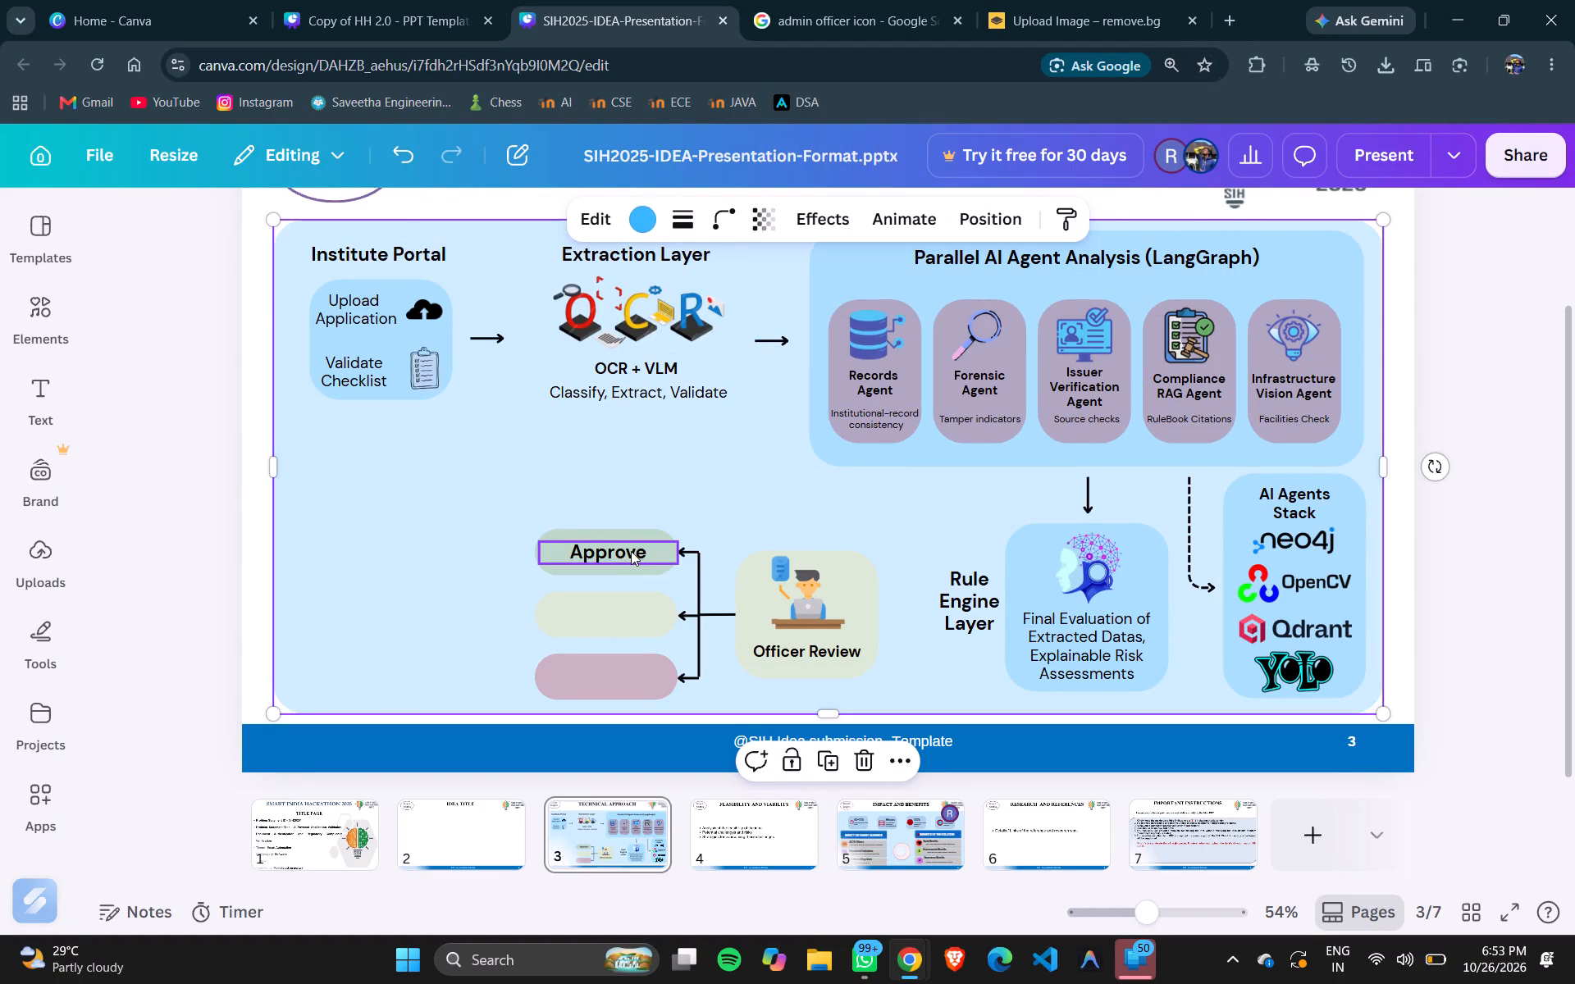
# Make two copies of the "Approve" label and centre one of them on the yellow middle pill.
pyautogui.click(614, 549)
pyautogui.hotkey('ctrl', 'd')
pyautogui.hotkey('ctrl', 'd')
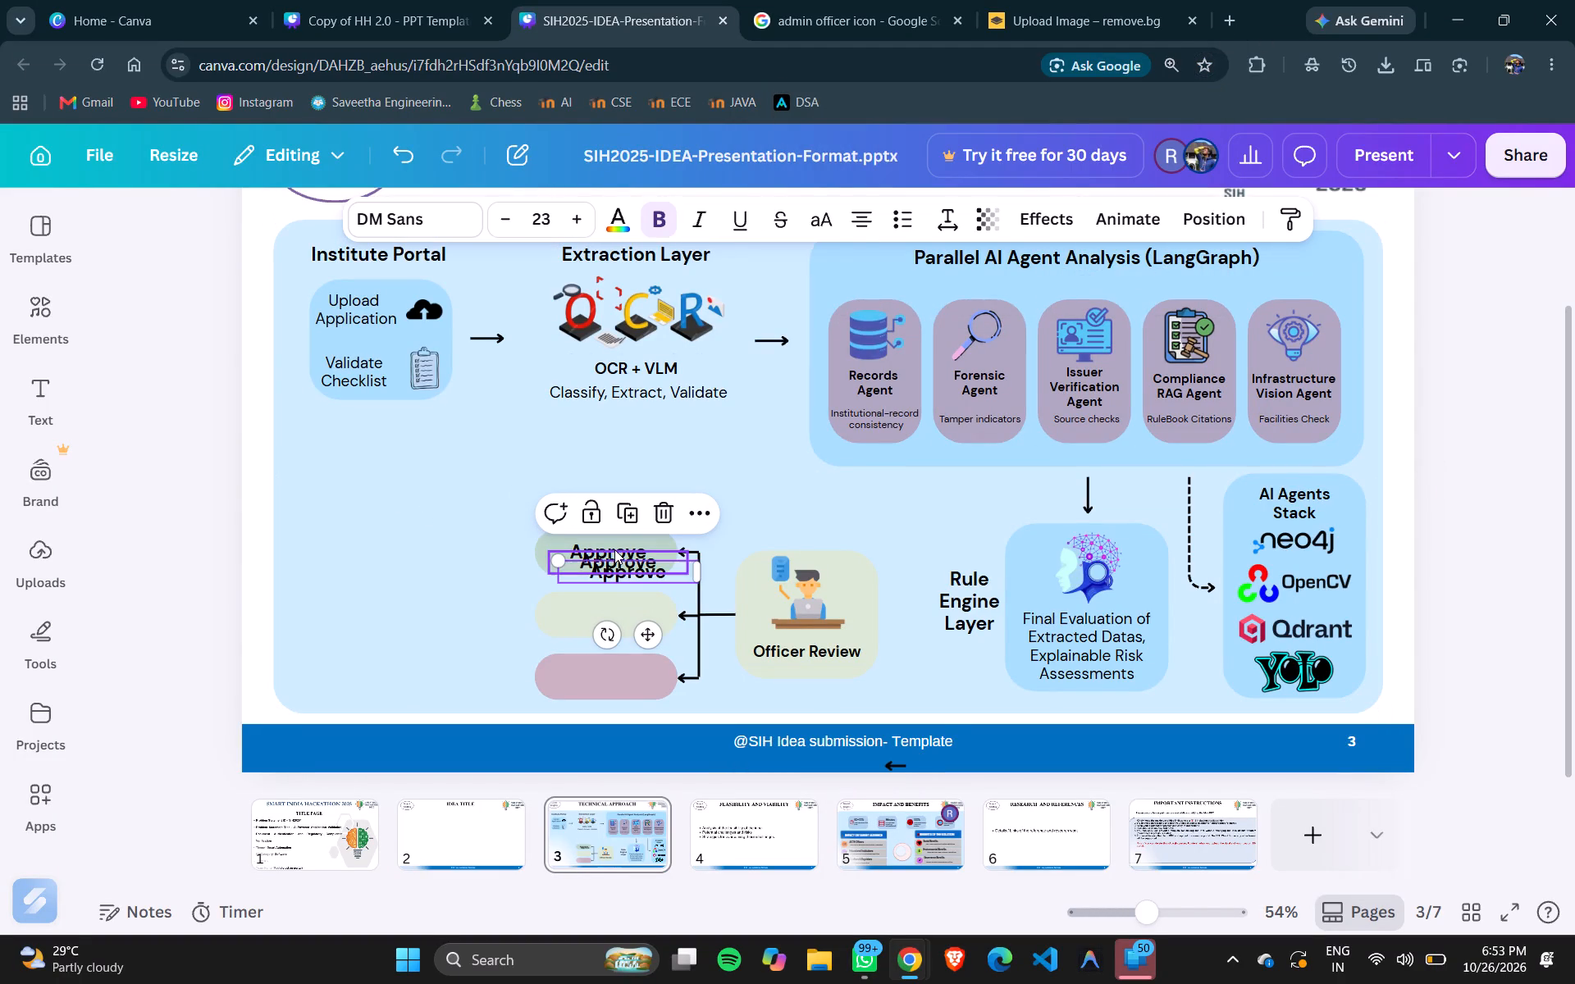
pyautogui.moveTo(619, 567); pyautogui.dragTo(602, 613)
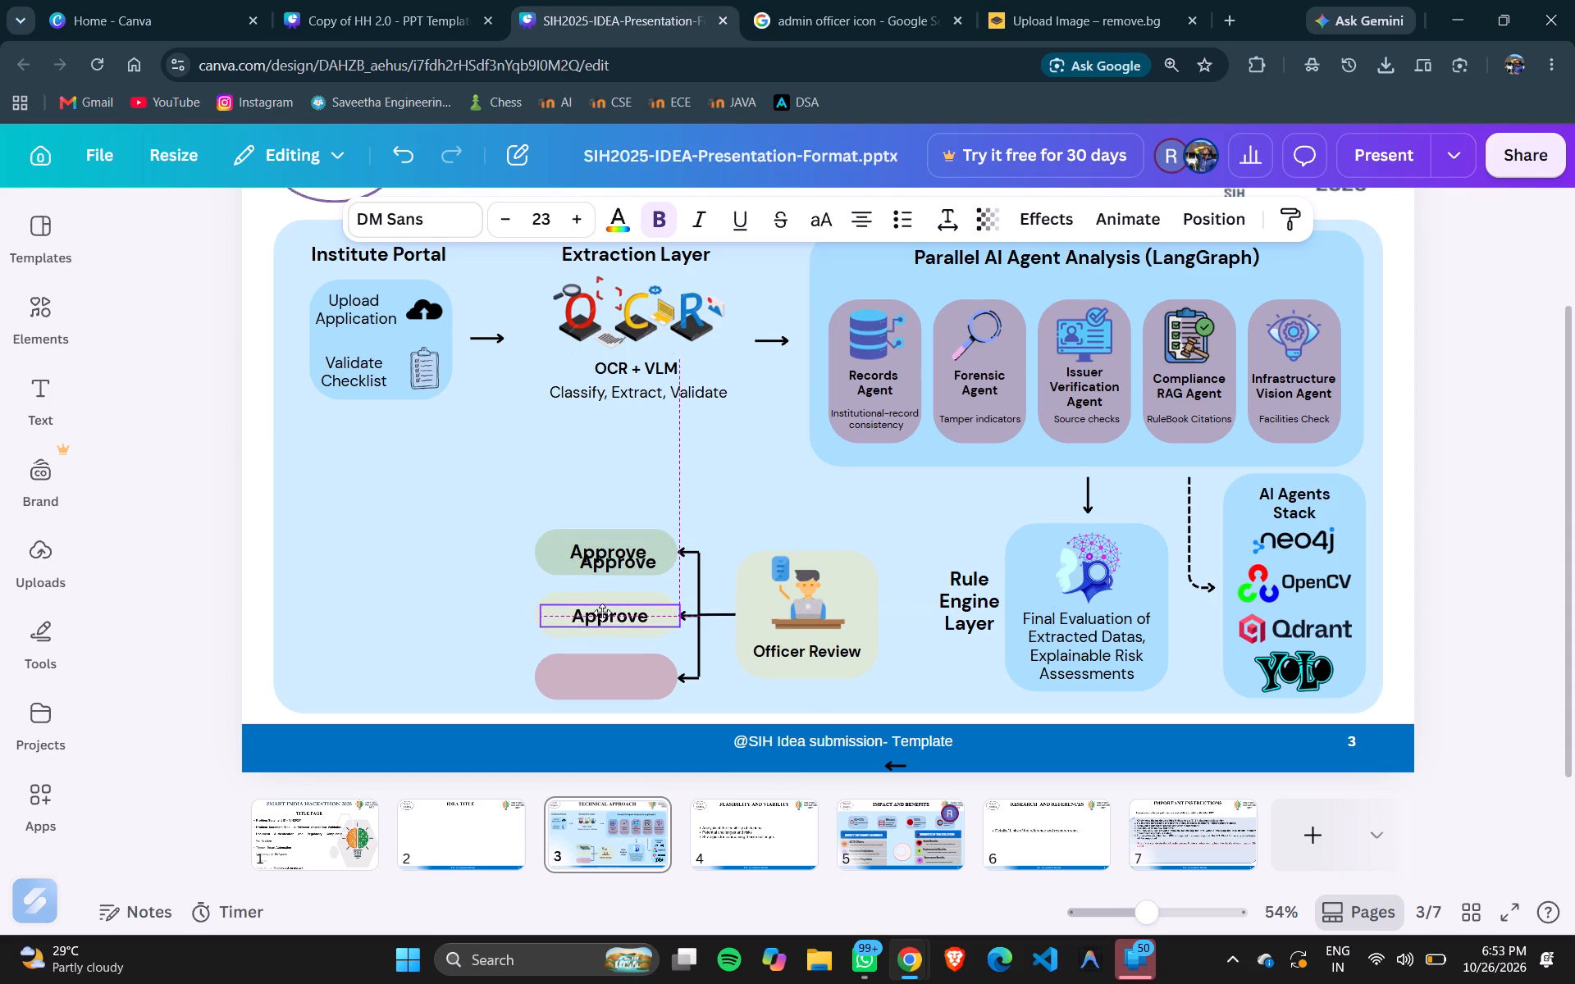
pyautogui.moveTo(602, 613); pyautogui.dragTo(604, 609)
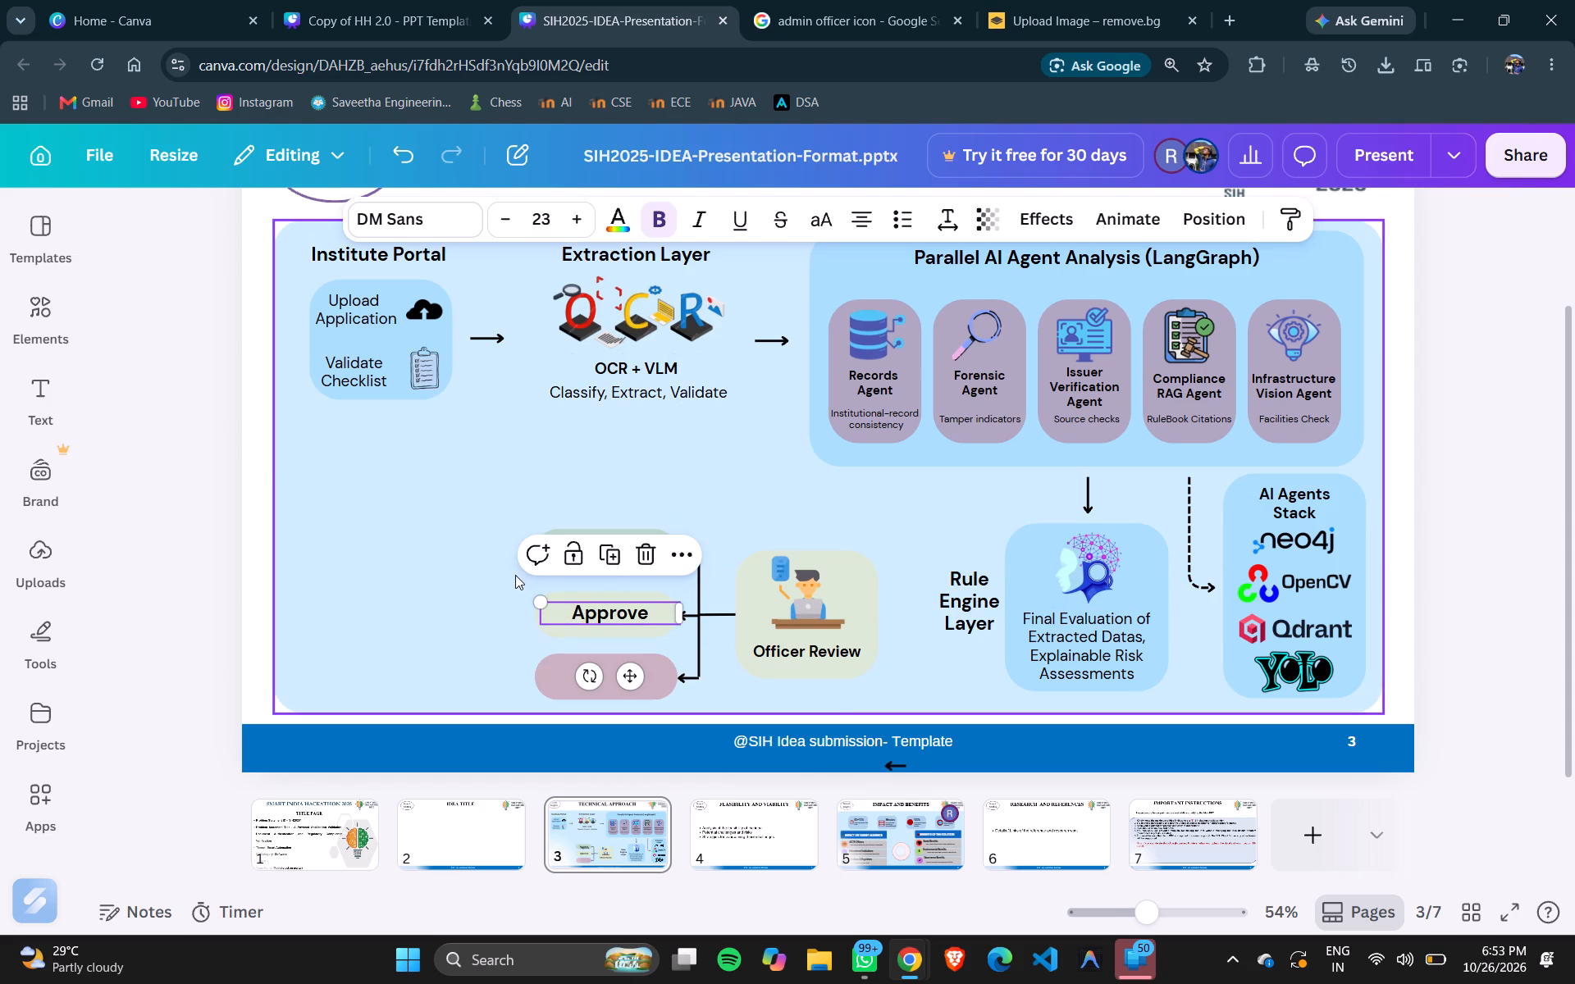
pyautogui.click(515, 575)
# Move the other "Approve" copy onto the red bottom pill and nudge it up and left to centre it.
pyautogui.moveTo(590, 566); pyautogui.dragTo(583, 686)
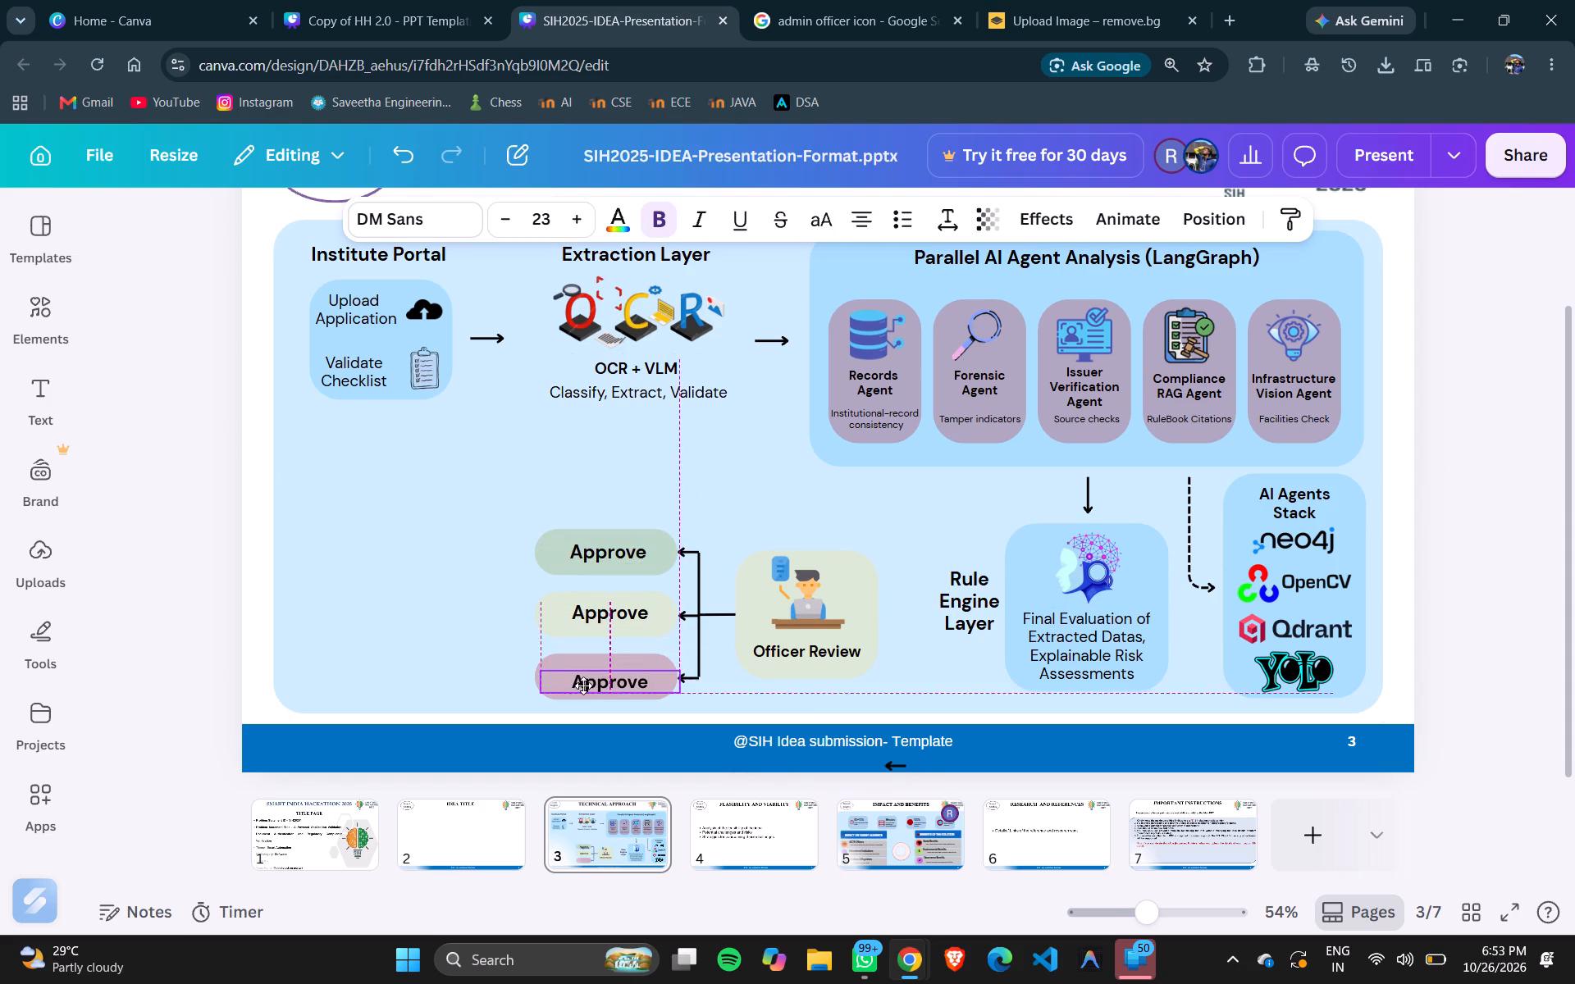
pyautogui.moveTo(583, 686); pyautogui.dragTo(582, 686)
pyautogui.press('Left')
pyautogui.press('Up')
pyautogui.press('Up')
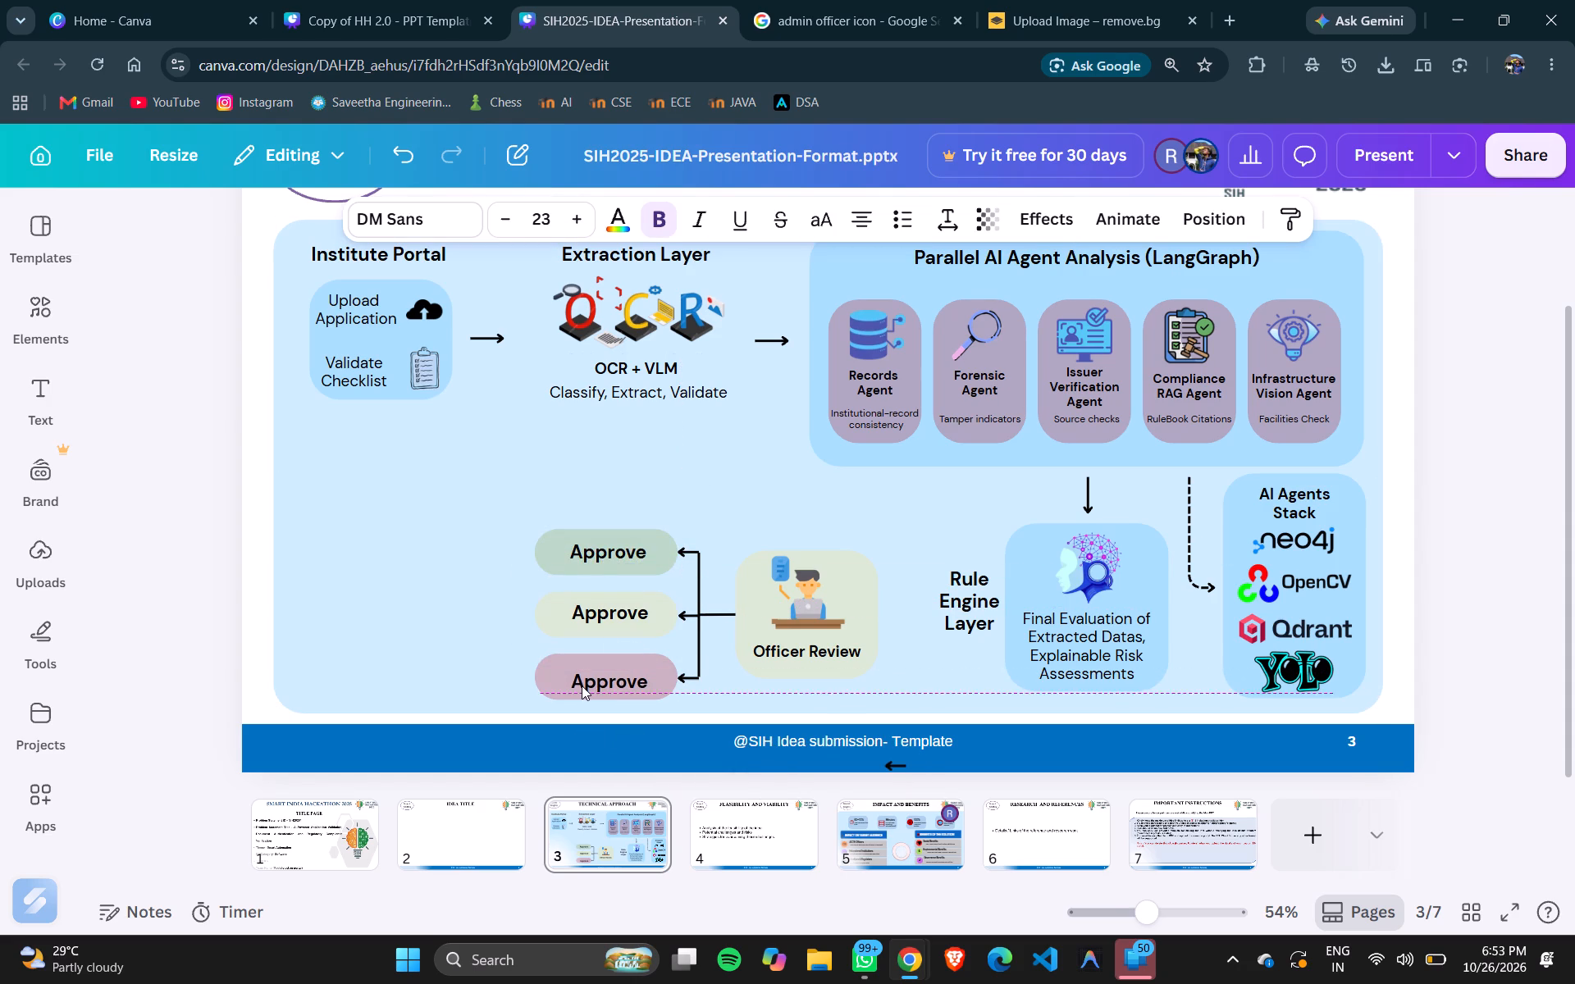
pyautogui.press('Up')
pyautogui.press('Up')
pyautogui.press('Up')
pyautogui.press('Up')
pyautogui.press('Up')
pyautogui.press('Up')
pyautogui.press('Up')
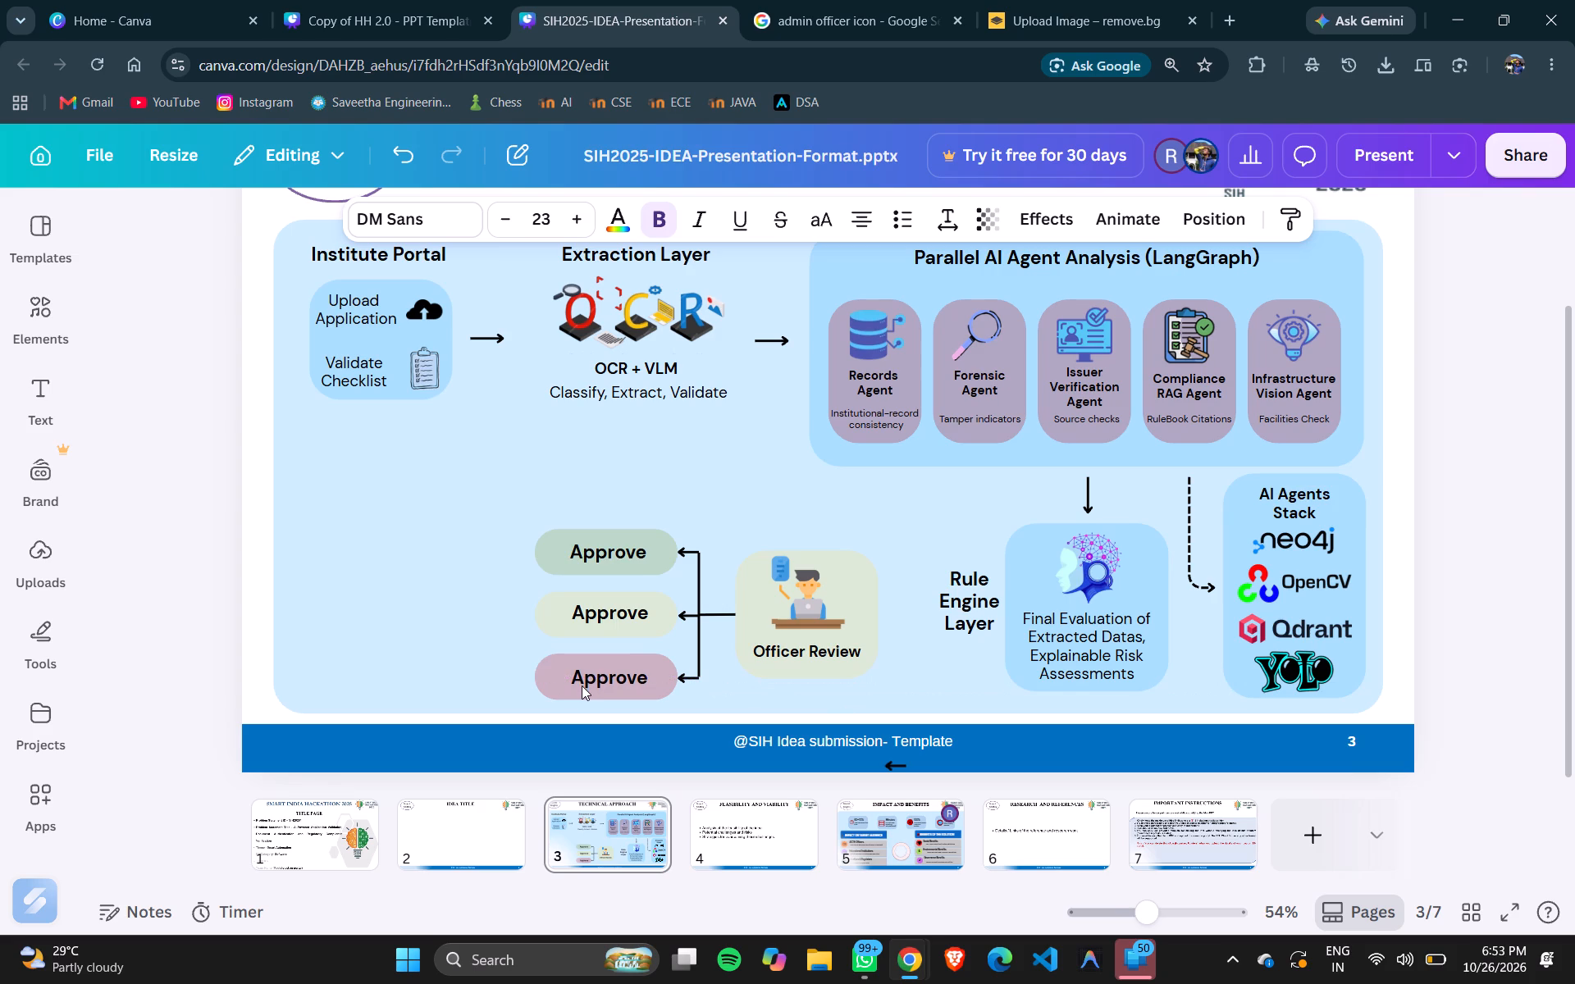
pyautogui.press('Up')
pyautogui.press('Left')
pyautogui.click(473, 525)
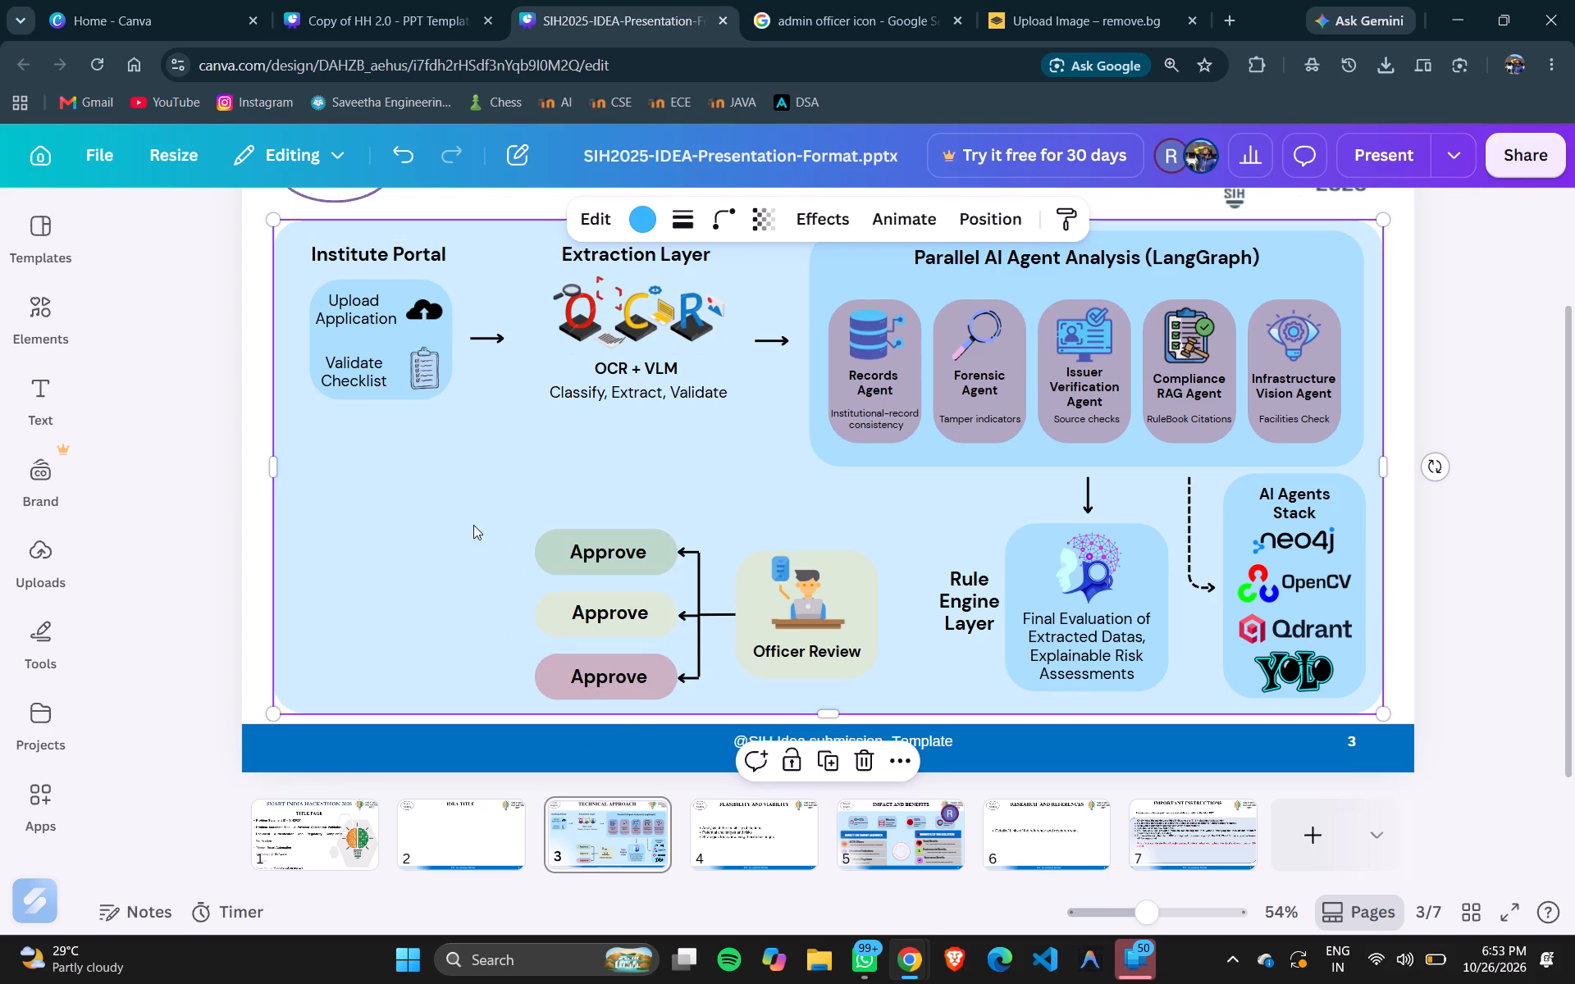
# Change the middle pill's label to "Review" and the bottom pill's label to "Decline".
pyautogui.tripleClick(607, 613)
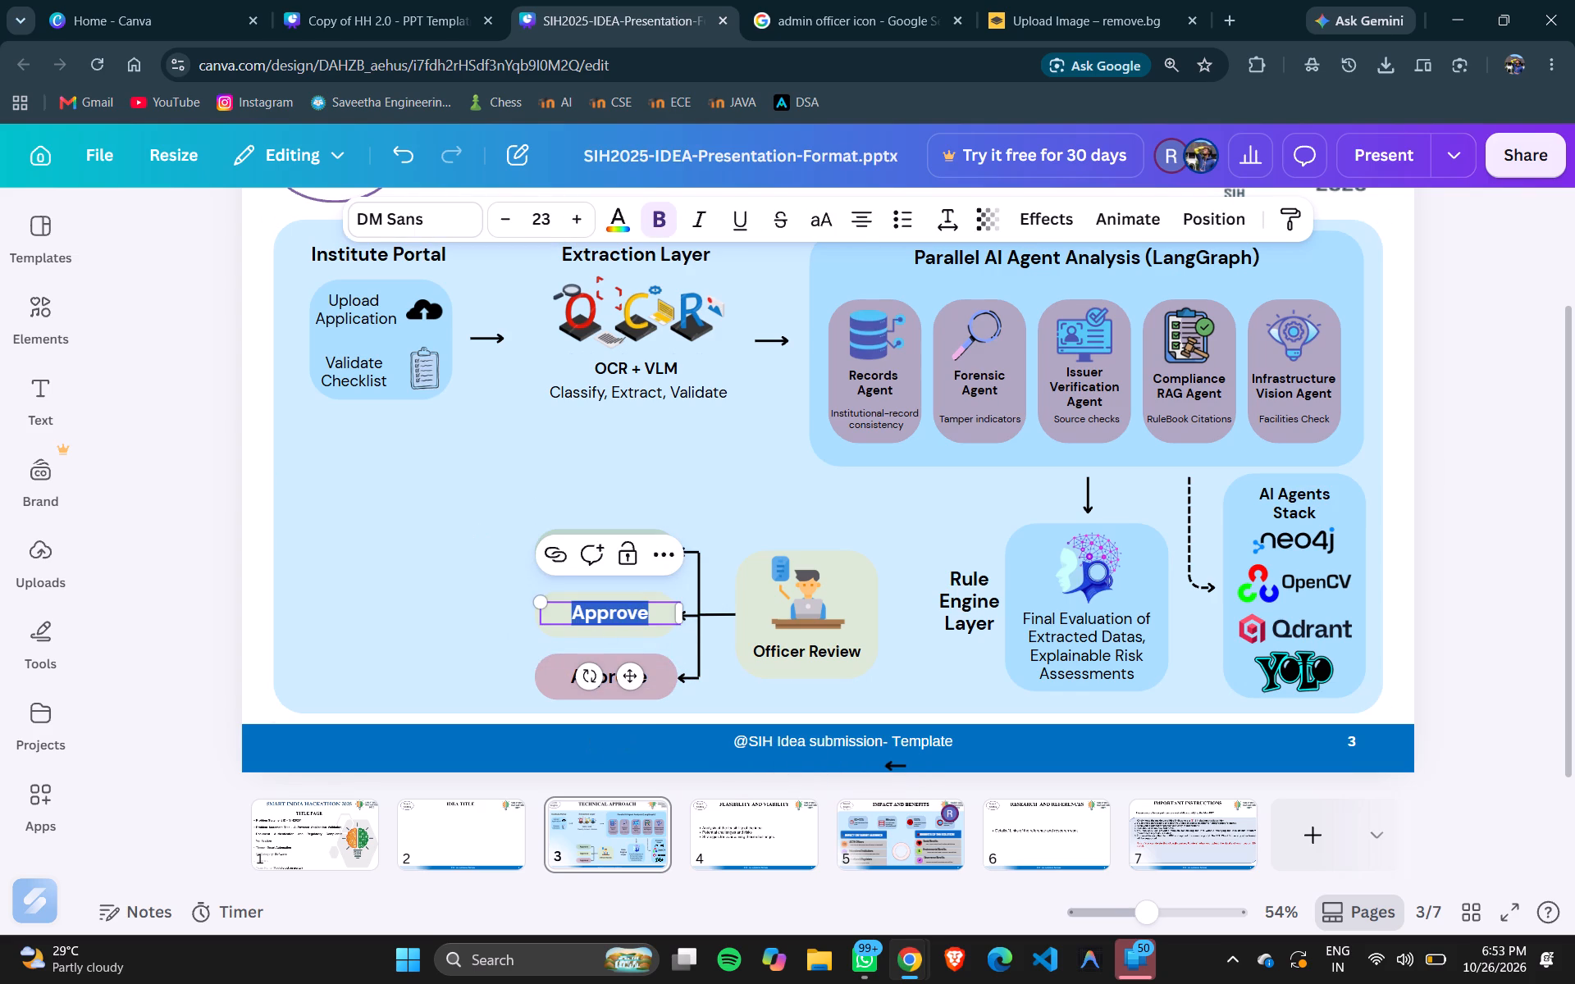
pyautogui.write('Review')
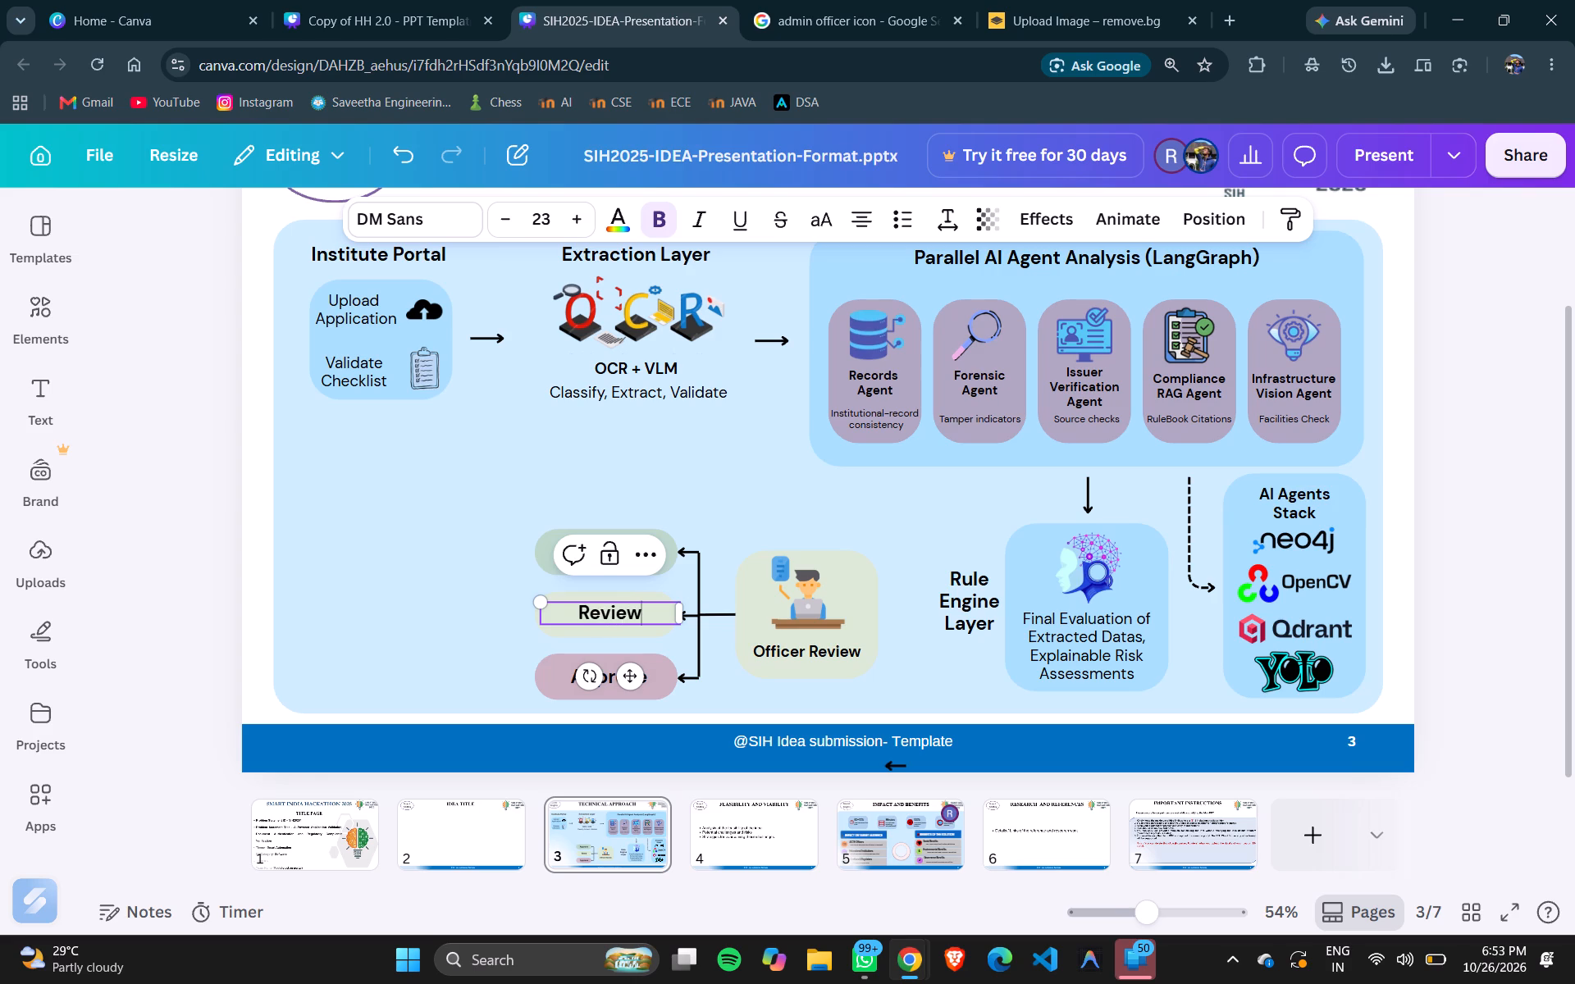
pyautogui.click(572, 681)
pyautogui.doubleClick(572, 681)
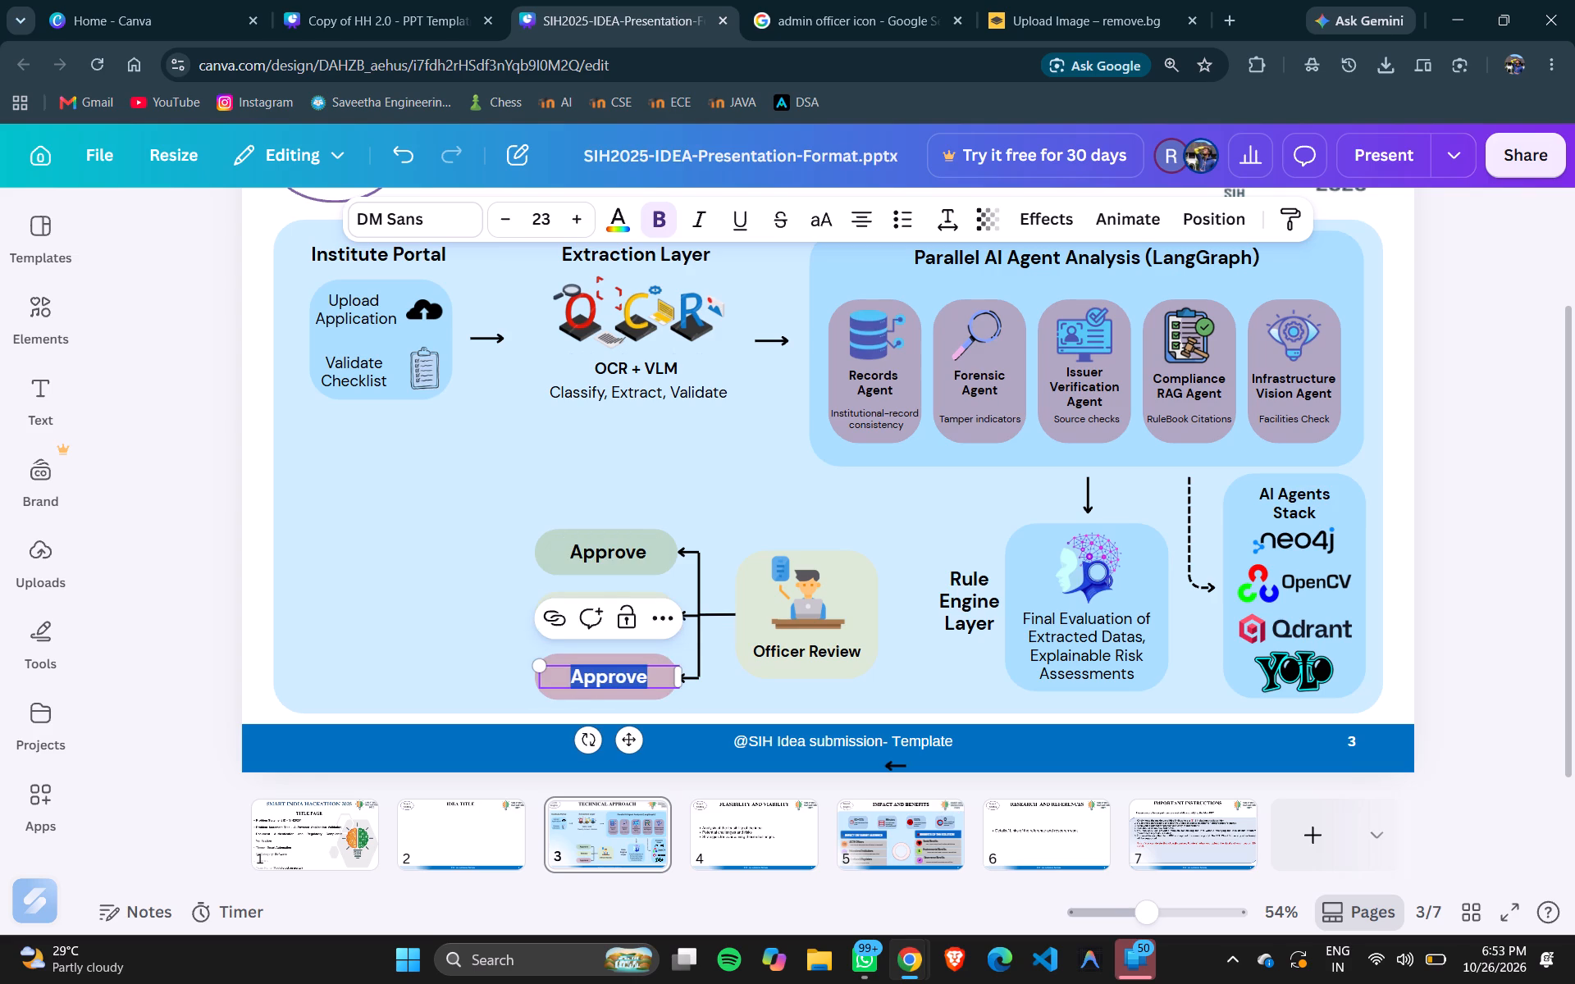
pyautogui.write('Decline')
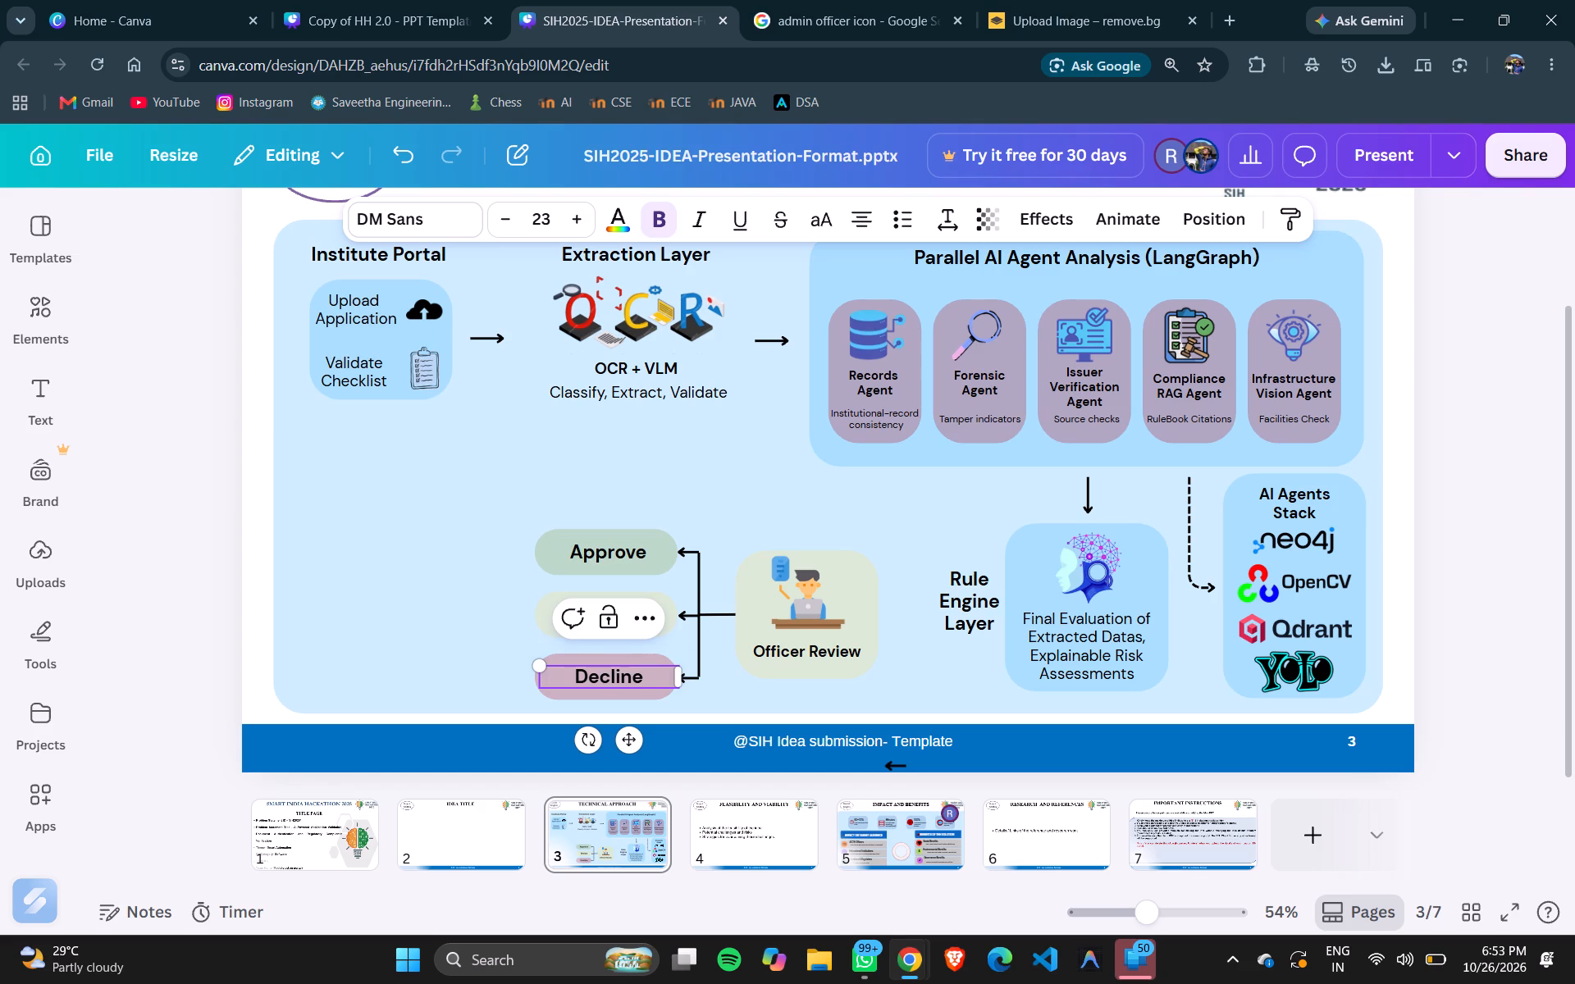
pyautogui.click(177, 450)
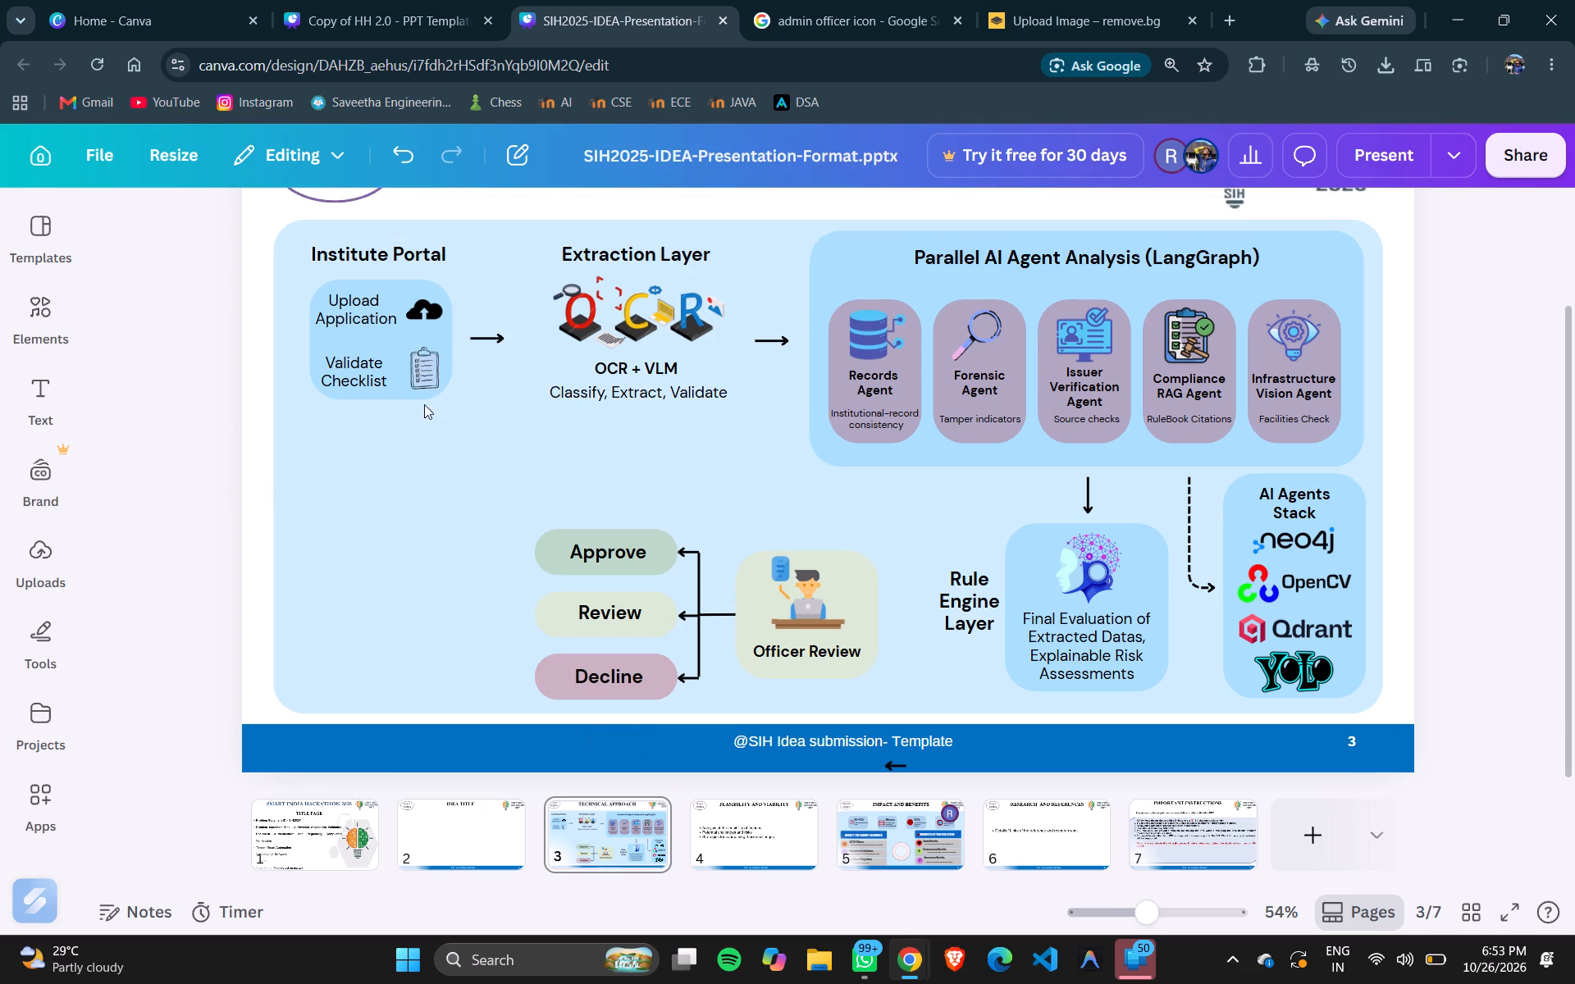
# Duplicate the downward arrow above the Rule Engine box, place it beside Officer Review, rotate it horizontal toward that box and nudge it left.
pyautogui.click(1088, 500)
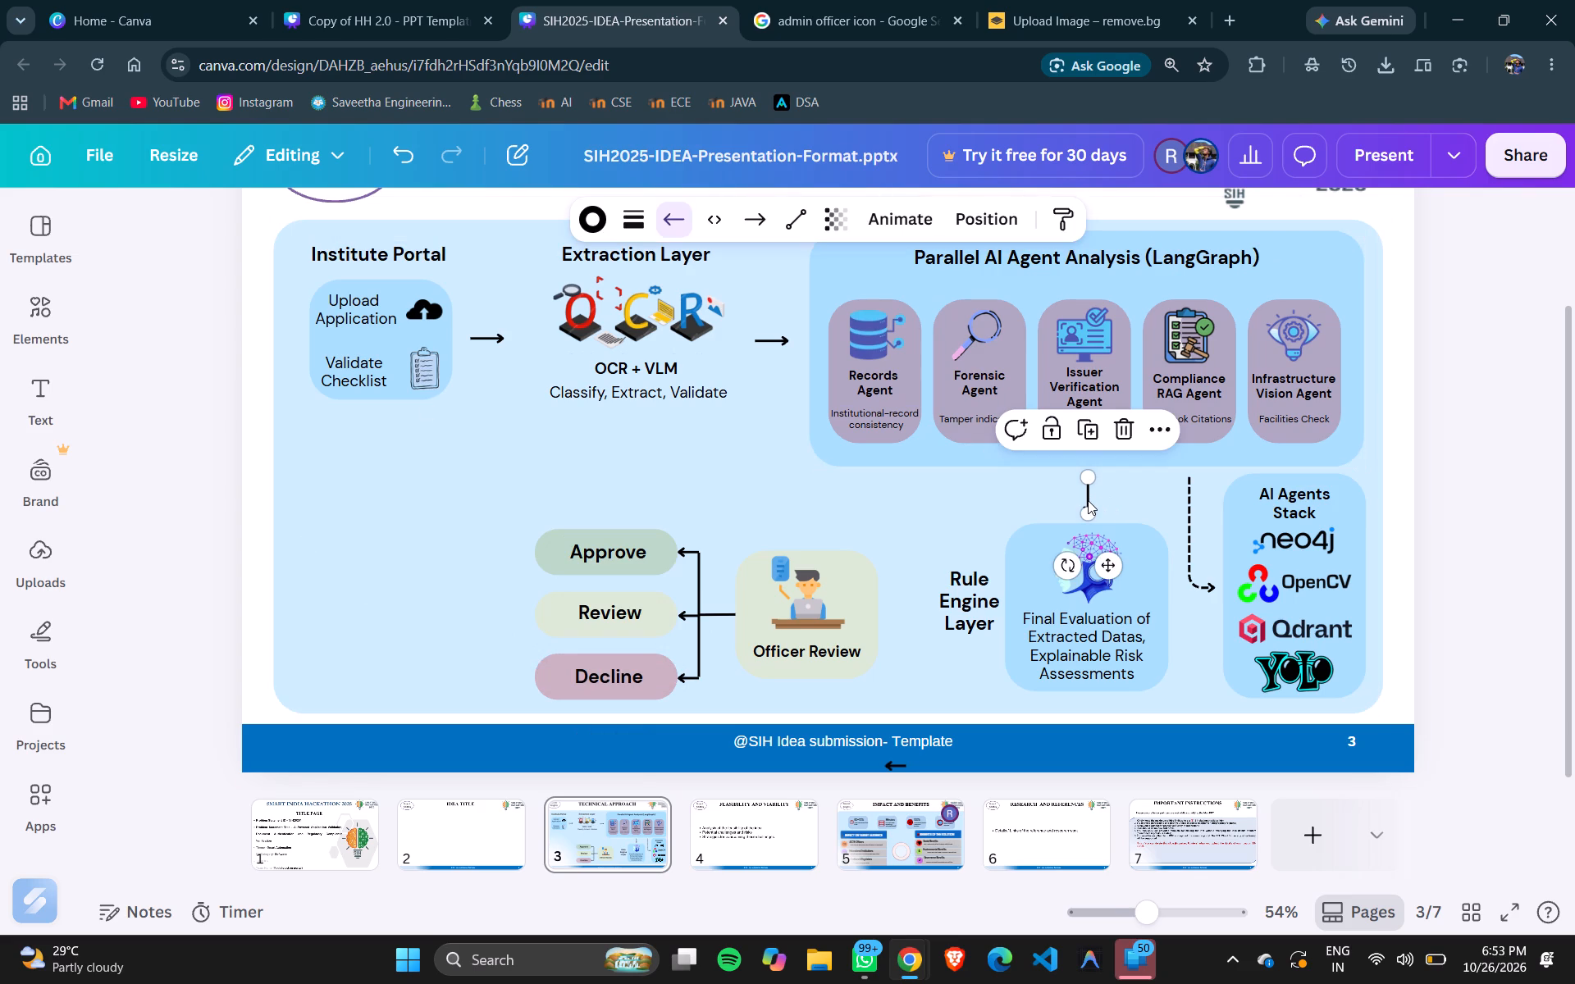
pyautogui.hotkey('ctrl', 'd')
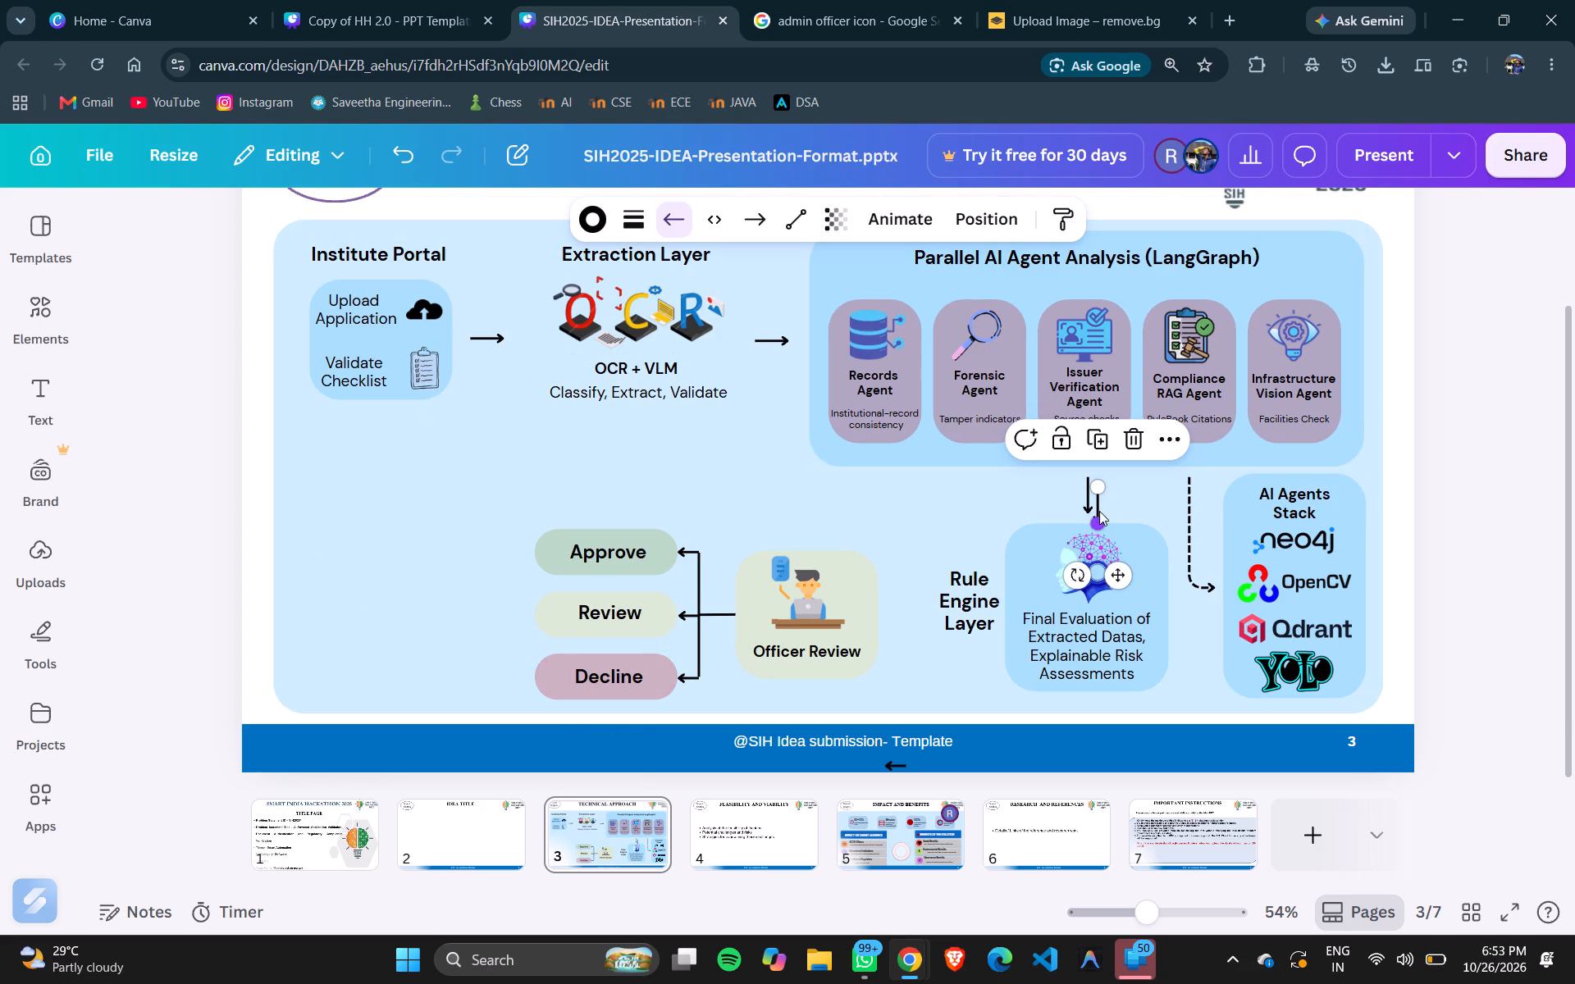
pyautogui.moveTo(1098, 503); pyautogui.dragTo(914, 617)
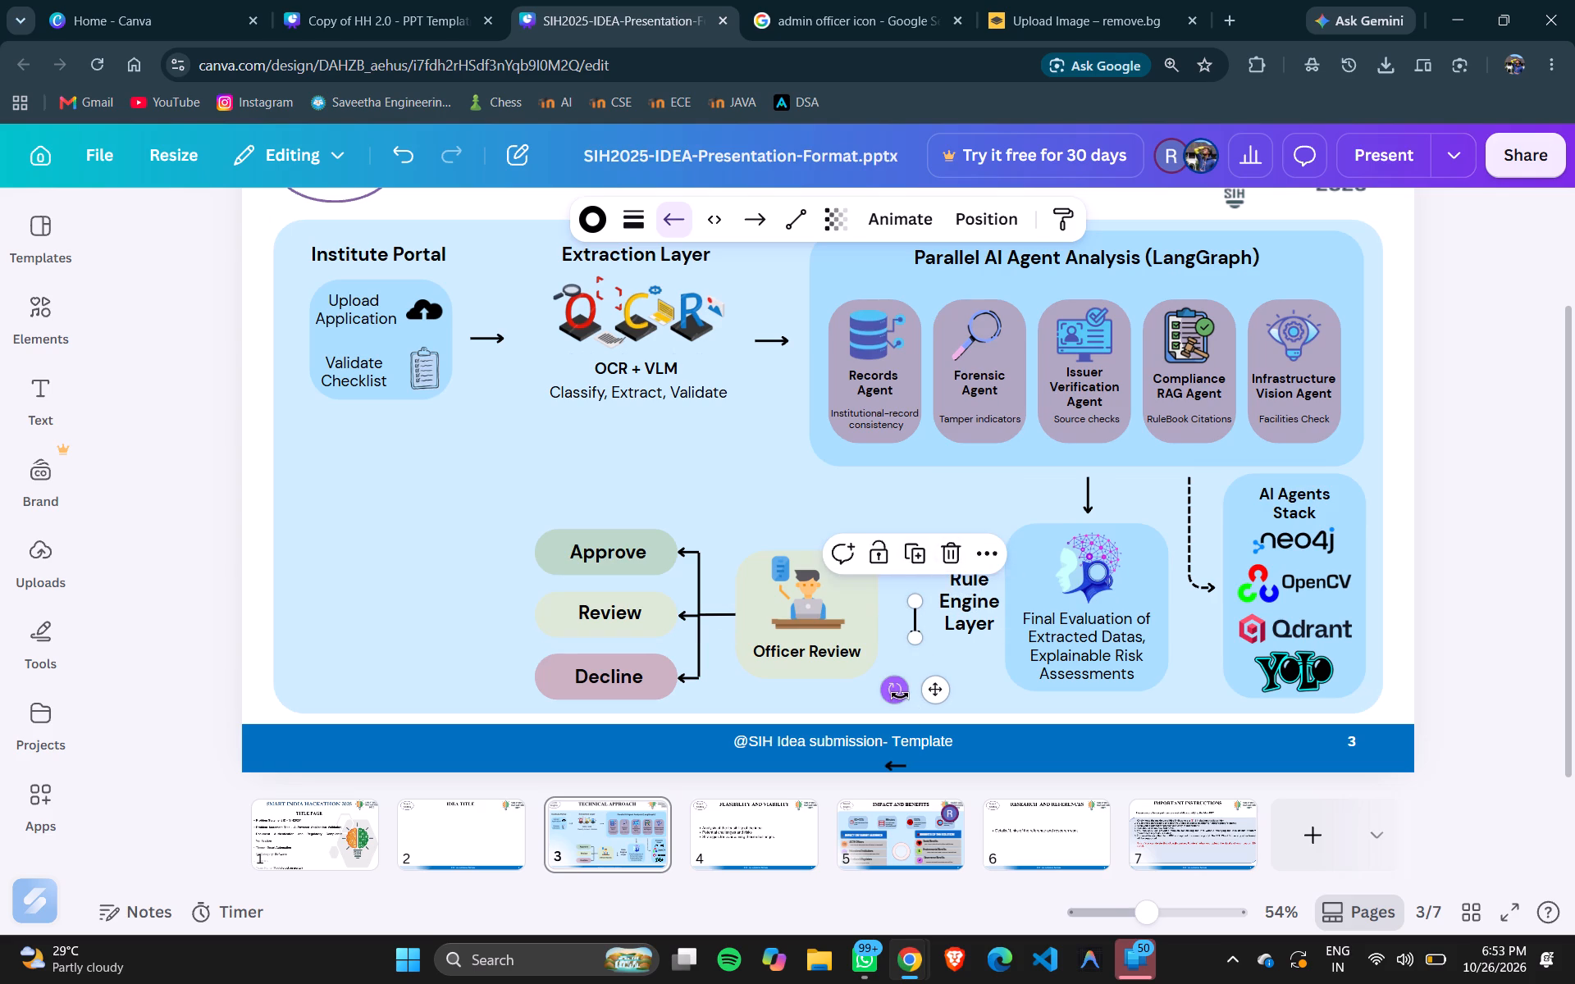
pyautogui.moveTo(900, 695); pyautogui.dragTo(824, 608)
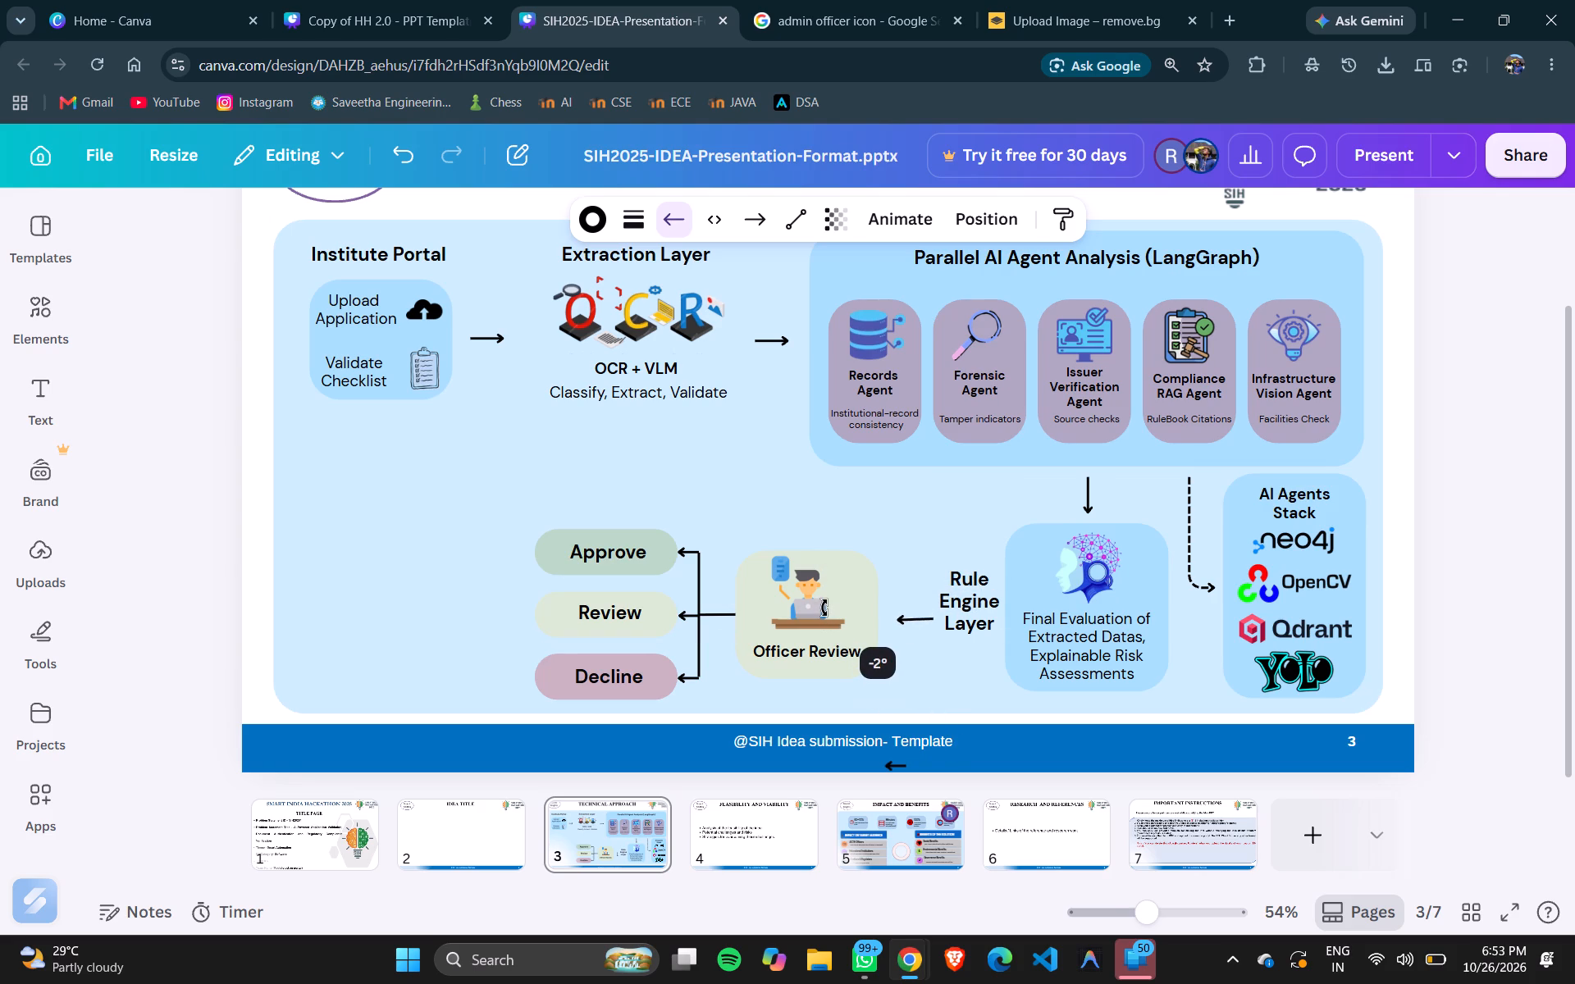
pyautogui.moveTo(824, 608); pyautogui.dragTo(824, 602)
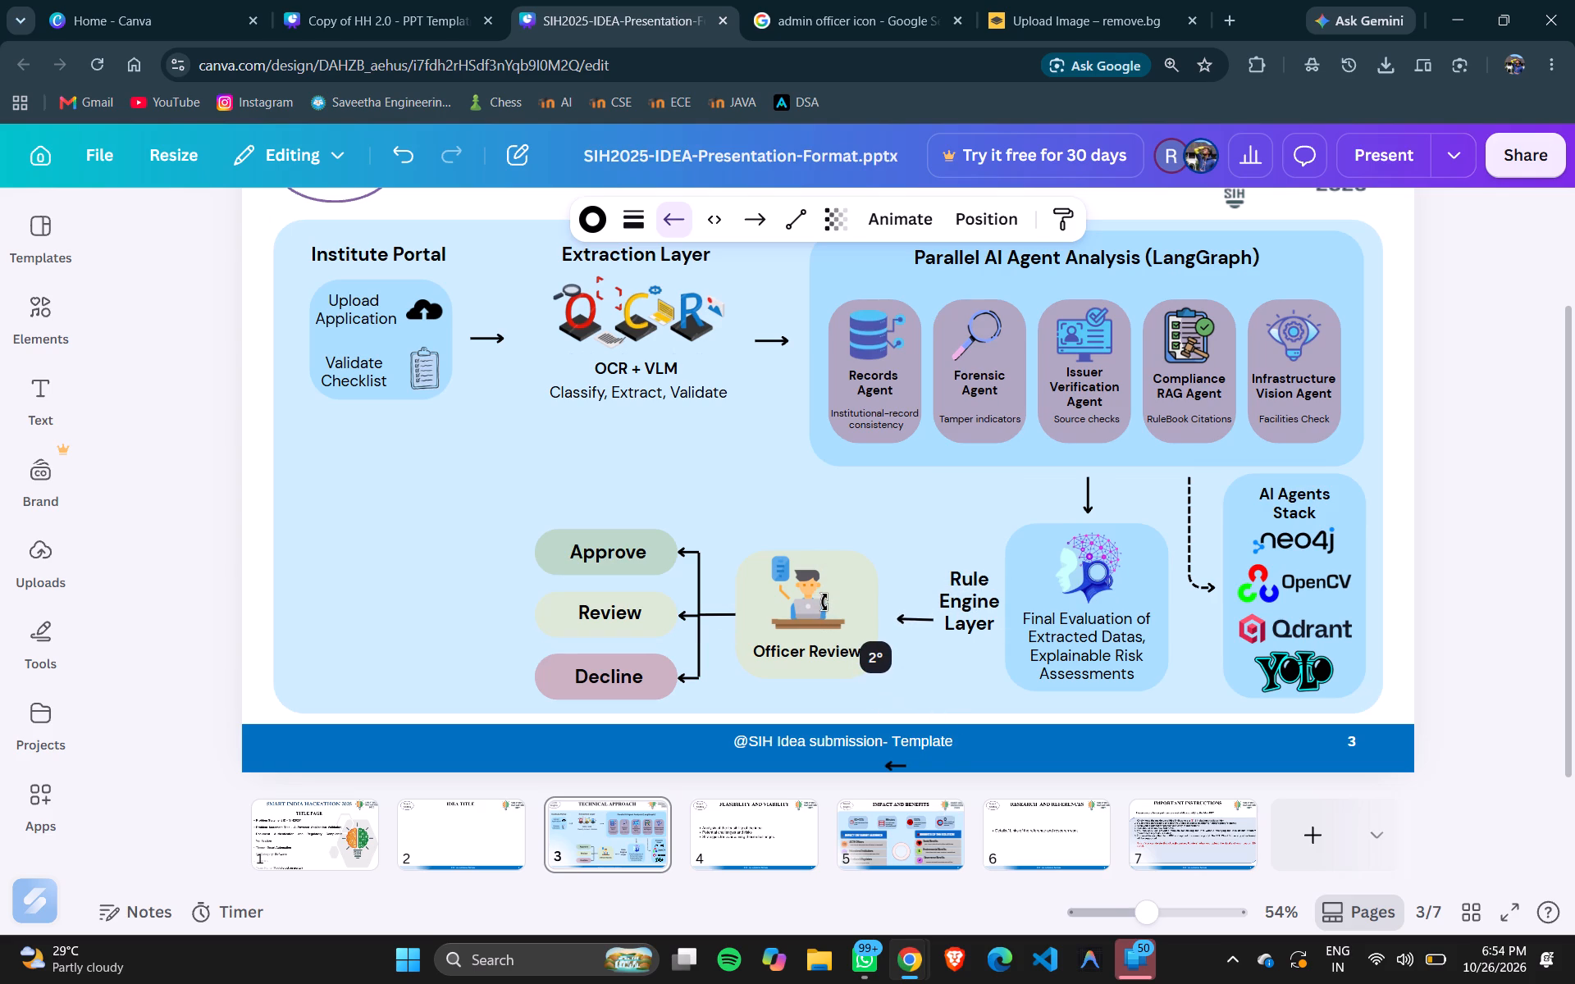
pyautogui.moveTo(824, 602); pyautogui.dragTo(824, 604)
pyautogui.press('Left')
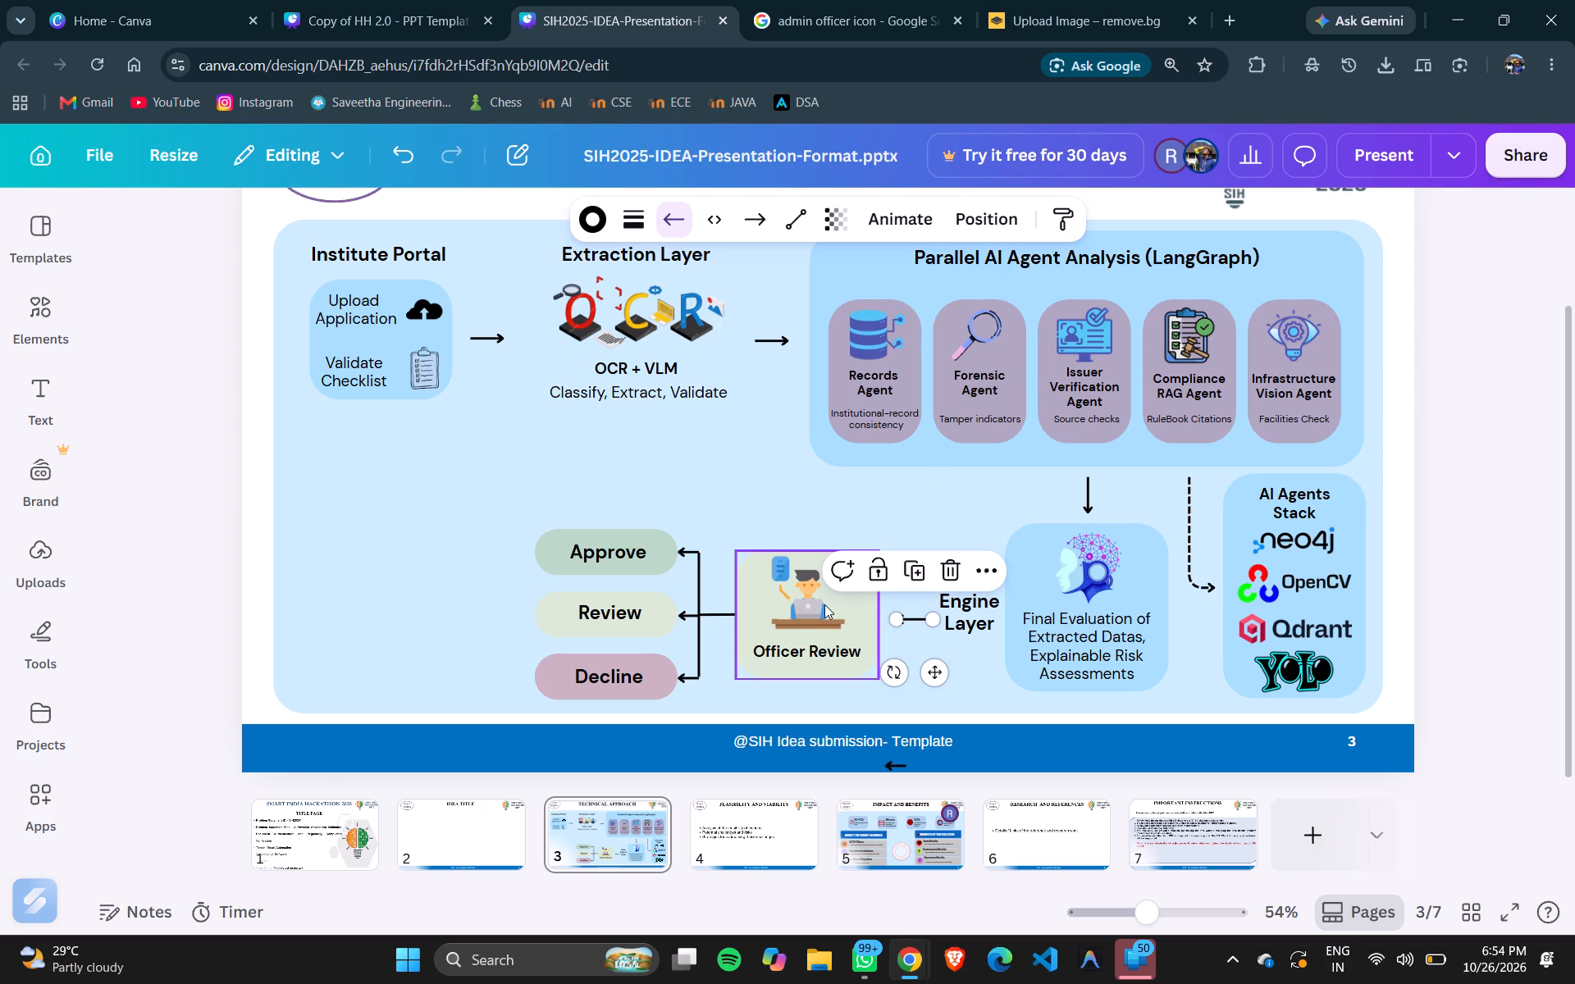
pyautogui.moveTo(892, 662); pyautogui.dragTo(892, 669)
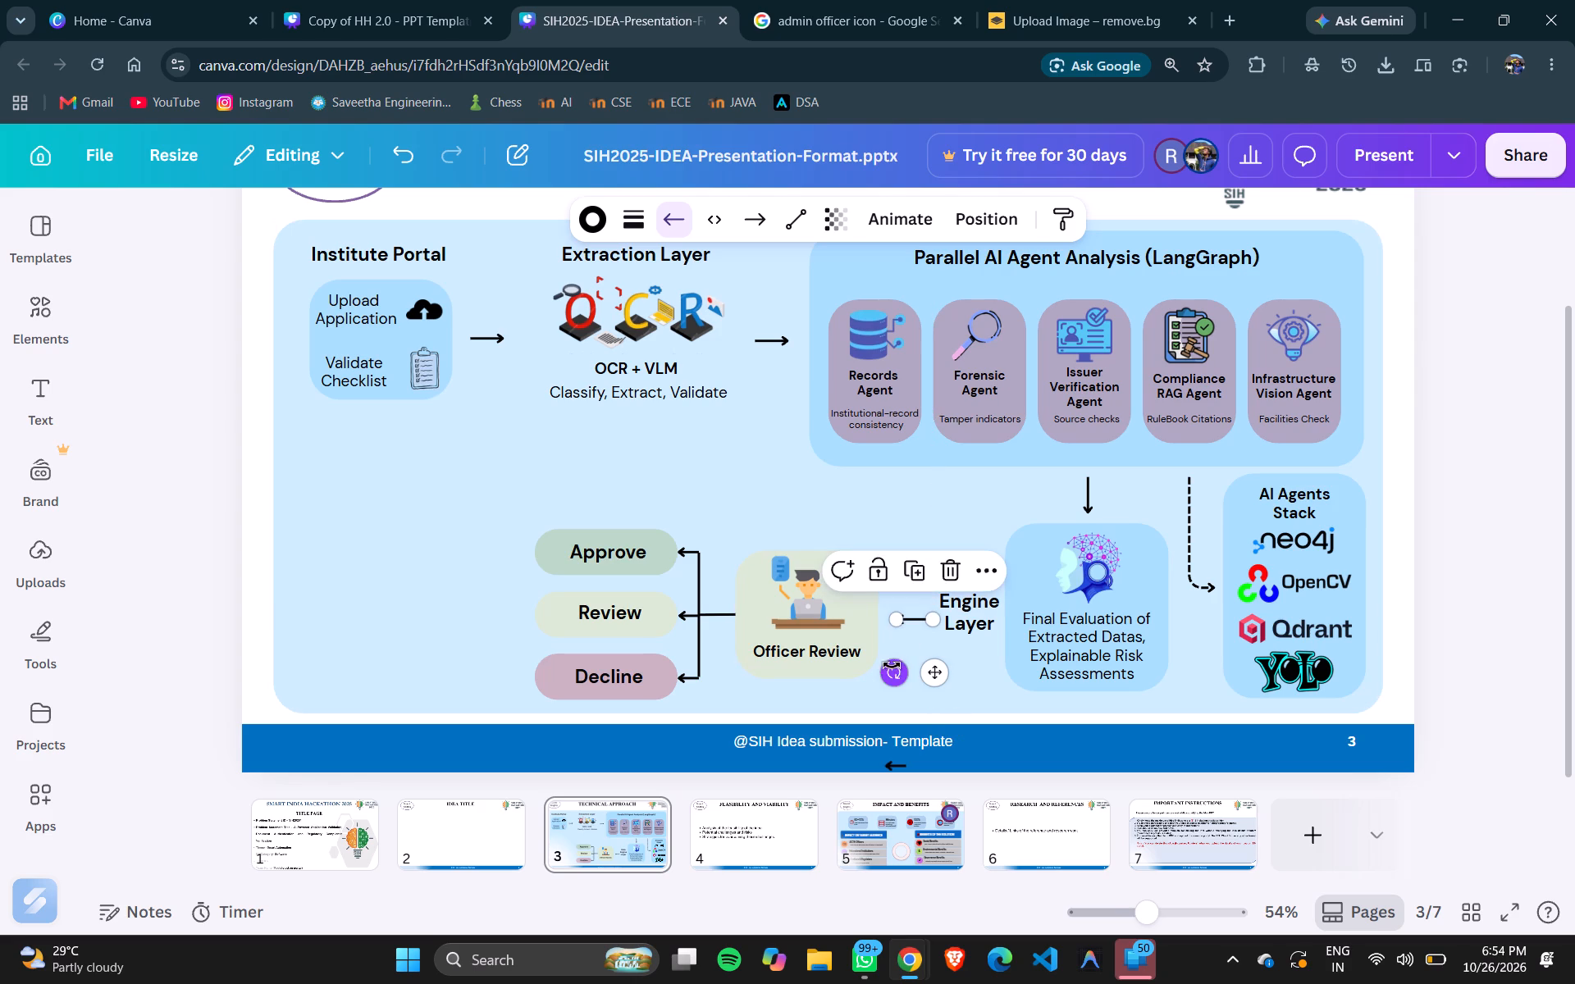
pyautogui.click(912, 618)
pyautogui.press('Left')
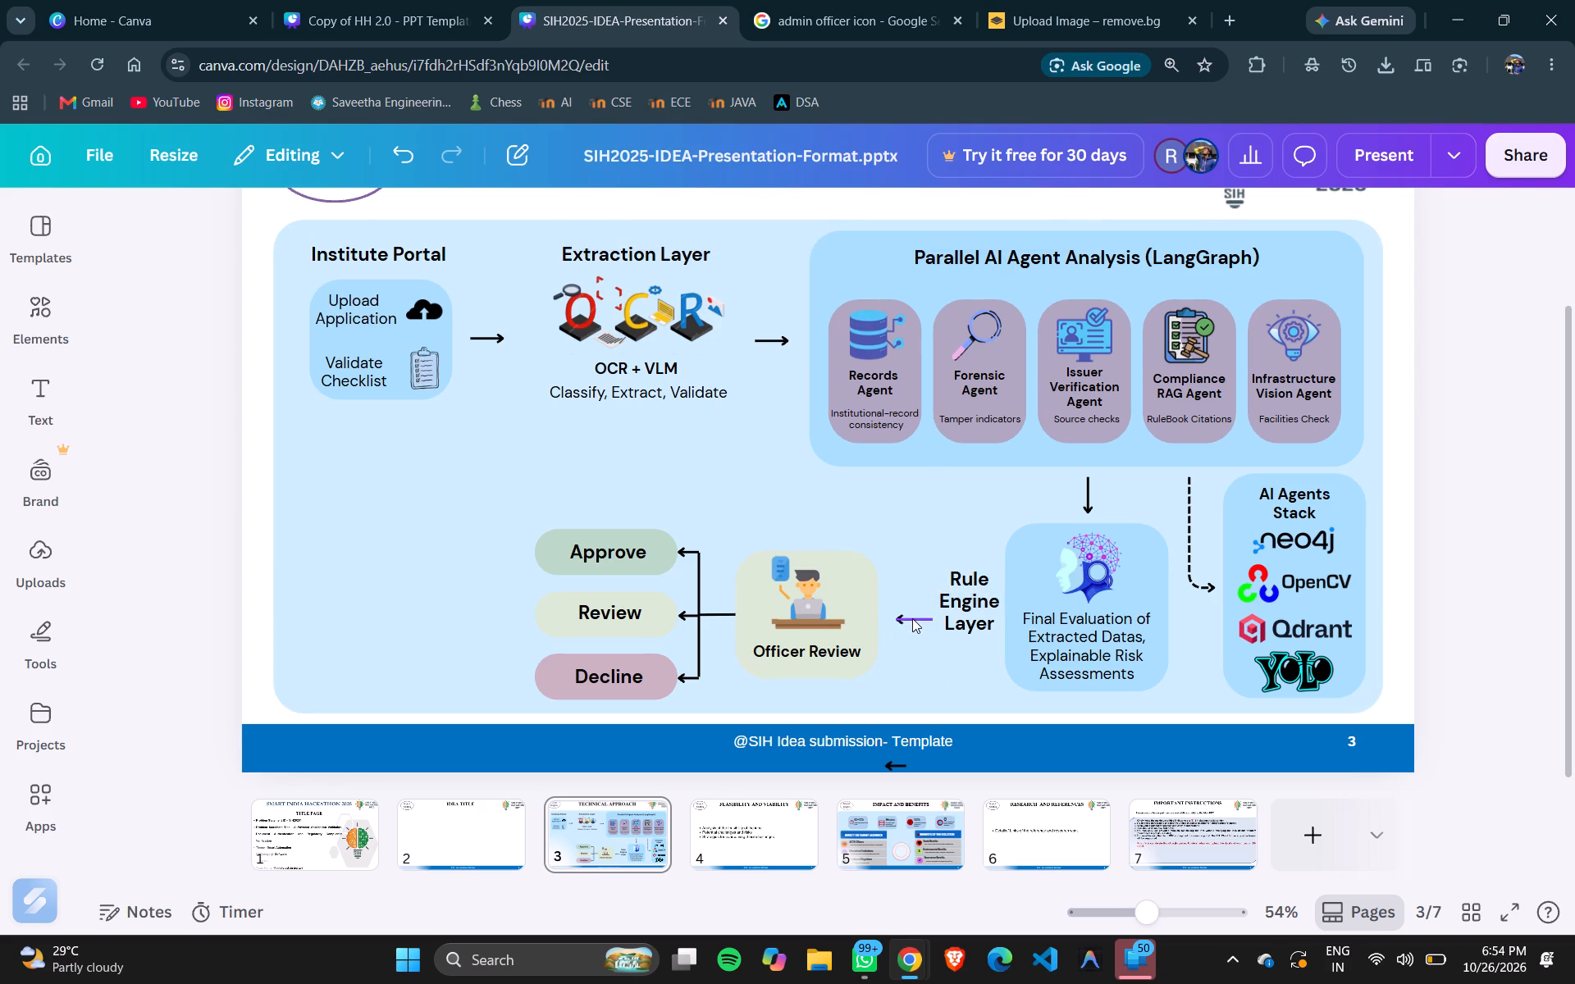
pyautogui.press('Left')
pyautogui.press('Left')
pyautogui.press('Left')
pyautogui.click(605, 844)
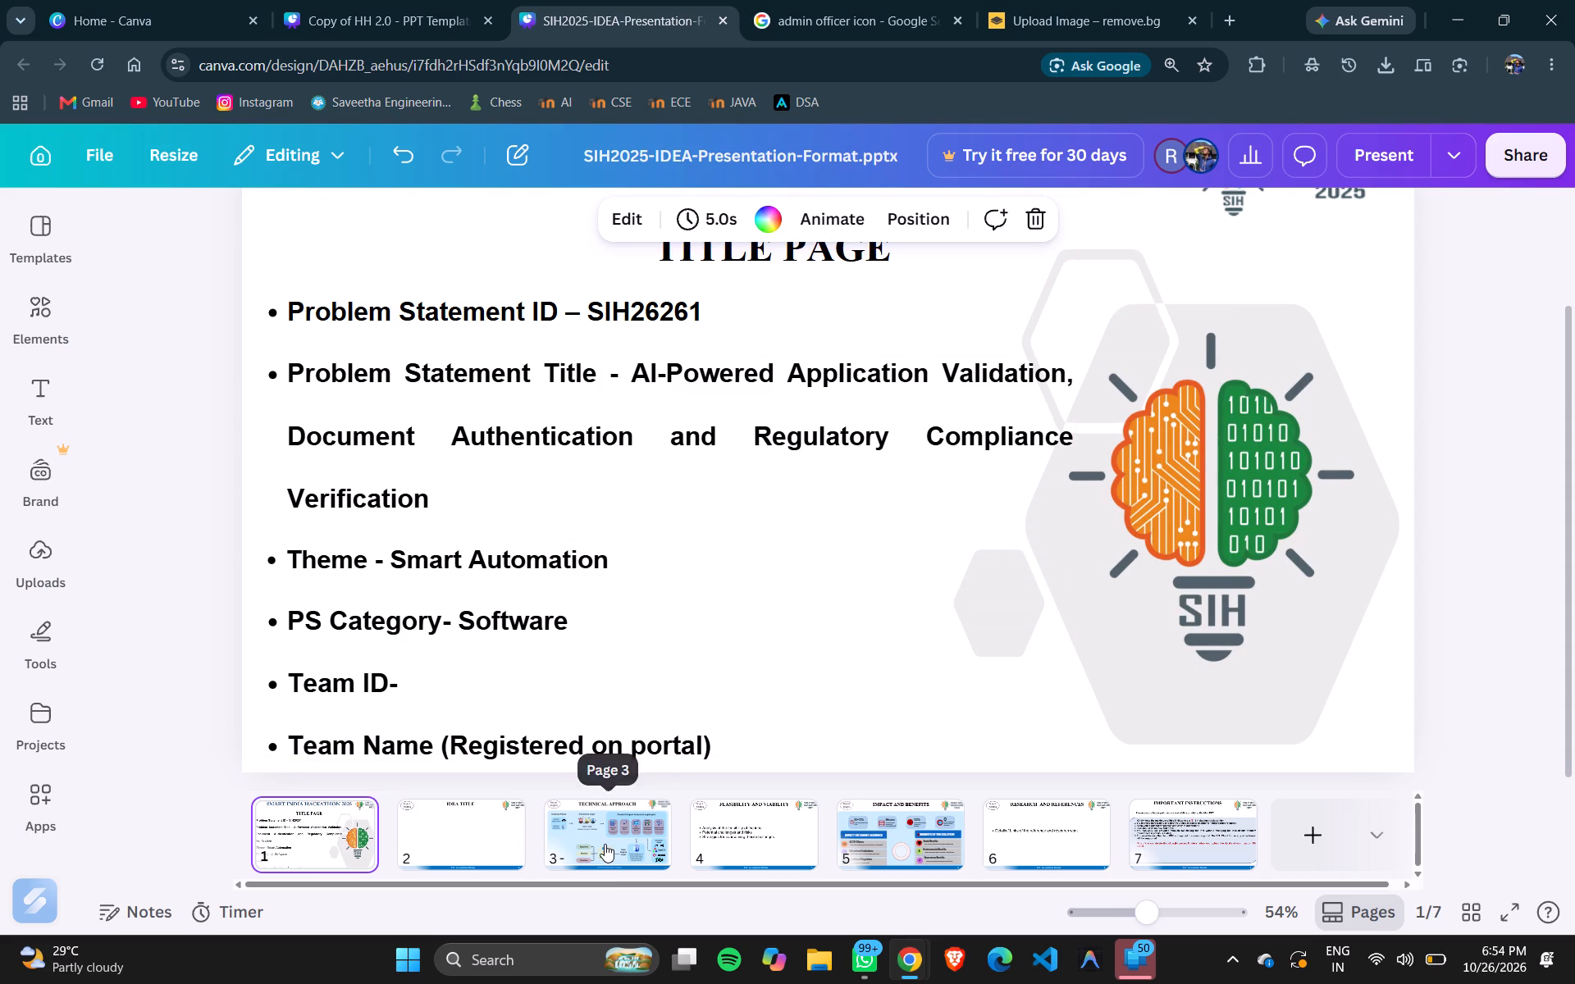
# Nudge the horizontal arrow between the Rule Engine Layer label and Officer Review slightly left and up toward the officer box.
pyautogui.click(911, 615)
pyautogui.press('Left')
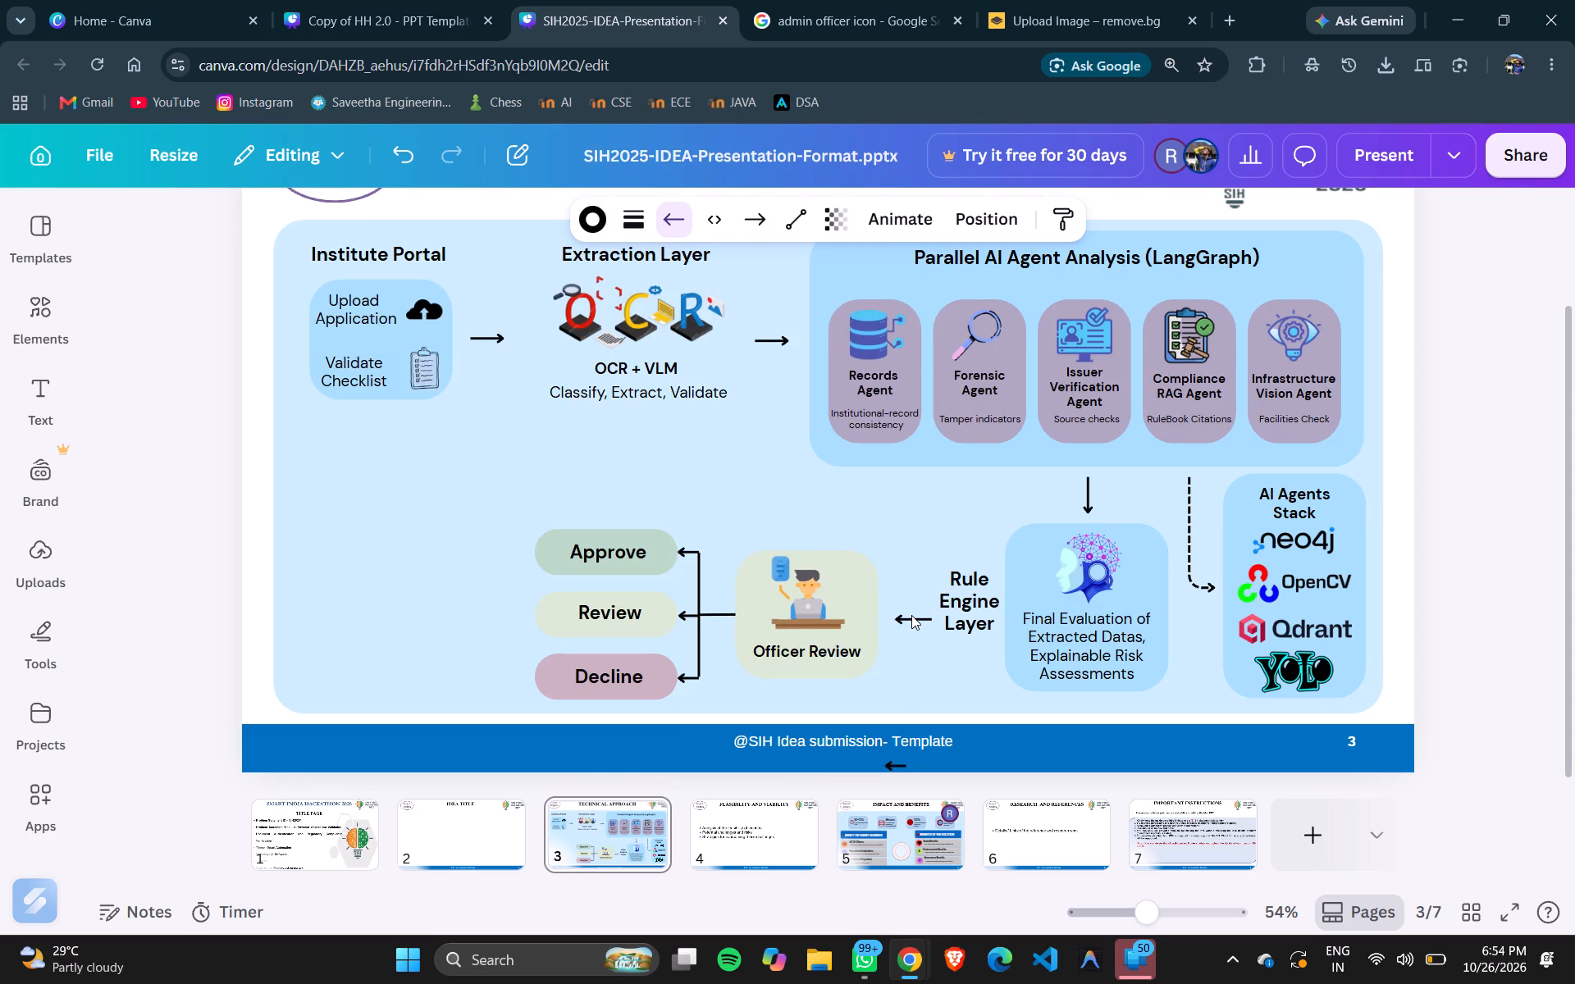
pyautogui.press('Left')
pyautogui.press('Left')
pyautogui.press('Left')
pyautogui.press('Left')
pyautogui.press('Up')
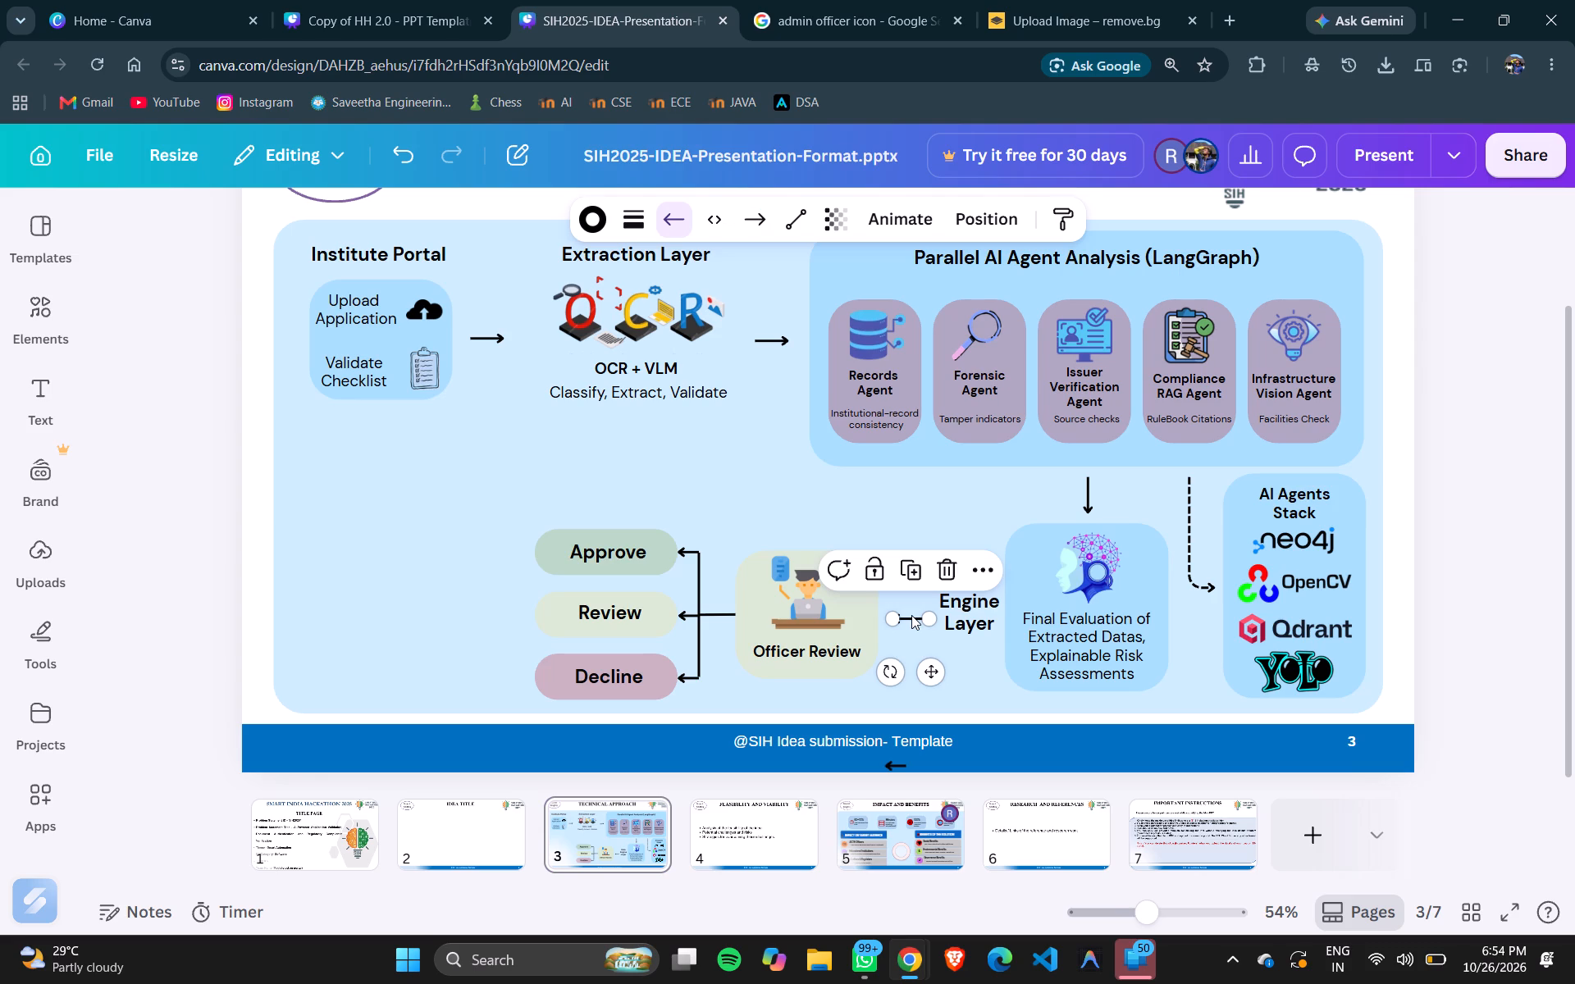
pyautogui.click(1468, 572)
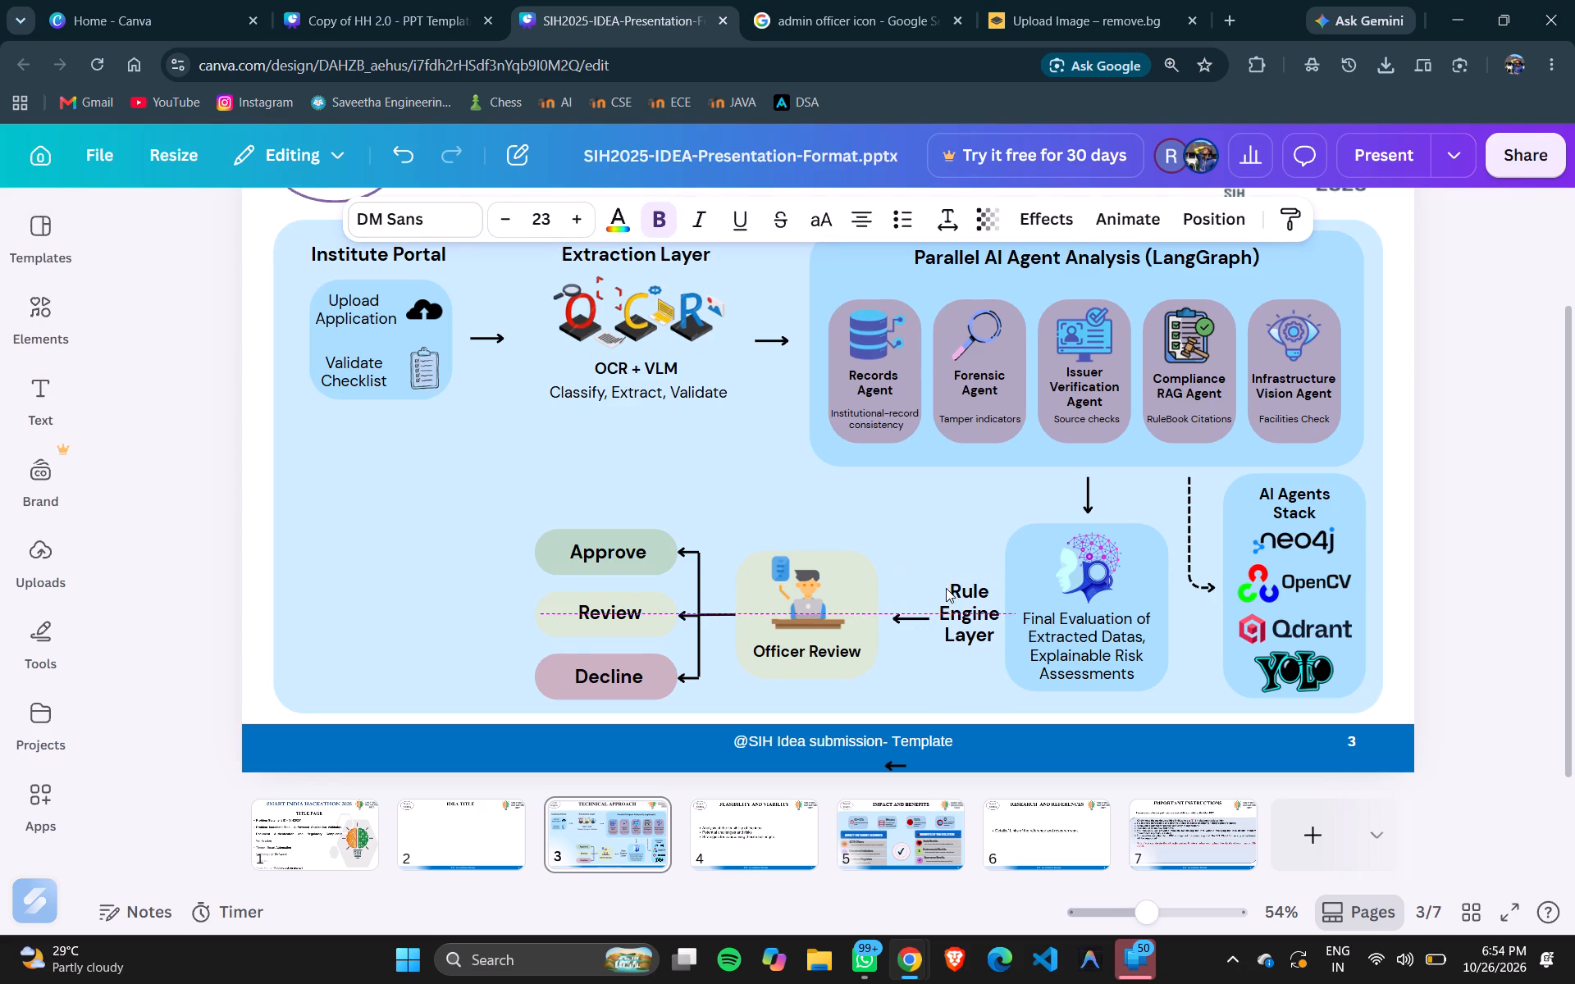
pyautogui.press('Down')
pyautogui.press('Down')
pyautogui.press('Down')
pyautogui.press('Down')
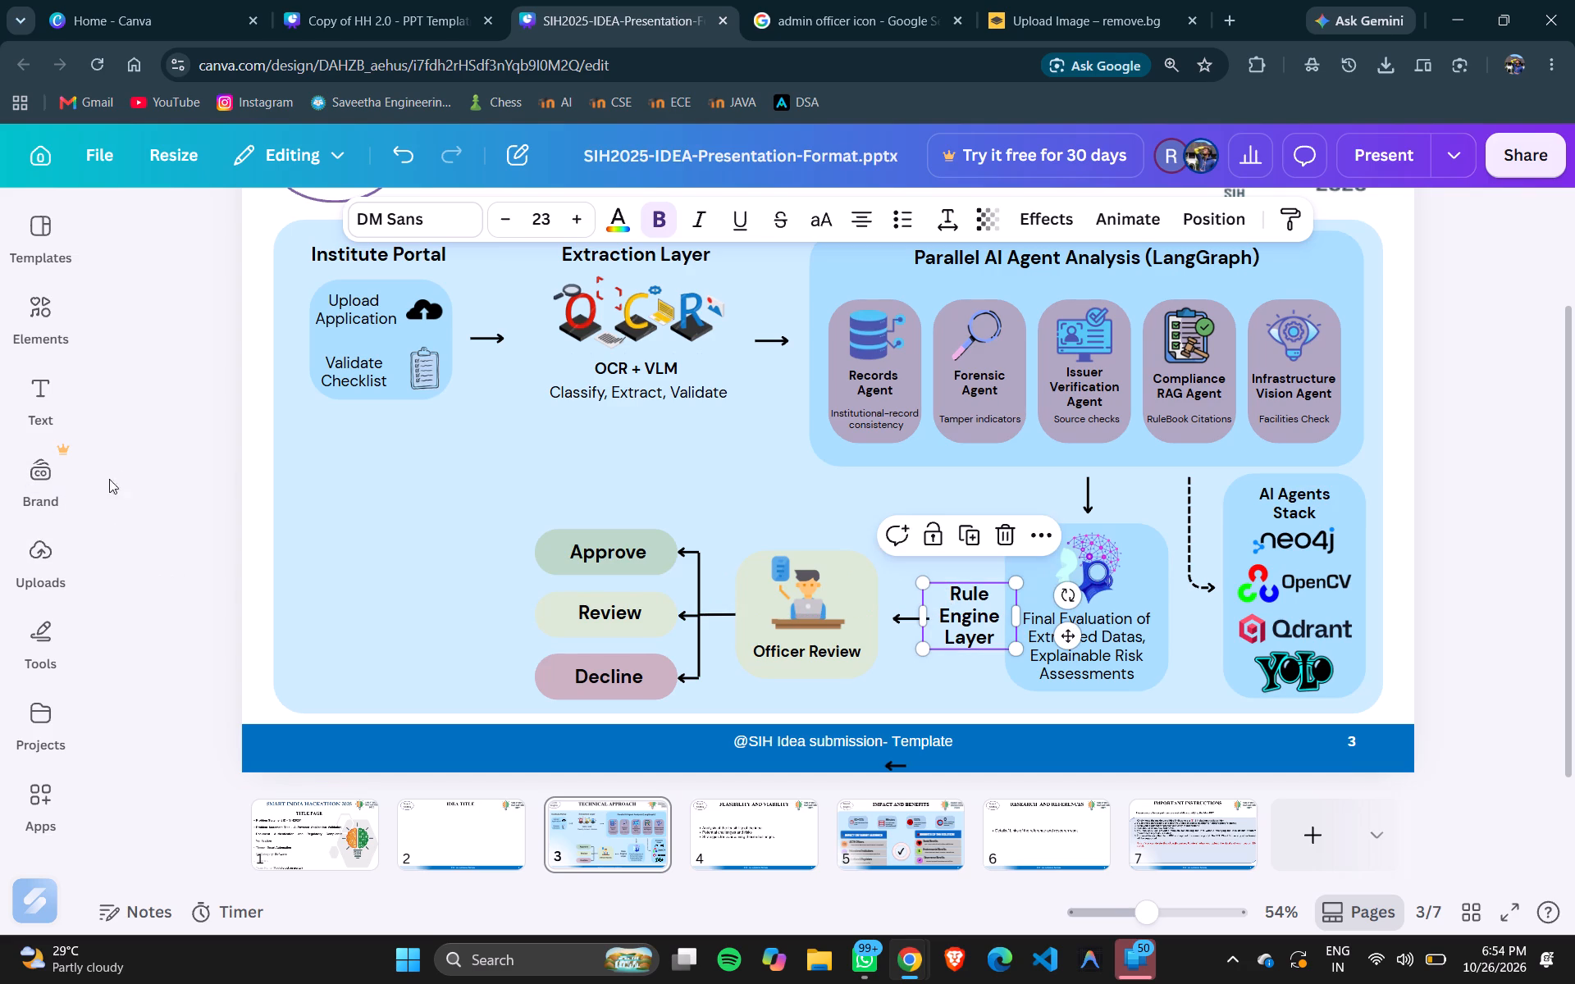
# Deselect the Rule Engine Layer label and switch to the "Hackathon winning solution" chat window to consult the workflow reference diagram.
pyautogui.click(139, 462)
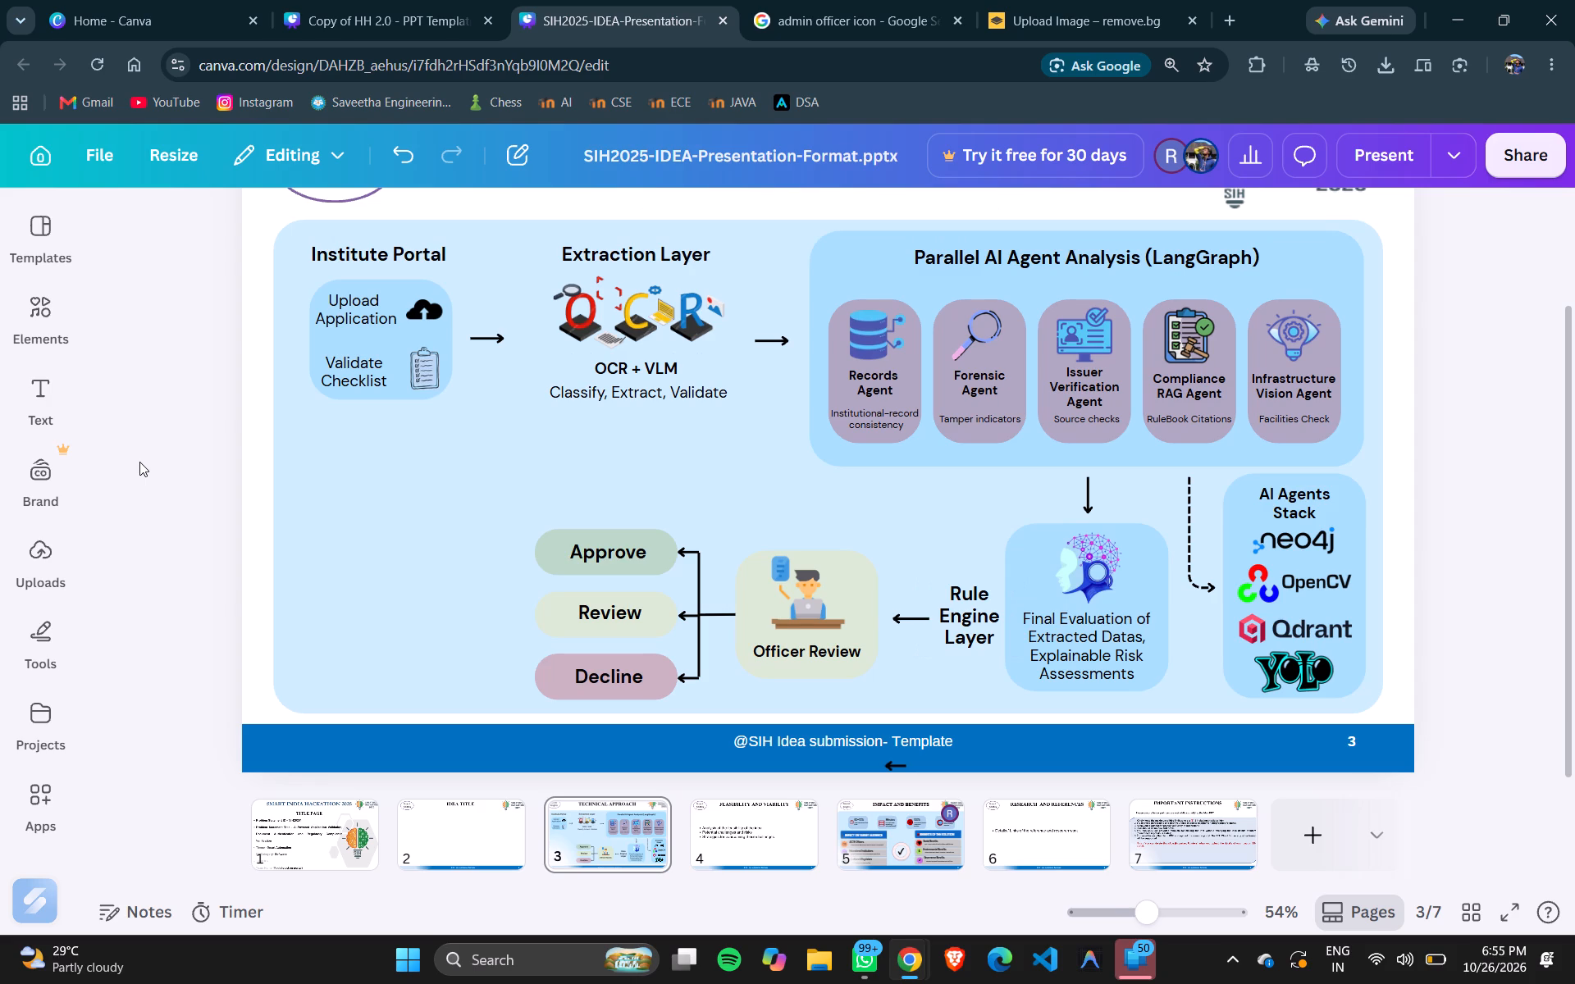
pyautogui.hotkey('alt', 'Tab')
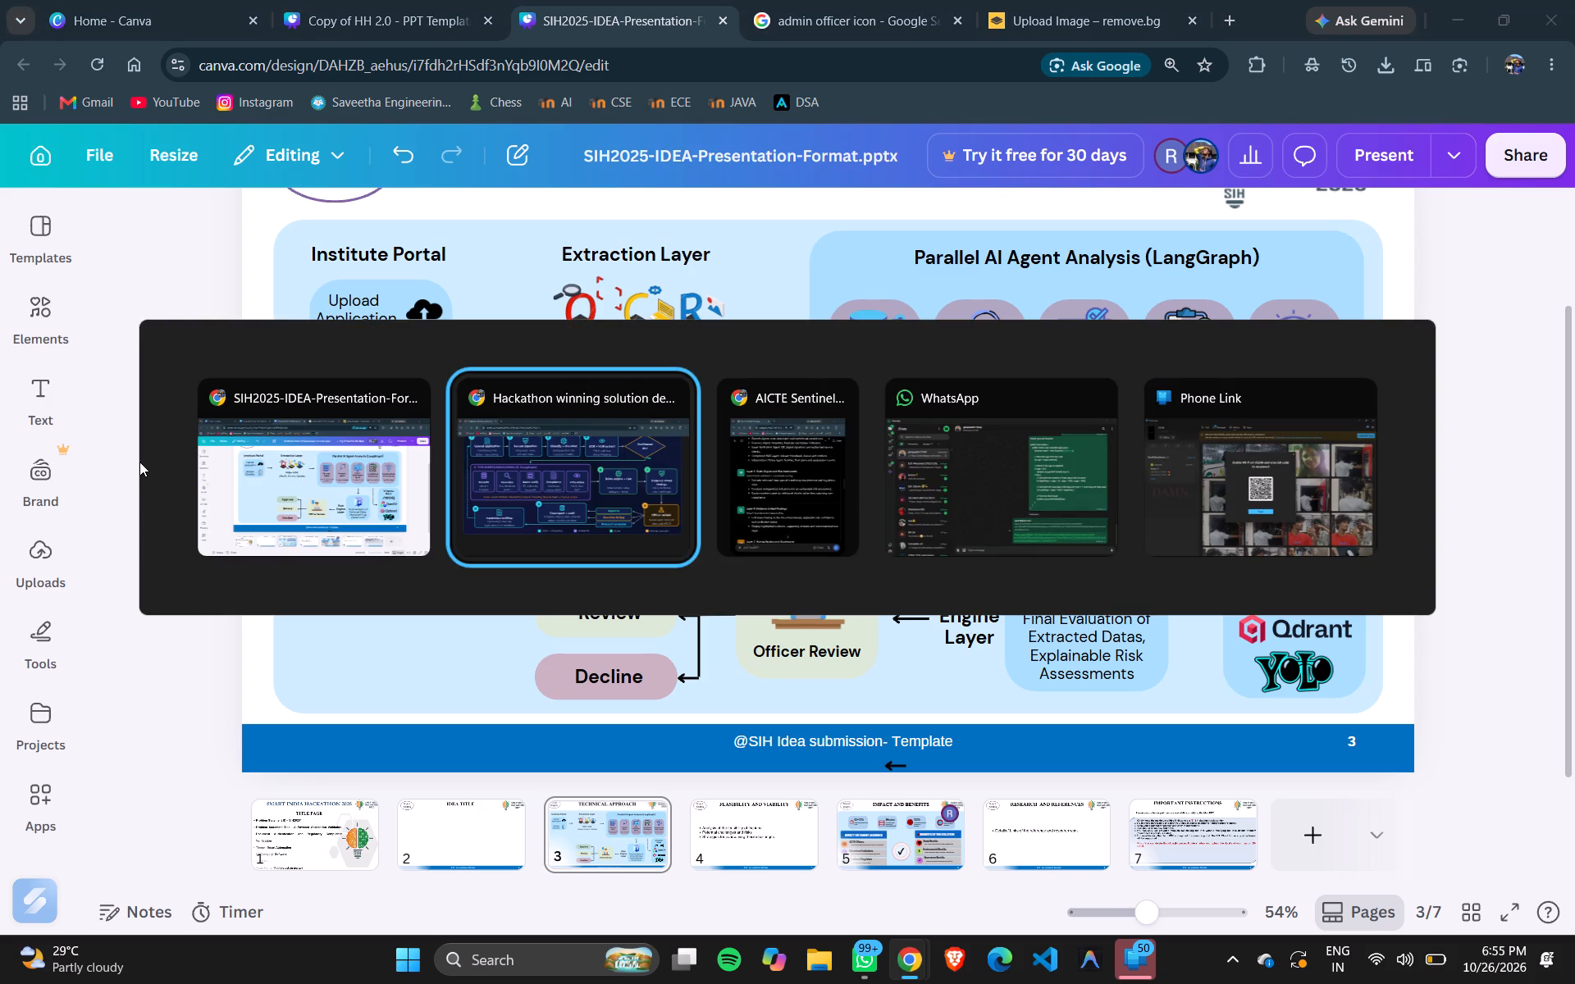
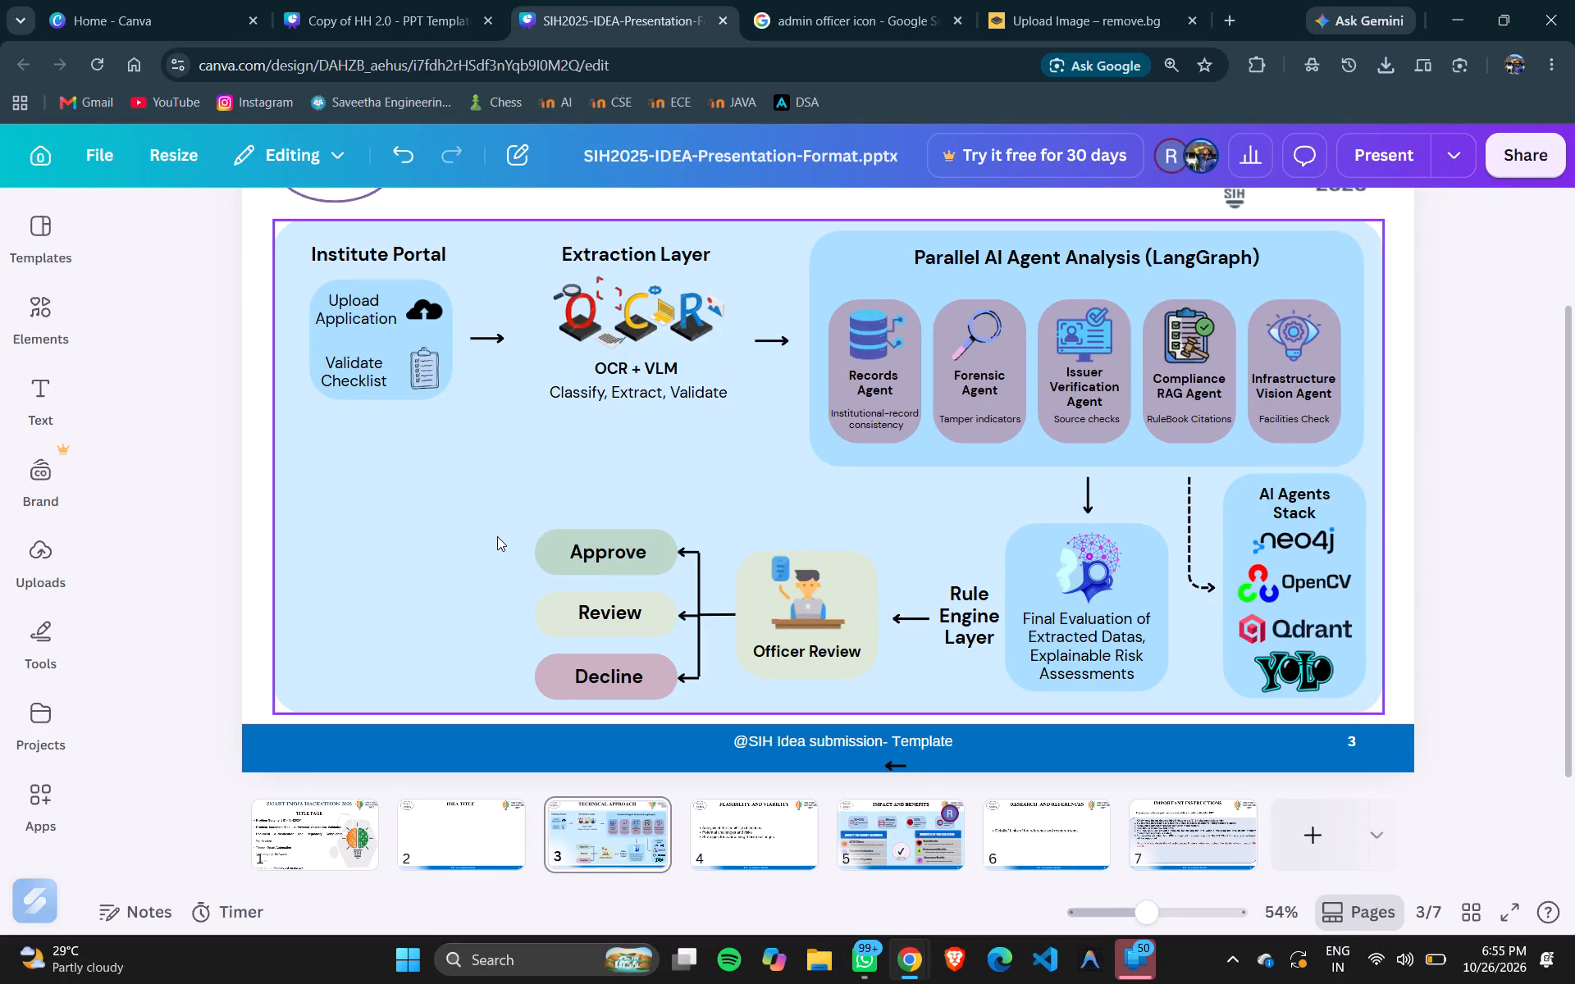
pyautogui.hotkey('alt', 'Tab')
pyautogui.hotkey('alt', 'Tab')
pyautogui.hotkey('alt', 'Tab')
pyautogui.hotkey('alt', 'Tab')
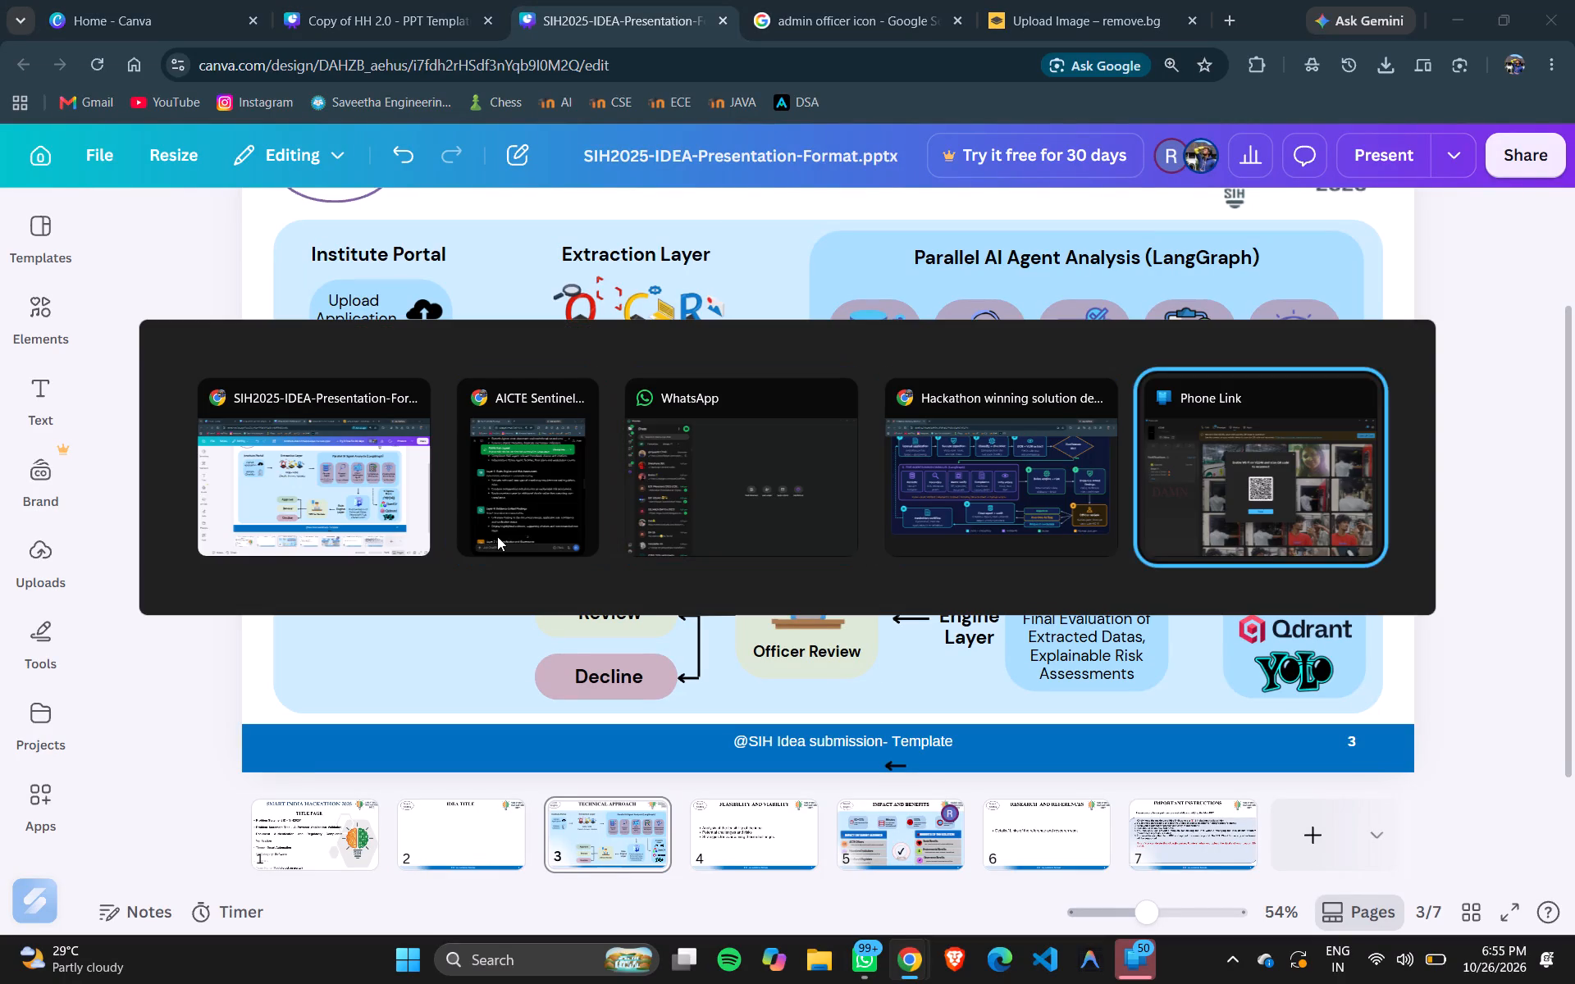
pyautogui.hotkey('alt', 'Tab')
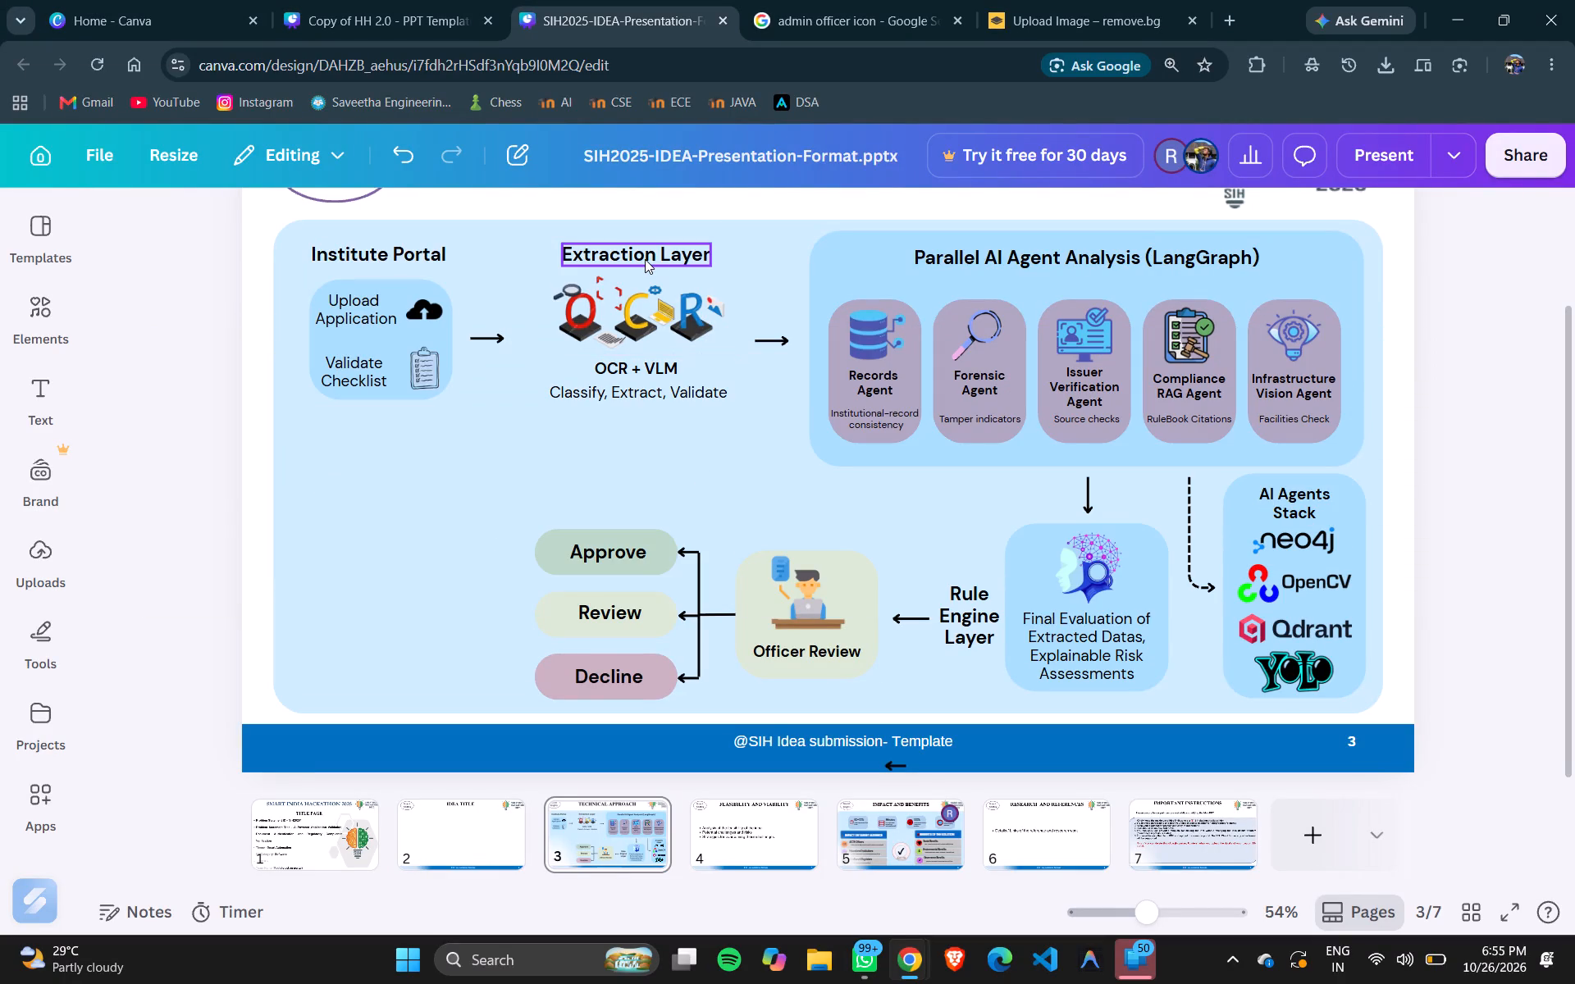
# Duplicate the "Classify, Extract, Validate" text, place the copy in the empty area beside the Approve box, and replace its wording with "Final Audit".
pyautogui.click(637, 395)
pyautogui.hotkey('ctrl', 'd')
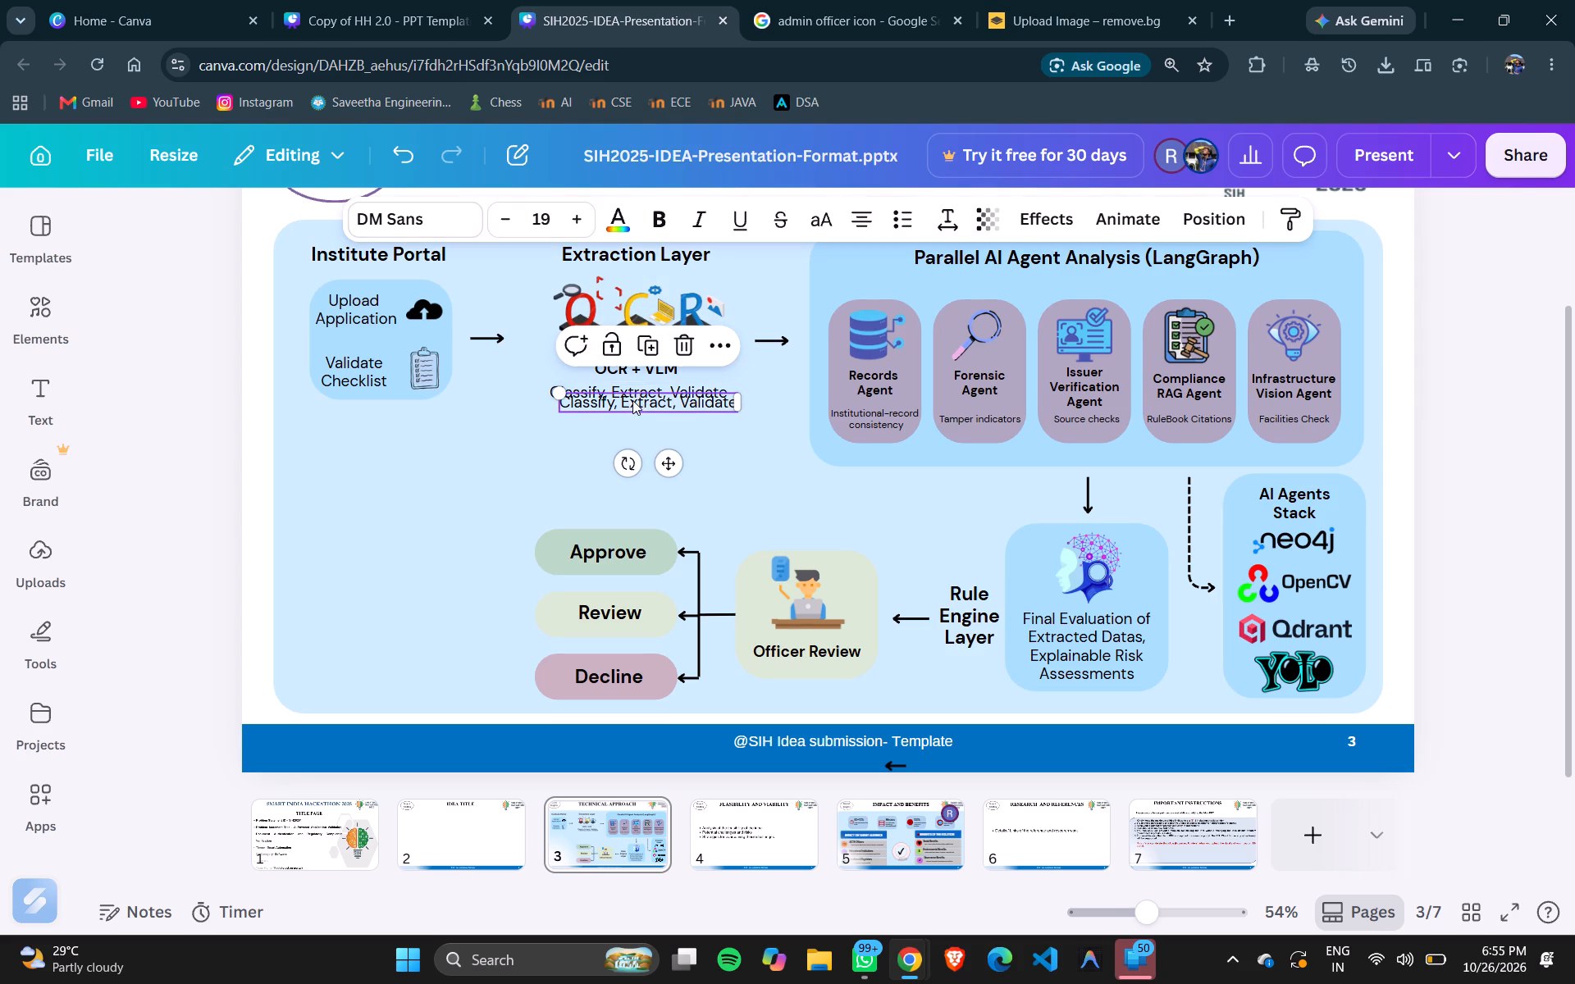
pyautogui.moveTo(632, 400); pyautogui.dragTo(398, 543)
pyautogui.tripleClick(398, 543)
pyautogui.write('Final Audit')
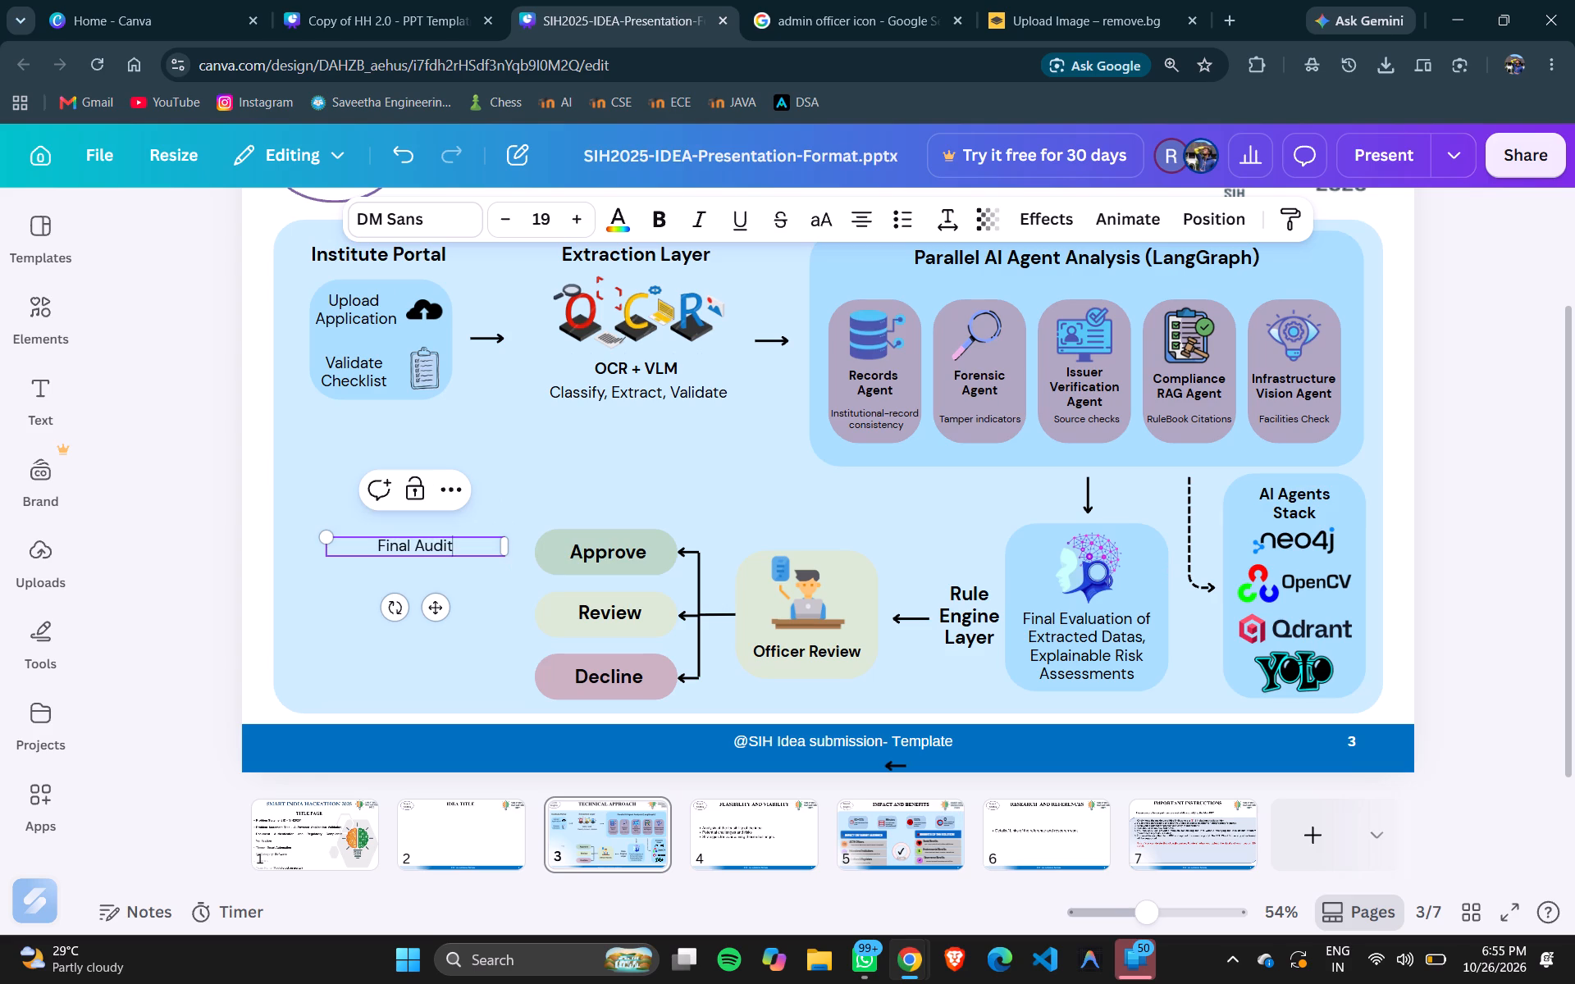
# Complete the "Final Audit" label beside the Approve pill so it reads "Final Audit And Report Generation".
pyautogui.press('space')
pyautogui.write('And Rep')
pyautogui.write('ort')
pyautogui.press('space')
pyautogui.write('Ge')
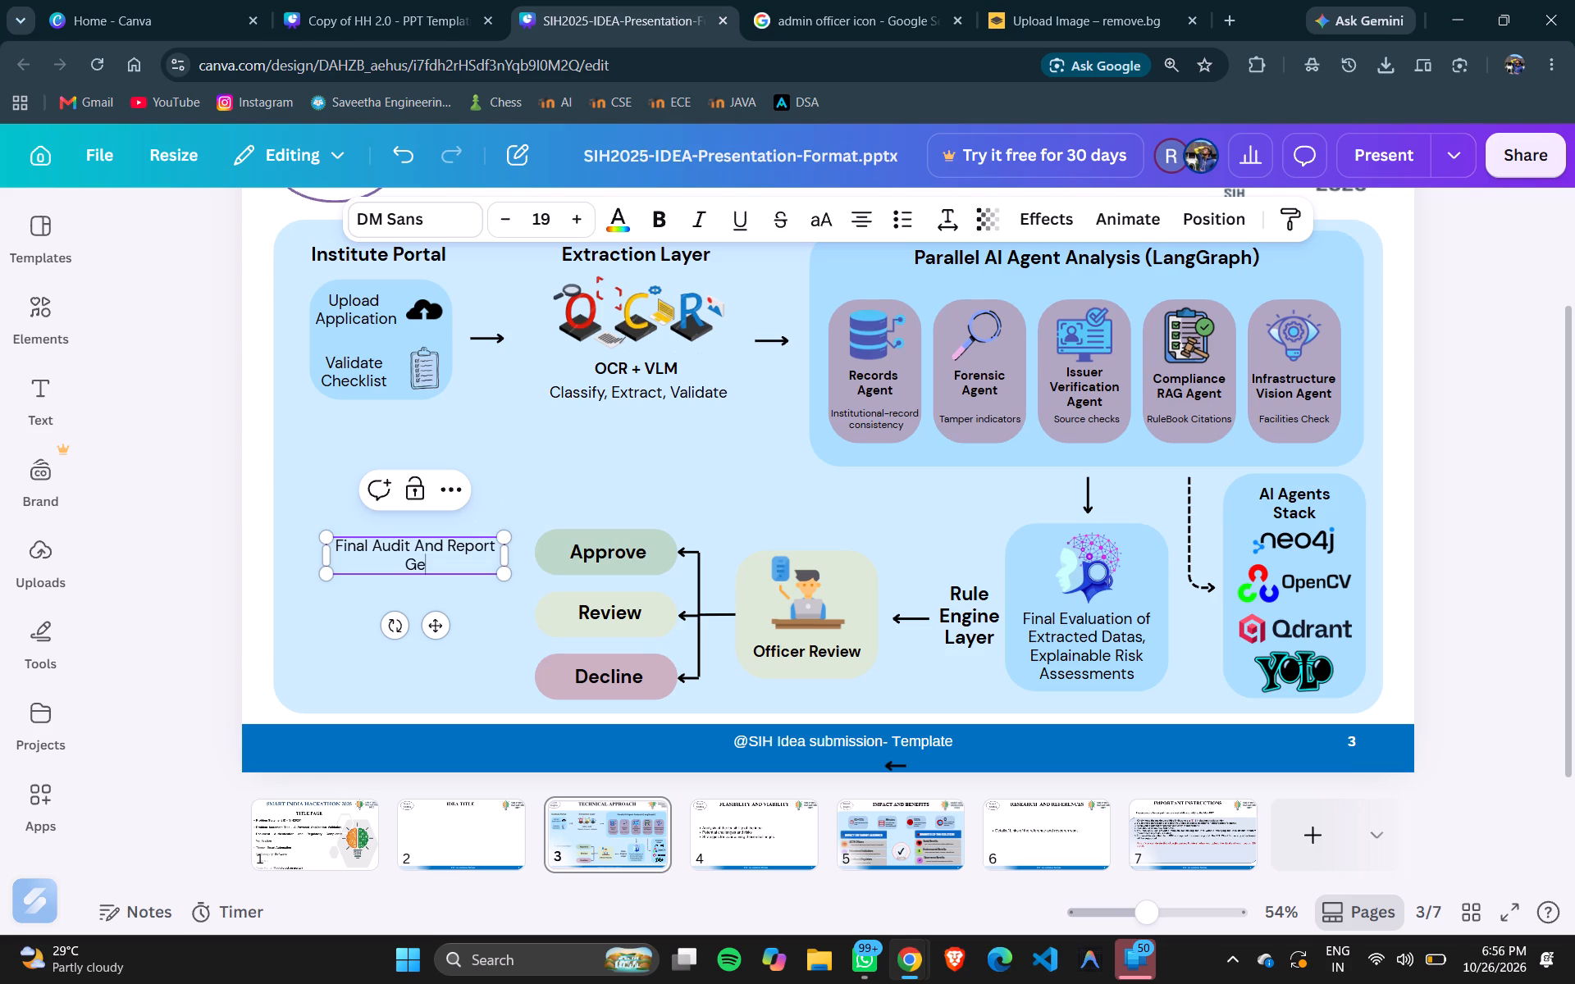
pyautogui.write('neration')
pyautogui.click(144, 576)
# Move the "Final Audit And Report Generation" label up and slightly right, just above and left of the Approve pill.
pyautogui.moveTo(407, 566); pyautogui.dragTo(407, 562)
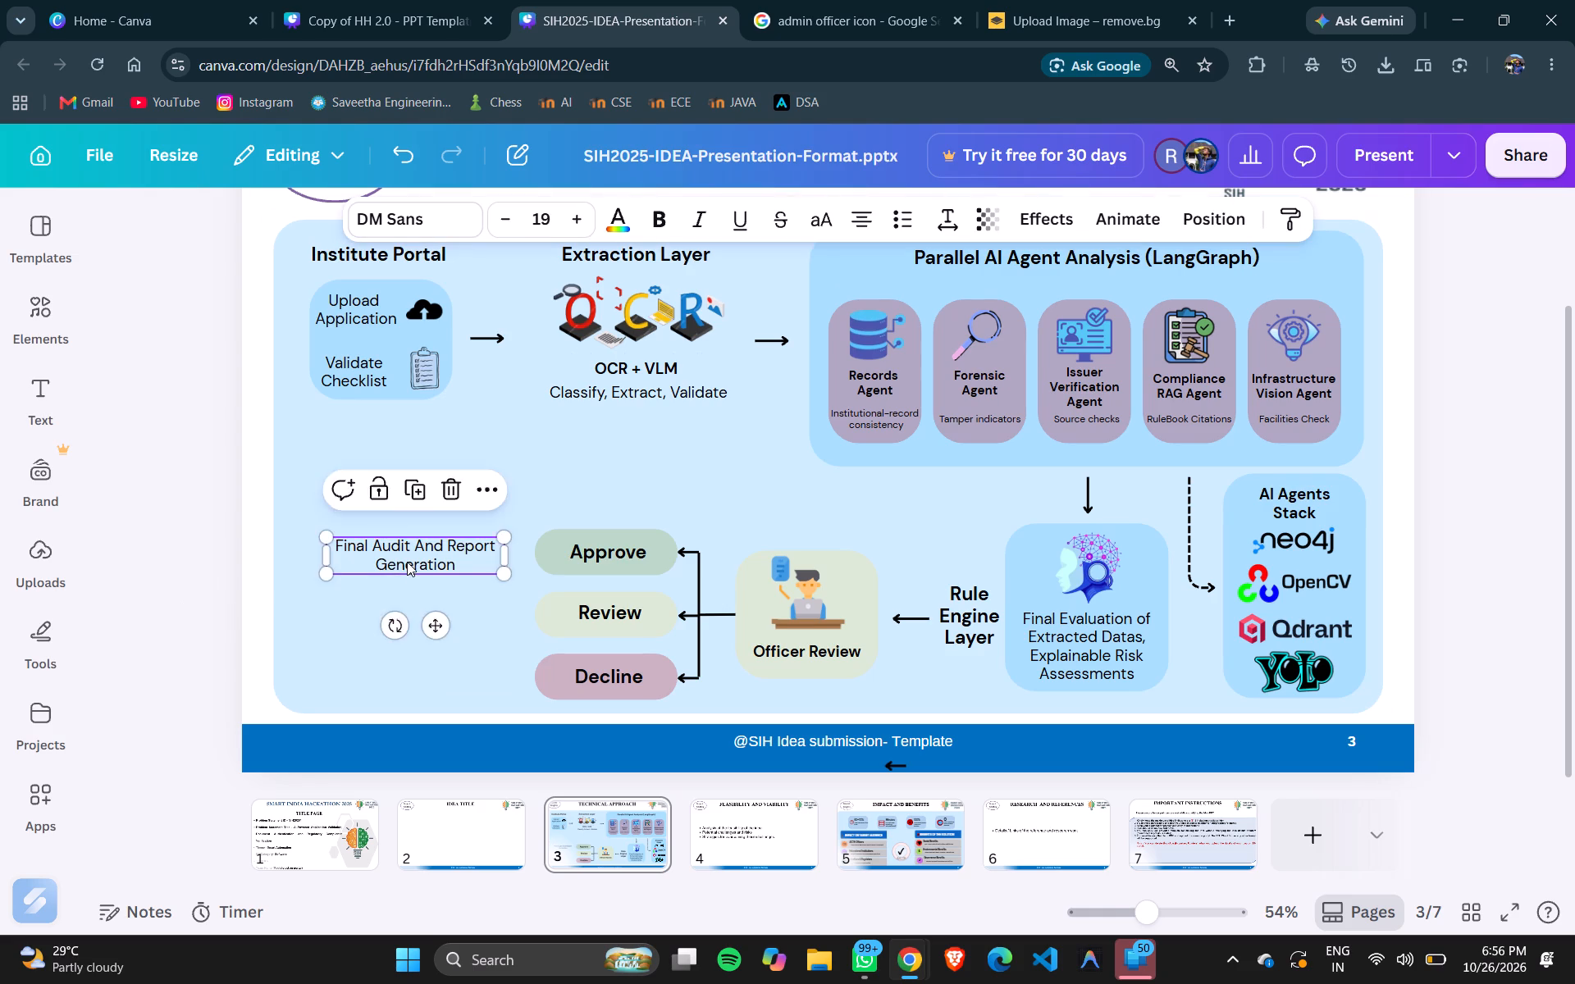
pyautogui.moveTo(407, 562); pyautogui.dragTo(463, 501)
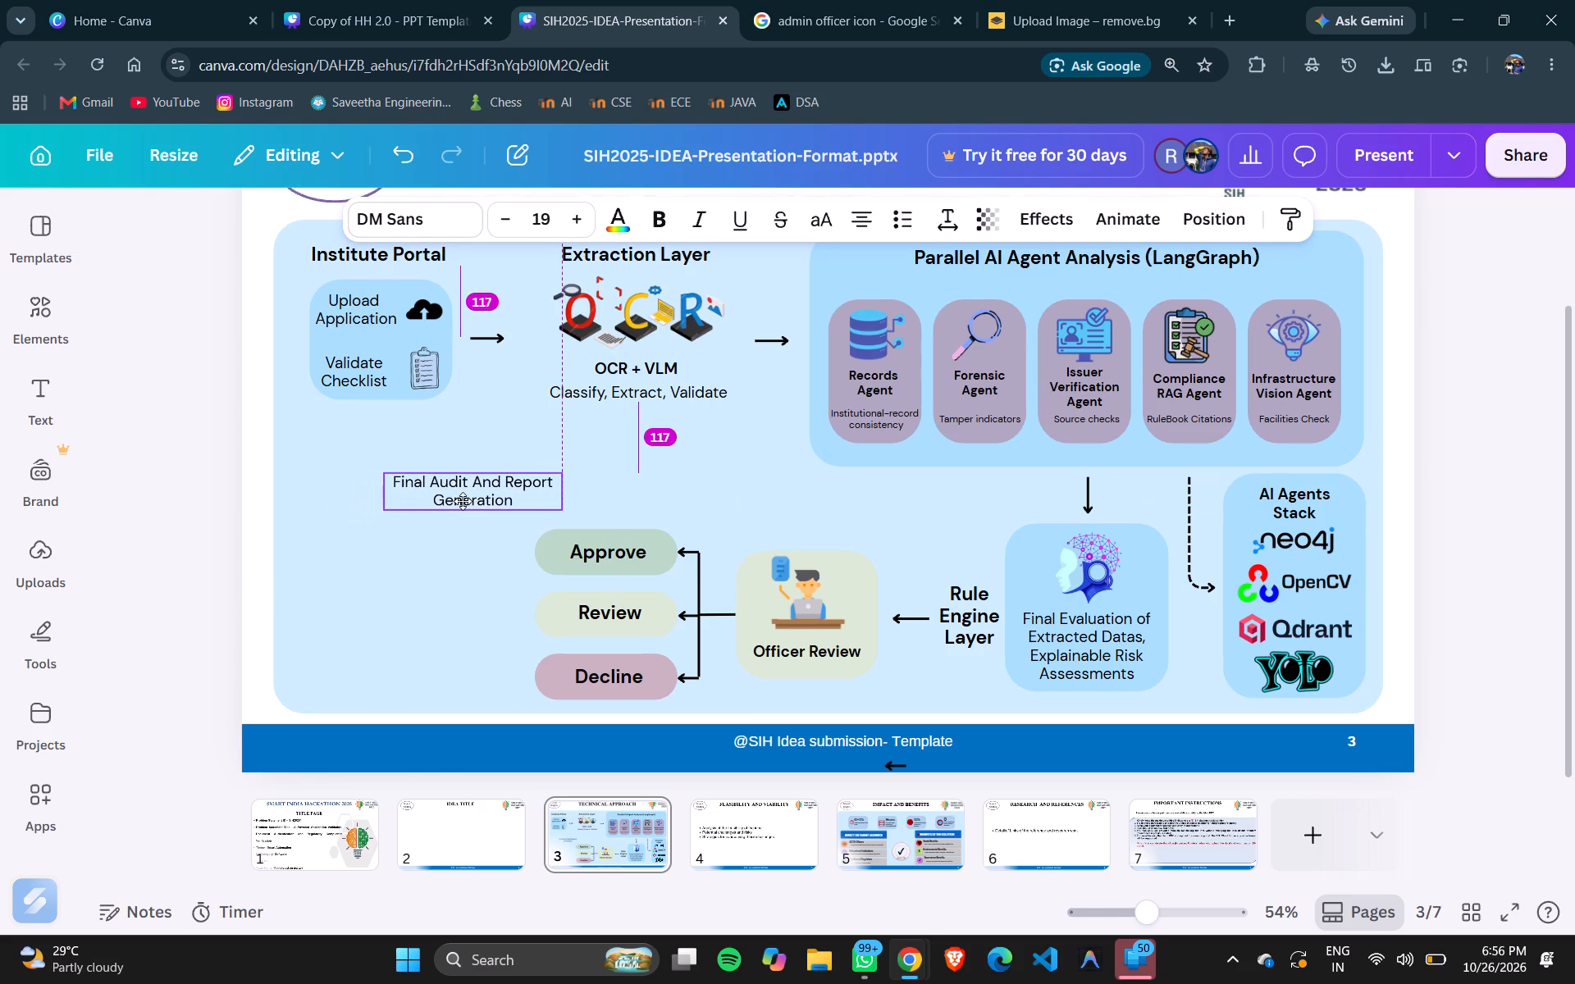
pyautogui.moveTo(463, 501); pyautogui.dragTo(462, 501)
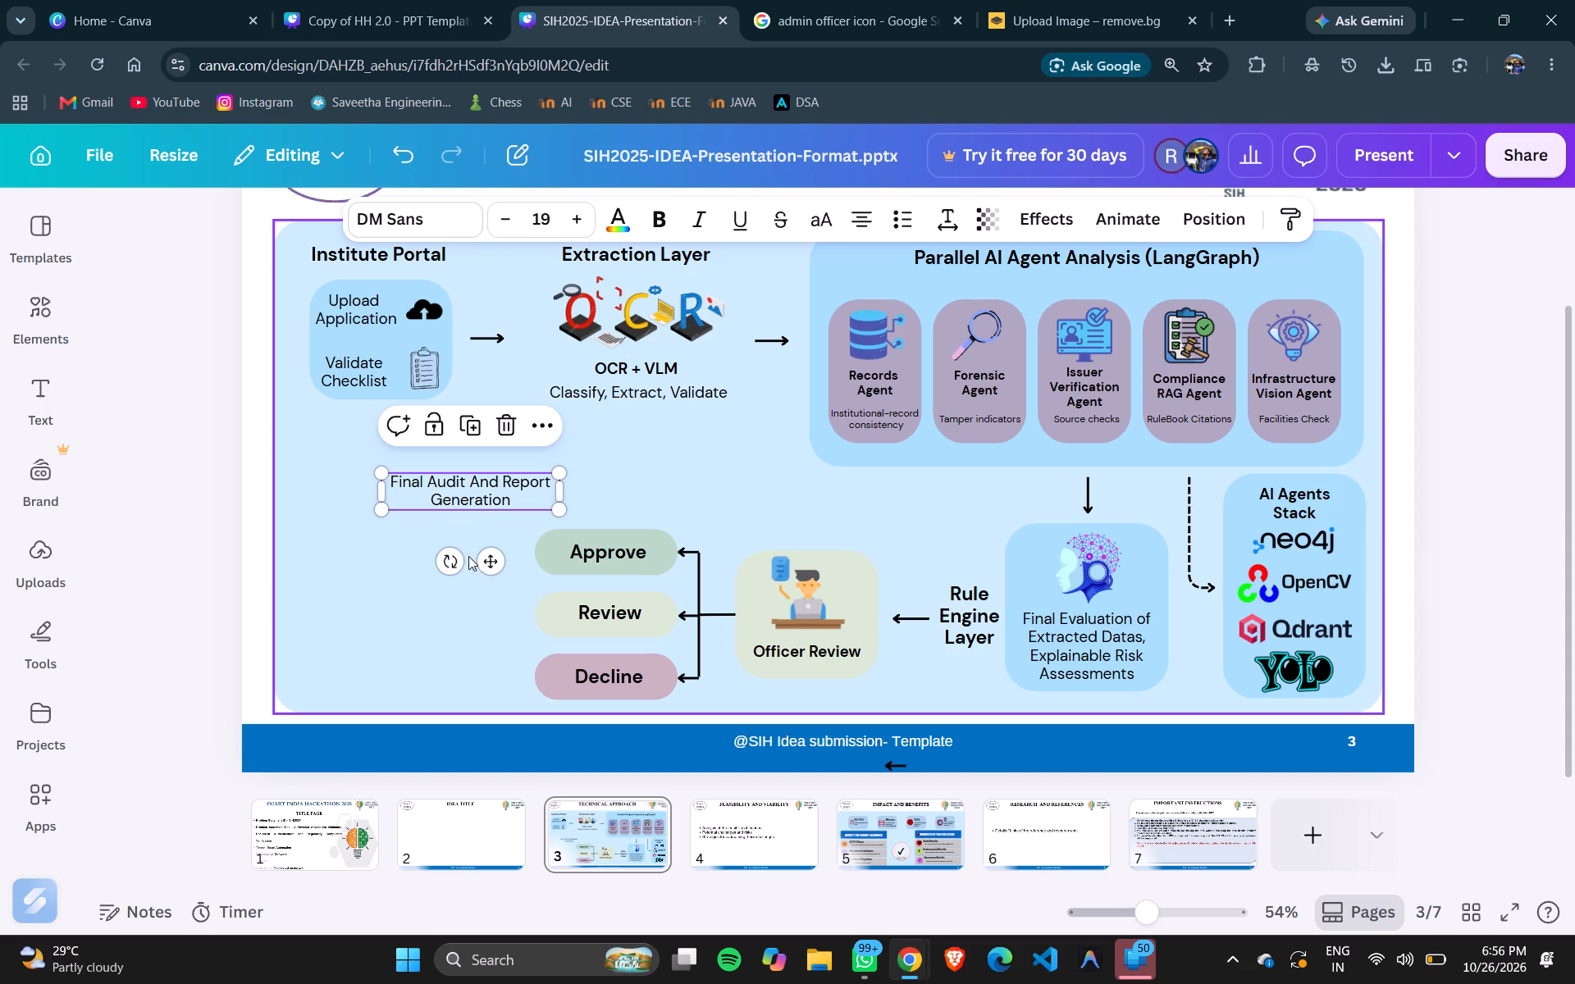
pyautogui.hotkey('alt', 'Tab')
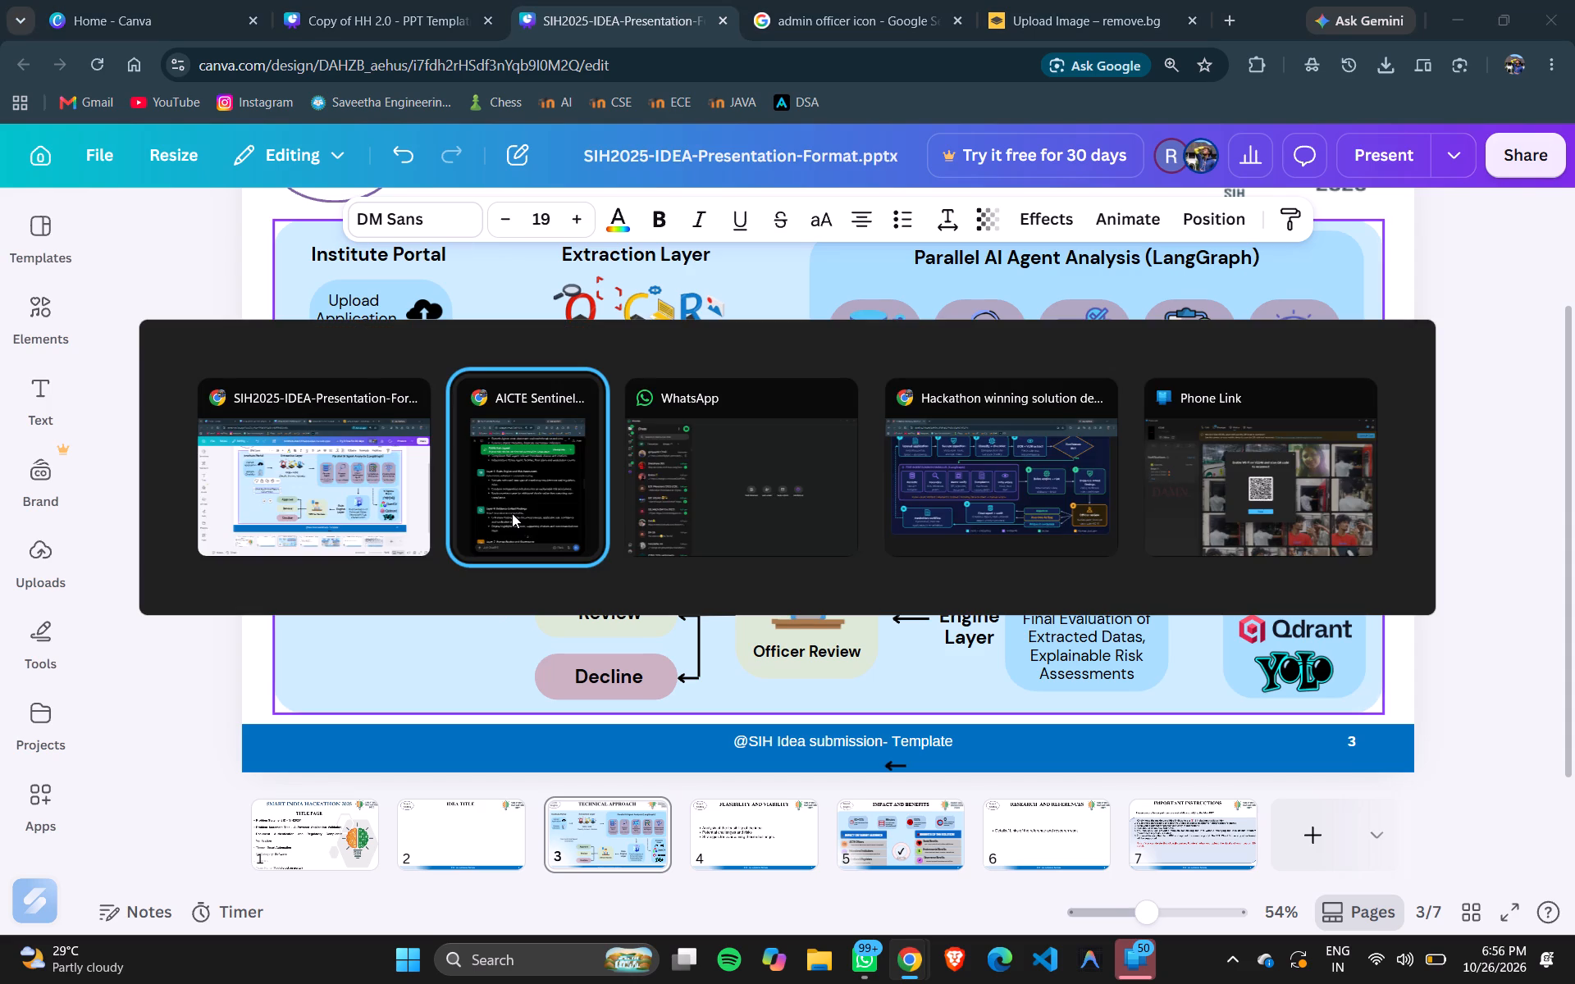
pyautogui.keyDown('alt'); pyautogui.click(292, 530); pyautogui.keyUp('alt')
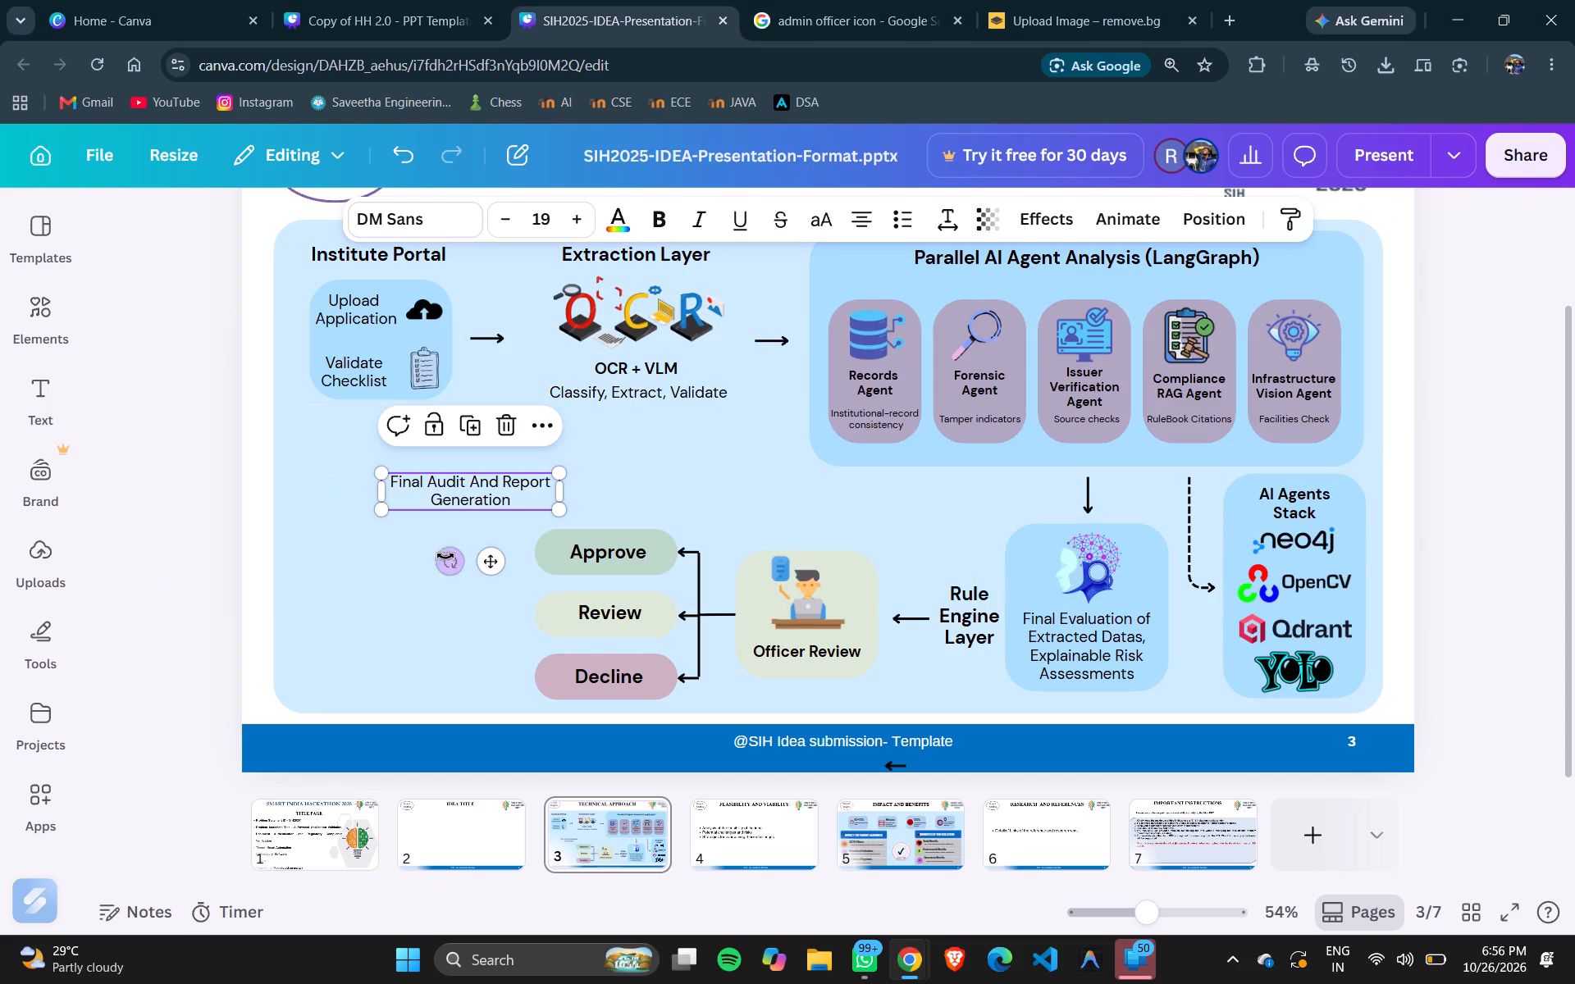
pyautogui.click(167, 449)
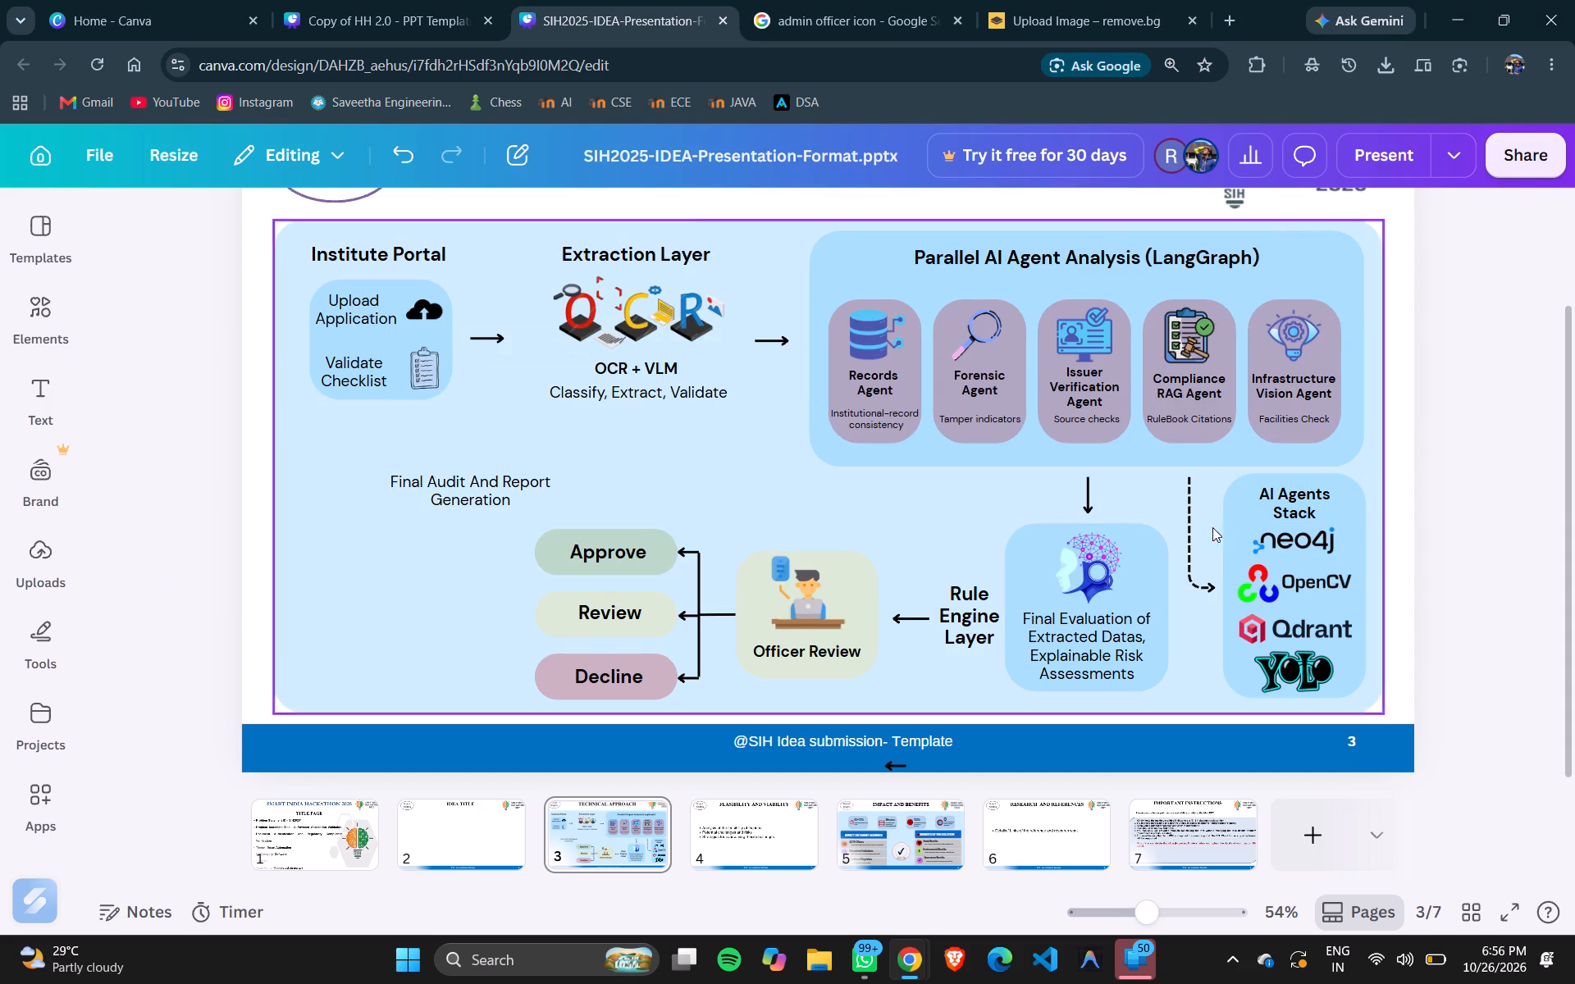
# Duplicate the dashed elbow arrow beside AI Agents Stack, reshape it between the Approve pill and the audit label, and swap its ends to point at the label.
pyautogui.click(1192, 538)
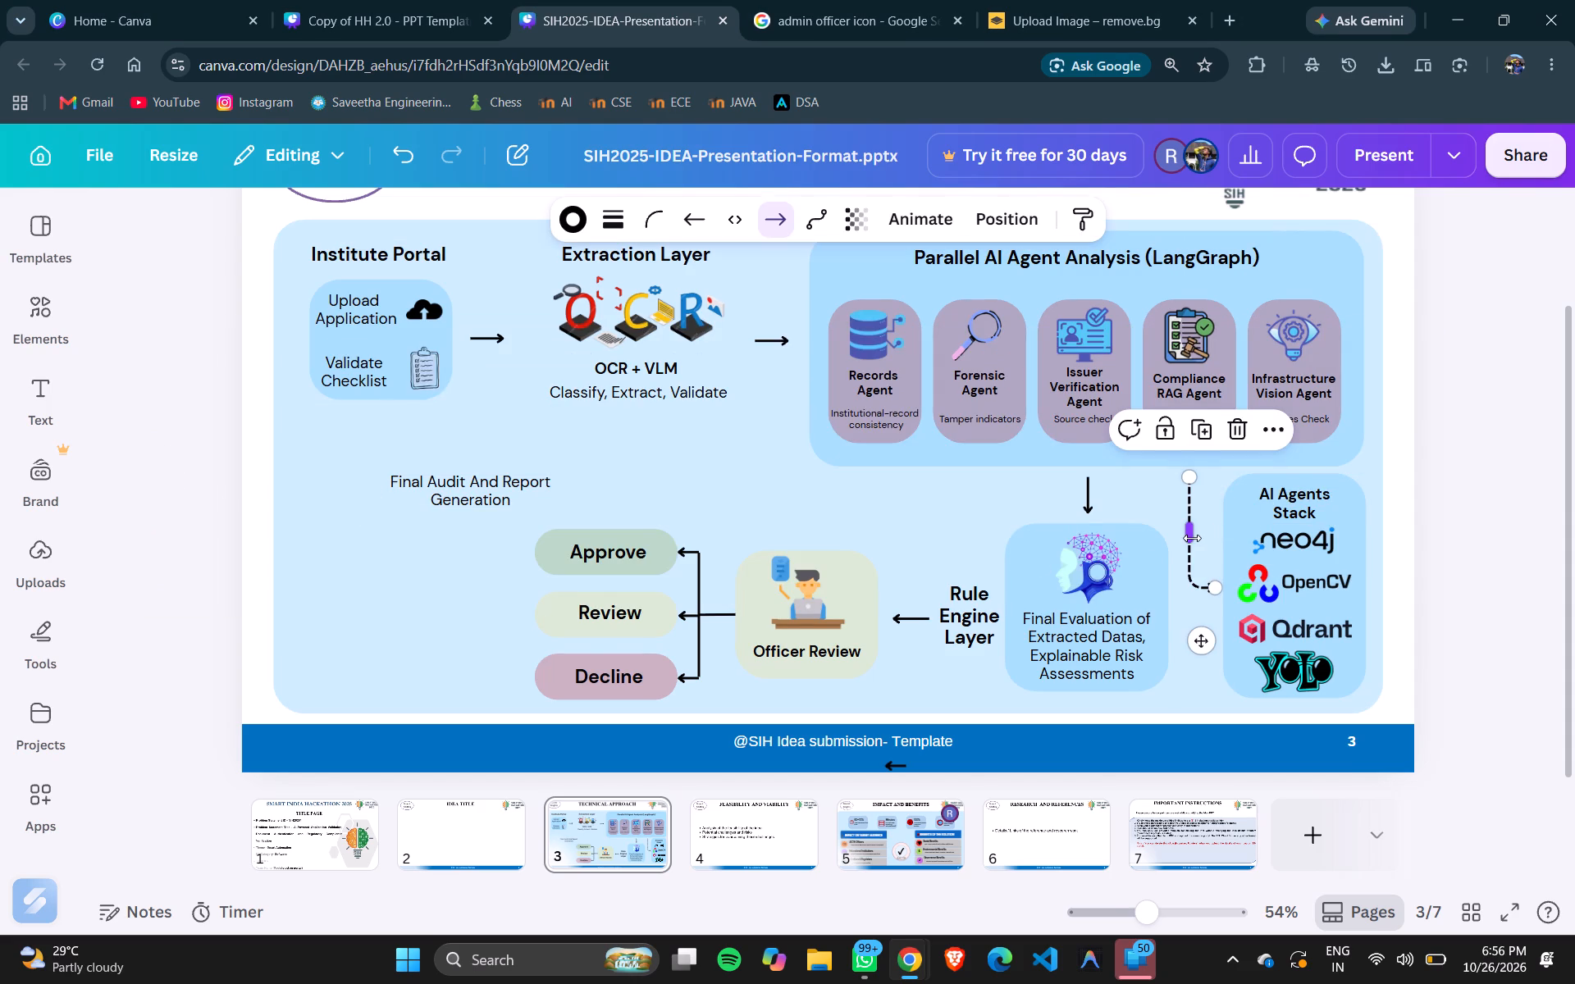
pyautogui.hotkey('ctrl', 'd')
pyautogui.moveTo(1207, 590); pyautogui.dragTo(482, 622)
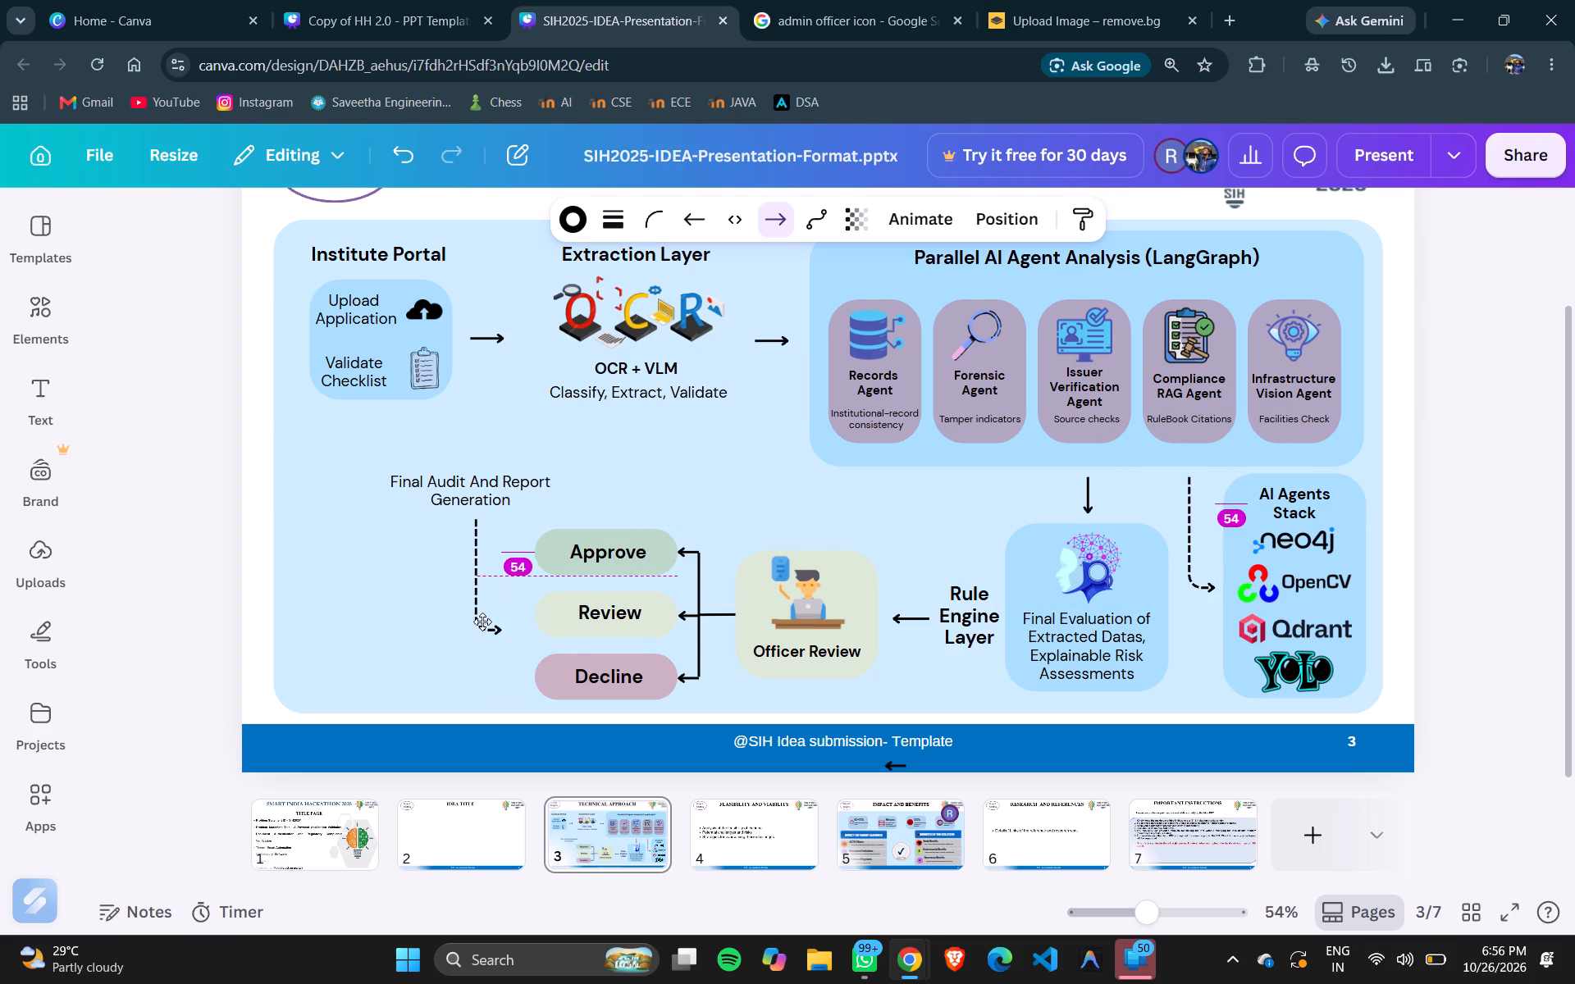
pyautogui.moveTo(482, 622); pyautogui.dragTo(482, 617)
pyautogui.moveTo(494, 623); pyautogui.dragTo(498, 586)
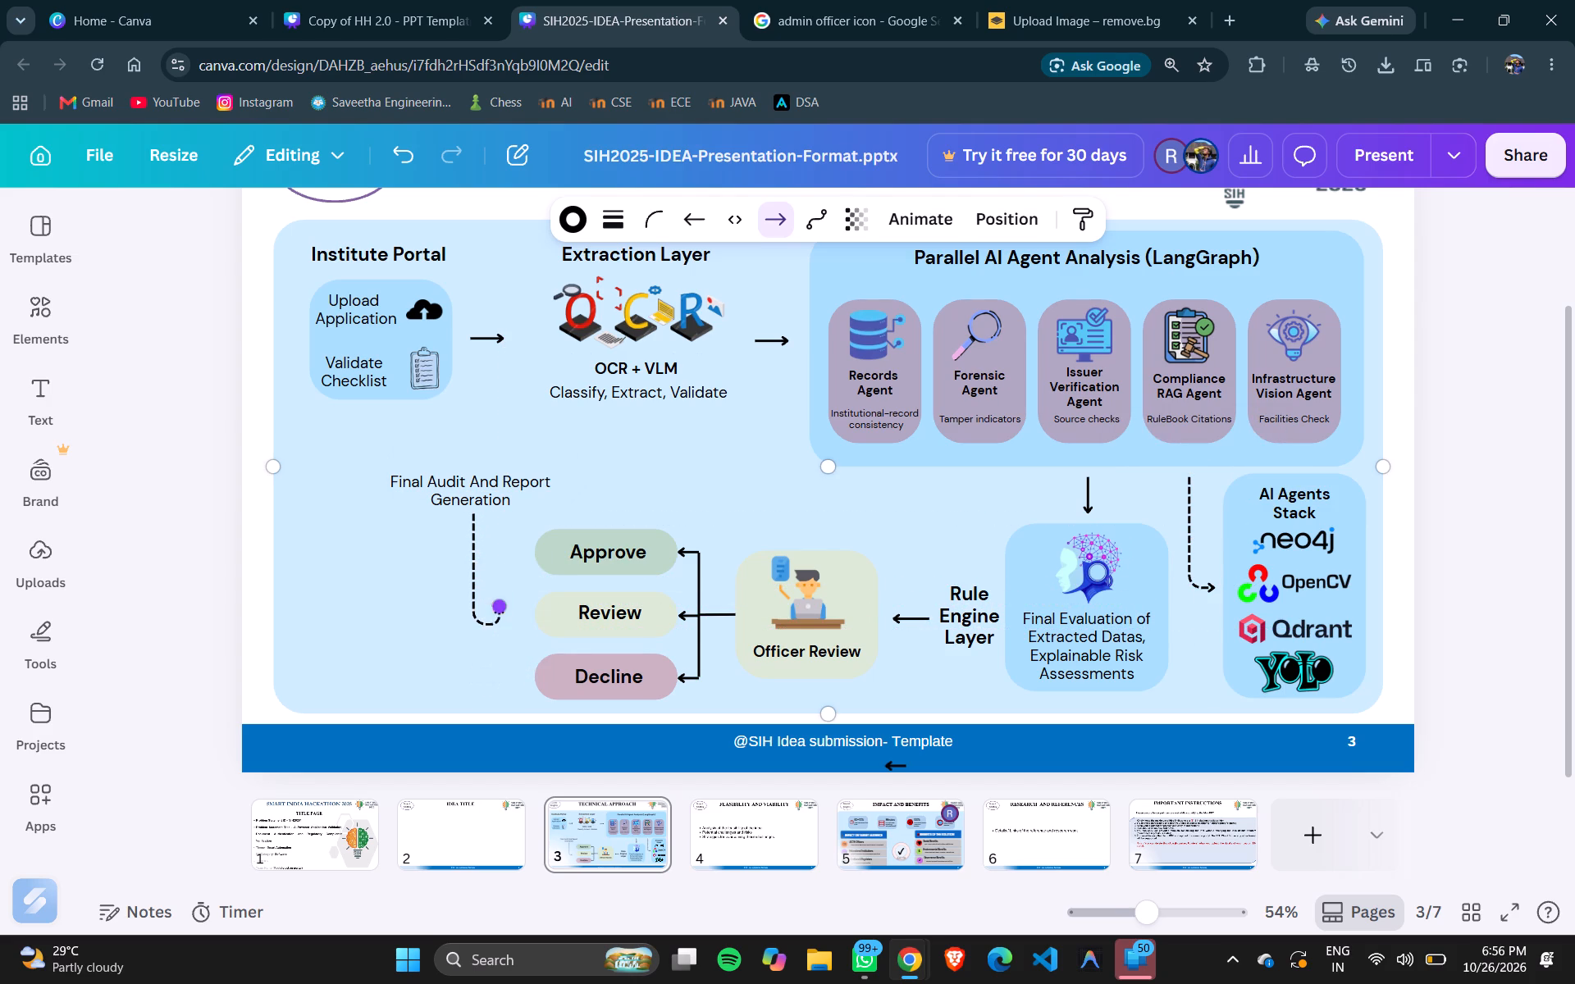
pyautogui.moveTo(498, 586); pyautogui.dragTo(515, 553)
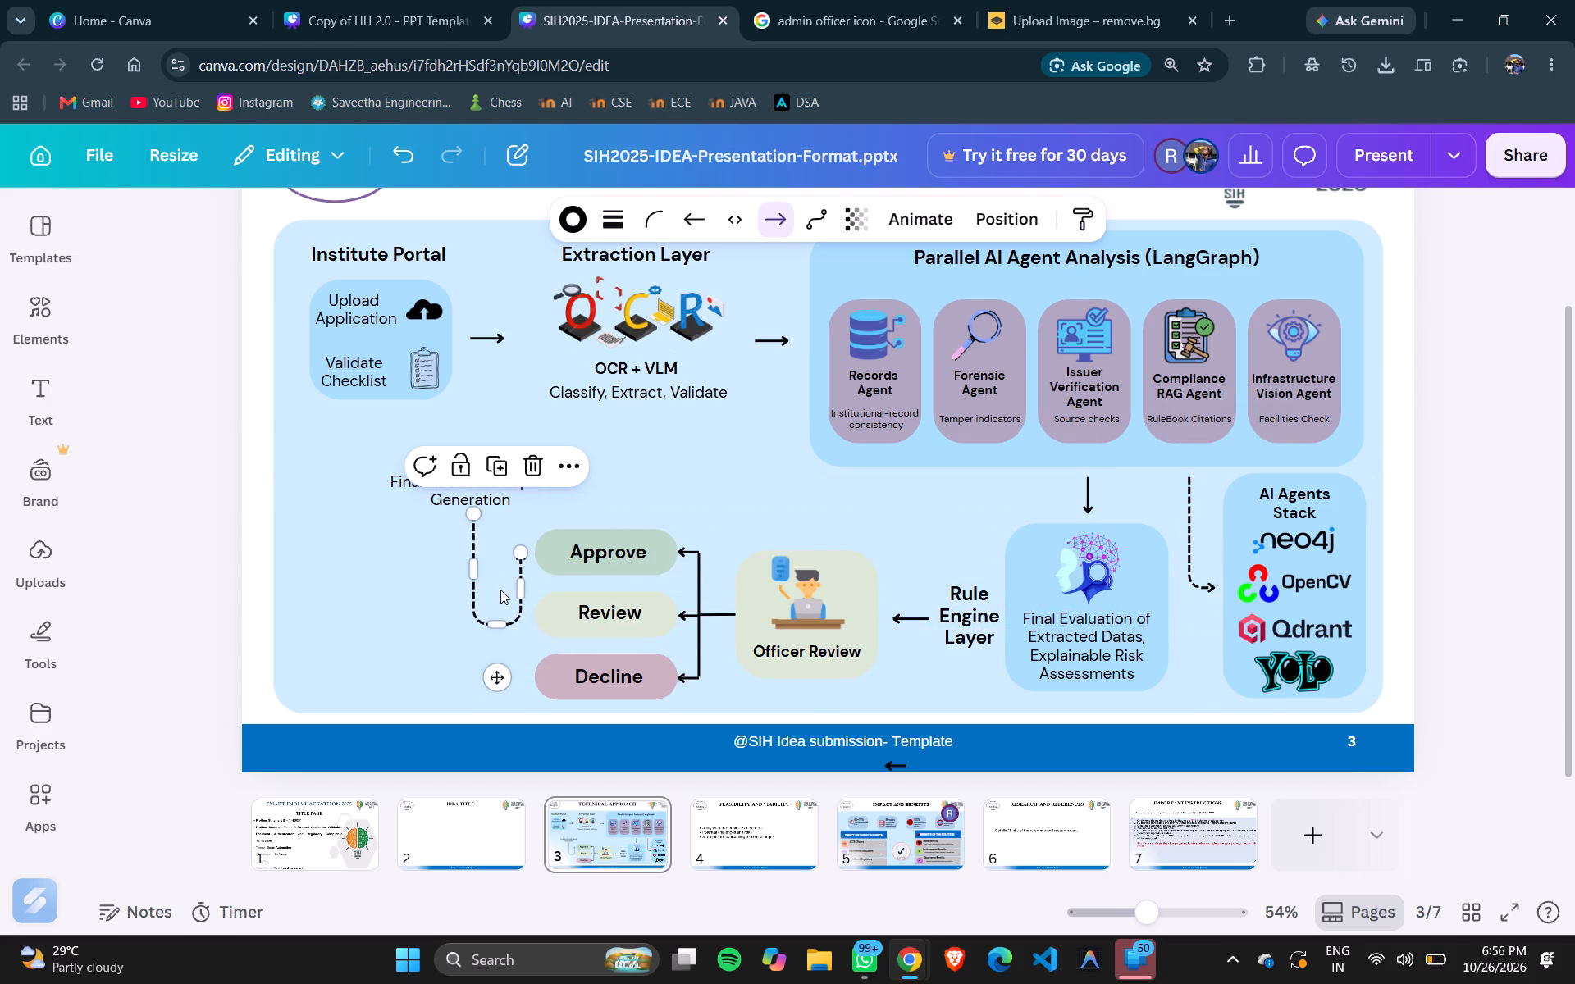
pyautogui.moveTo(491, 621); pyautogui.dragTo(483, 558)
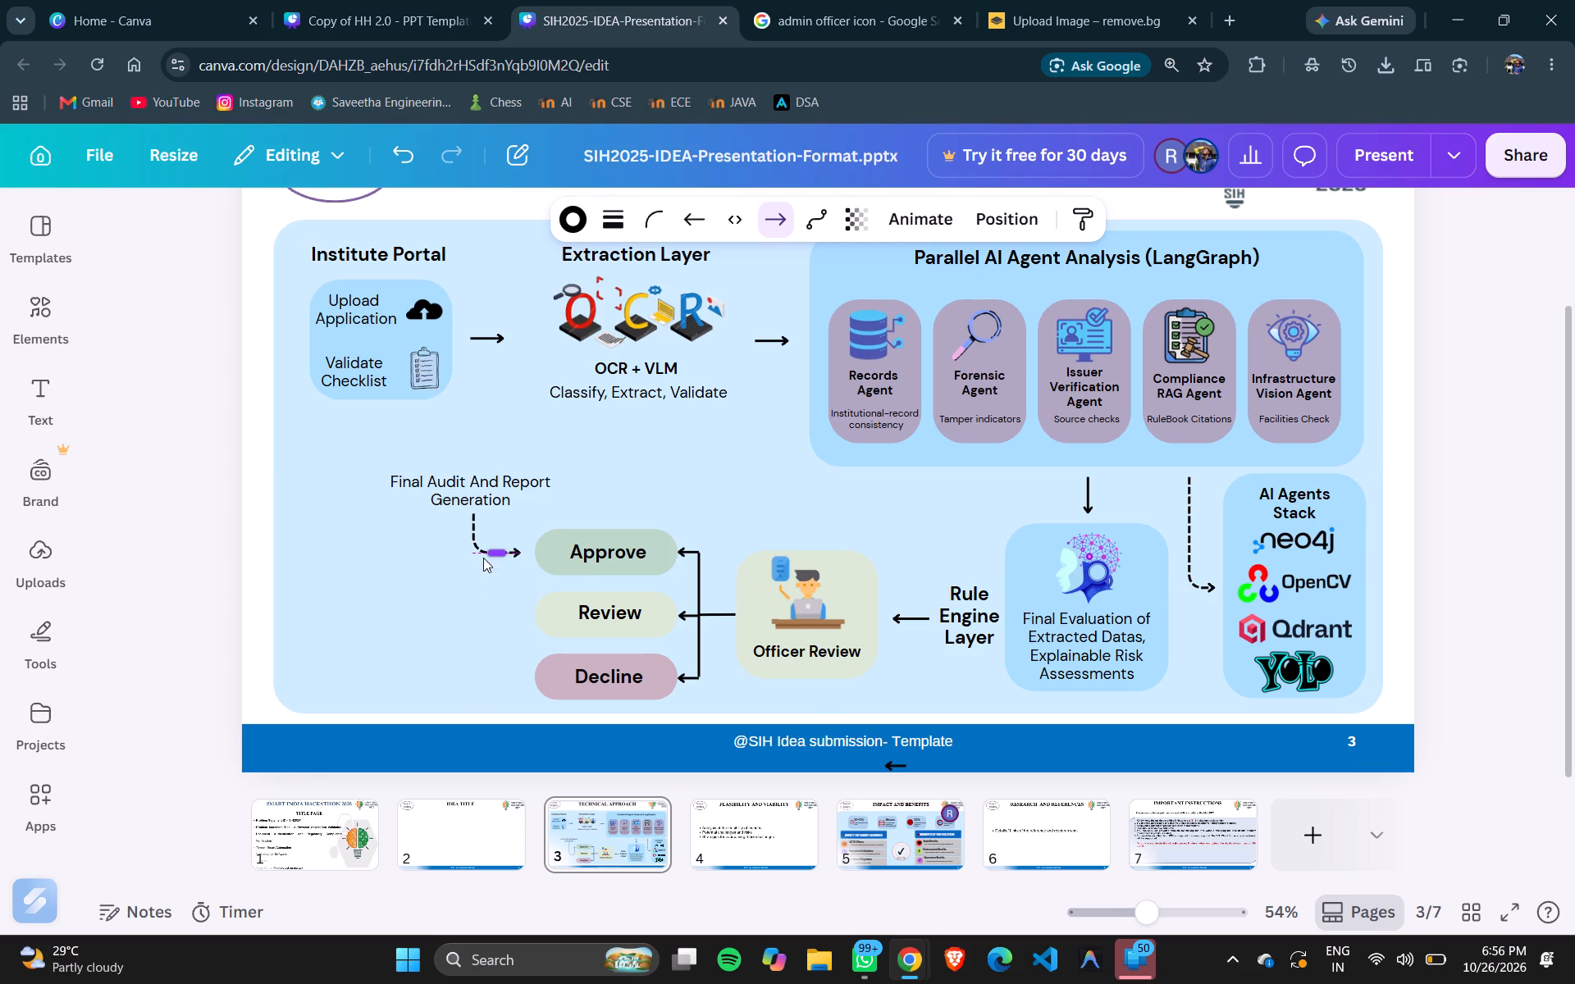
pyautogui.moveTo(483, 558); pyautogui.dragTo(482, 555)
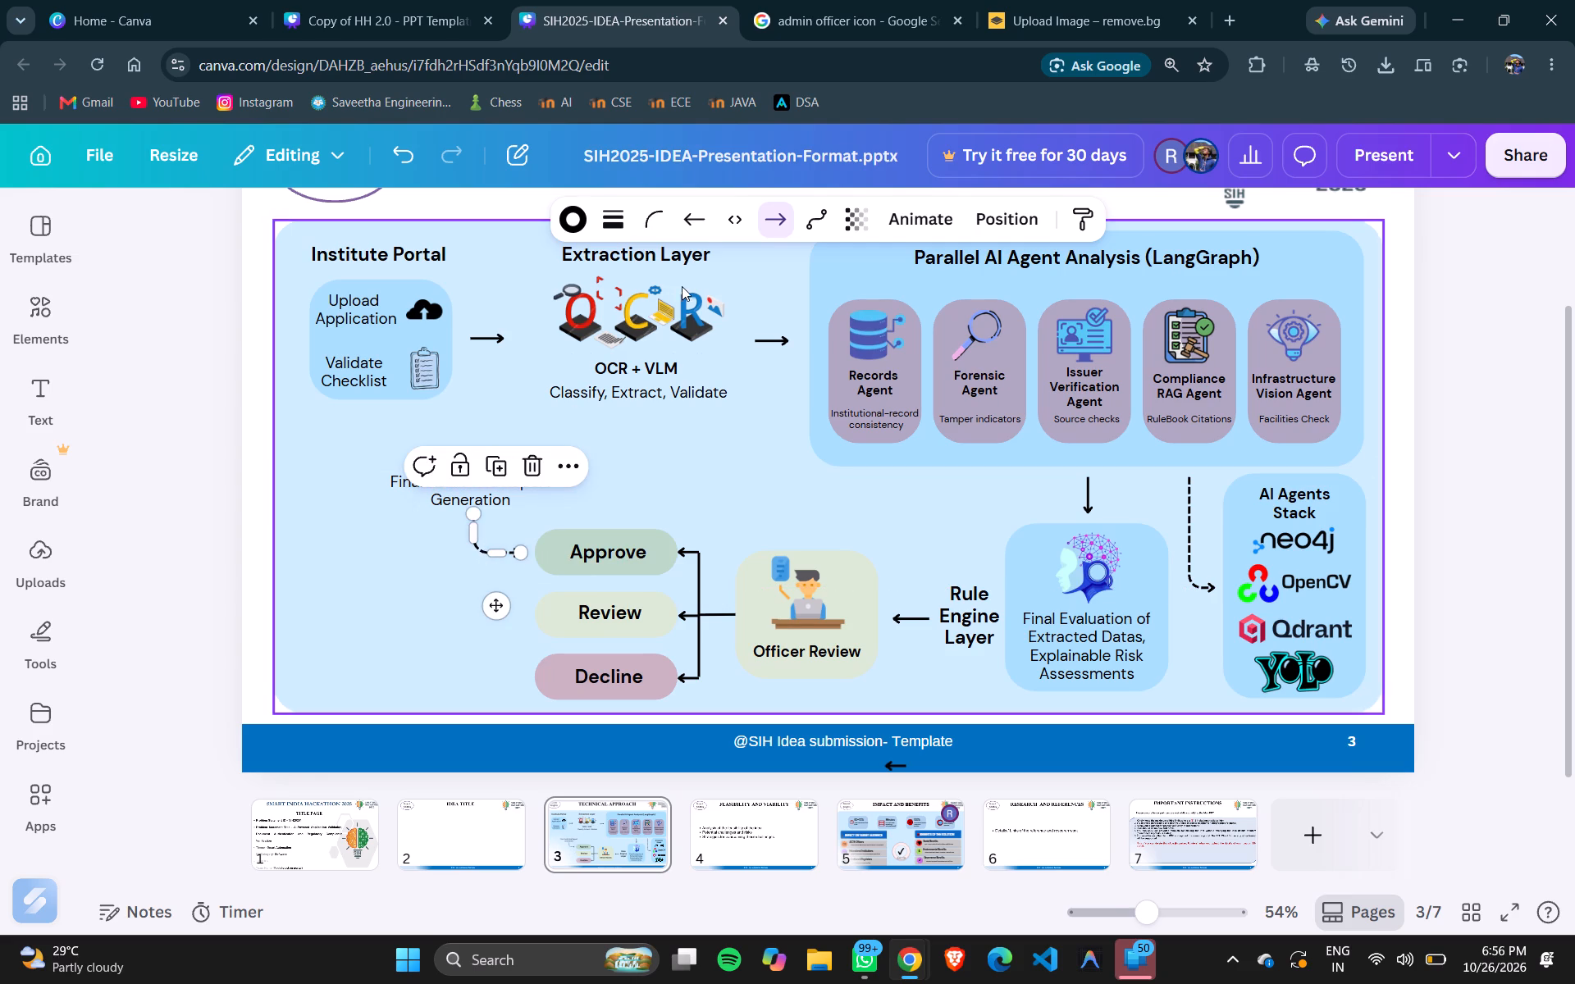
pyautogui.click(737, 225)
pyautogui.click(184, 444)
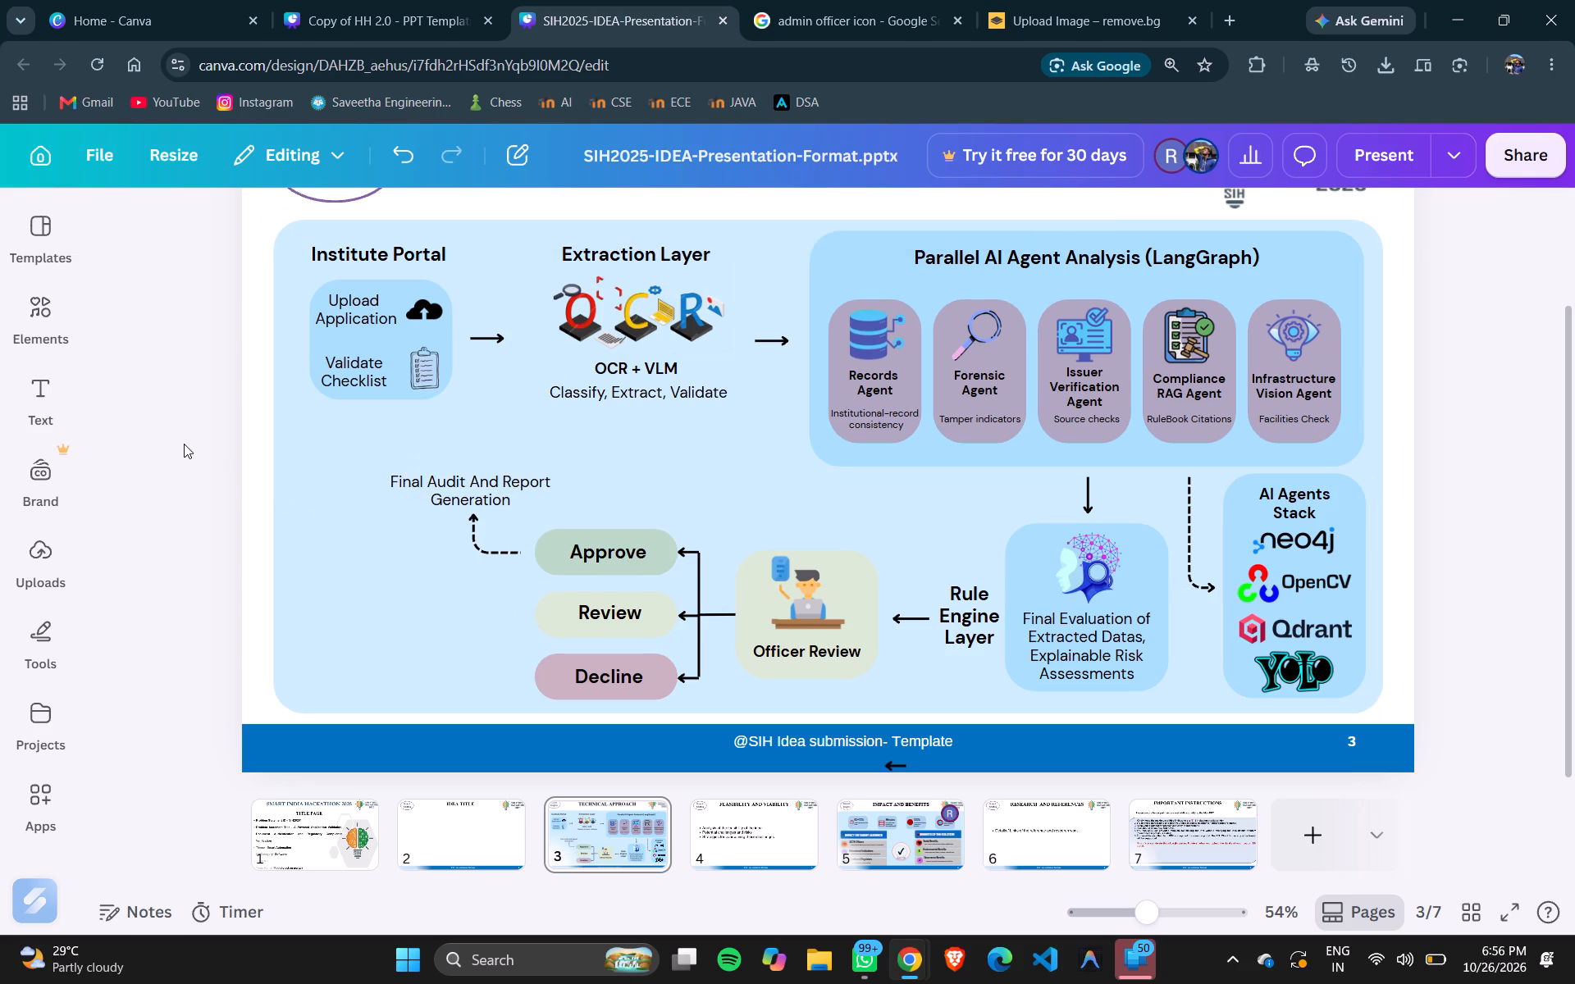
# Nudge the "Final Audit And Report Generation" label up slightly to clear the dashed arrowhead.
pyautogui.click(468, 501)
pyautogui.press('Up')
pyautogui.press('Up')
pyautogui.press('Up')
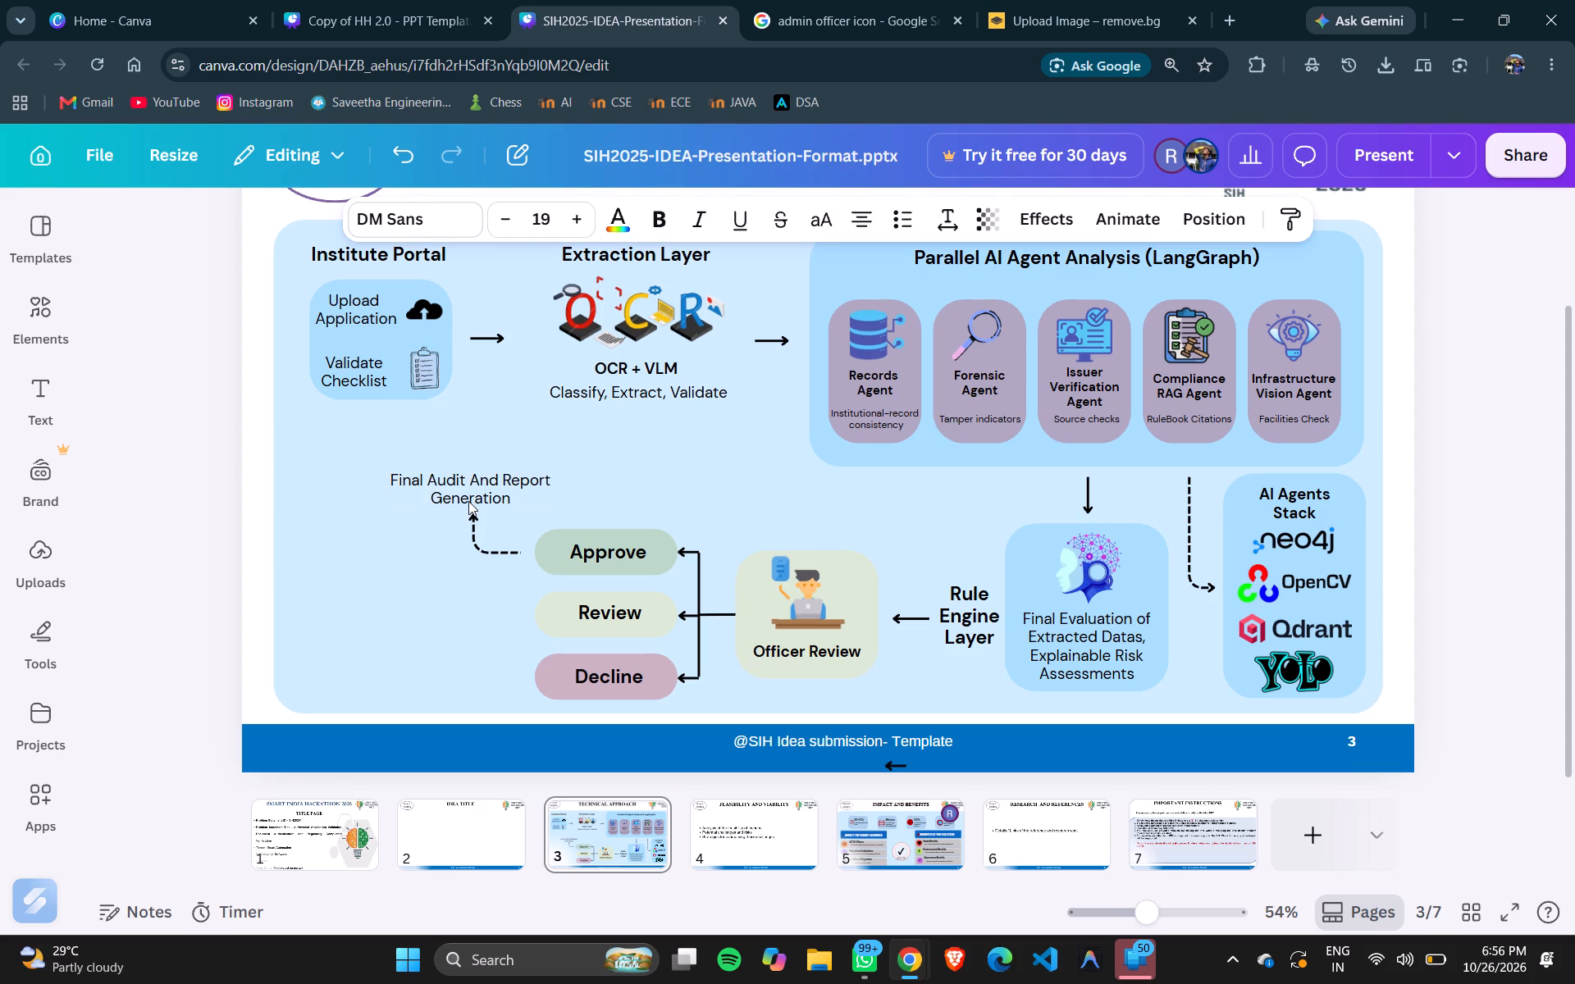
pyautogui.press('Up')
pyautogui.press('Up')
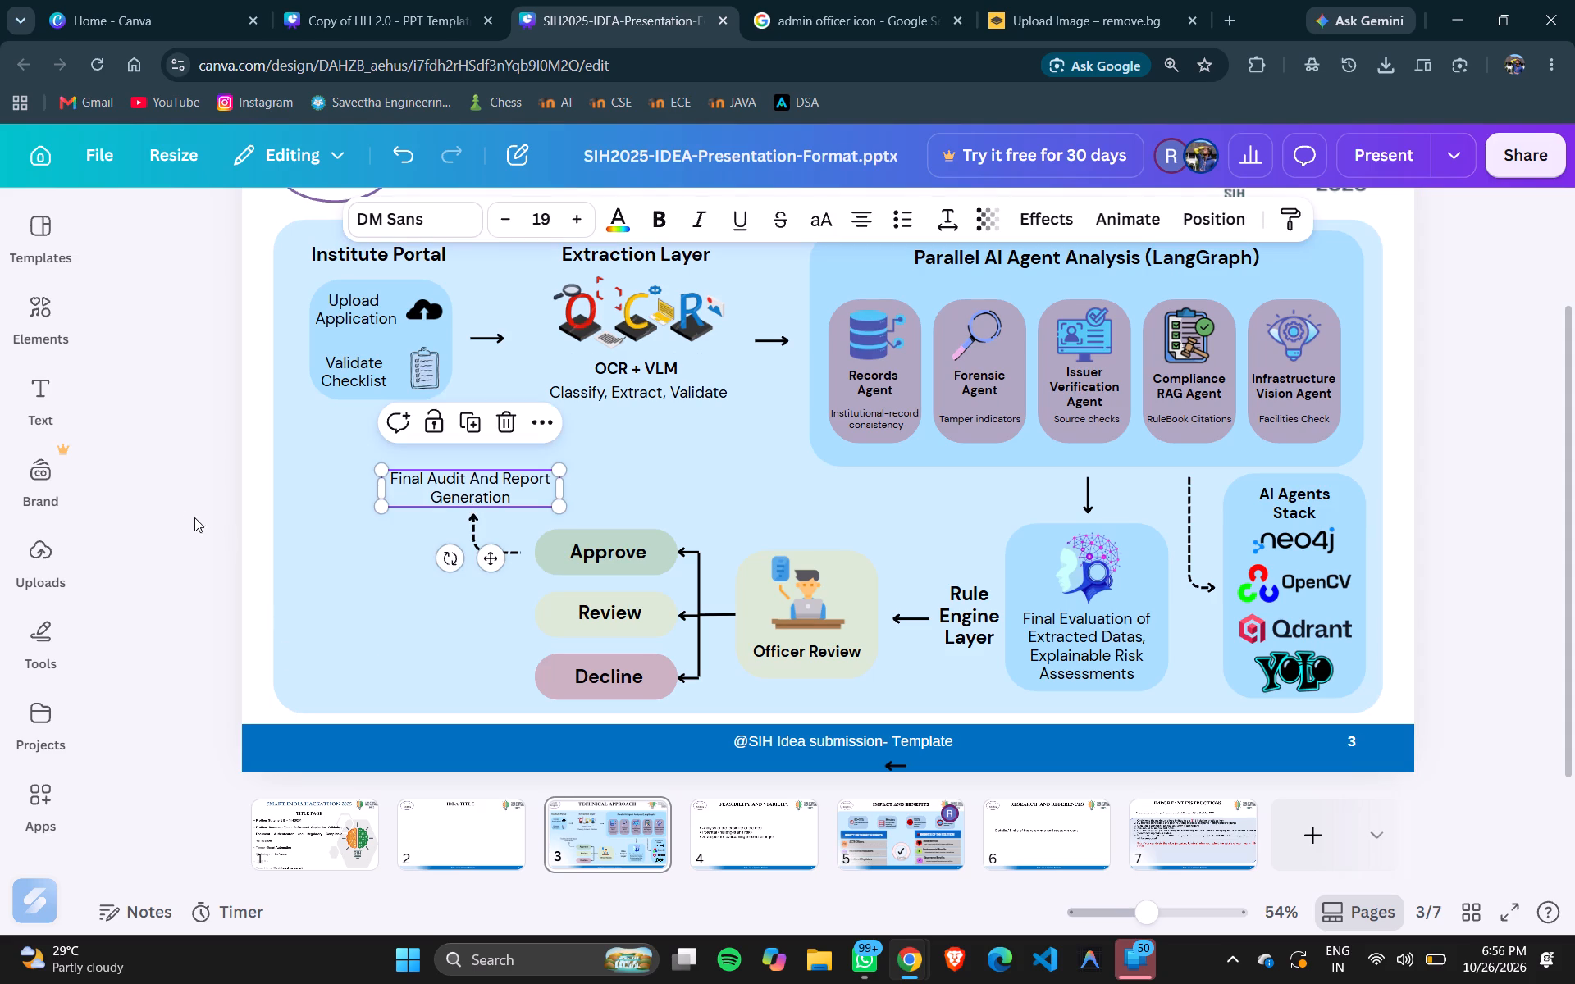
pyautogui.click(163, 505)
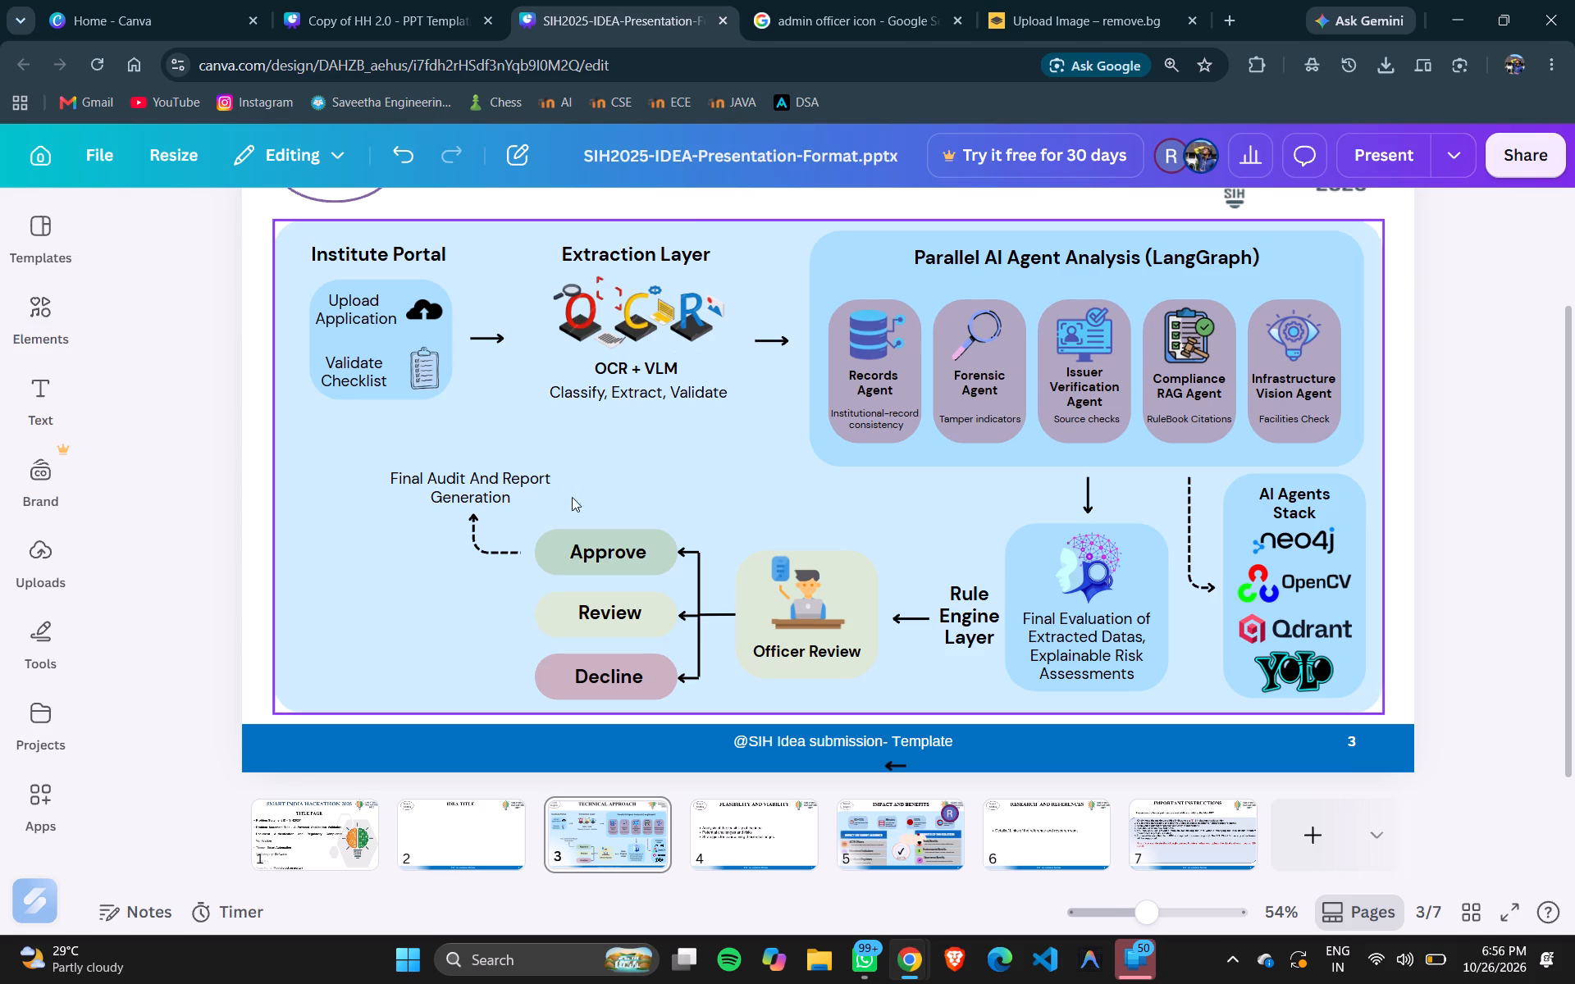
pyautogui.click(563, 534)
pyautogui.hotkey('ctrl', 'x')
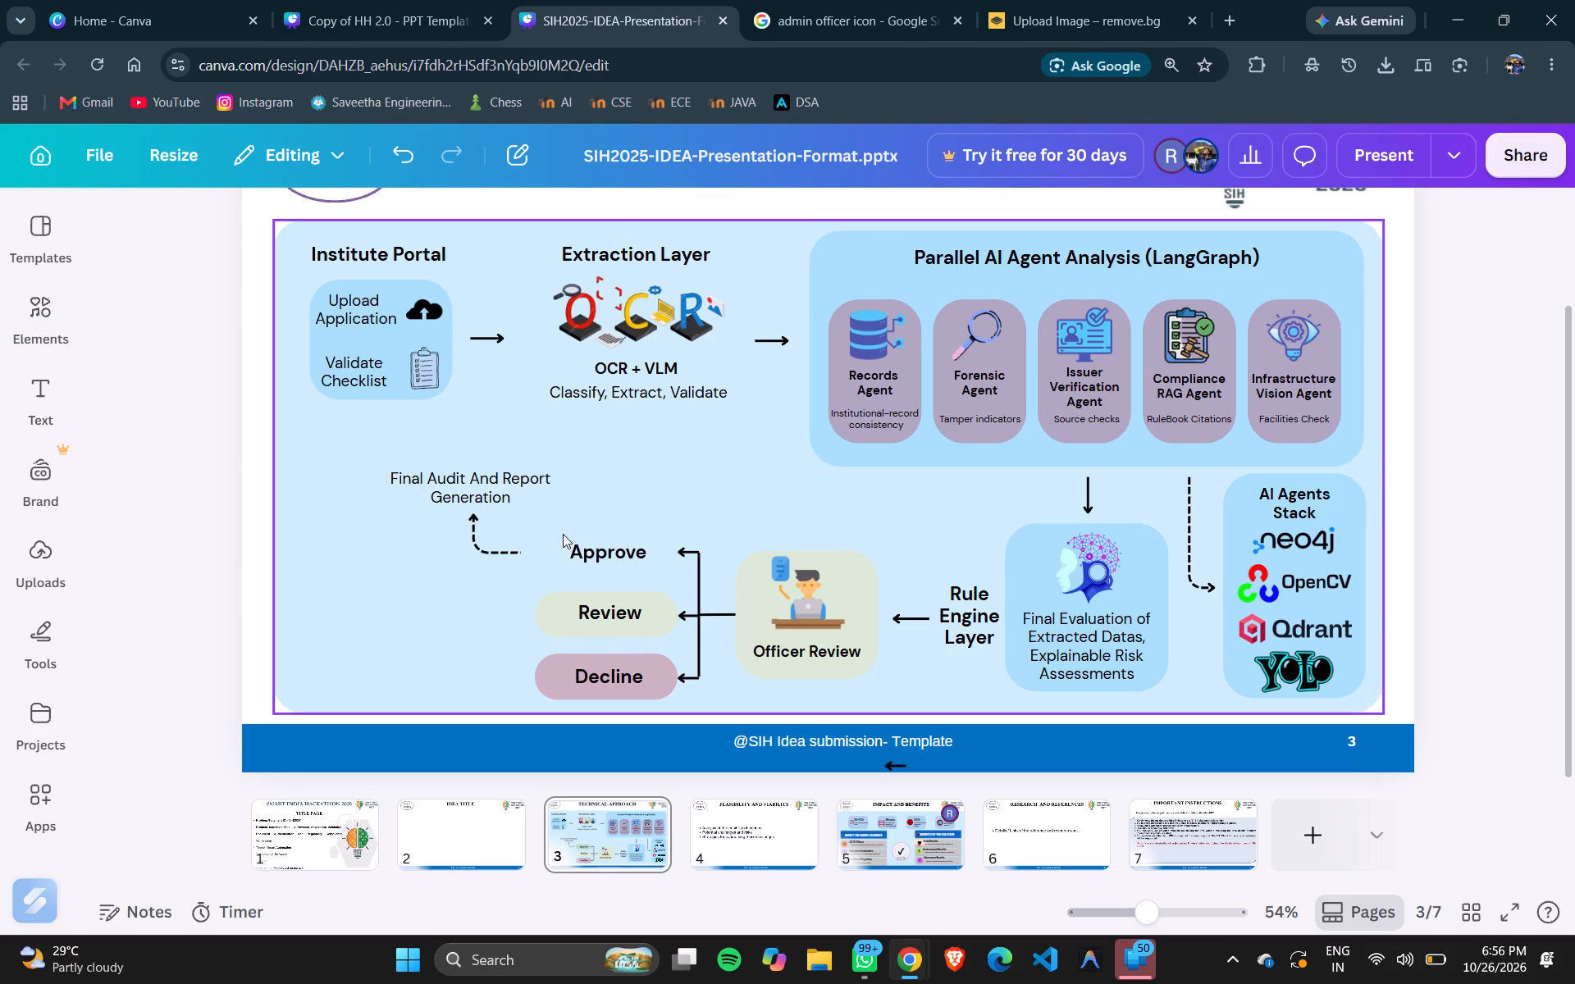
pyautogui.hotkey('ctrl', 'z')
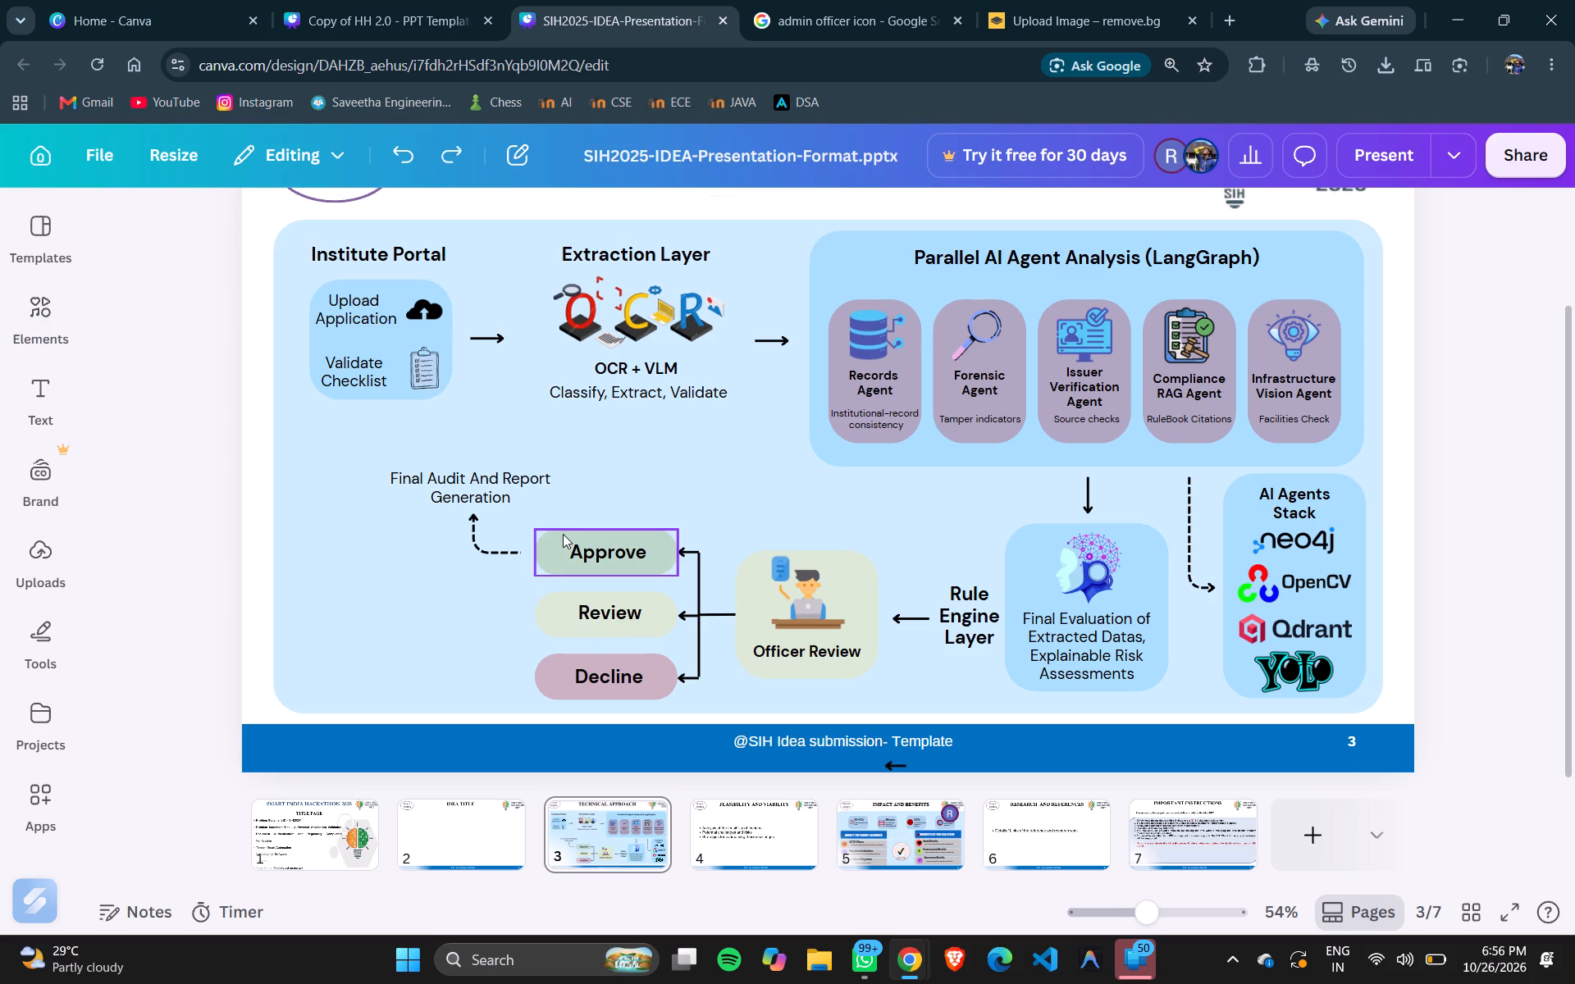
# Duplicate the green Approve pill shape, place it behind "Final Audit And Report Generation", and widen and heighten it to enclose the text.
pyautogui.click(563, 534)
pyautogui.hotkey('ctrl', 'd')
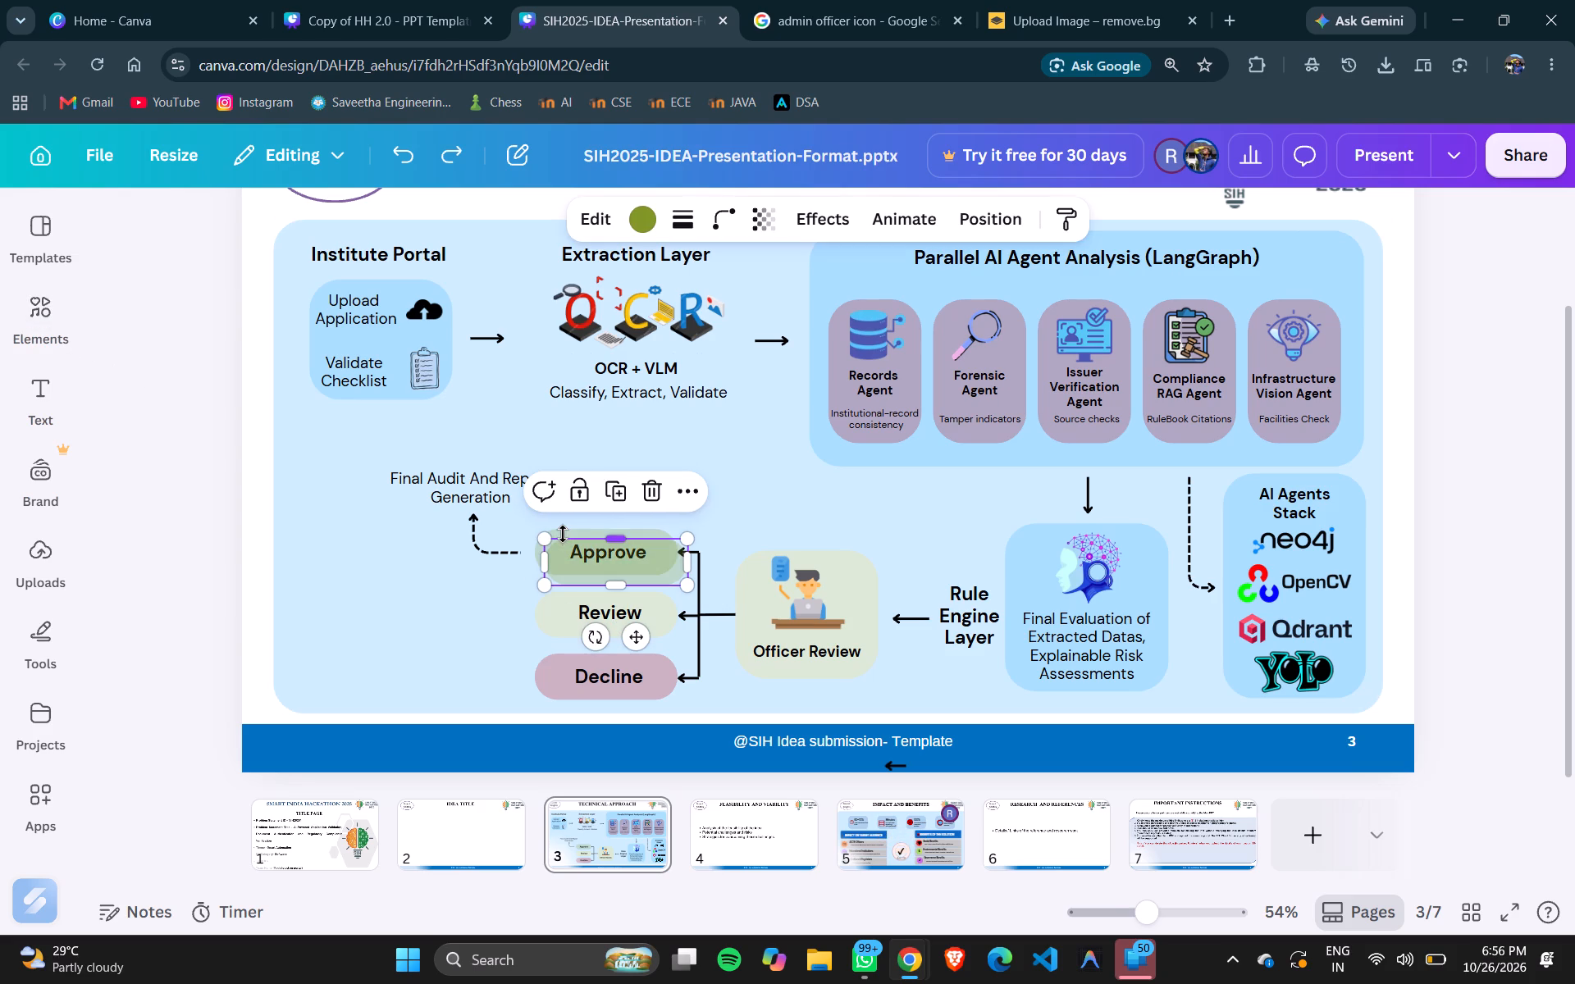
pyautogui.moveTo(596, 561); pyautogui.dragTo(423, 482)
pyautogui.moveTo(508, 487); pyautogui.dragTo(535, 488)
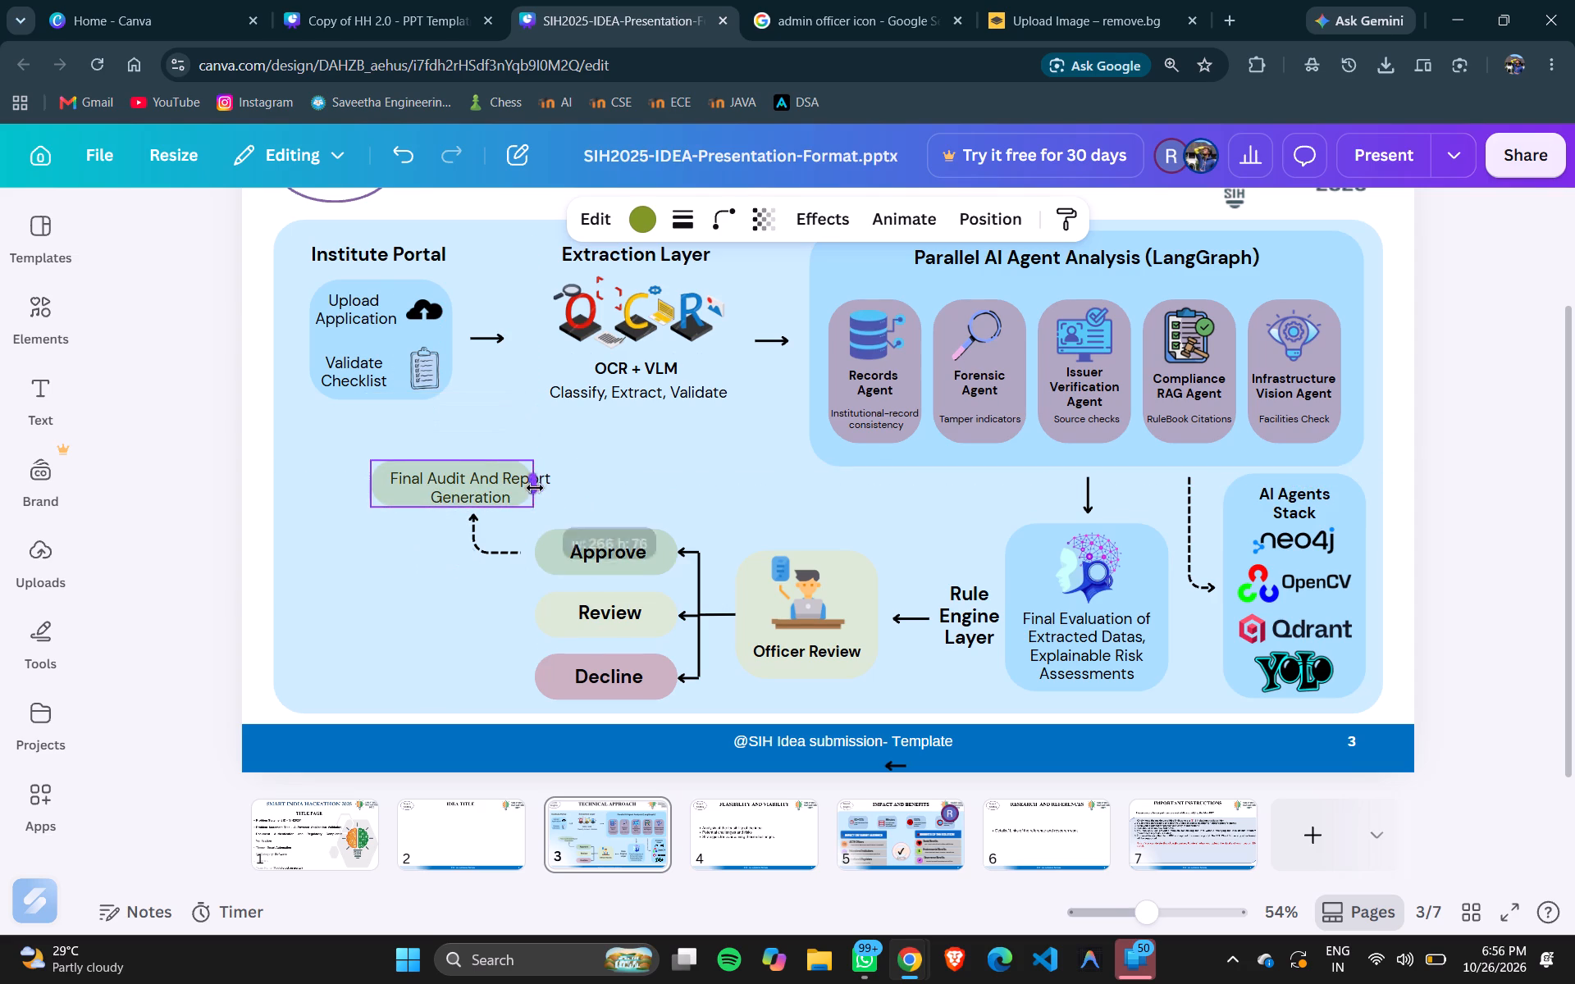
pyautogui.moveTo(535, 488); pyautogui.dragTo(567, 485)
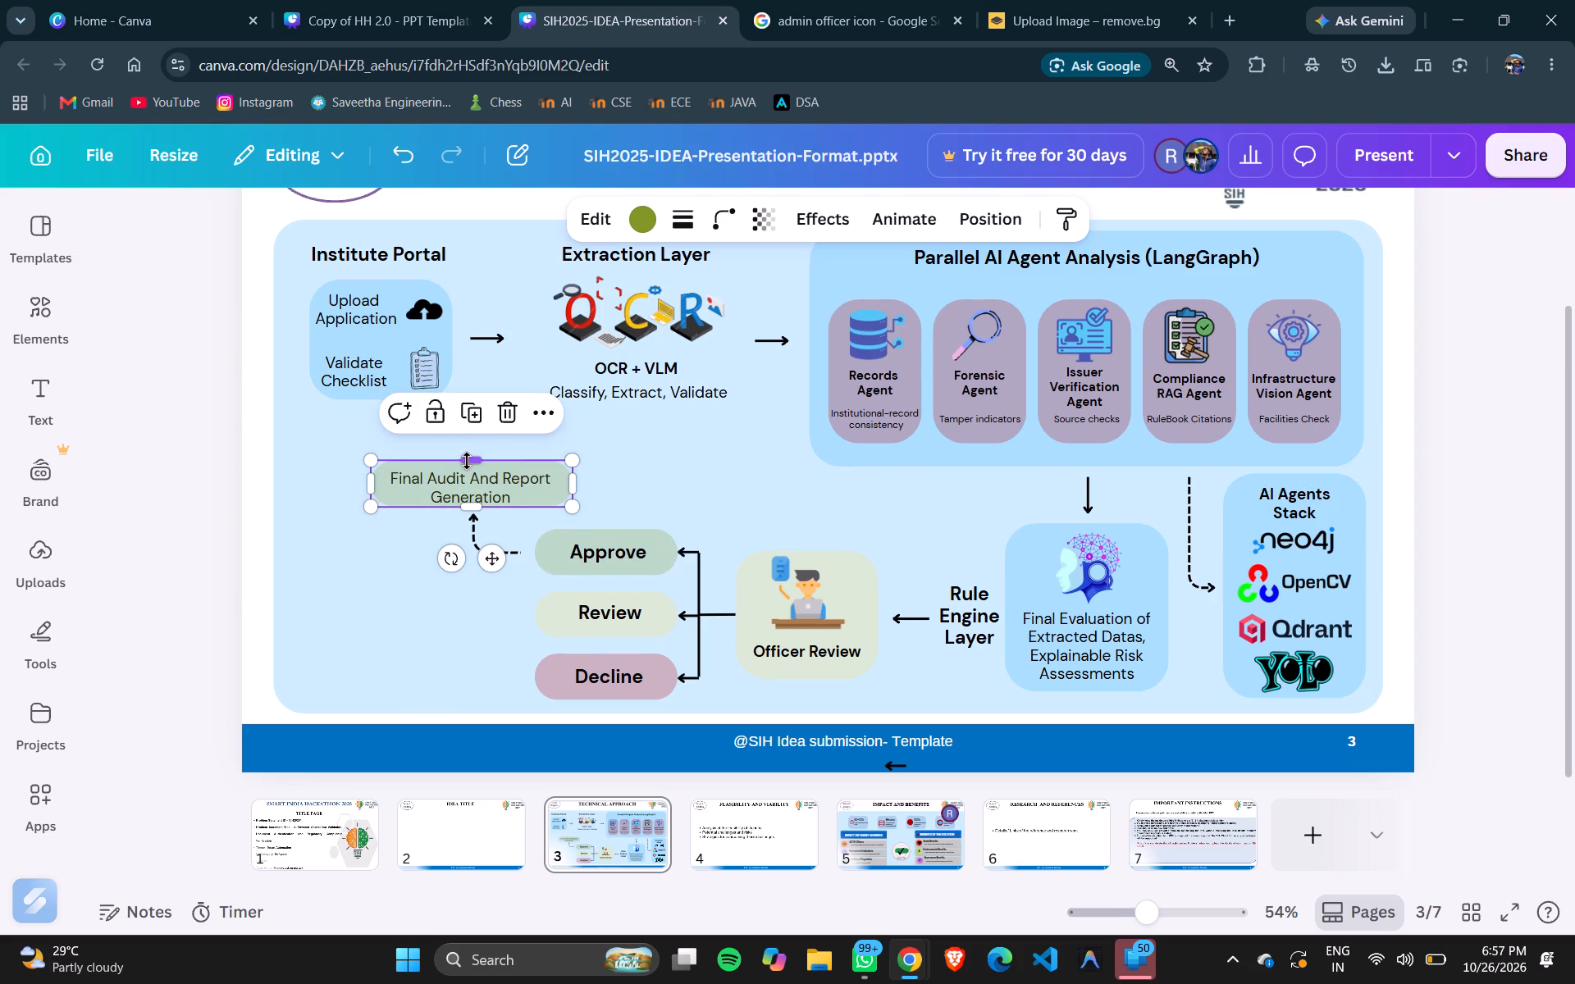
pyautogui.click(469, 462)
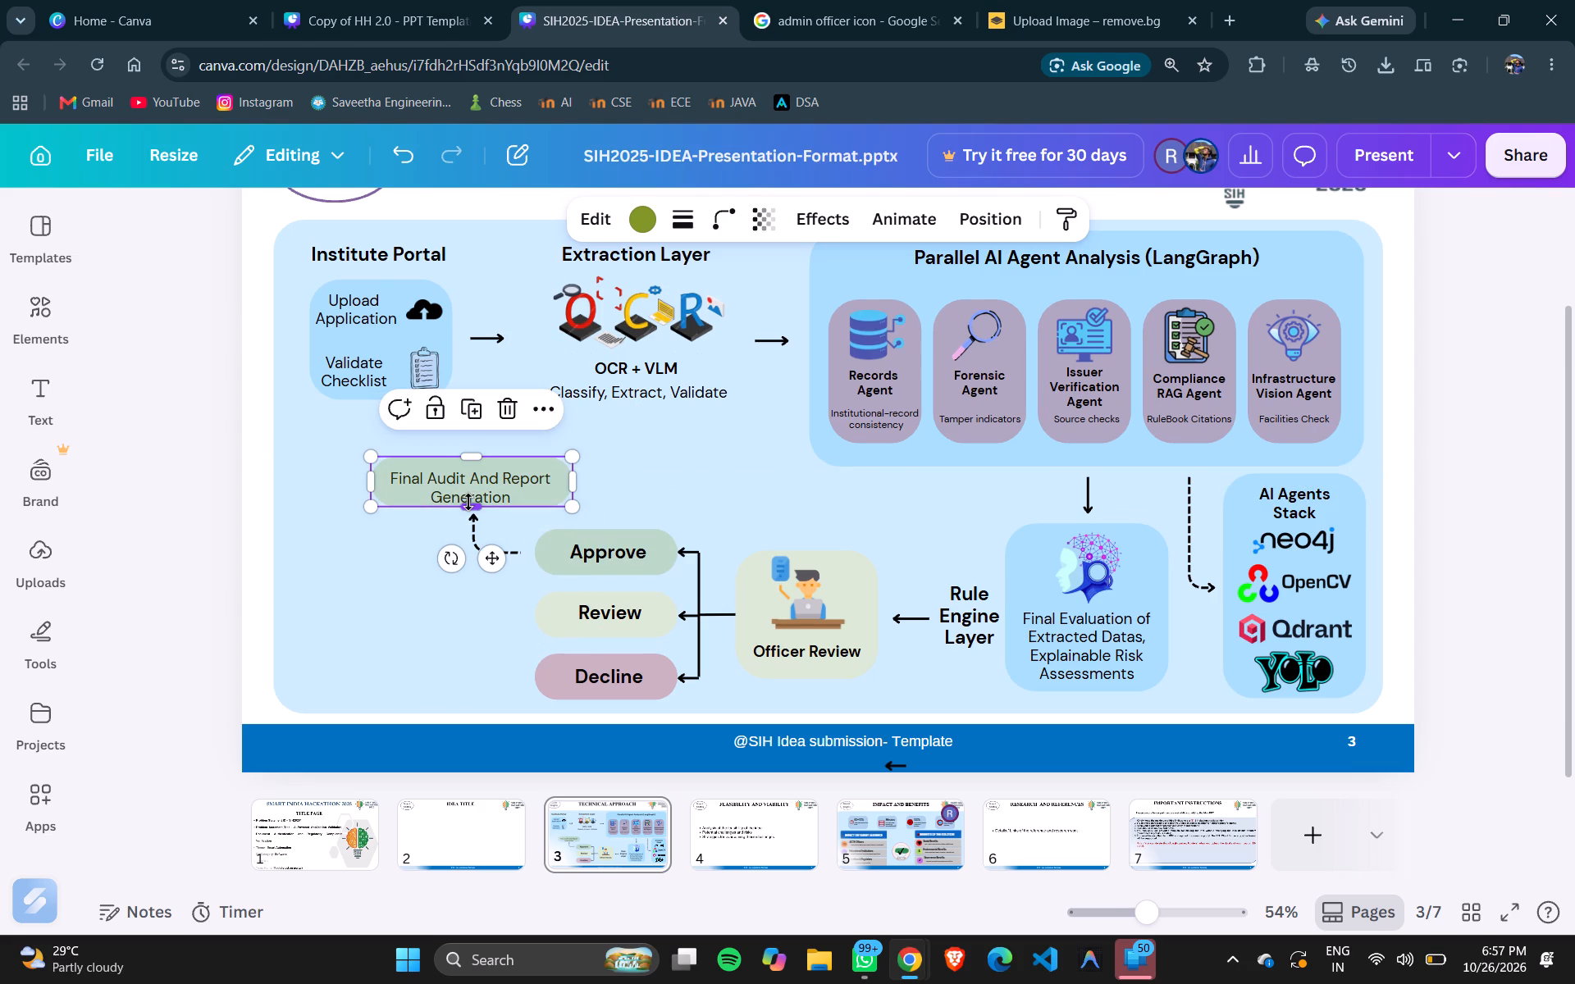
pyautogui.click(468, 502)
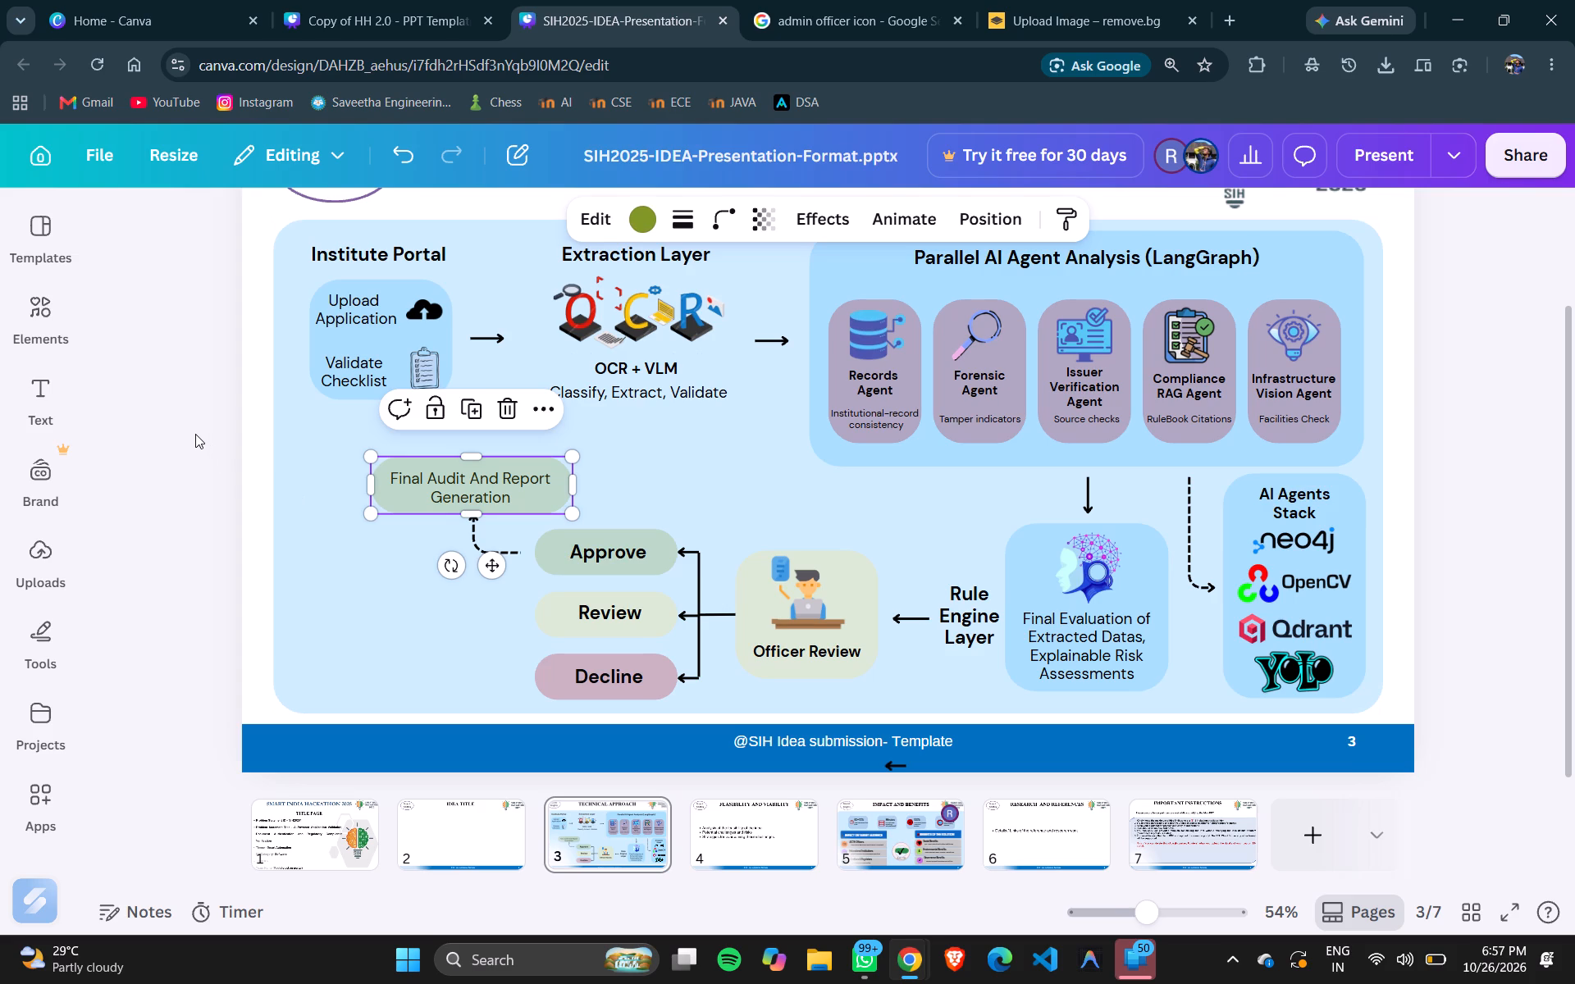
pyautogui.click(195, 434)
# Align the dashed elbow arrow's head with the bottom centre of the green "Final Audit And Report Generation" pill.
pyautogui.click(474, 540)
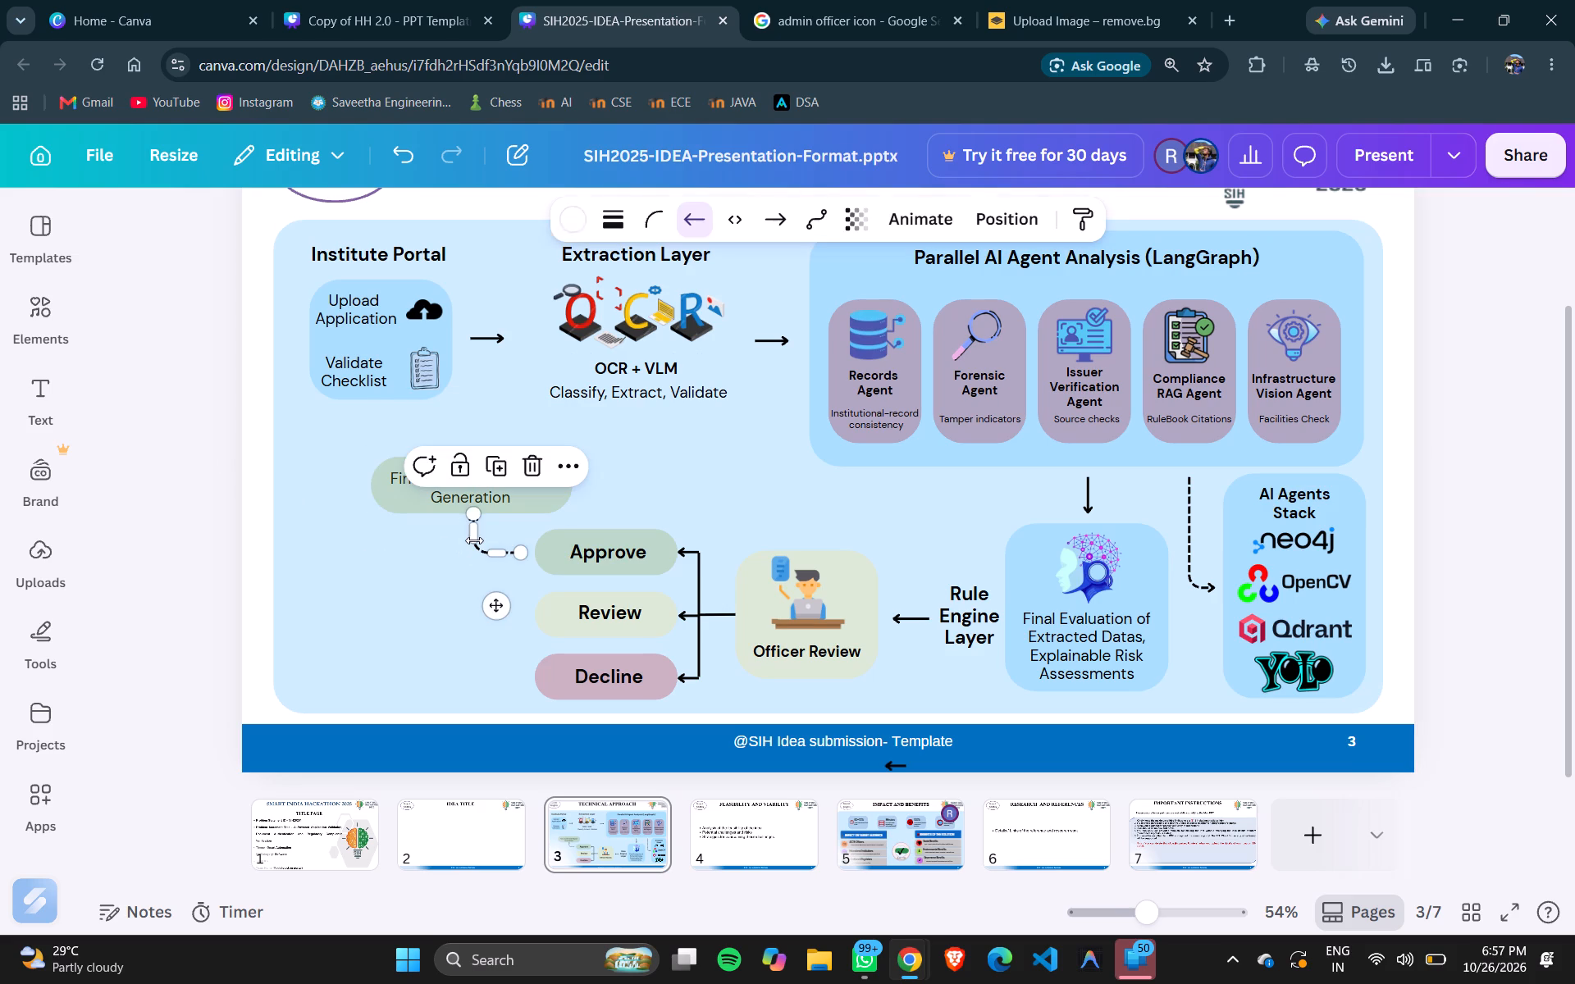
pyautogui.moveTo(470, 522); pyautogui.dragTo(470, 525)
pyautogui.moveTo(470, 525); pyautogui.dragTo(471, 531)
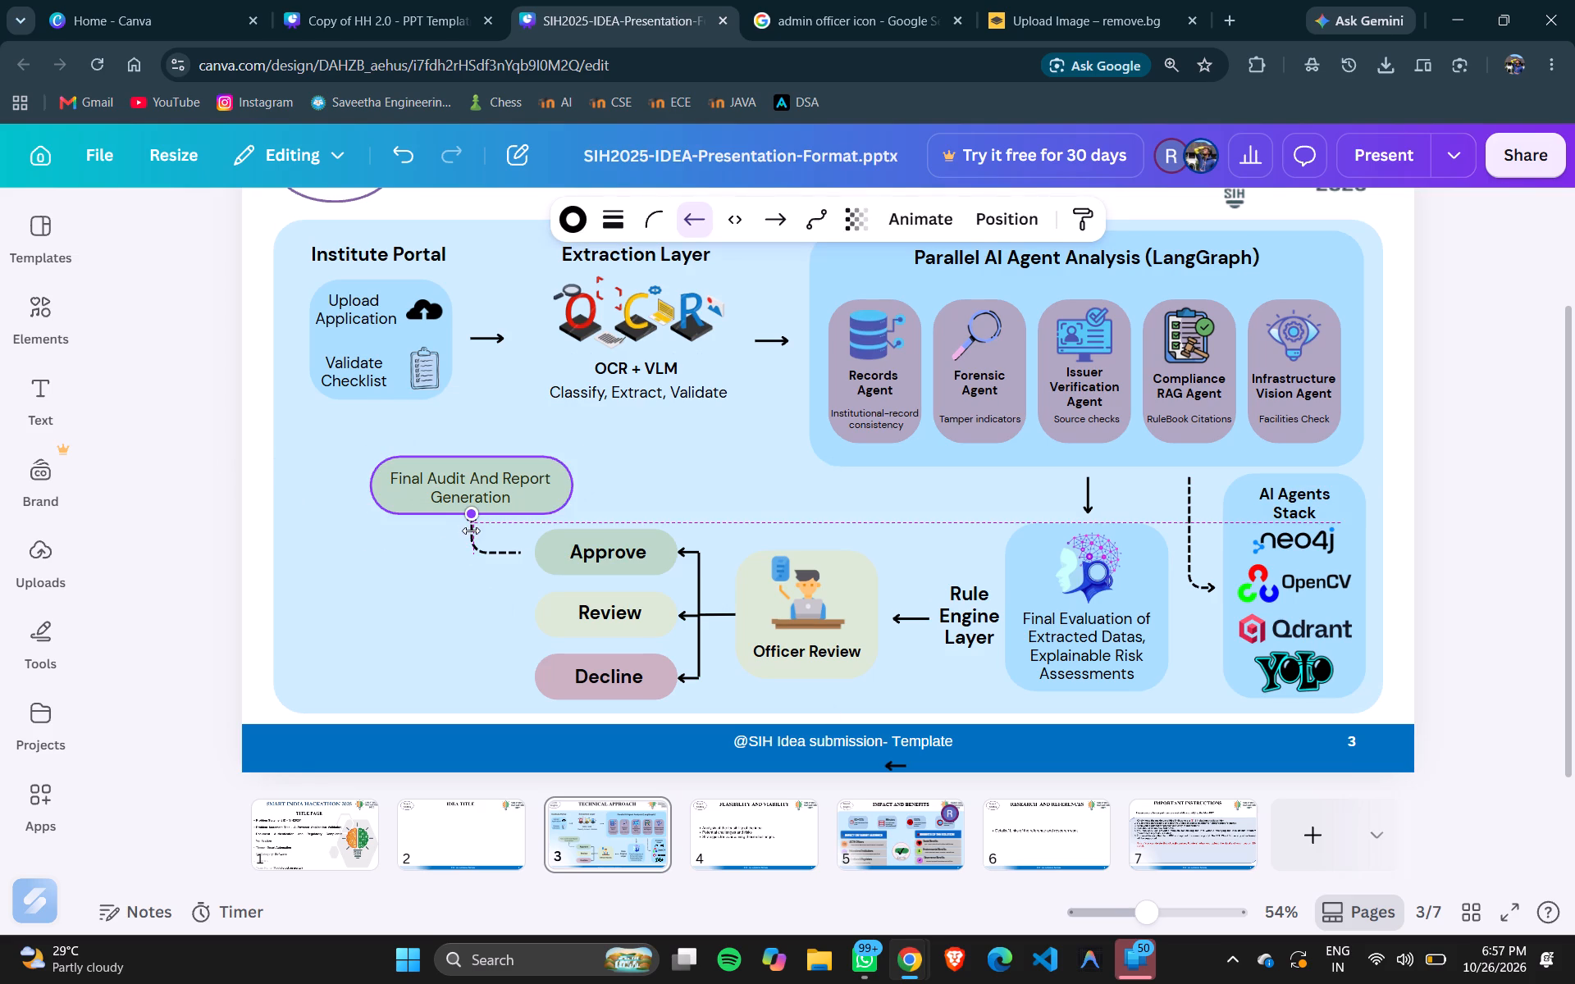
pyautogui.moveTo(471, 531); pyautogui.dragTo(471, 534)
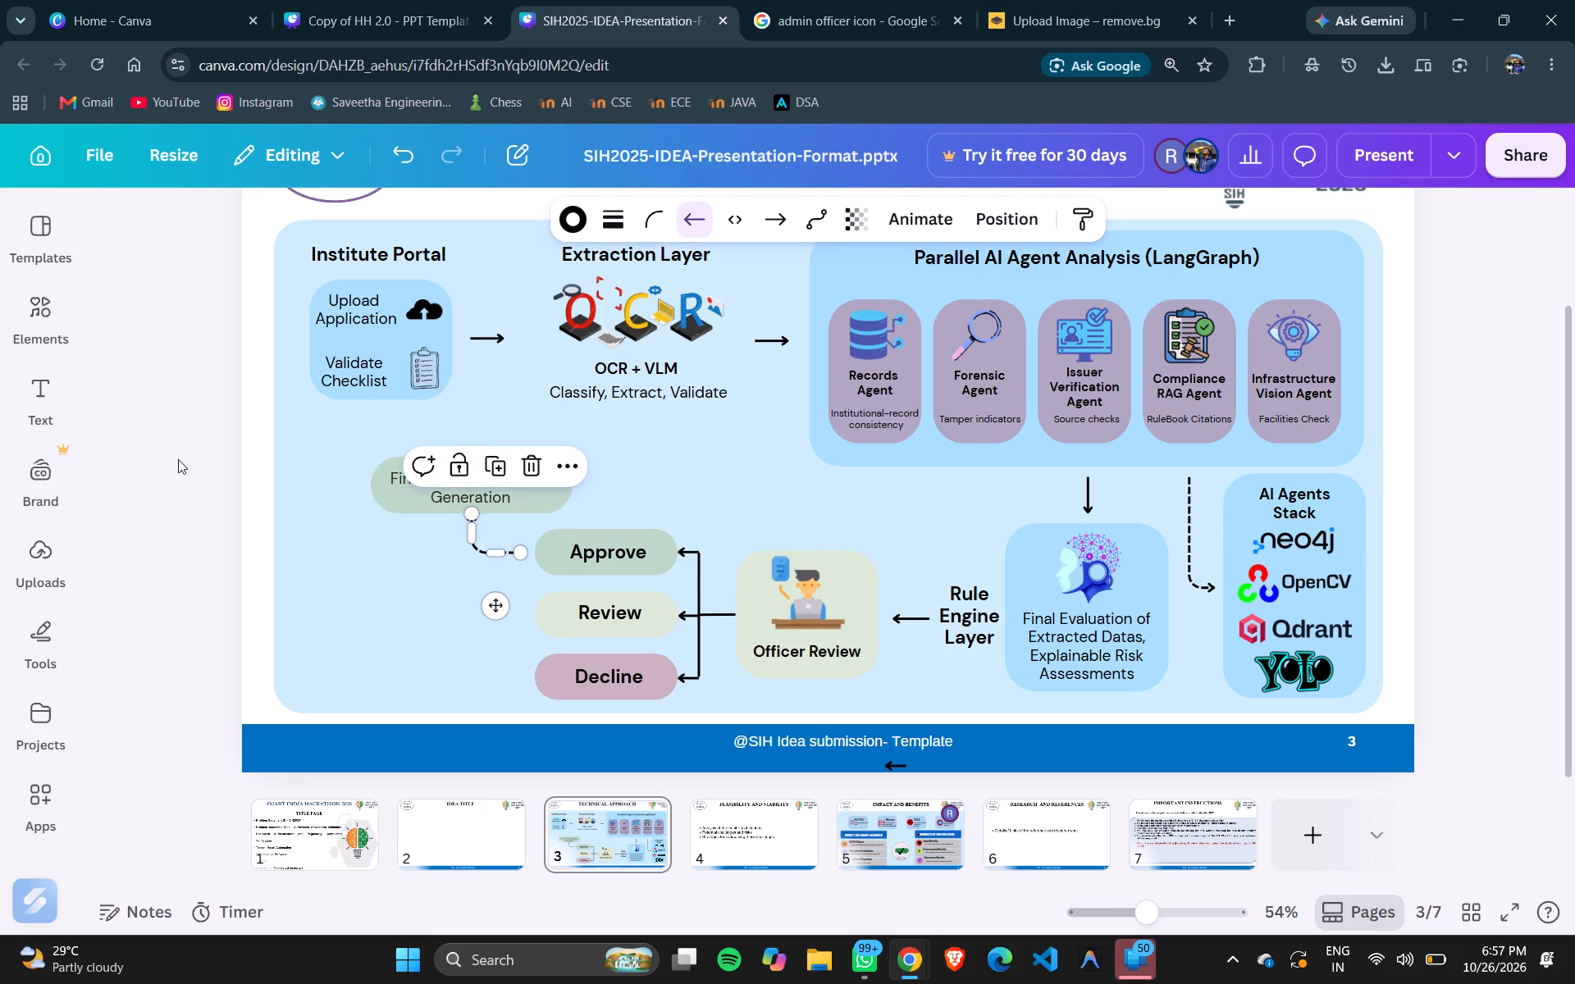
pyautogui.click(177, 458)
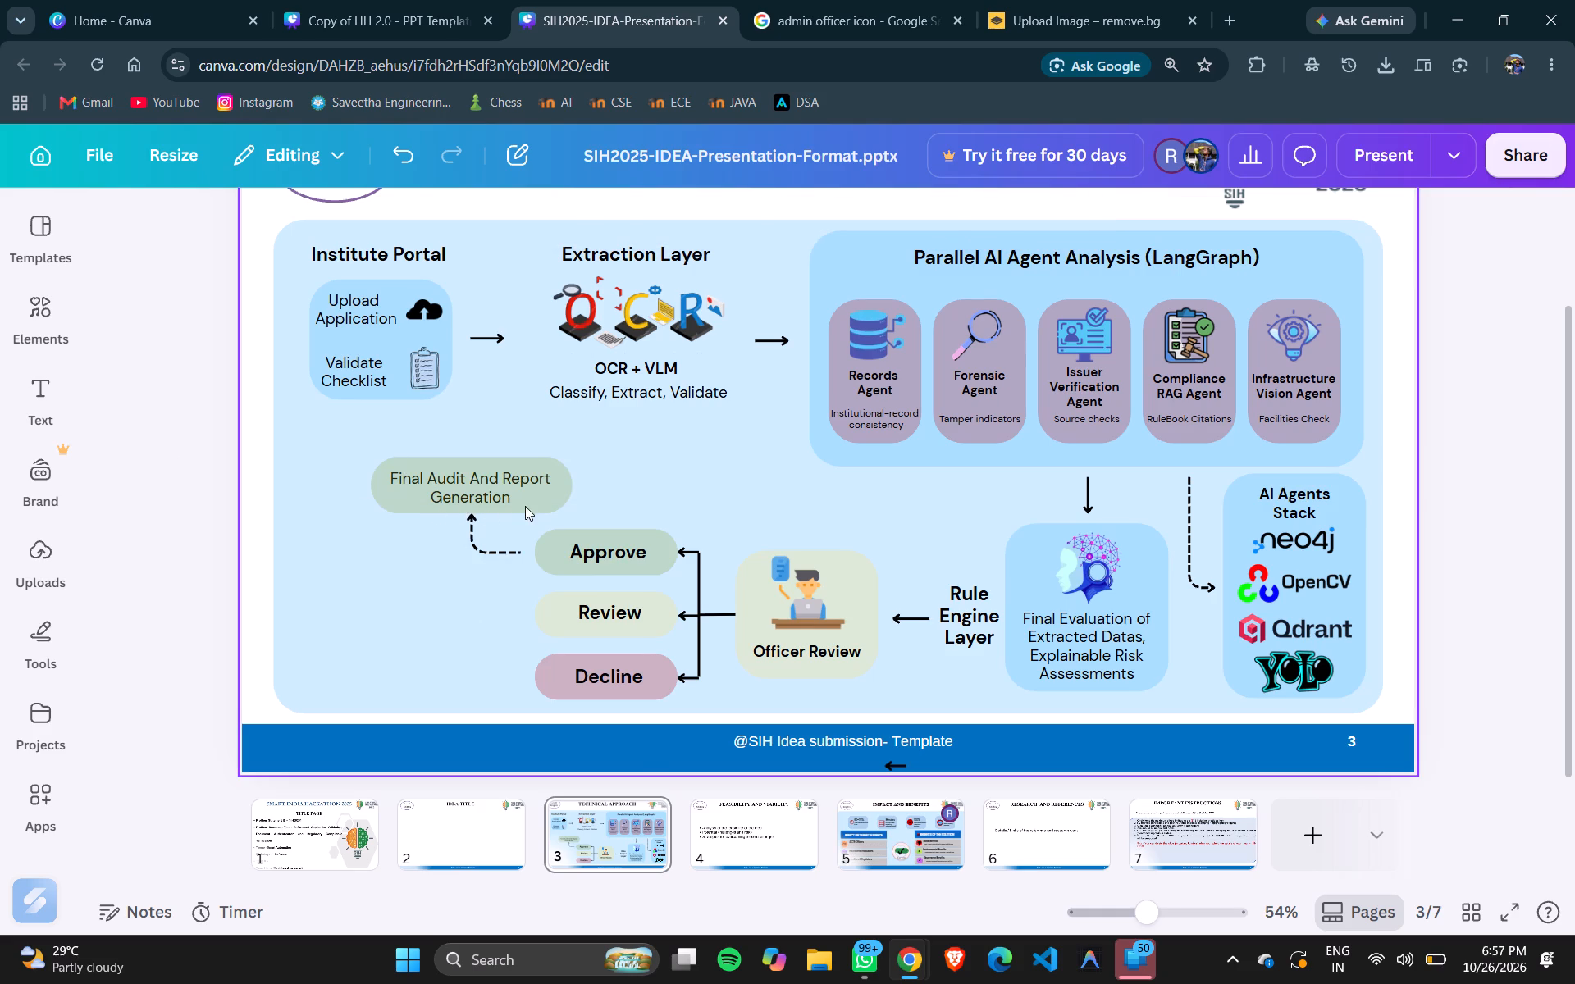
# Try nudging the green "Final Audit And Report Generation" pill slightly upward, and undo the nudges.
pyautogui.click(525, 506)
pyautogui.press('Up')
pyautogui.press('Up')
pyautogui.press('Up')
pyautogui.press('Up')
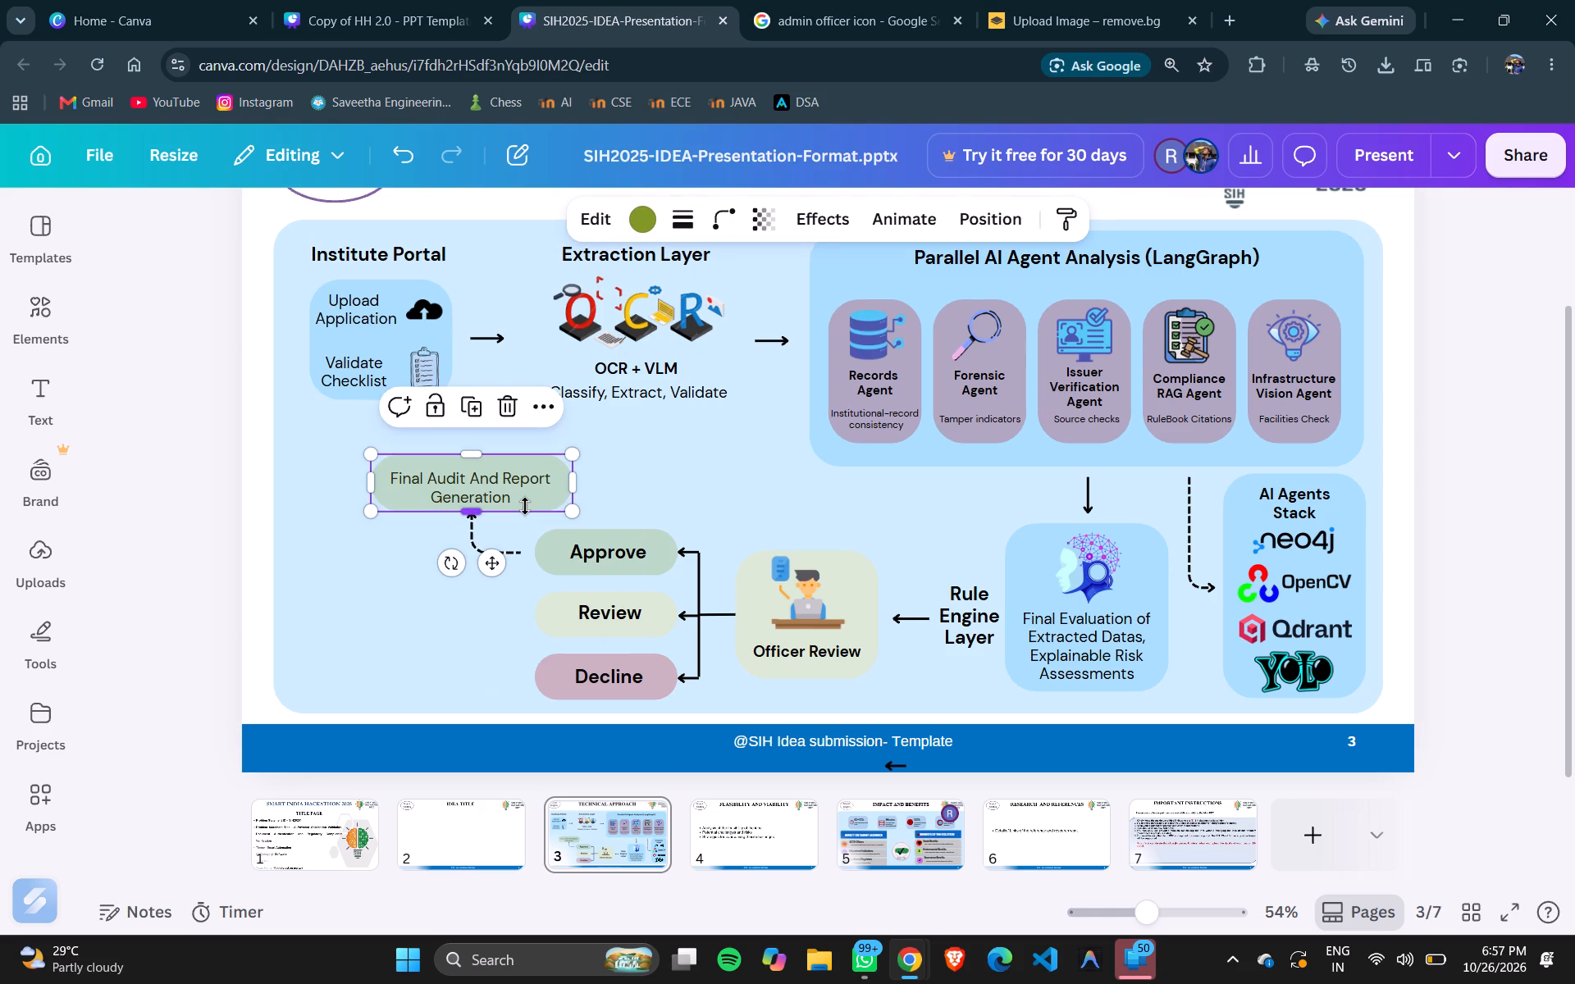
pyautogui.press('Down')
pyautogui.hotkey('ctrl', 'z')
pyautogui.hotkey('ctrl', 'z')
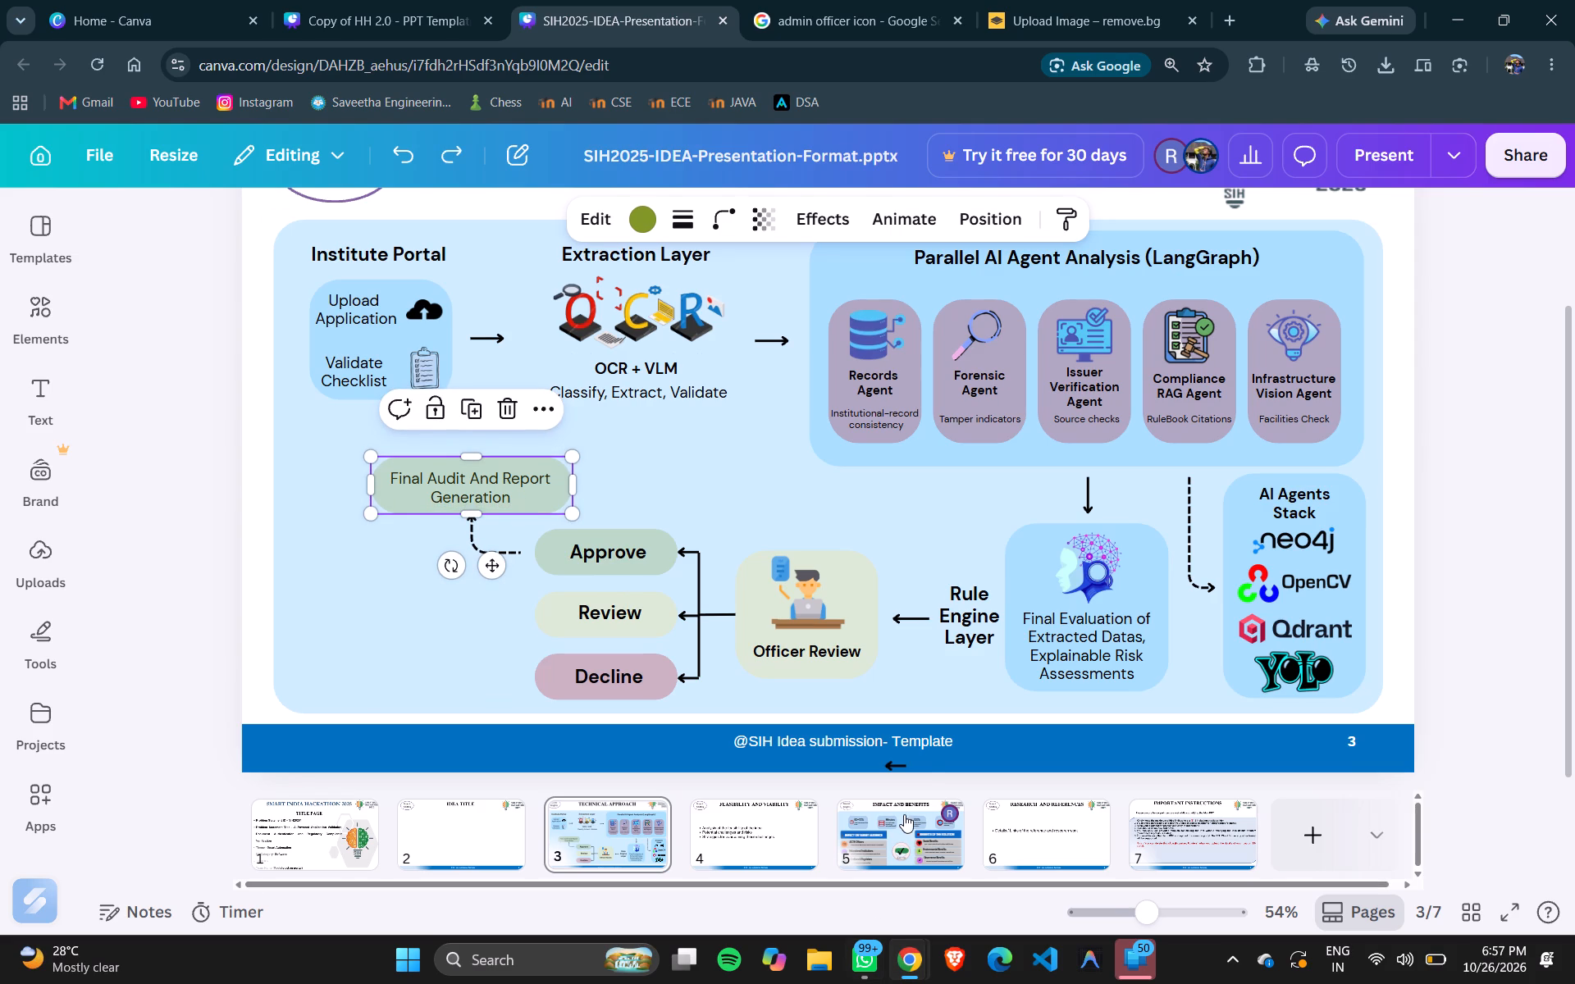
# On the Impact and Benefits slide, nudge the "IMPACT ON TARGET AUDIENCE" heading text up to centre it vertically within its blue bar.
pyautogui.click(902, 814)
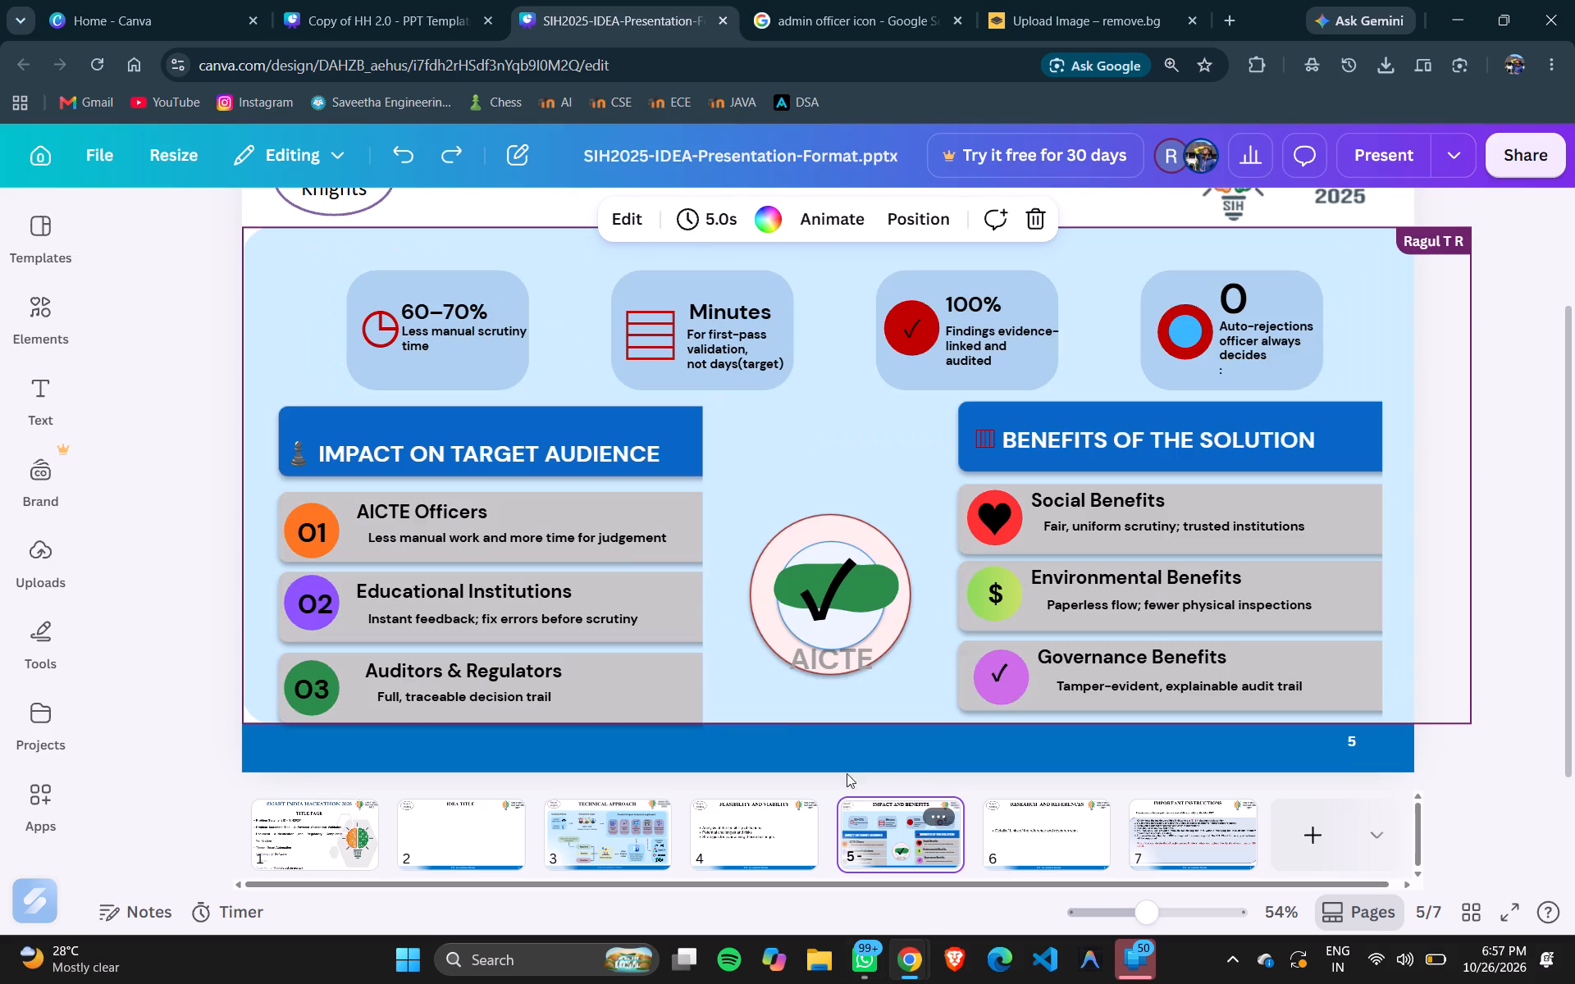
pyautogui.click(827, 673)
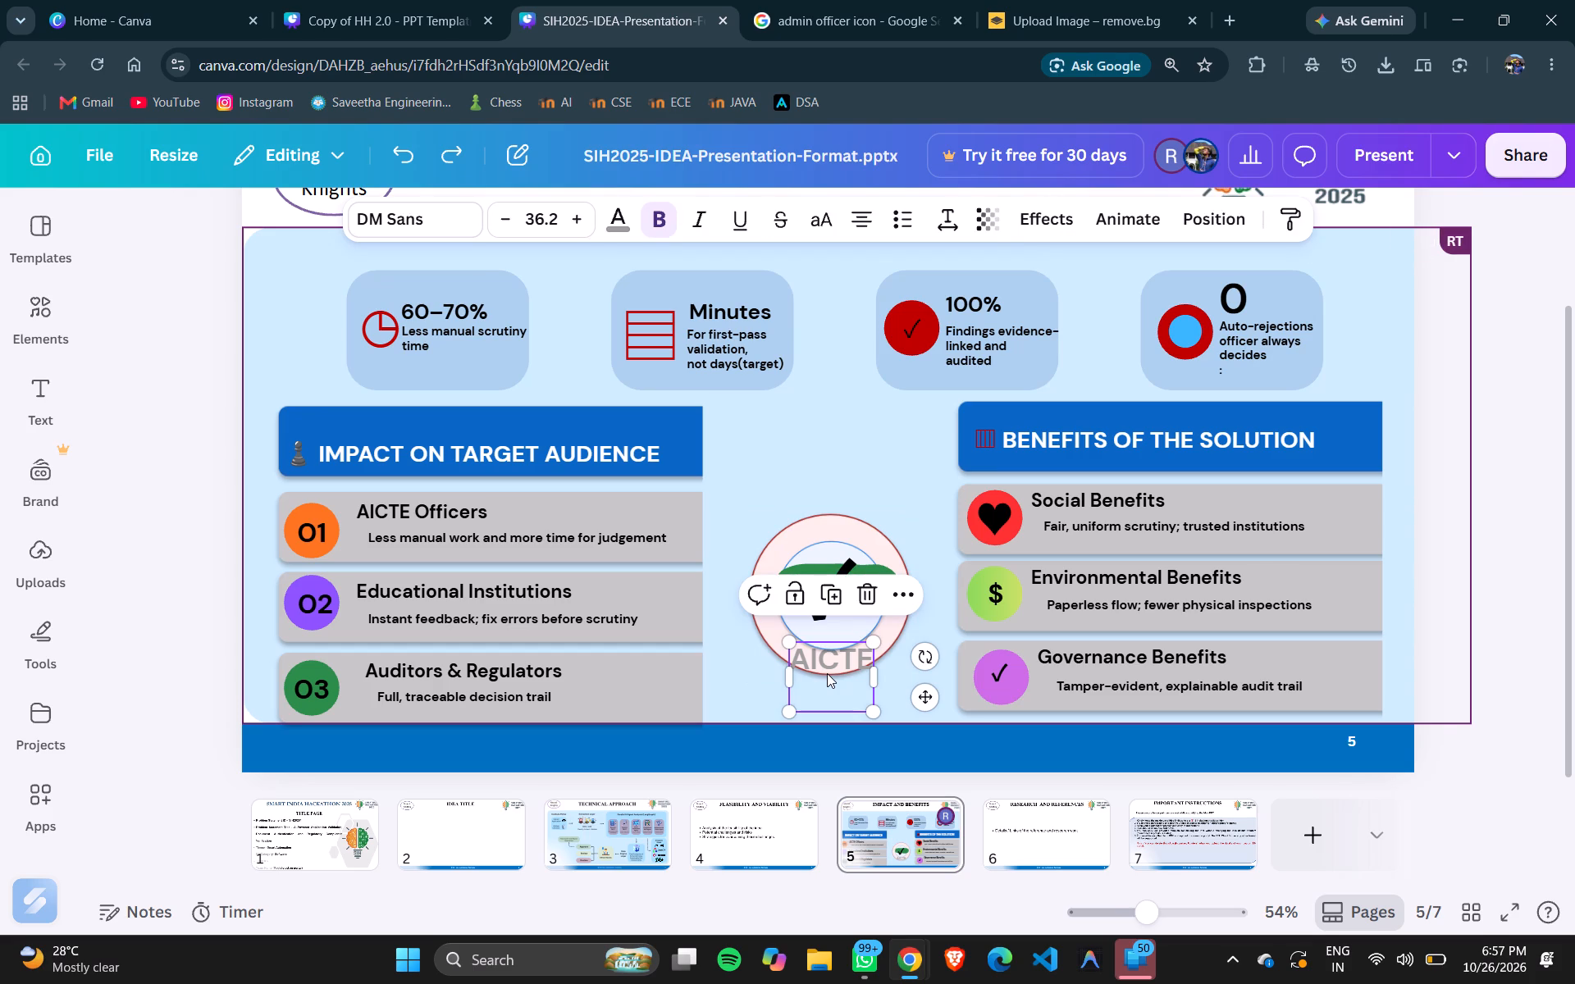
pyautogui.click(506, 453)
pyautogui.press('Up')
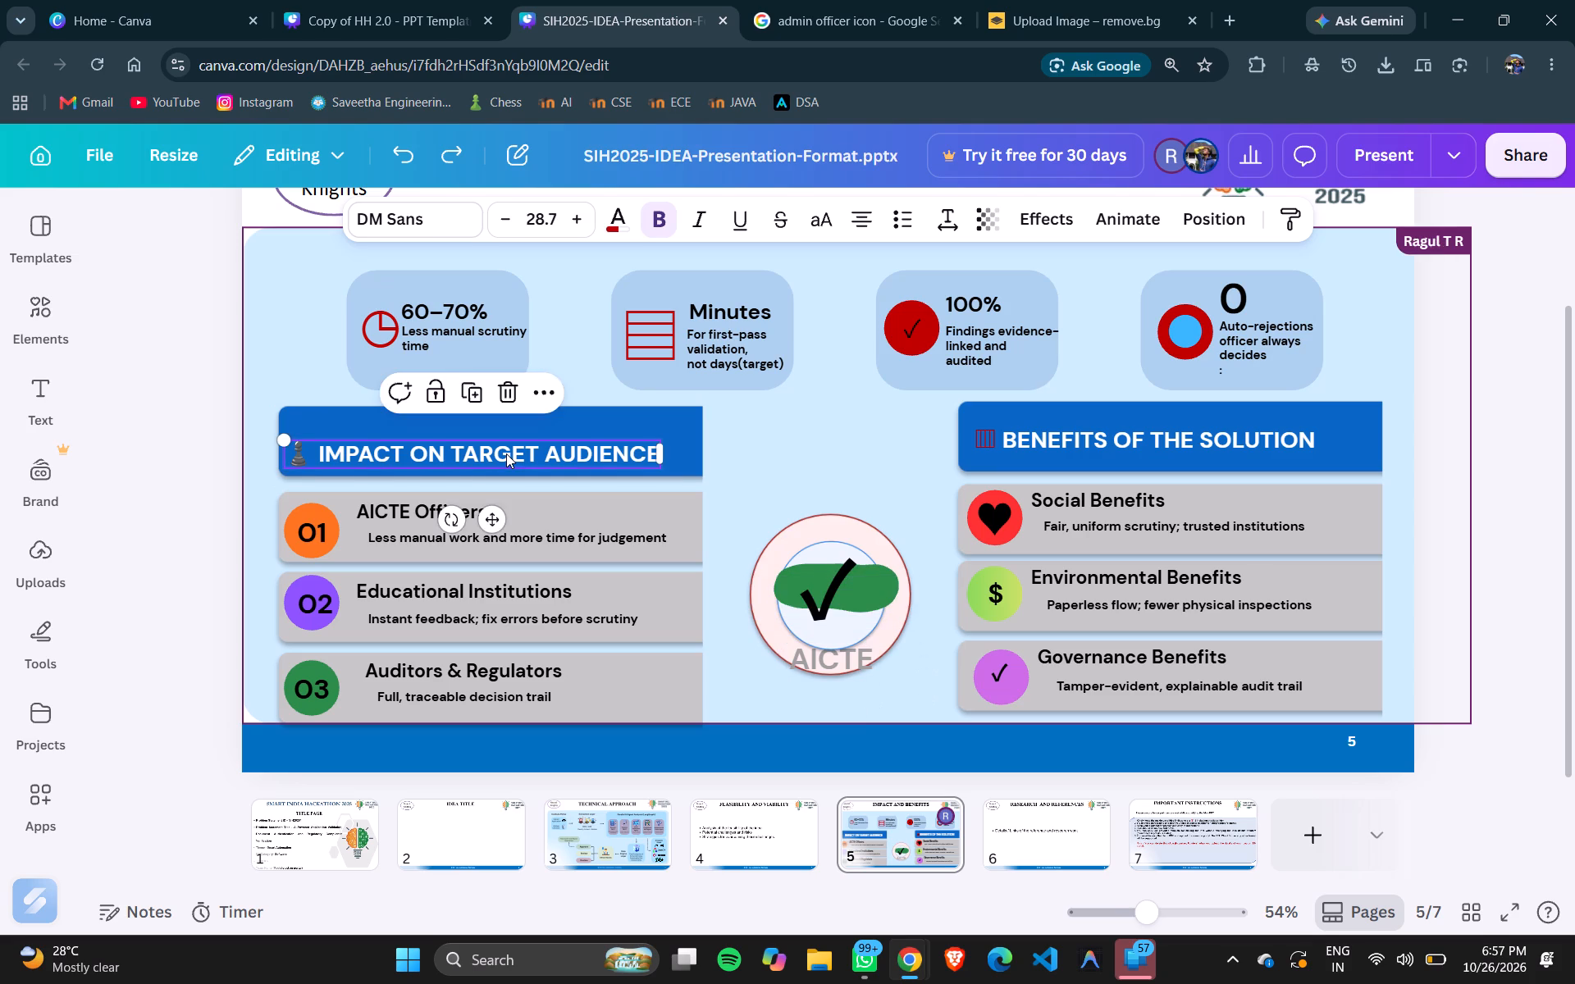
pyautogui.press('Up')
pyautogui.press('Up')
pyautogui.press('Up')
pyautogui.press('Up')
pyautogui.press('Up')
pyautogui.press('Up')
pyautogui.press('Up')
pyautogui.press('Up')
pyautogui.press('Up')
pyautogui.press('Up')
pyautogui.press('Up')
pyautogui.press('Up')
pyautogui.press('Up')
pyautogui.press('Up')
pyautogui.press('Up')
pyautogui.press('Up')
pyautogui.press('Up')
pyautogui.press('Up')
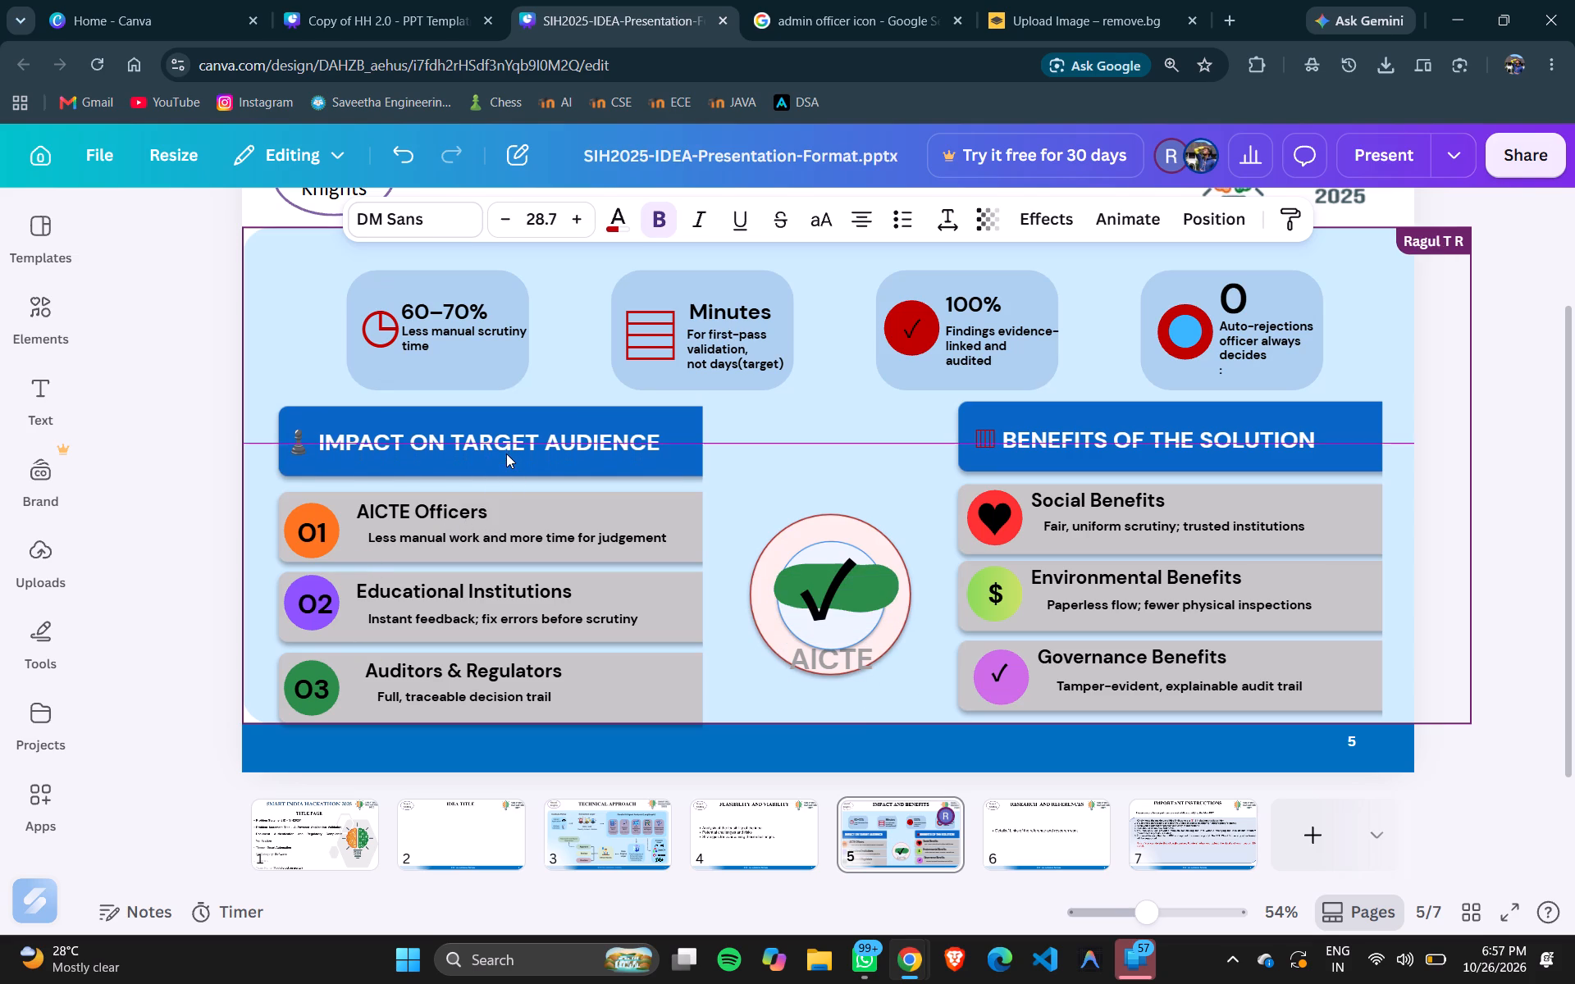
pyautogui.press('Up')
pyautogui.press('Up')
pyautogui.press('Up')
pyautogui.press('Up')
pyautogui.press('Up')
pyautogui.press('Up')
pyautogui.press('Up')
pyautogui.press('Up')
pyautogui.press('Up')
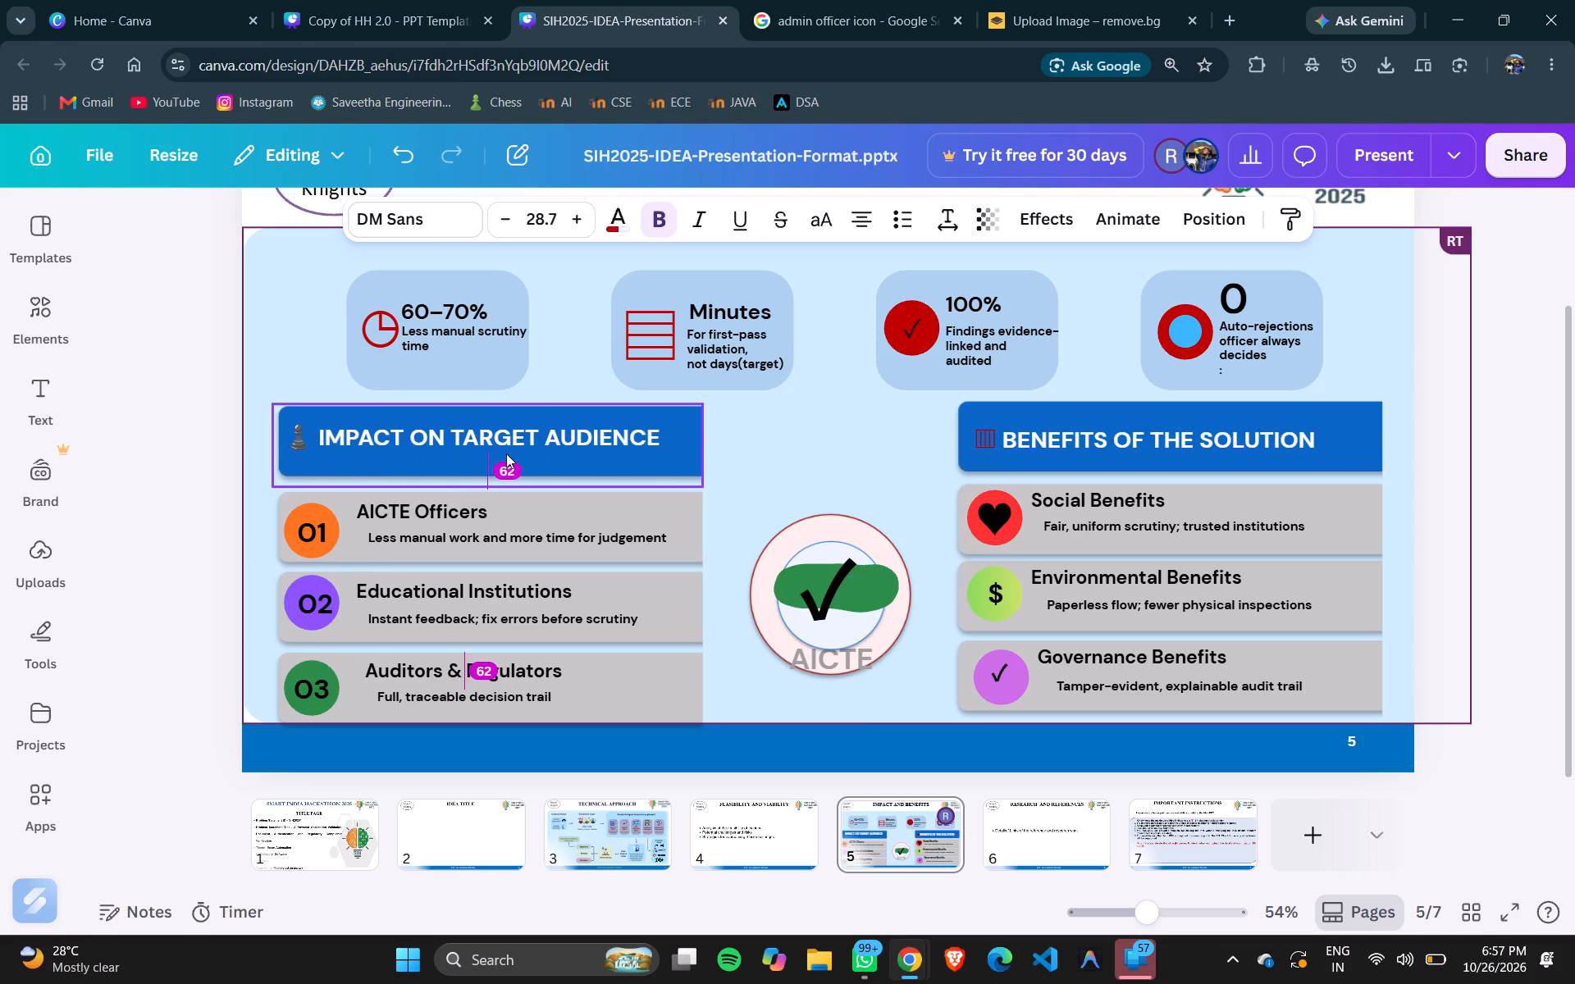
# Slightly reduce the height of the blue bar behind "IMPACT ON TARGET AUDIENCE" by raising its bottom edge.
pyautogui.click(584, 476)
pyautogui.moveTo(485, 491); pyautogui.dragTo(485, 476)
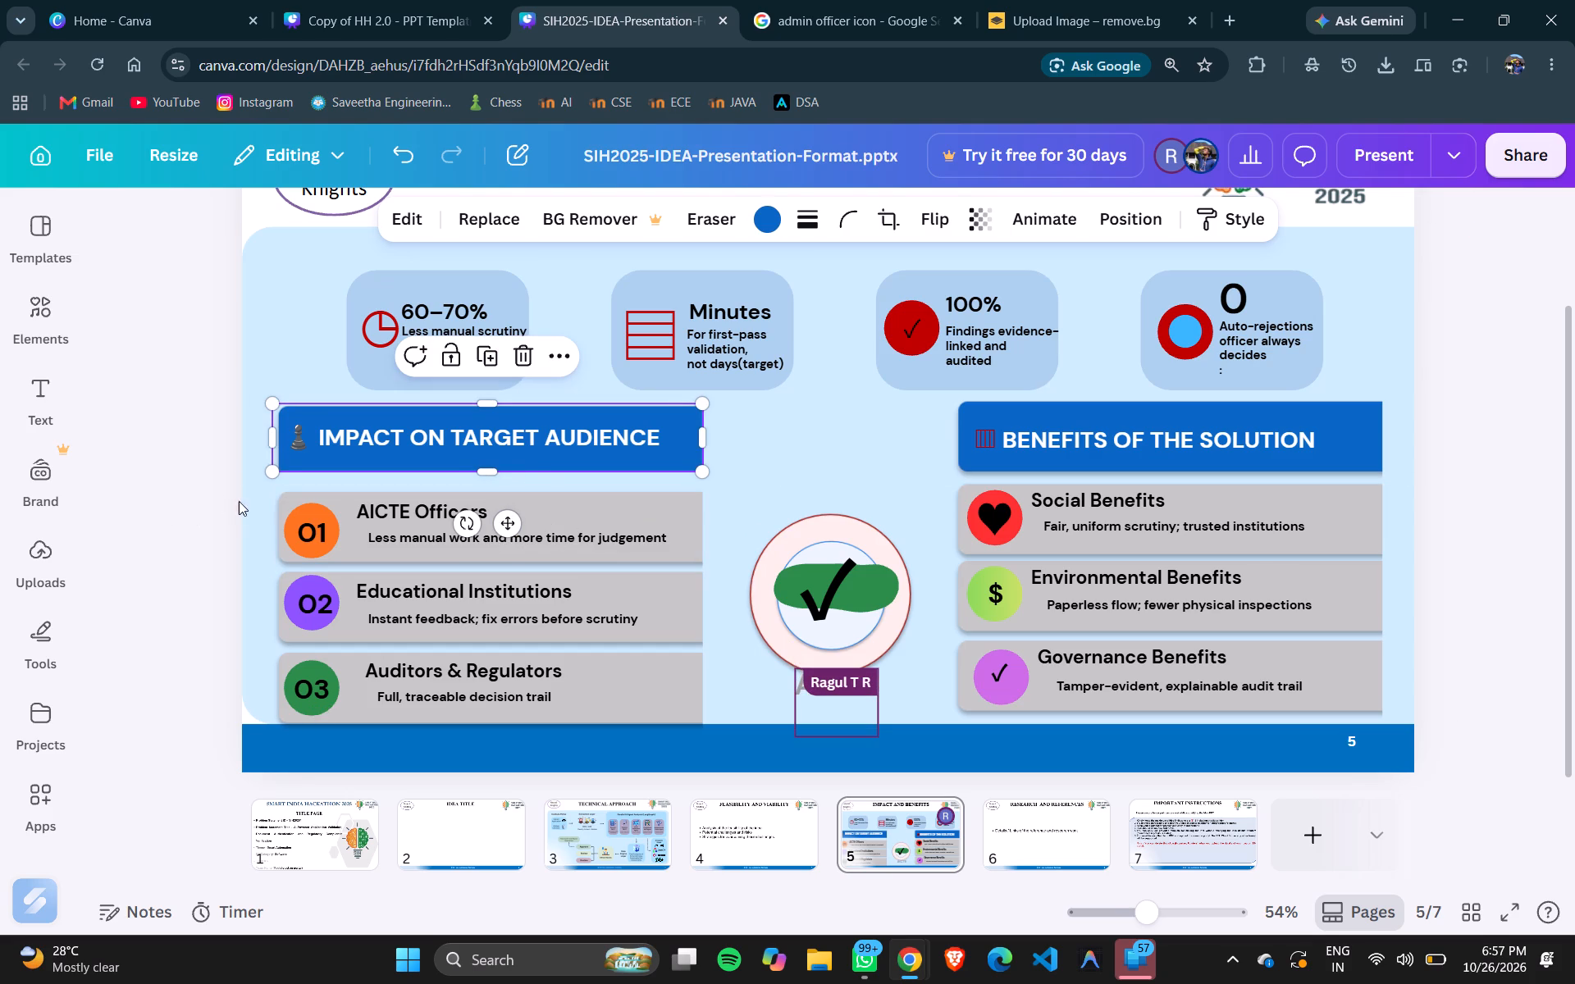
# Move the light-blue background panel up and to the right, clear of most of the target audience column.
pyautogui.moveTo(266, 501); pyautogui.dragTo(487, 594)
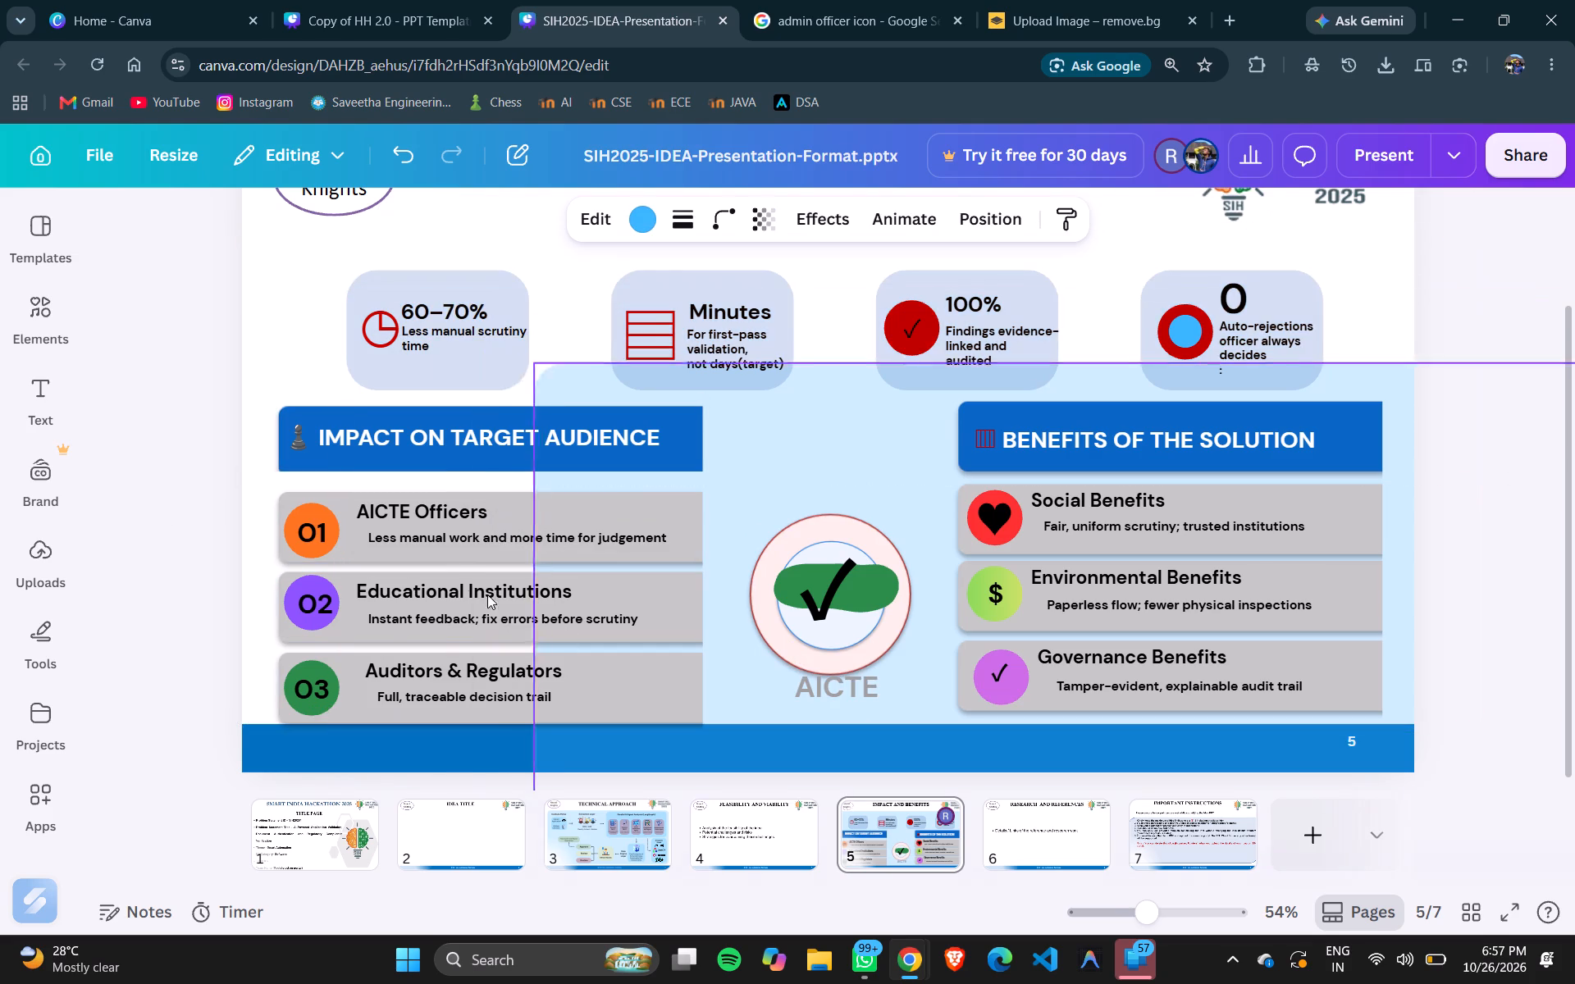
pyautogui.moveTo(487, 594); pyautogui.dragTo(689, 443)
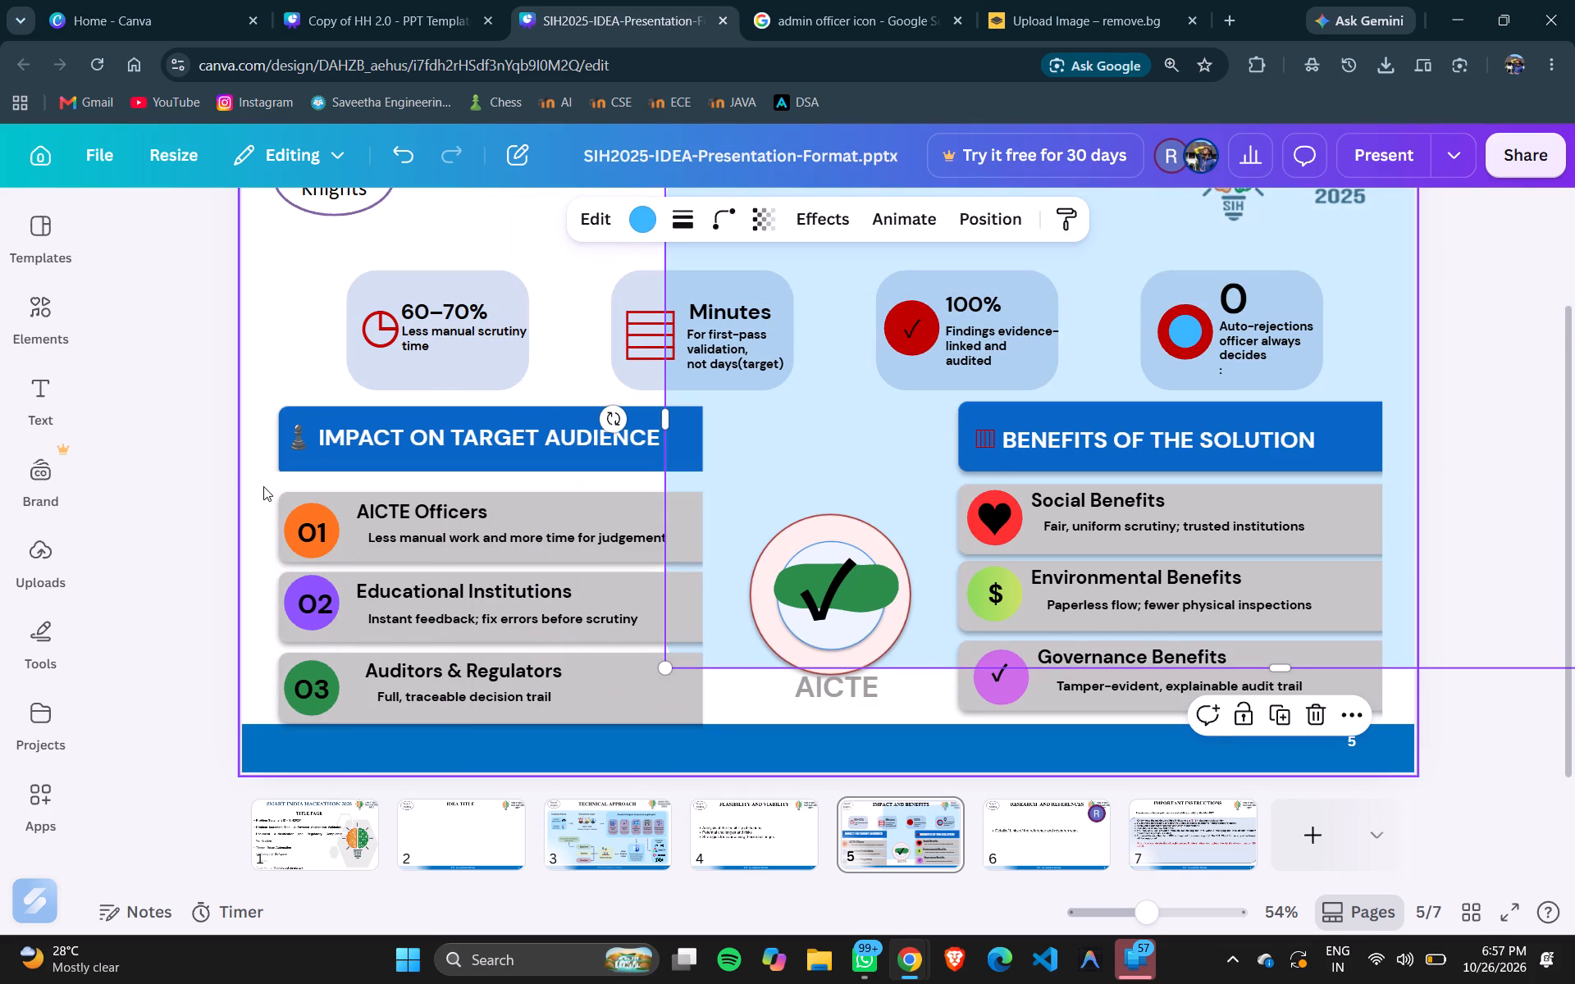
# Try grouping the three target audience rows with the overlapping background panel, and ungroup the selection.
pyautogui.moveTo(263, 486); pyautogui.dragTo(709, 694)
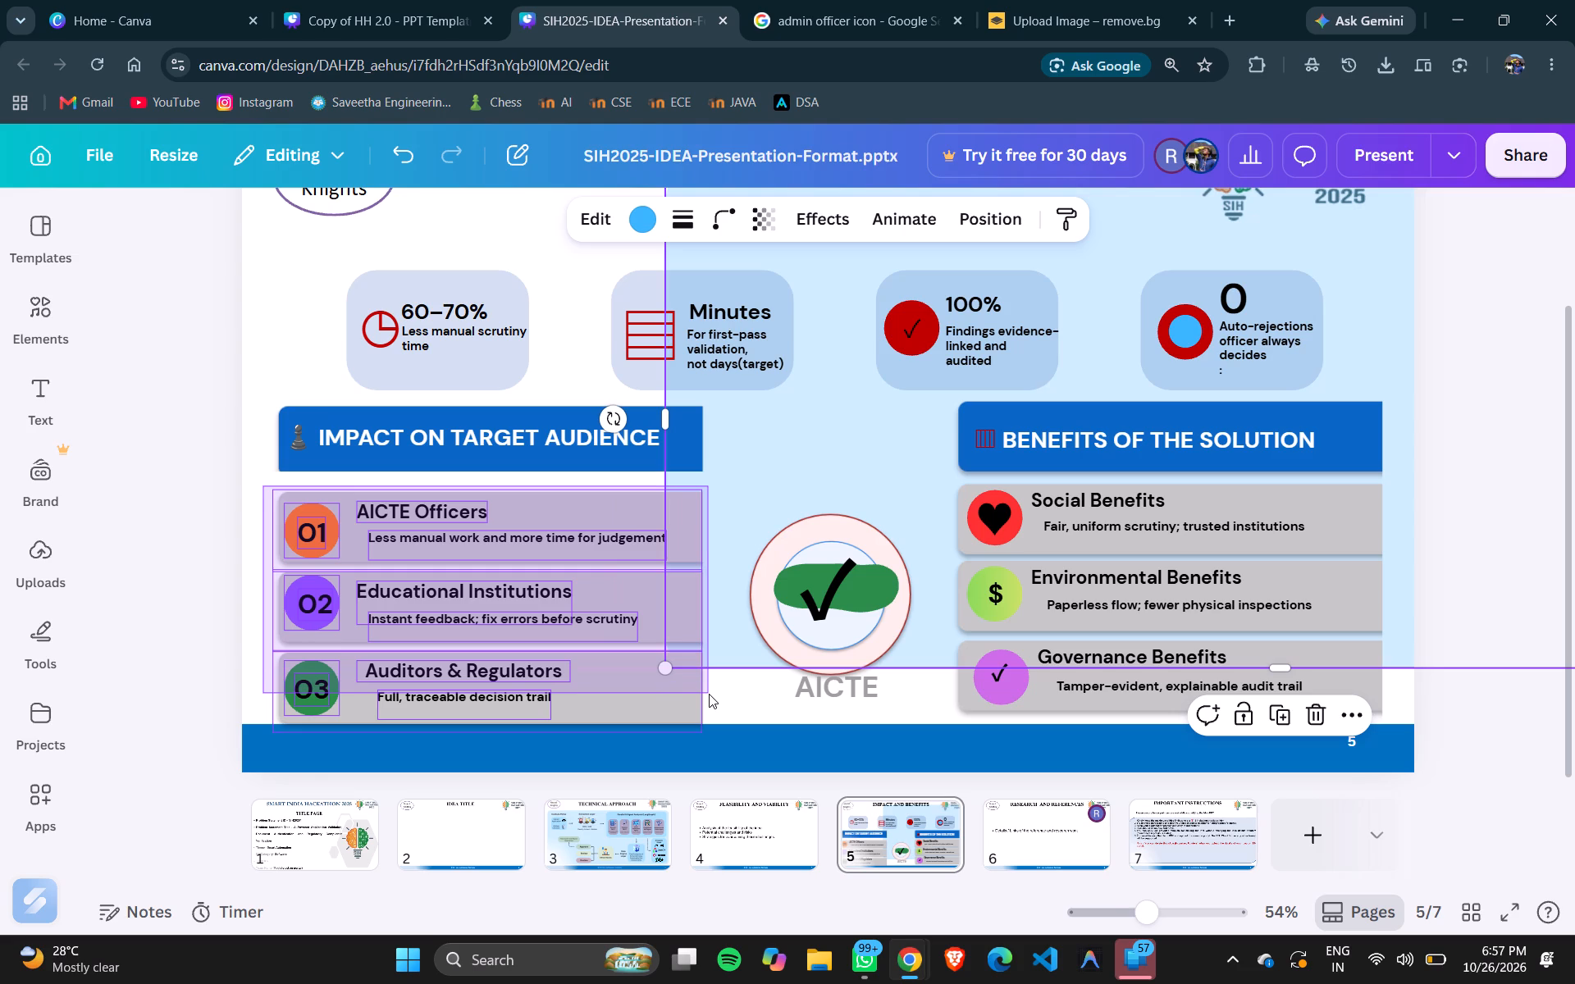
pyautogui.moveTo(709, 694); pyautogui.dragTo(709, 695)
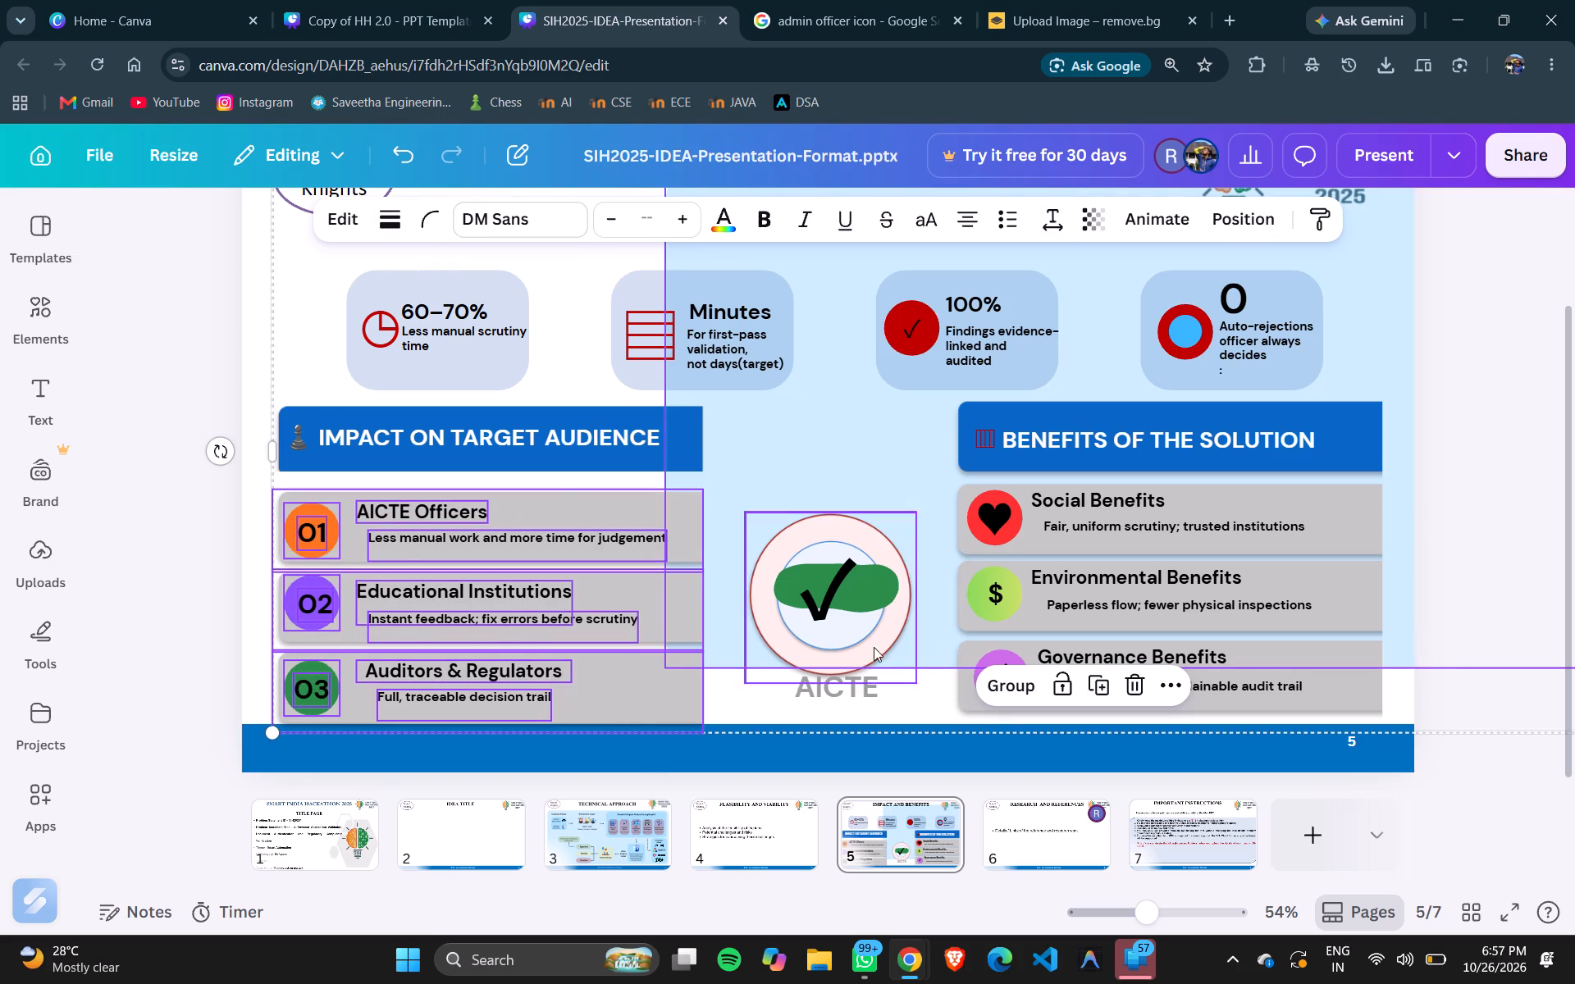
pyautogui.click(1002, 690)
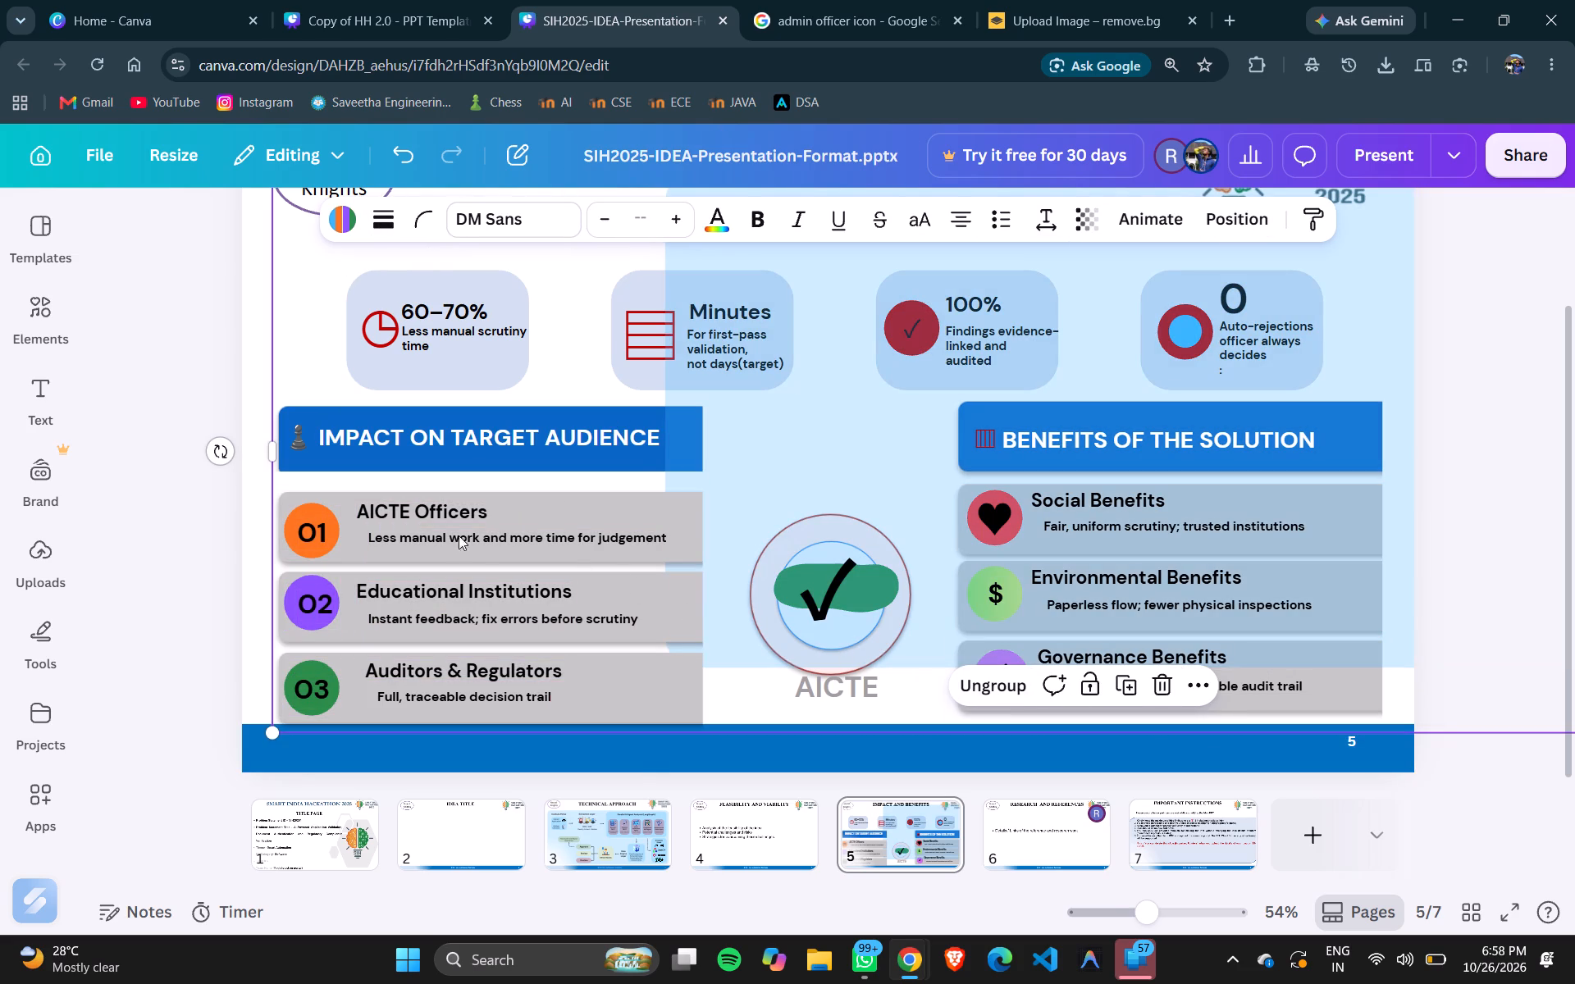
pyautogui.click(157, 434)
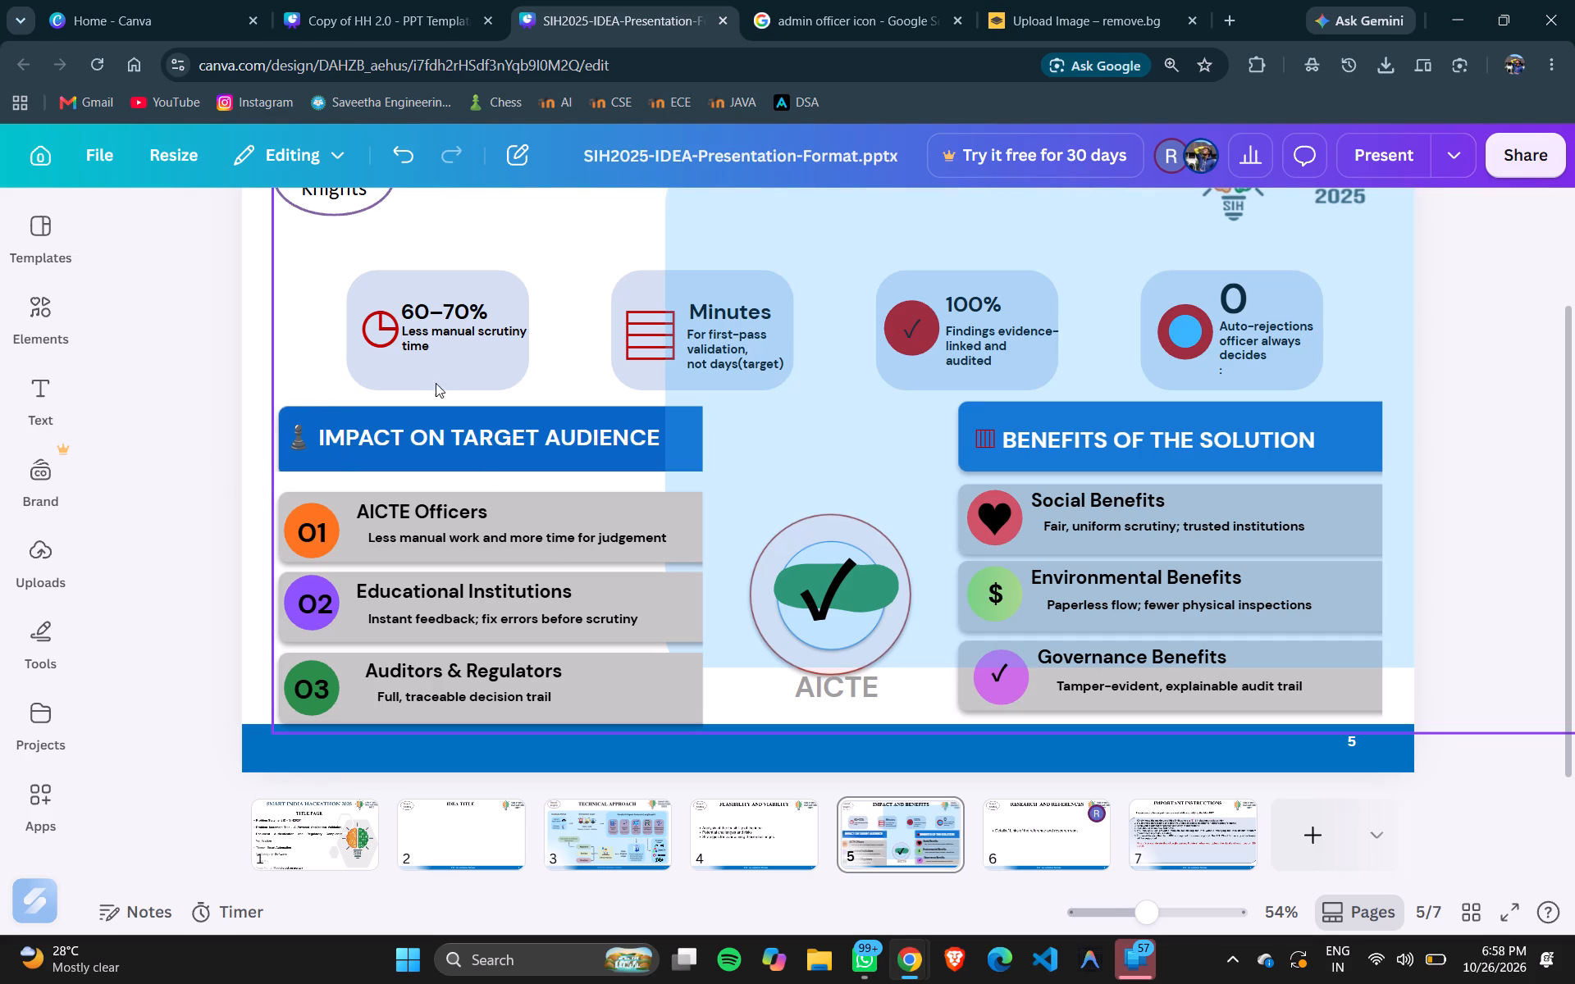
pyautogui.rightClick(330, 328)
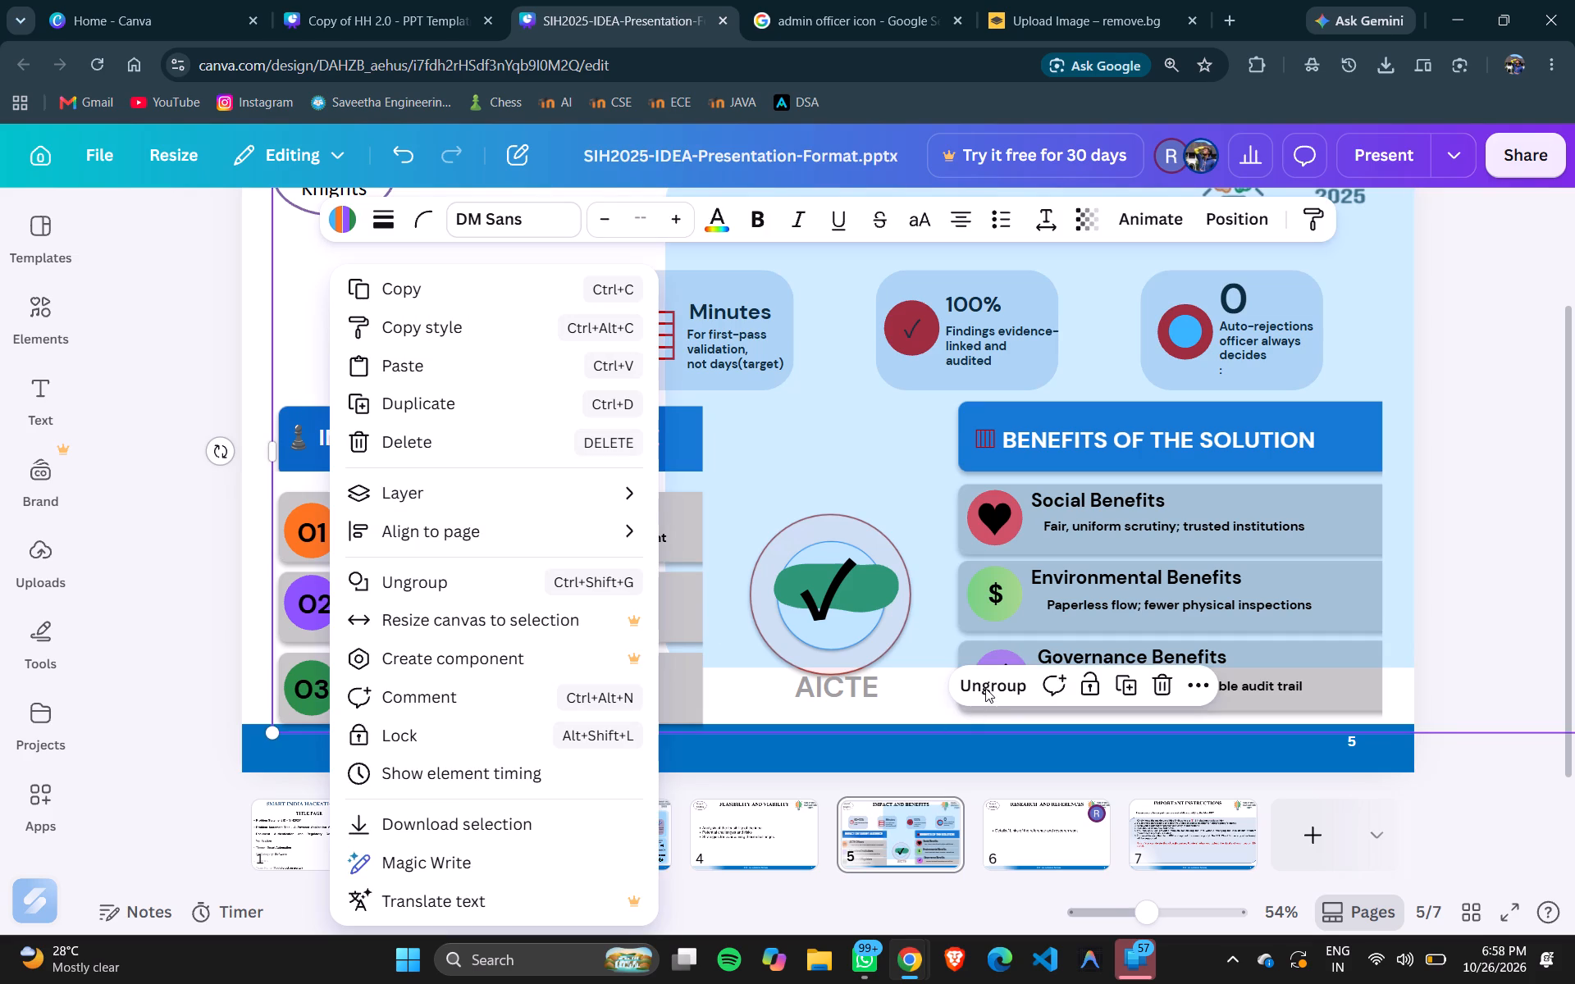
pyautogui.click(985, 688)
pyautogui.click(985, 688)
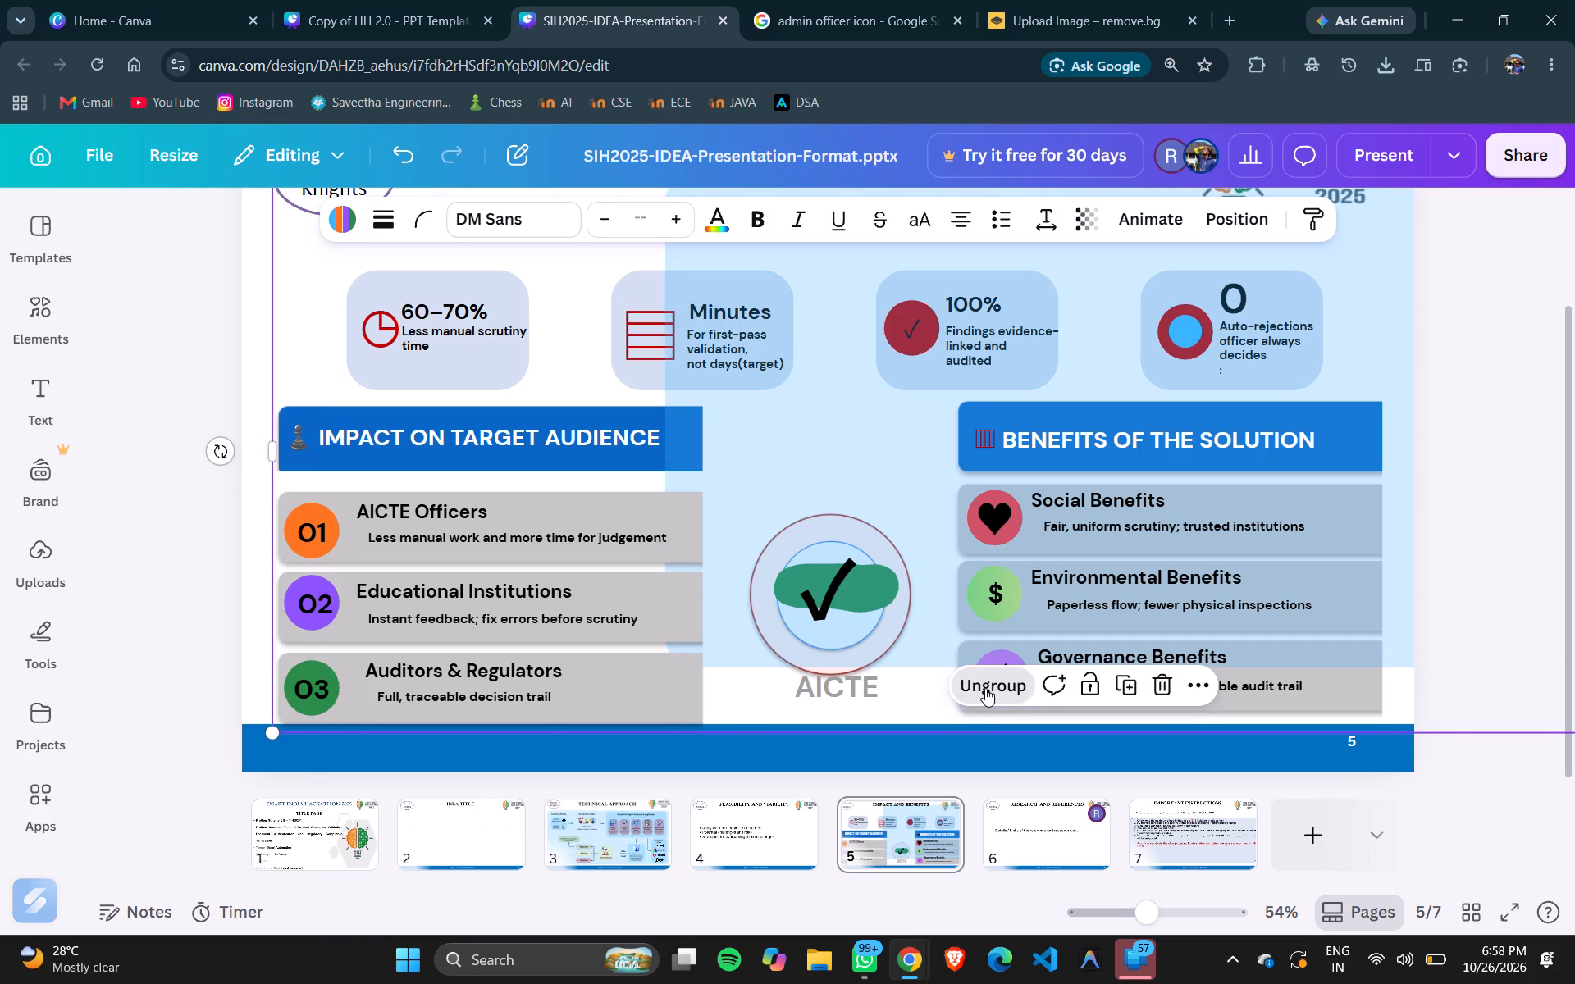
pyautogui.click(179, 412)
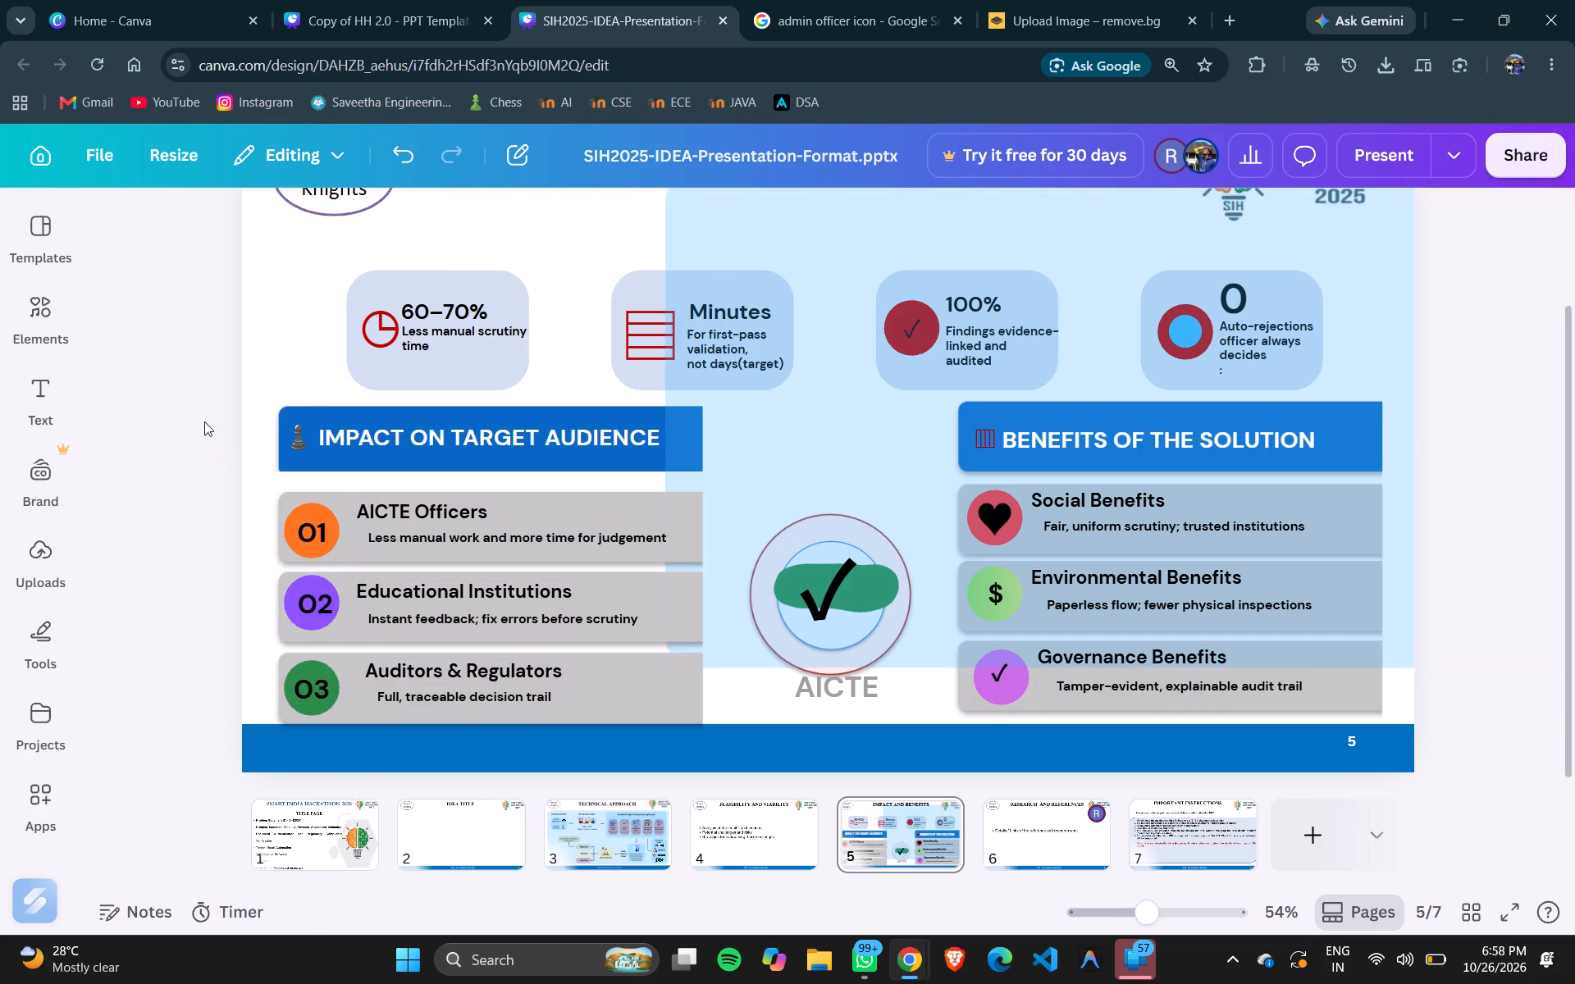
# Group the "IMPACT ON TARGET AUDIENCE" heading and bar with the AICTE Officers, Educational Institutions and Auditors & Regulators rows.
pyautogui.moveTo(261, 432); pyautogui.dragTo(577, 642)
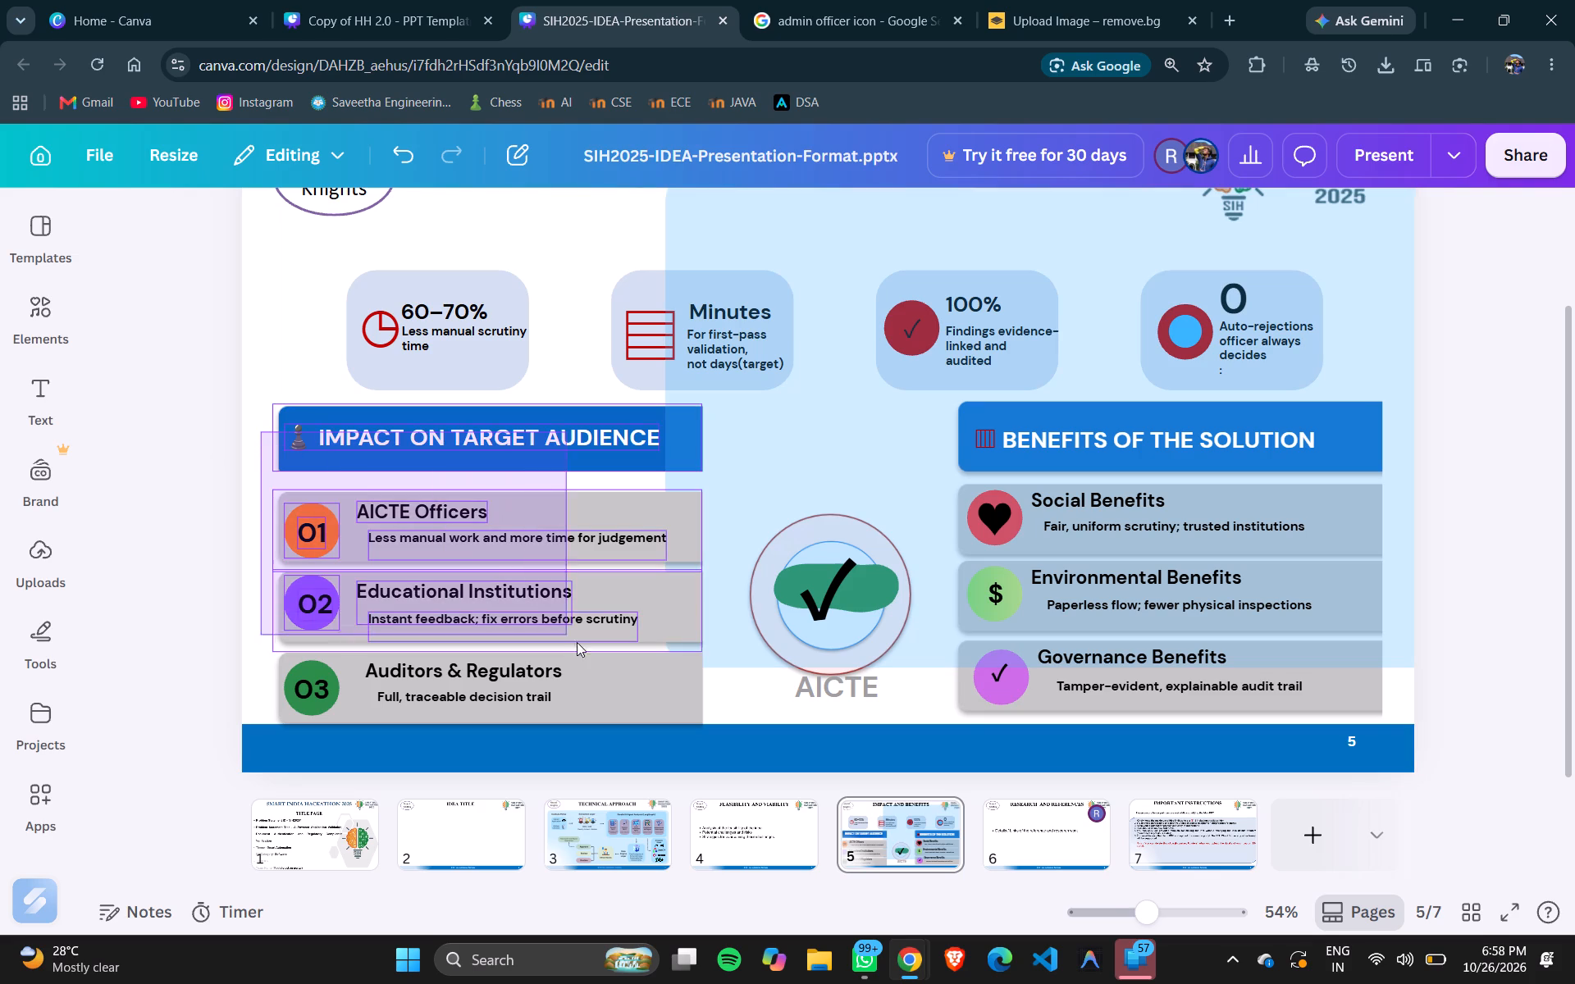
pyautogui.moveTo(577, 642); pyautogui.dragTo(650, 681)
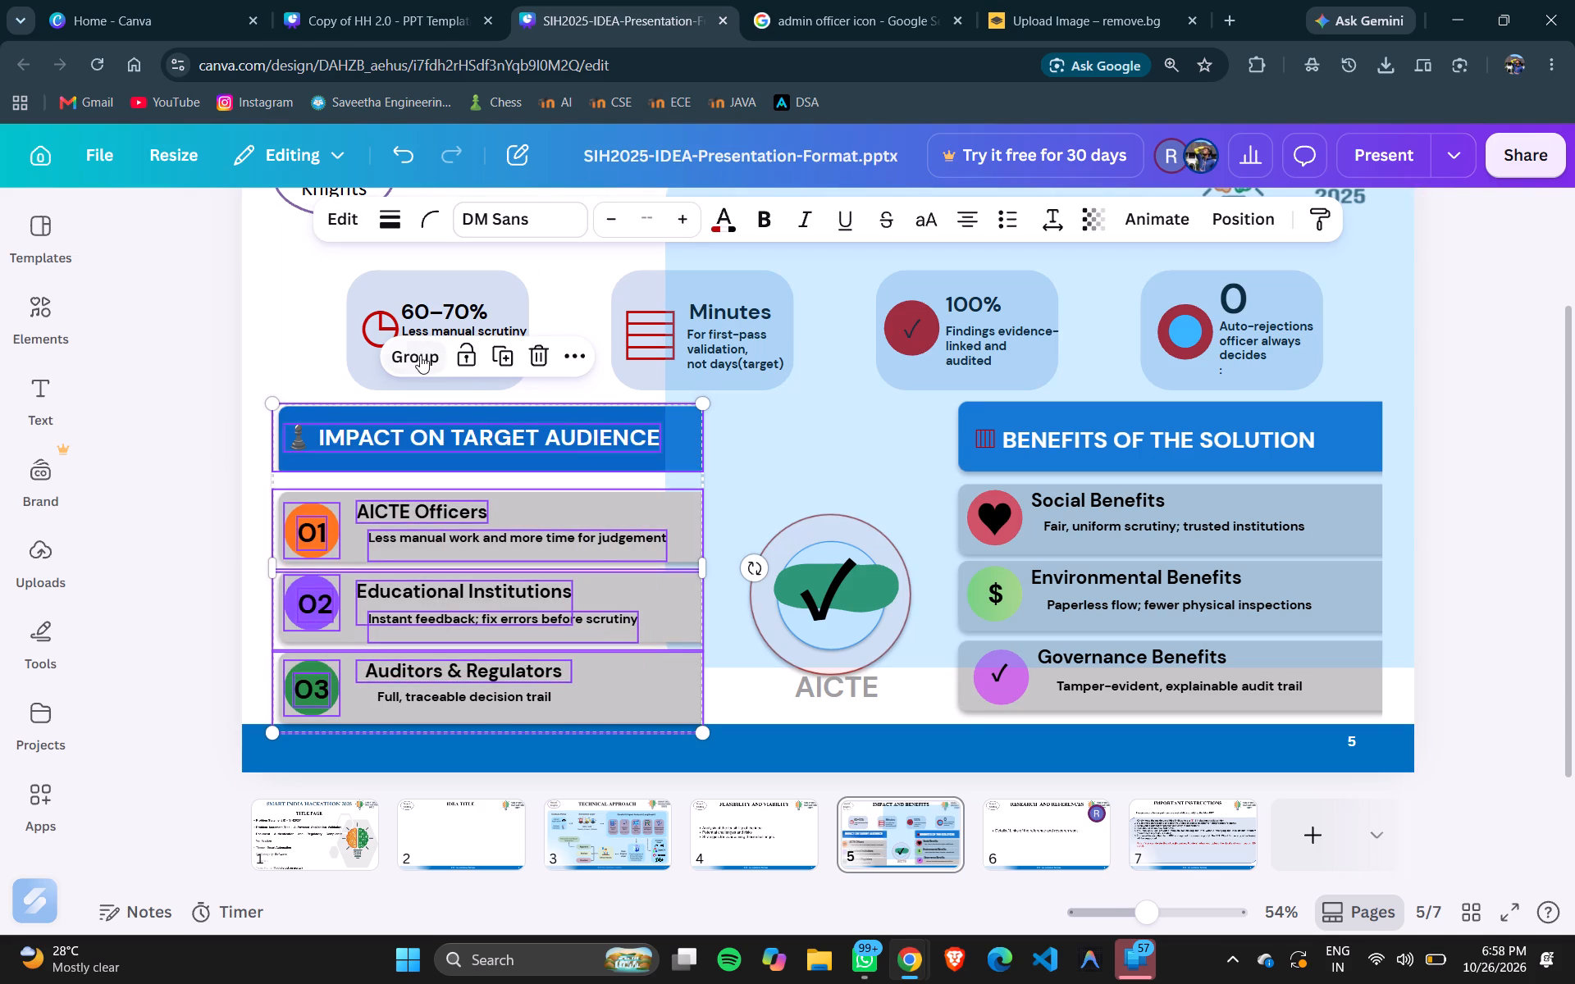
pyautogui.click(418, 355)
# Nudge the grouped target audience column slightly upward so it sits clear of the slide's blue footer.
pyautogui.press('Up')
pyautogui.press('Up')
pyautogui.press('Up')
pyautogui.press('Up')
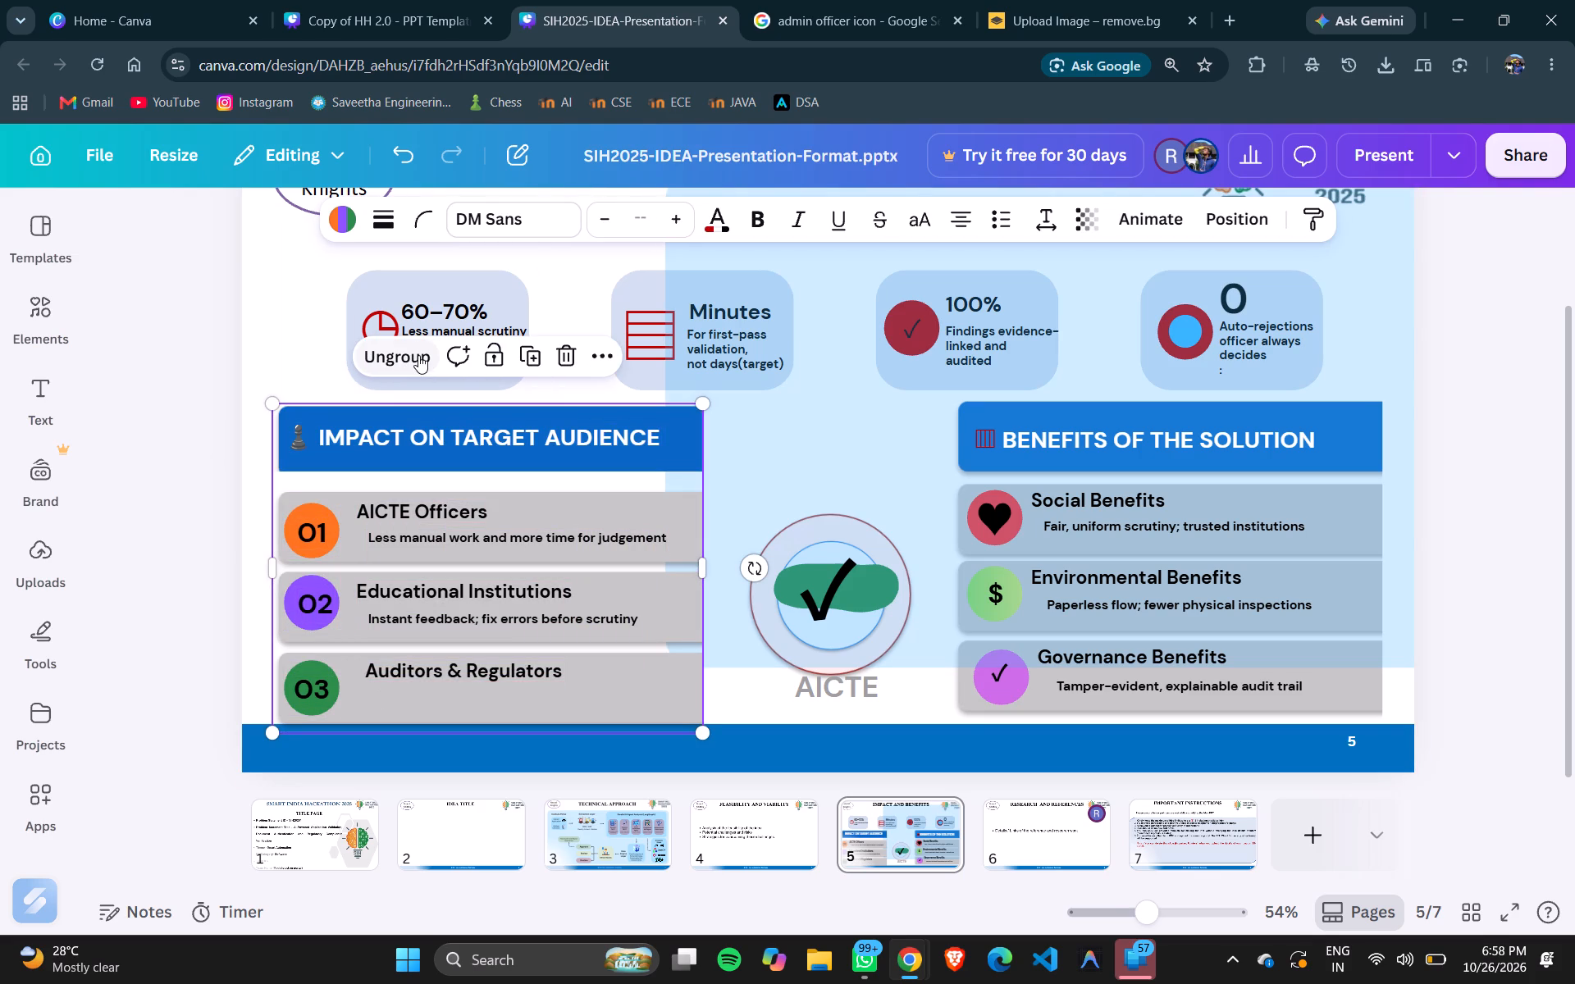
pyautogui.click(444, 471)
pyautogui.press('Up')
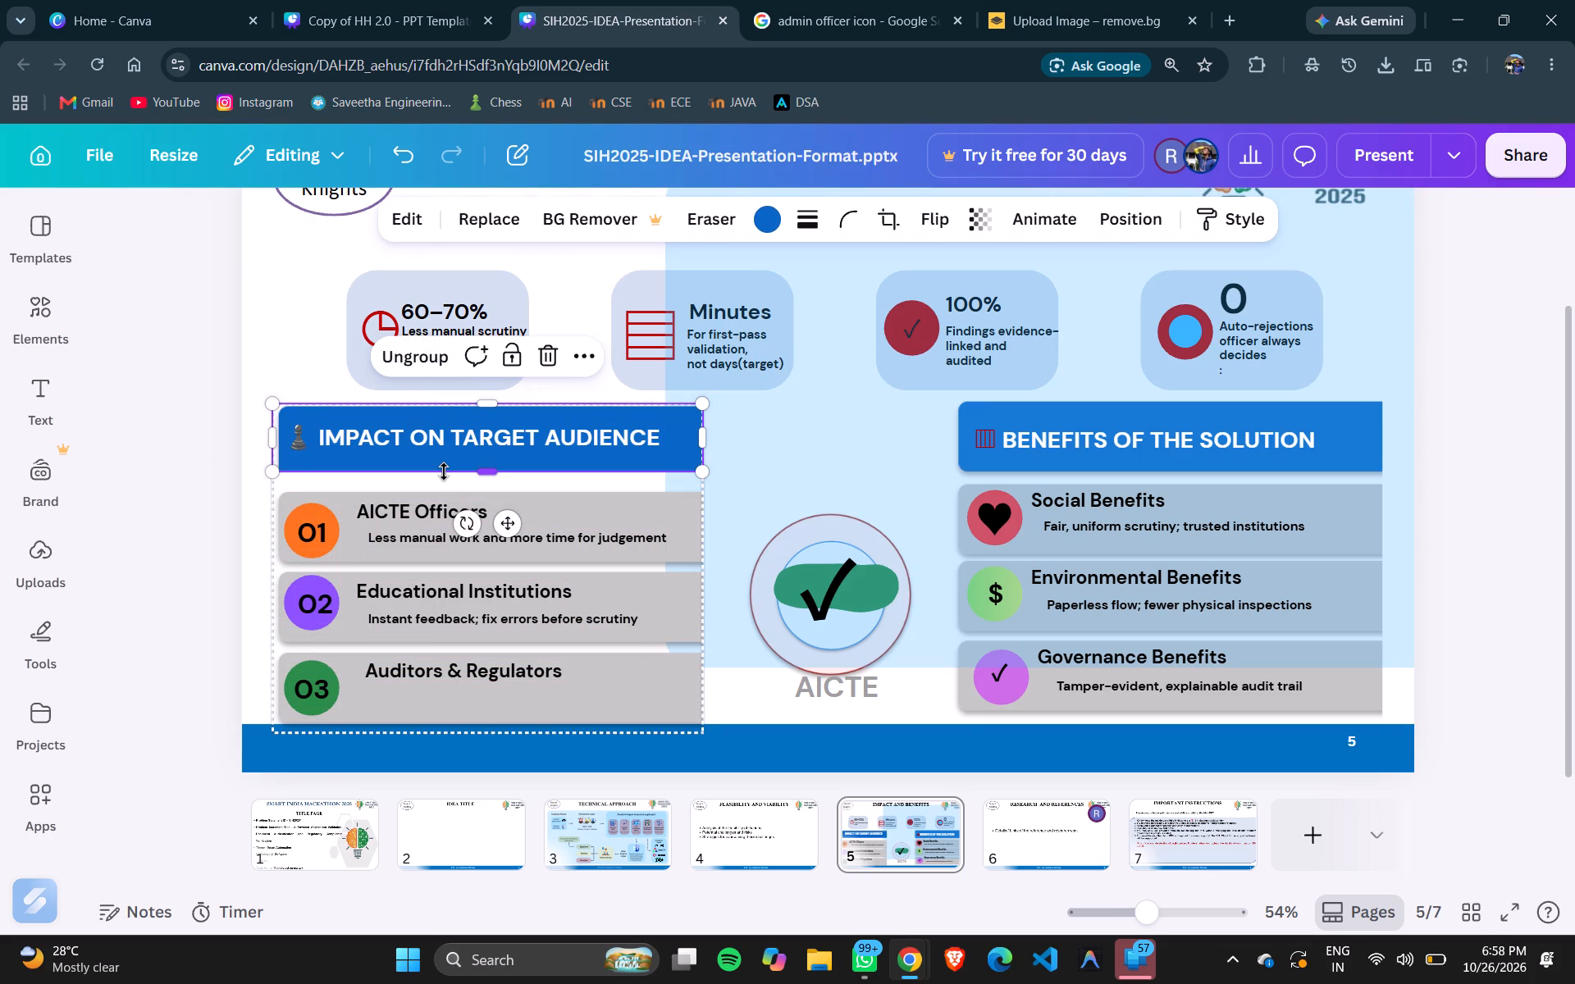
pyautogui.click(131, 460)
pyautogui.click(417, 518)
pyautogui.press('Up')
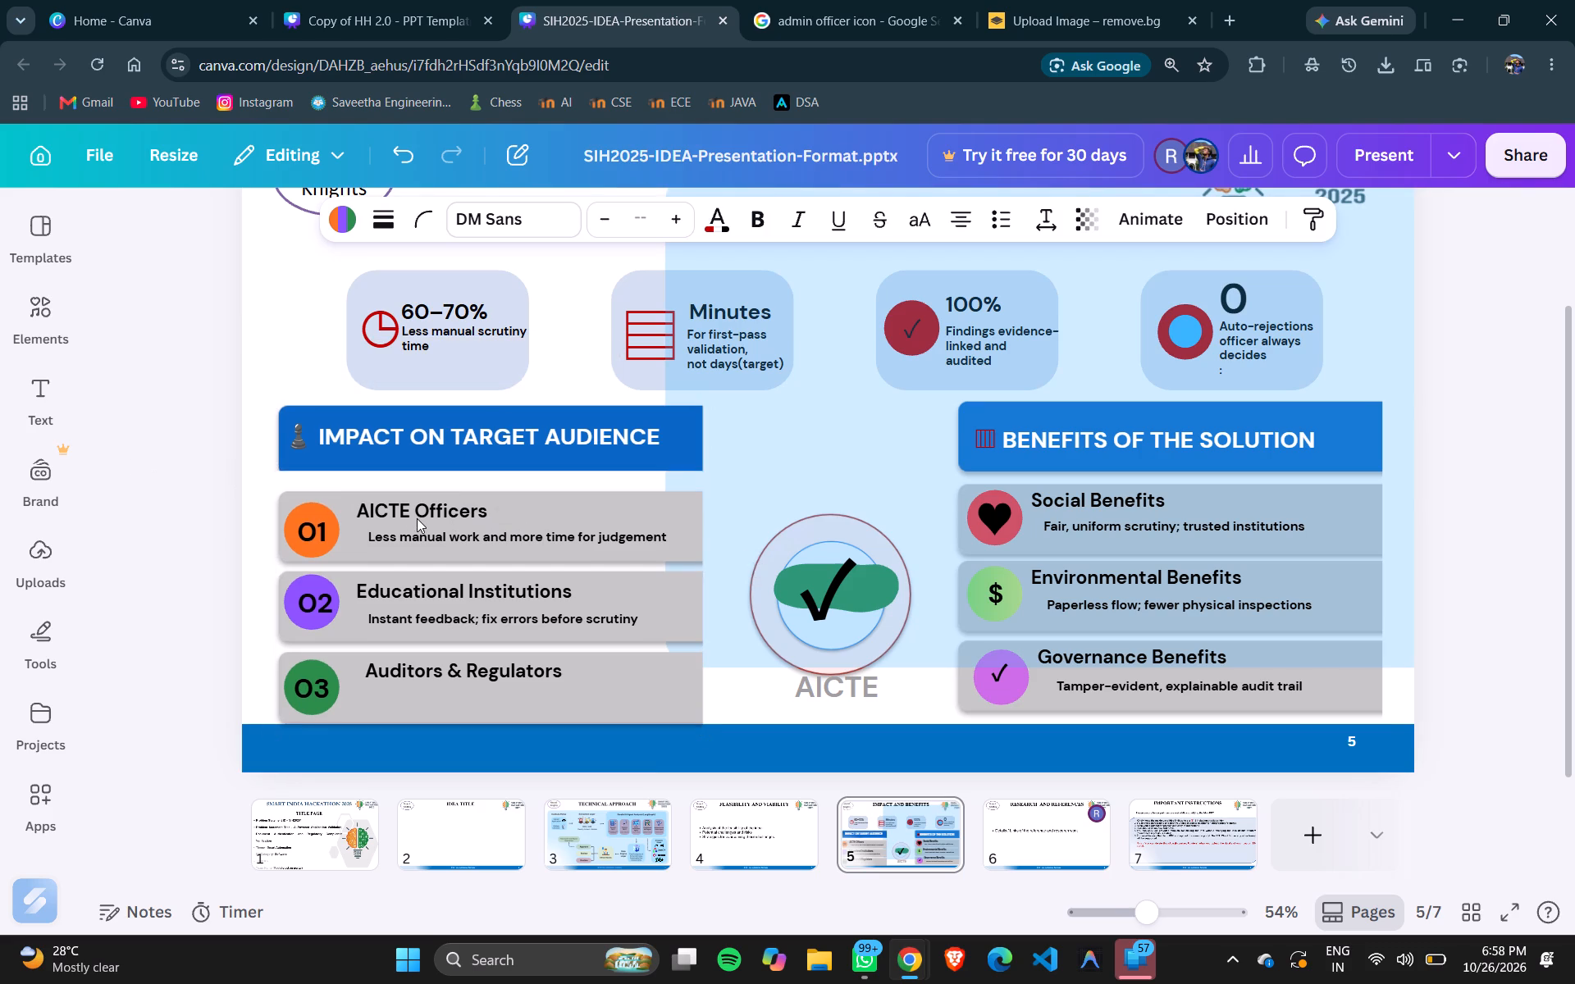
pyautogui.press('Up')
pyautogui.press('Up')
pyautogui.press('Up')
pyautogui.press('Up')
pyautogui.press('Up')
pyautogui.press('Up')
pyautogui.press('Up')
pyautogui.press('Up')
pyautogui.press('Up')
pyautogui.press('Up')
pyautogui.press('Up')
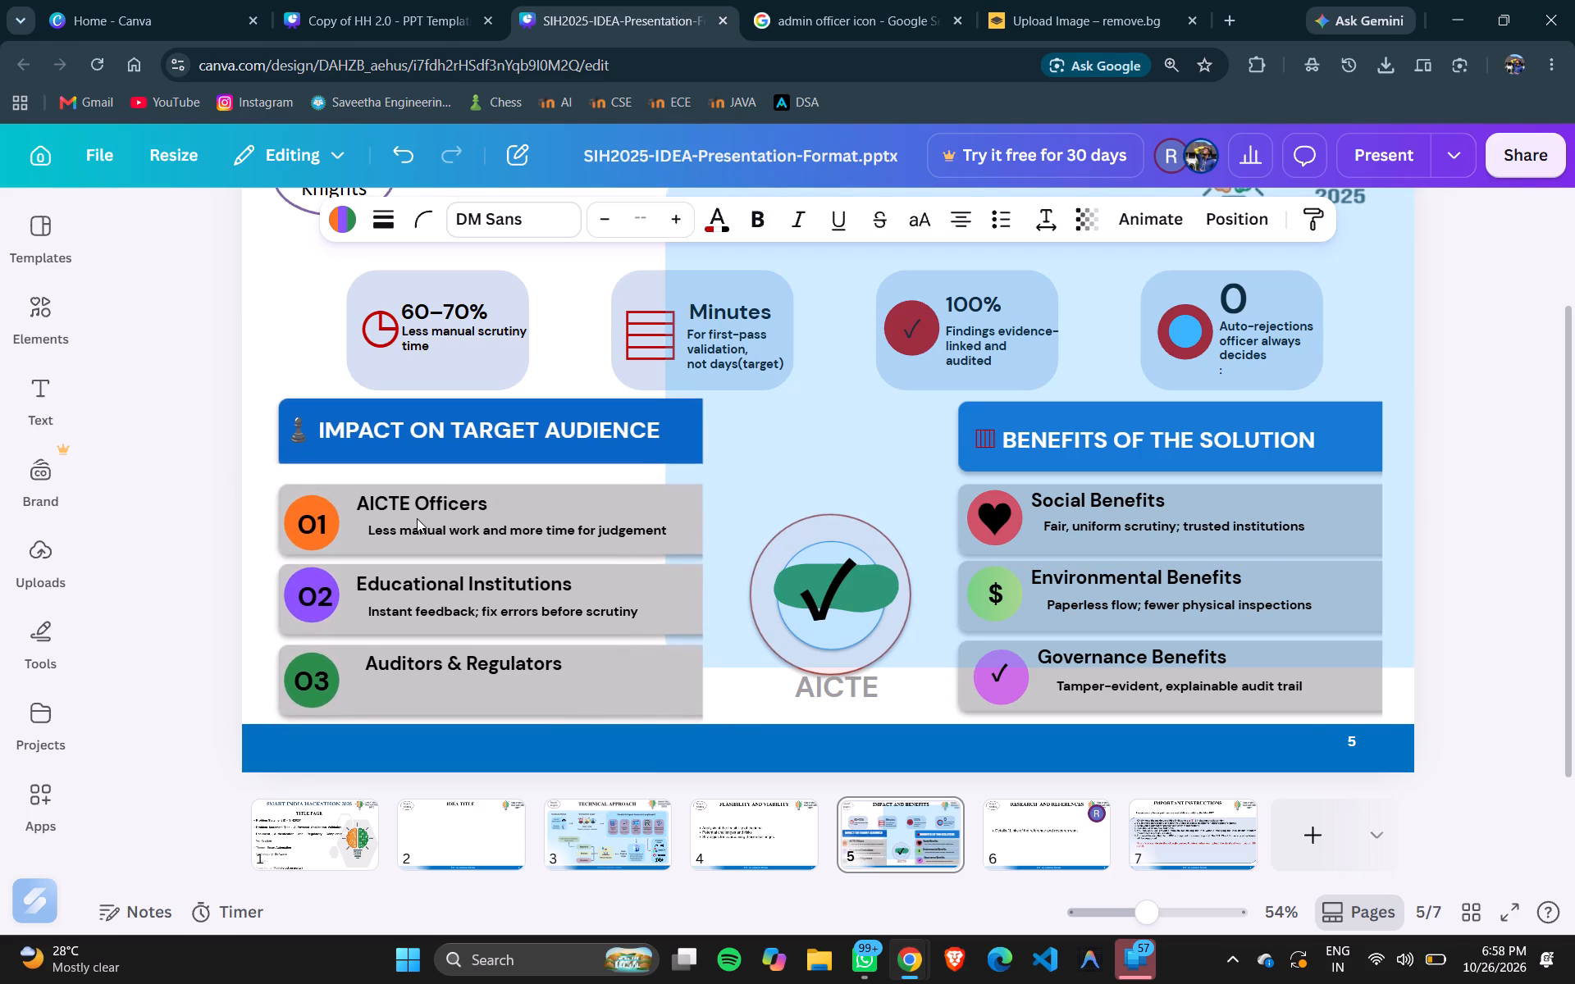
pyautogui.press('Up')
pyautogui.press('Up')
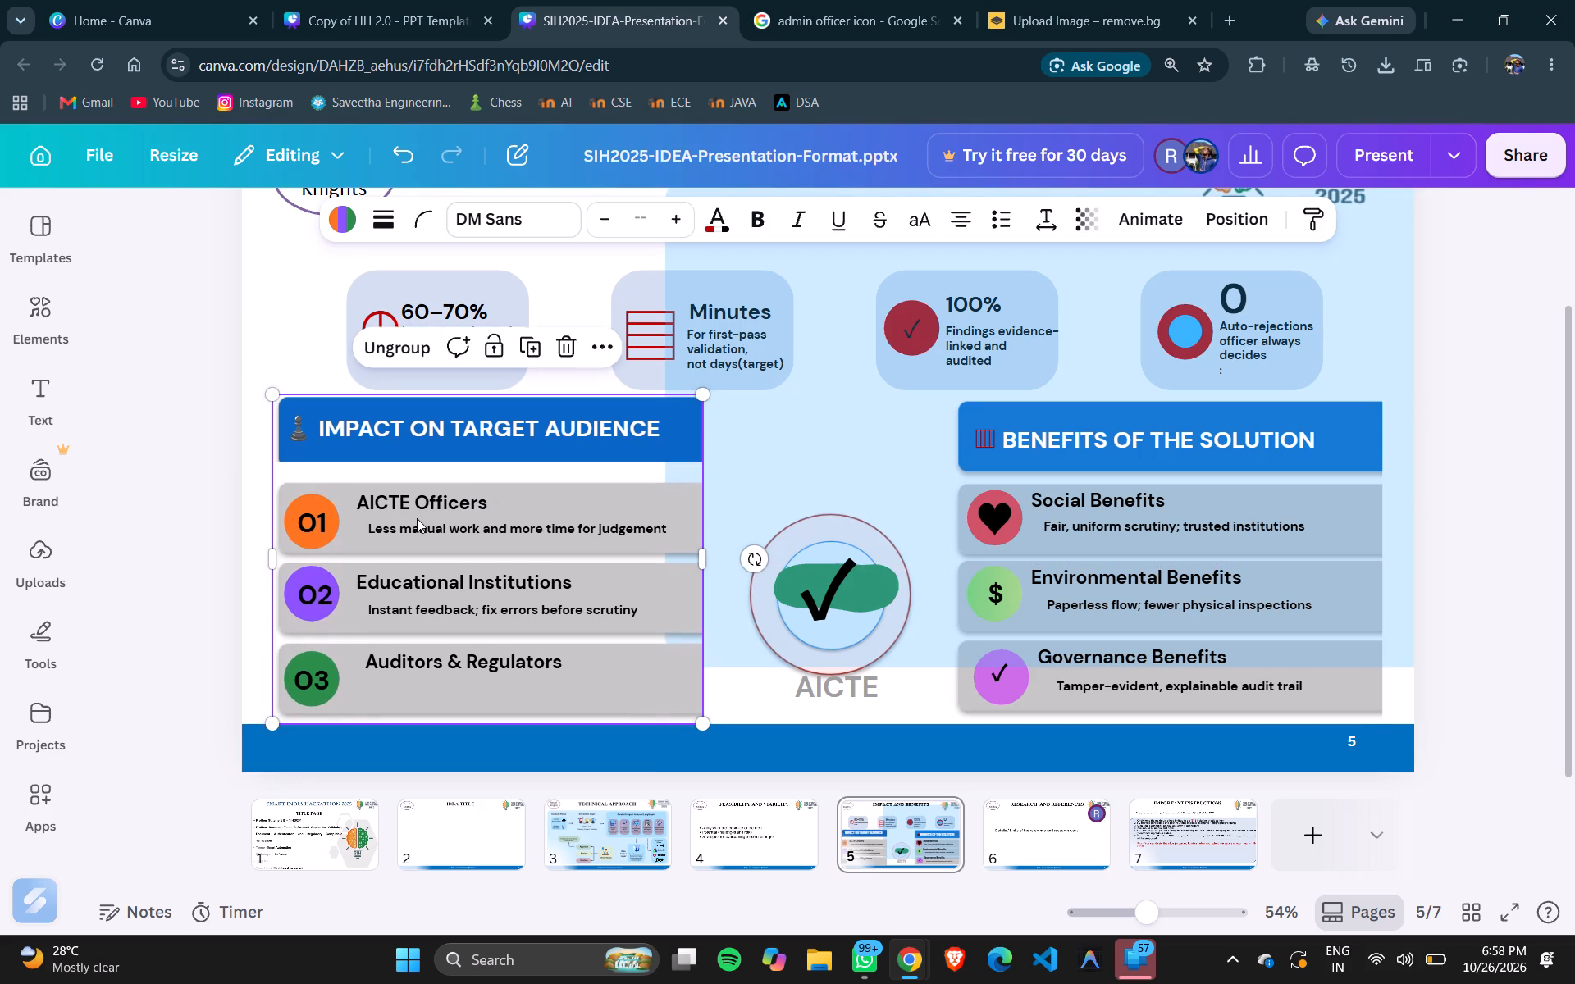
pyautogui.press('Up')
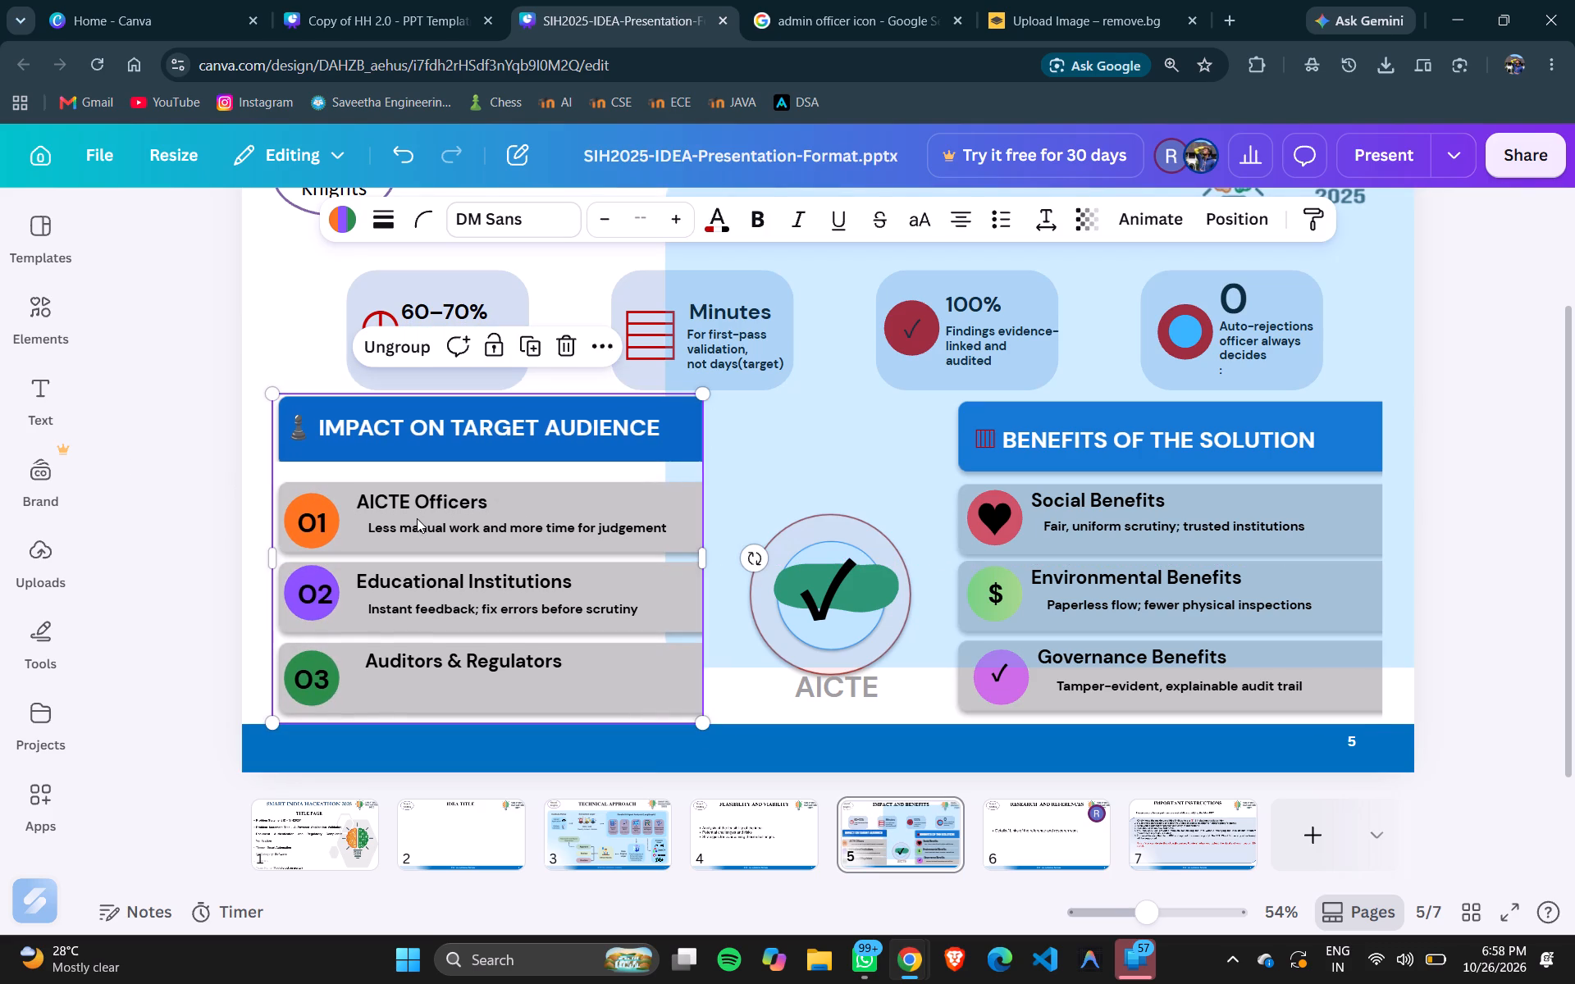
pyautogui.click(131, 367)
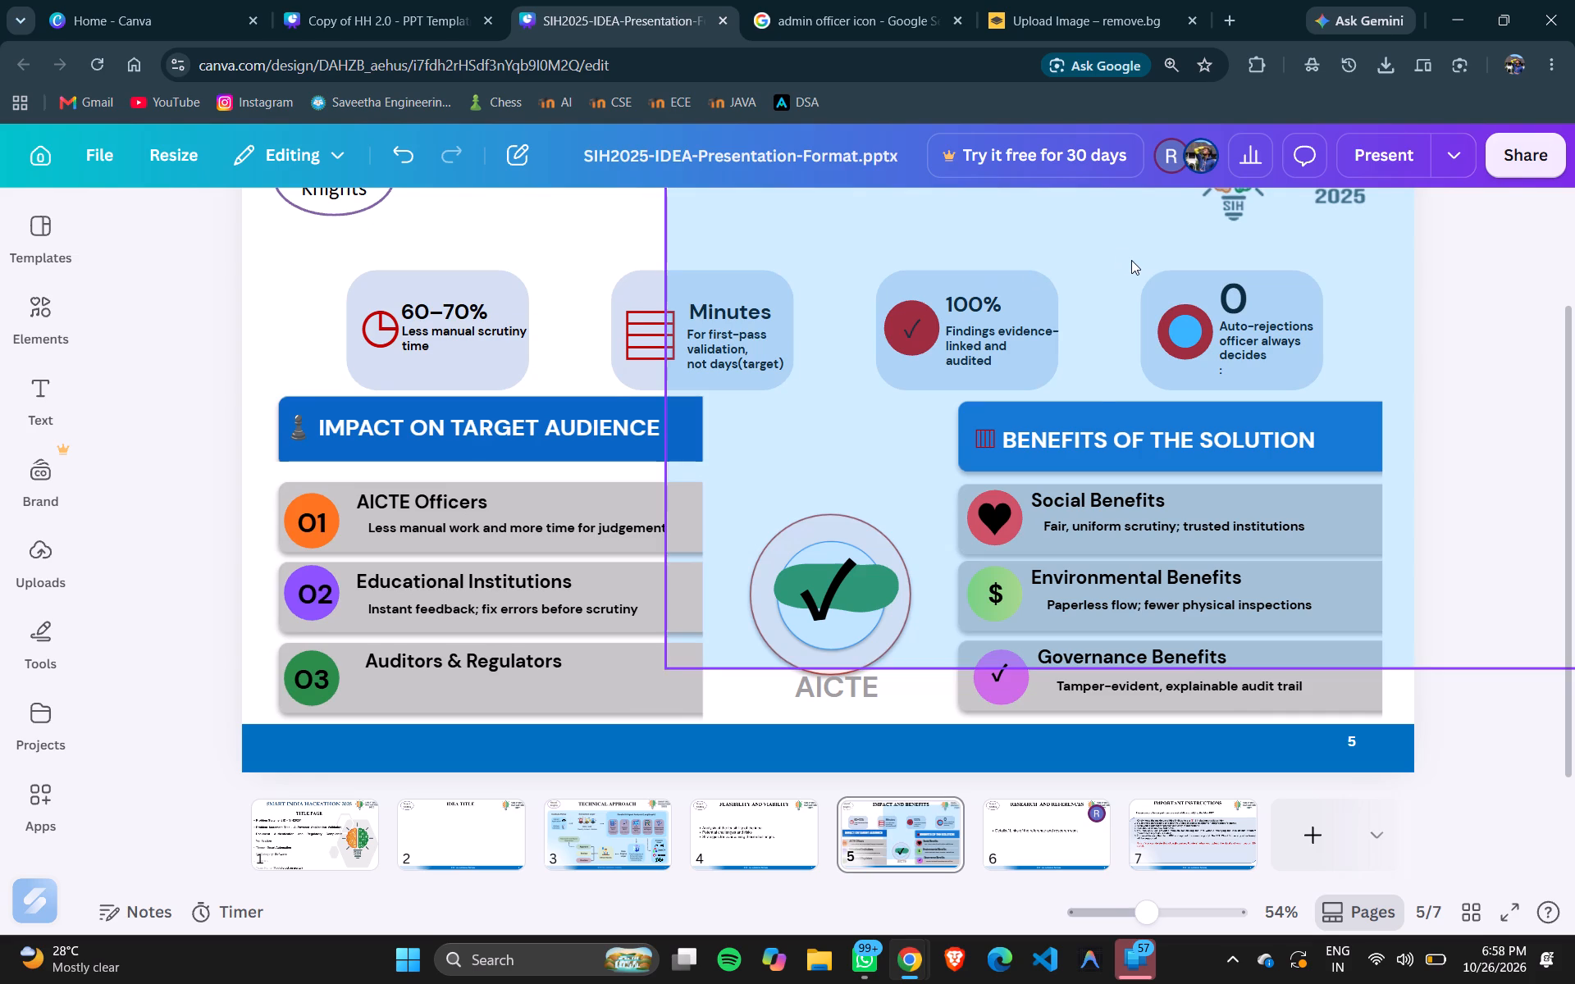
# Move the light-blue background panel further toward the slide's upper-right corner, clear of the four statistic cards.
pyautogui.moveTo(1131, 260); pyautogui.dragTo(1574, 210)
pyautogui.scroll(2, 787, 252)
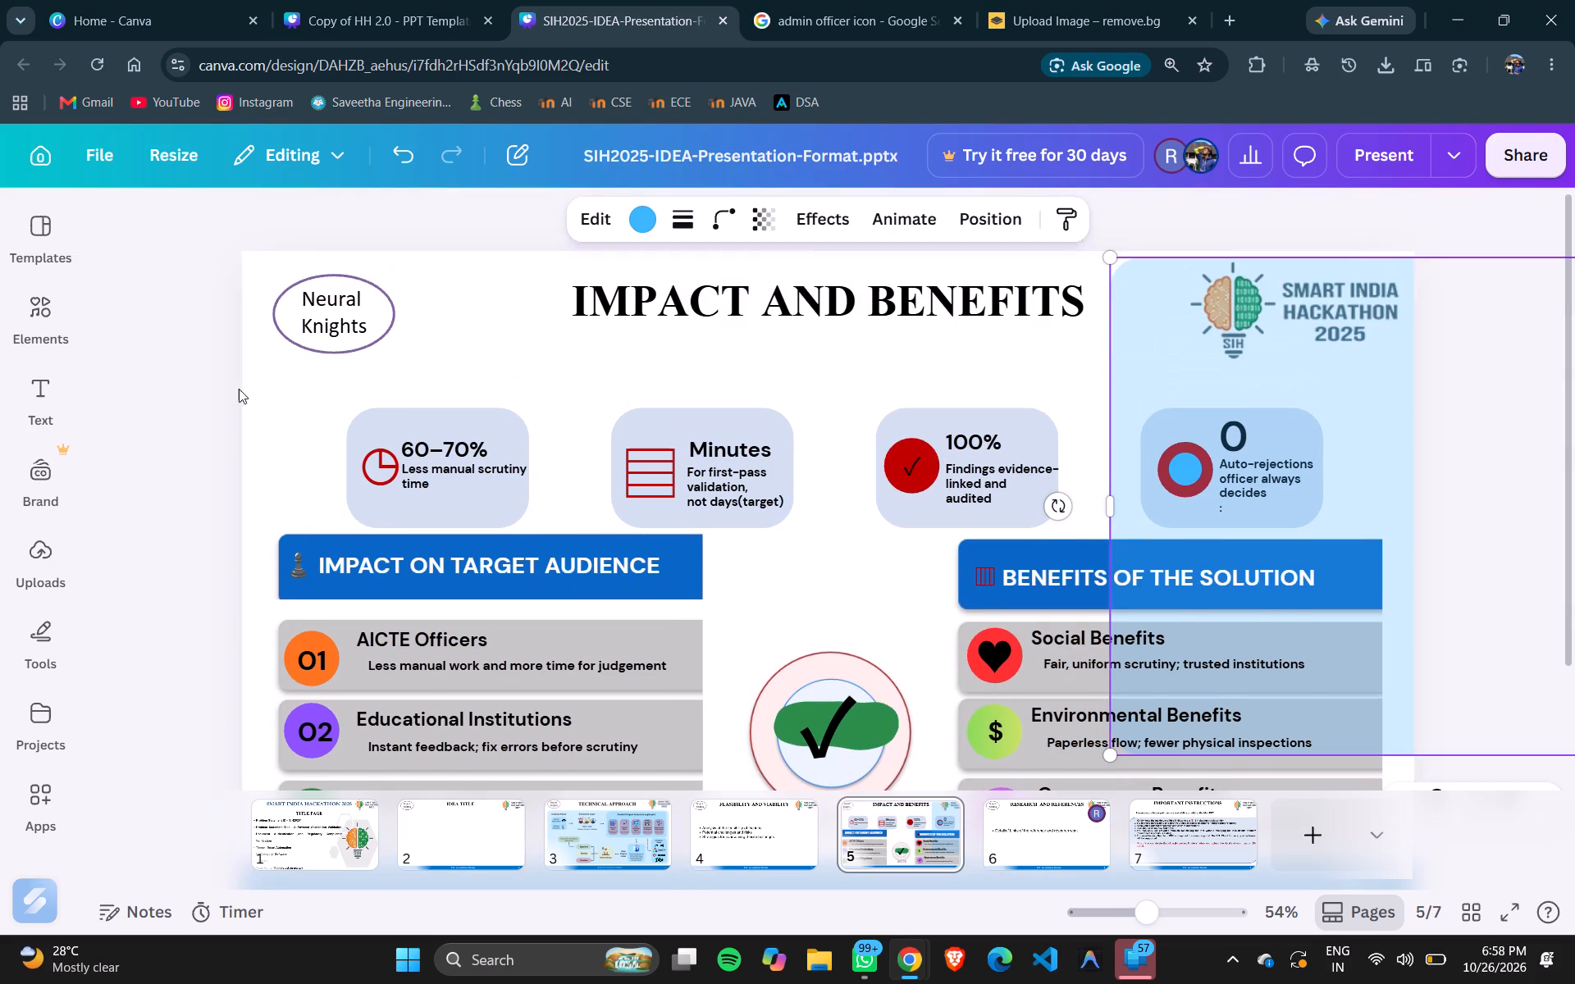
pyautogui.moveTo(313, 421); pyautogui.dragTo(1196, 453)
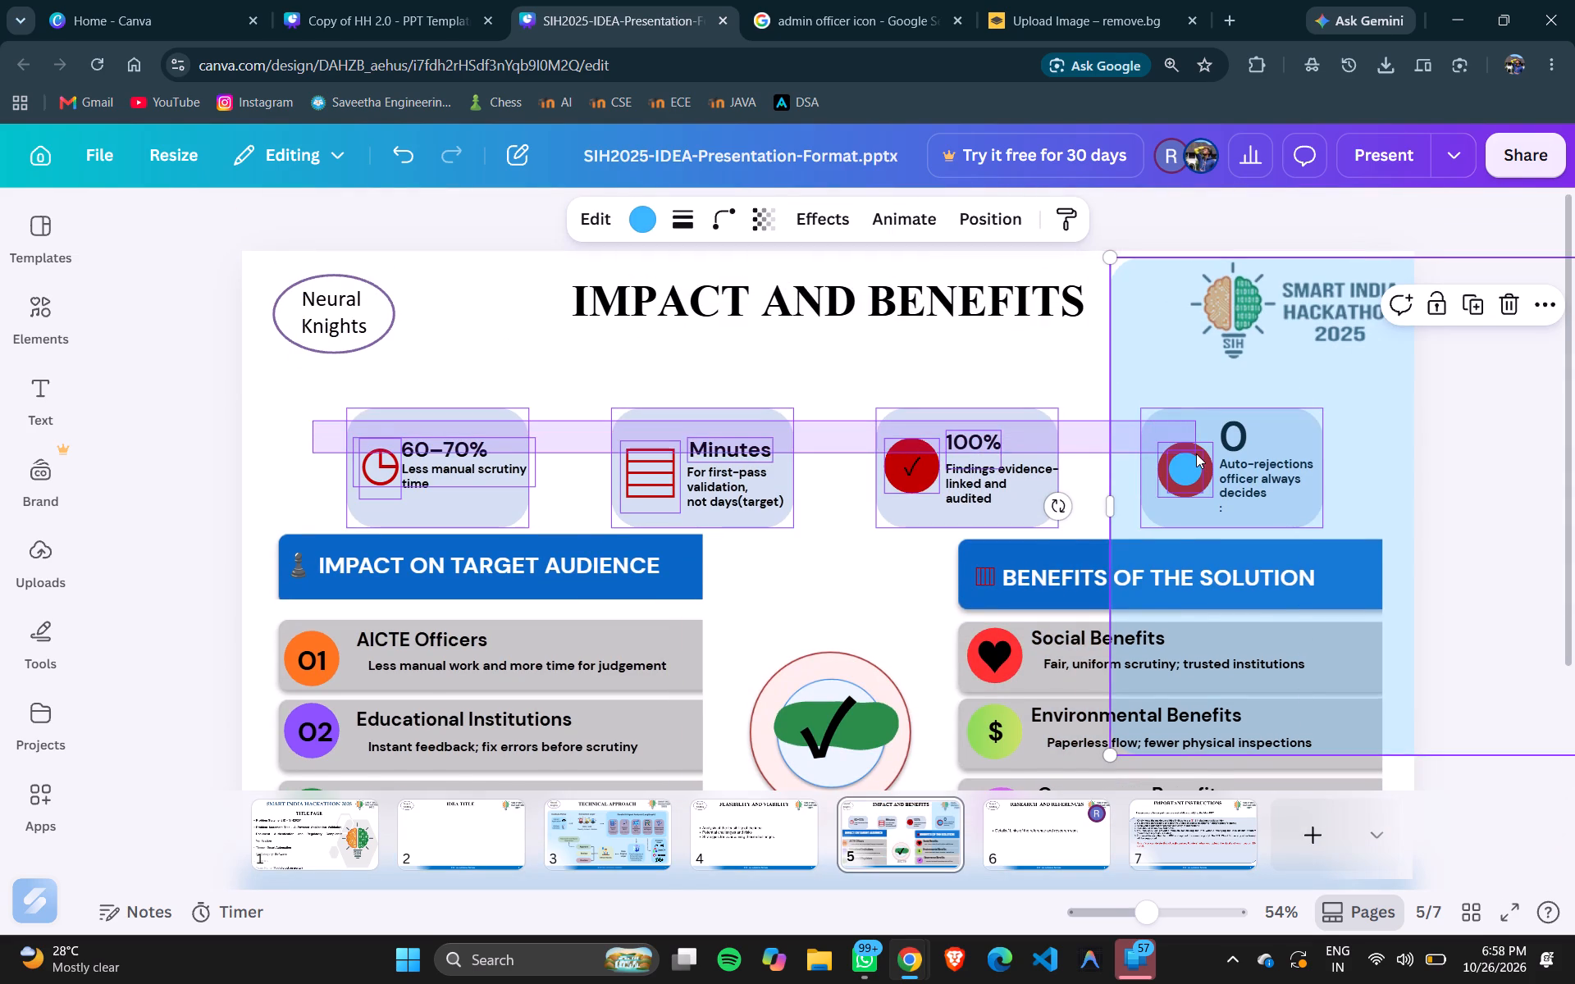
pyautogui.moveTo(1196, 453); pyautogui.dragTo(771, 374)
pyautogui.moveTo(1340, 374); pyautogui.dragTo(1574, 192)
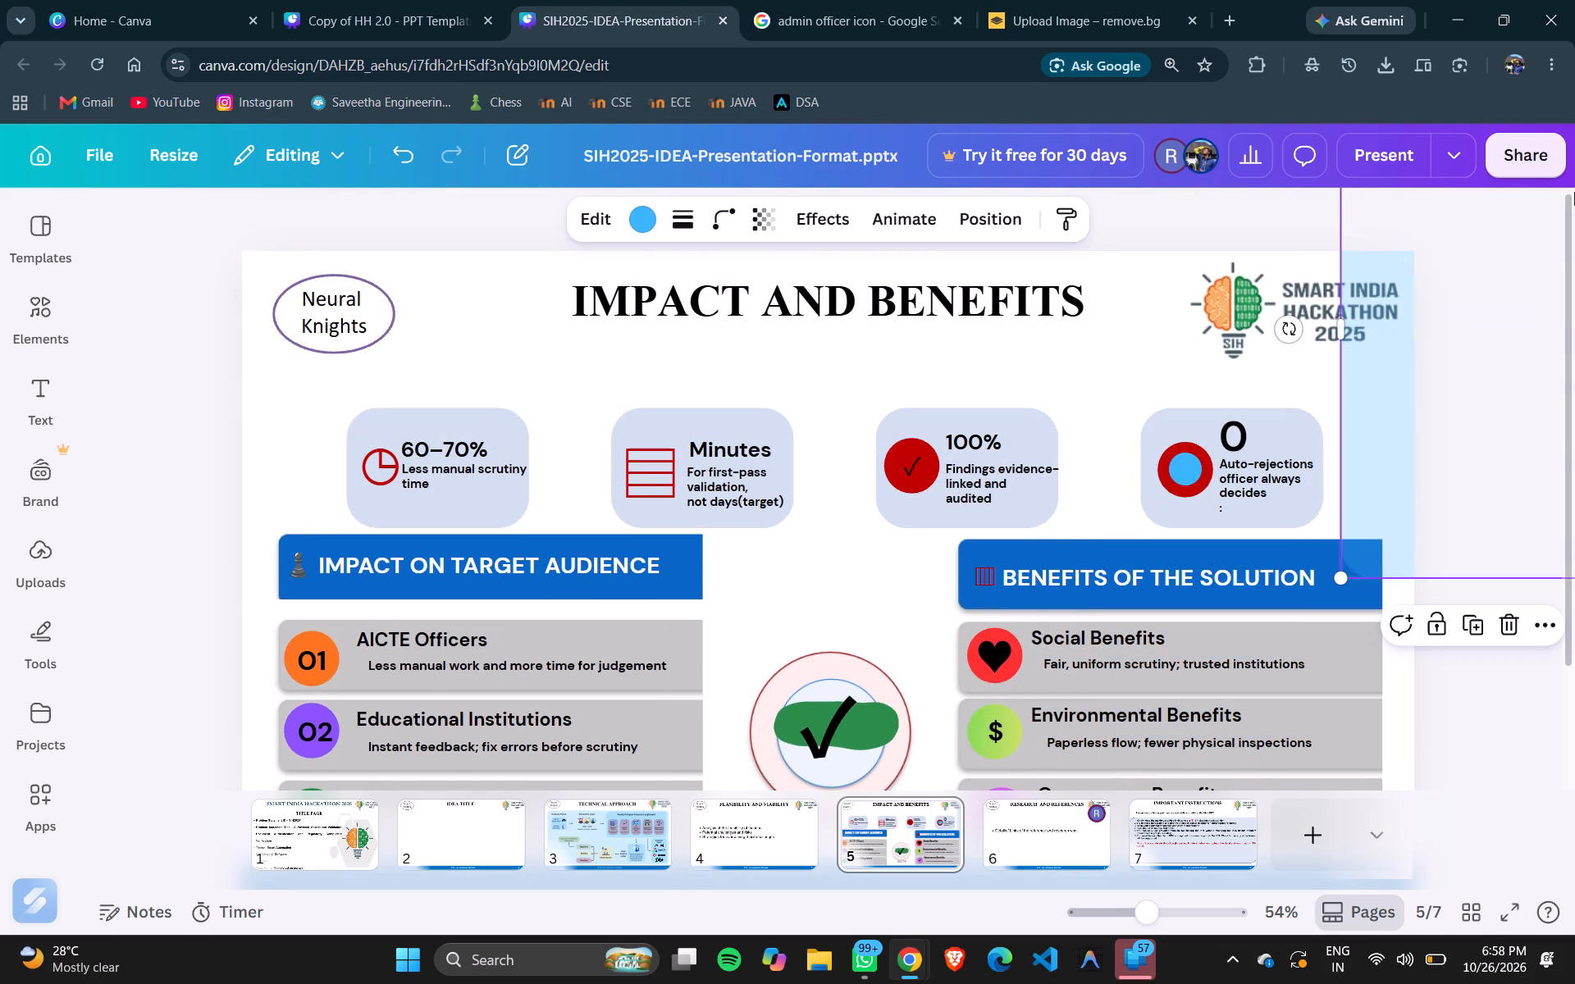
# Group the four statistic cards (60–70%, Minutes, 100% and 0) with their icons and text.
pyautogui.moveTo(315, 425); pyautogui.dragTo(1232, 474)
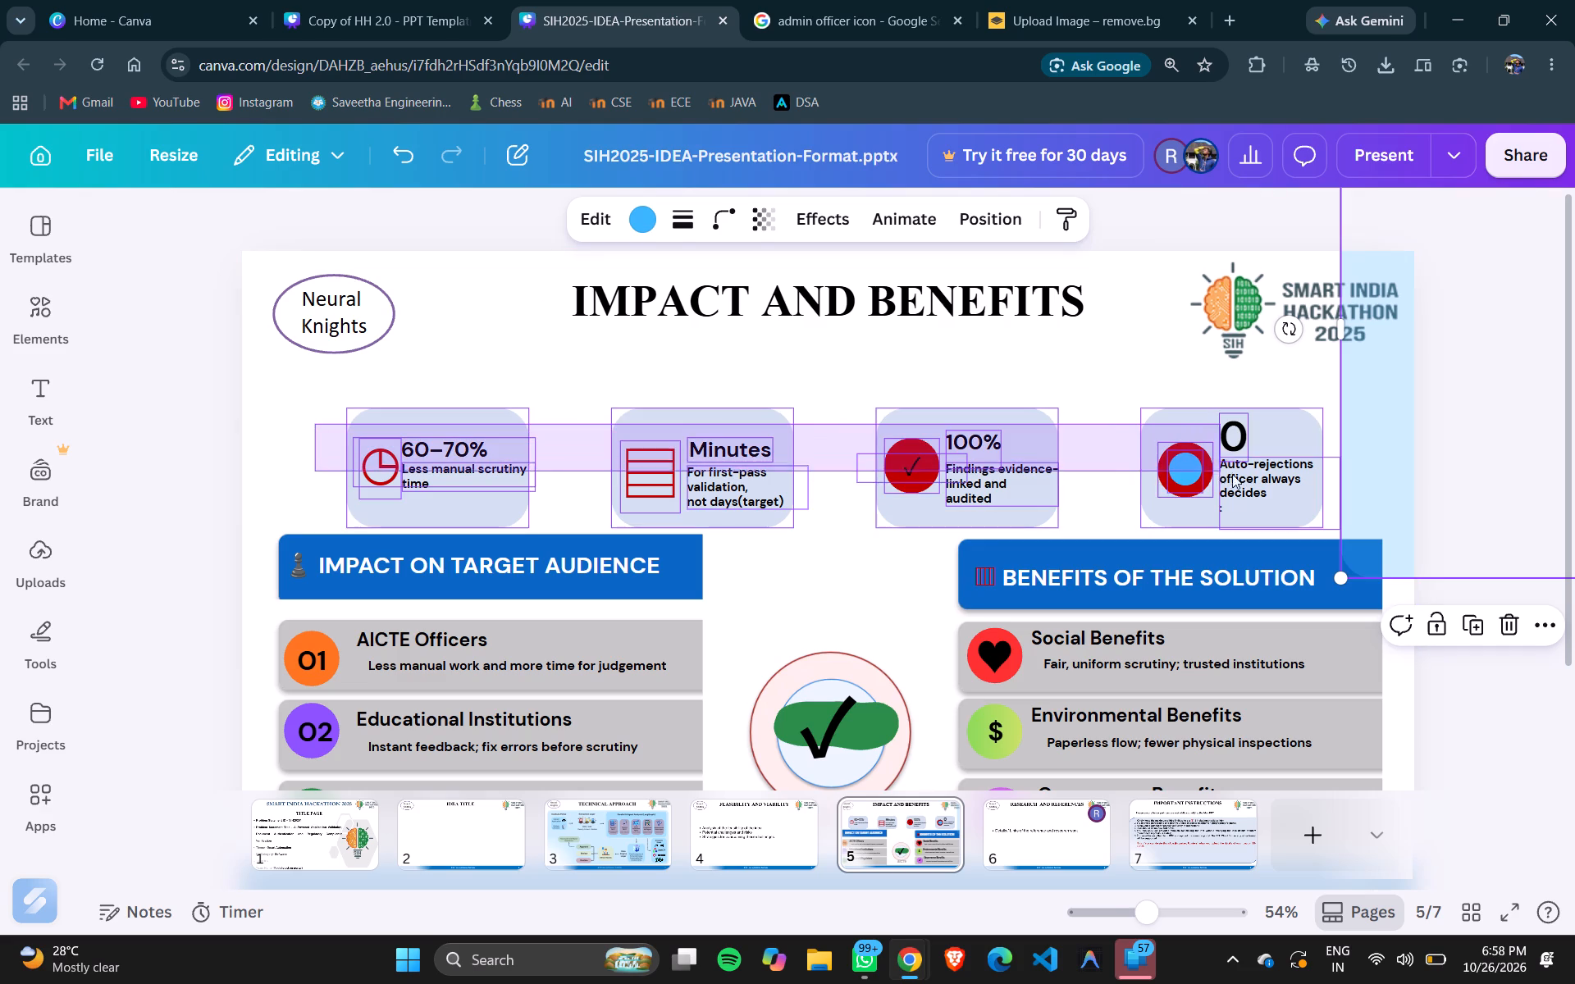
pyautogui.moveTo(1232, 474); pyautogui.dragTo(1268, 486)
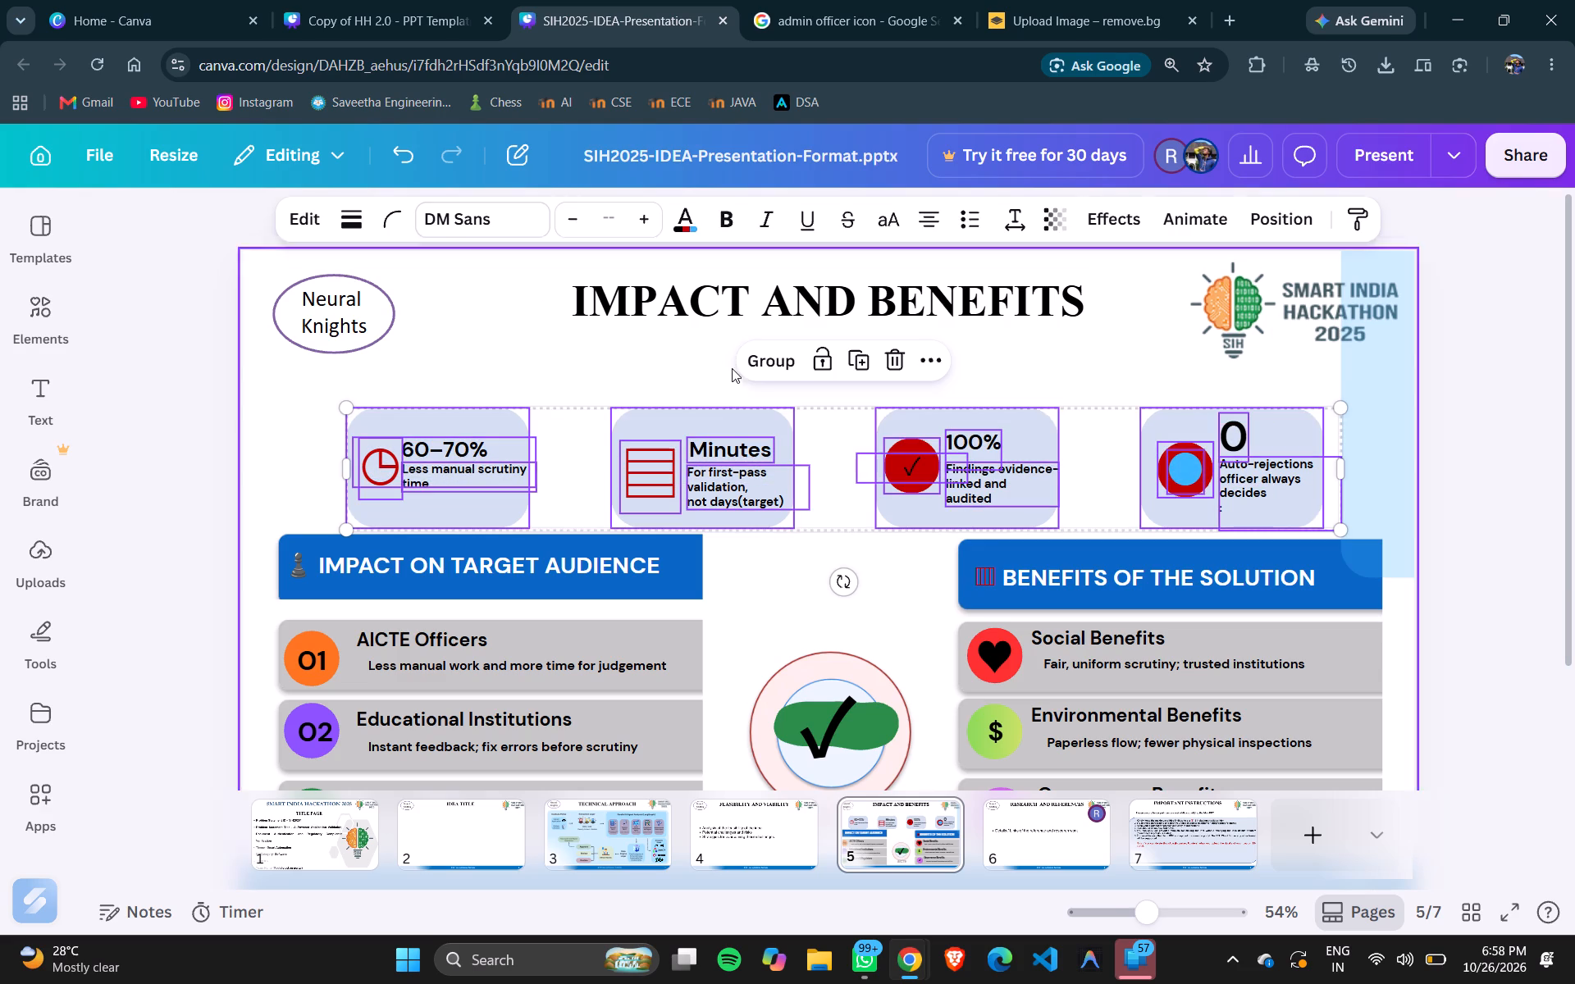
pyautogui.click(755, 364)
# Nudge the grouped statistic cards upward to widen the gap above the two blue heading bars, fine-tuning their height with small downward nudges.
pyautogui.press('Up')
pyautogui.press('Up')
pyautogui.press('Up')
pyautogui.press('Up')
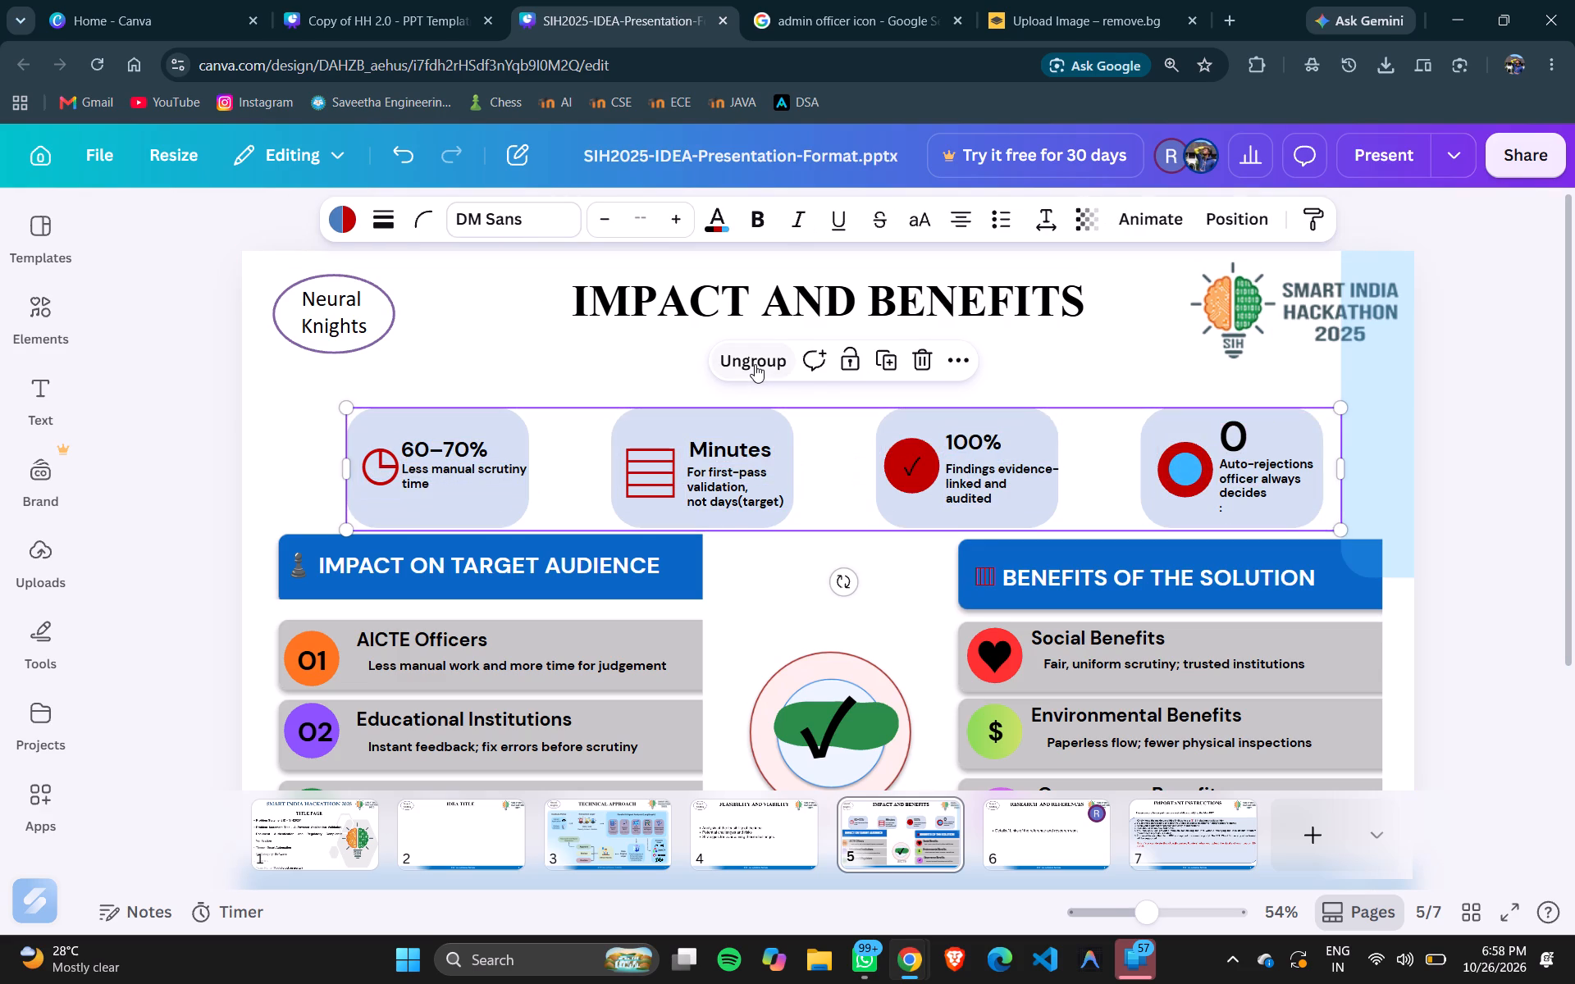
pyautogui.click(189, 350)
pyautogui.click(590, 486)
pyautogui.press('Up')
pyautogui.press('Up')
pyautogui.press('Up')
pyautogui.press('Up')
pyautogui.press('Up')
pyautogui.press('Up')
pyautogui.press('Up')
pyautogui.press('Up')
pyautogui.press('Up')
pyautogui.press('Up')
pyautogui.press('Up')
pyautogui.press('Up')
pyautogui.press('Up')
pyautogui.press('Up')
pyautogui.press('Up')
pyautogui.press('Up')
pyautogui.press('Up')
pyautogui.press('Up')
pyautogui.press('Up')
pyautogui.press('Up')
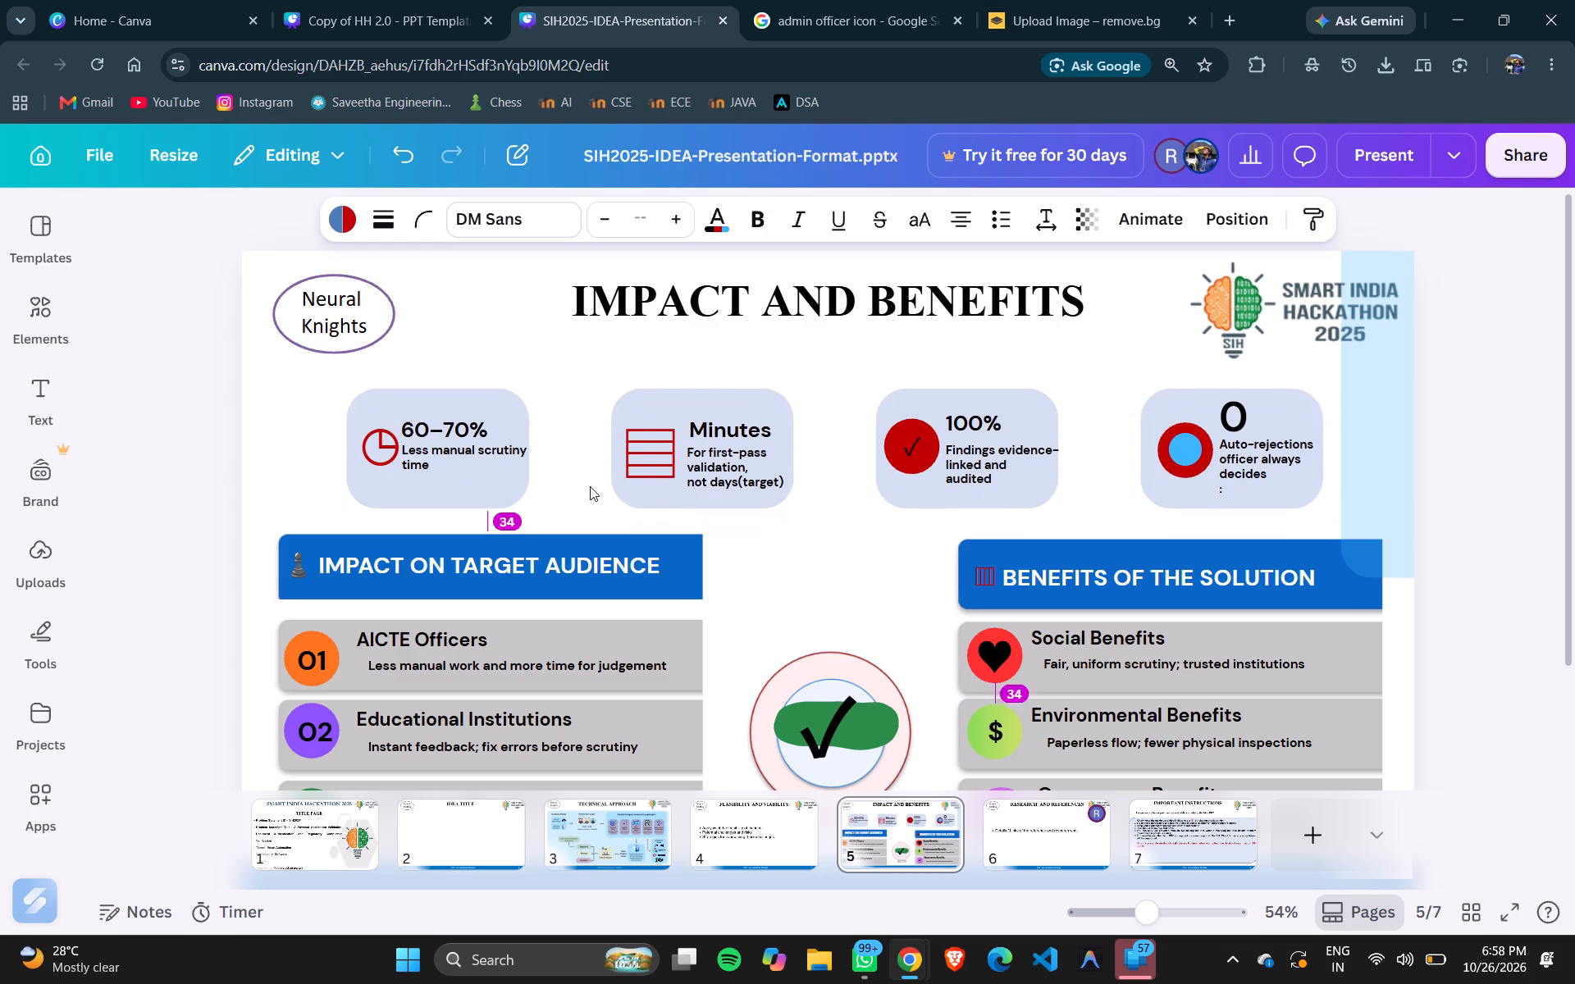
pyautogui.press('Down')
pyautogui.press('Down')
pyautogui.press('Down')
pyautogui.press('Down')
pyautogui.press('Down')
pyautogui.press('Down')
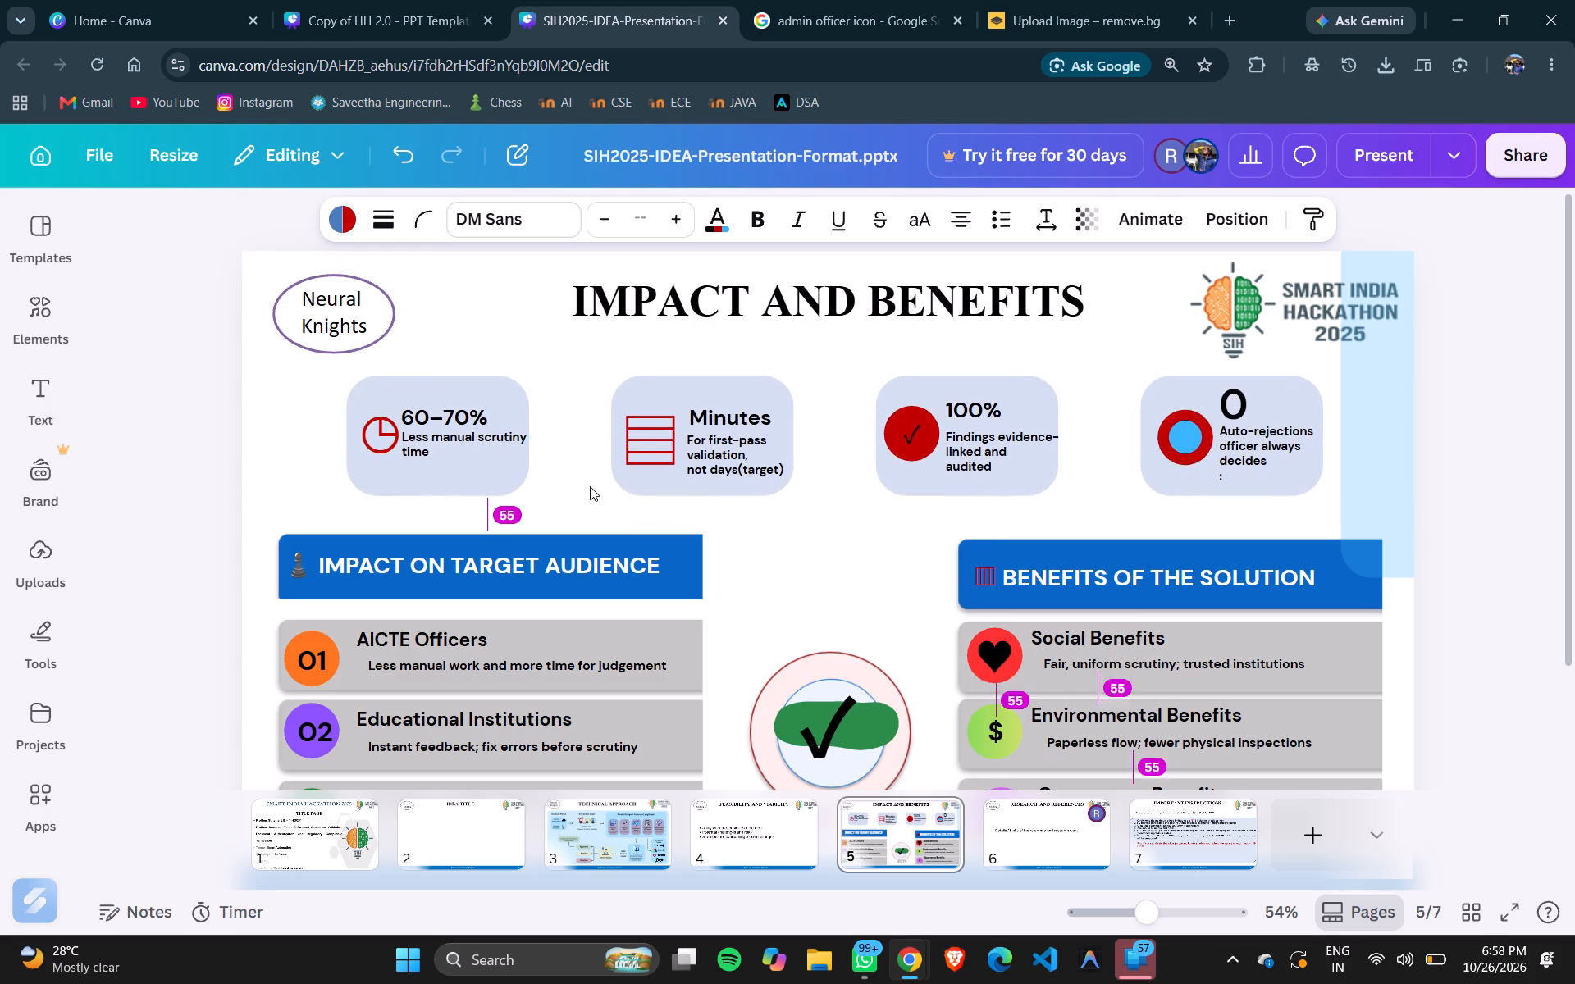
pyautogui.press('Down')
pyautogui.press('Down')
# Nudge the BENEFITS OF THE SOLUTION heading text slightly upward within its blue bar.
pyautogui.scroll(-1, 912, 526)
pyautogui.hscroll(-1, 912, 526)
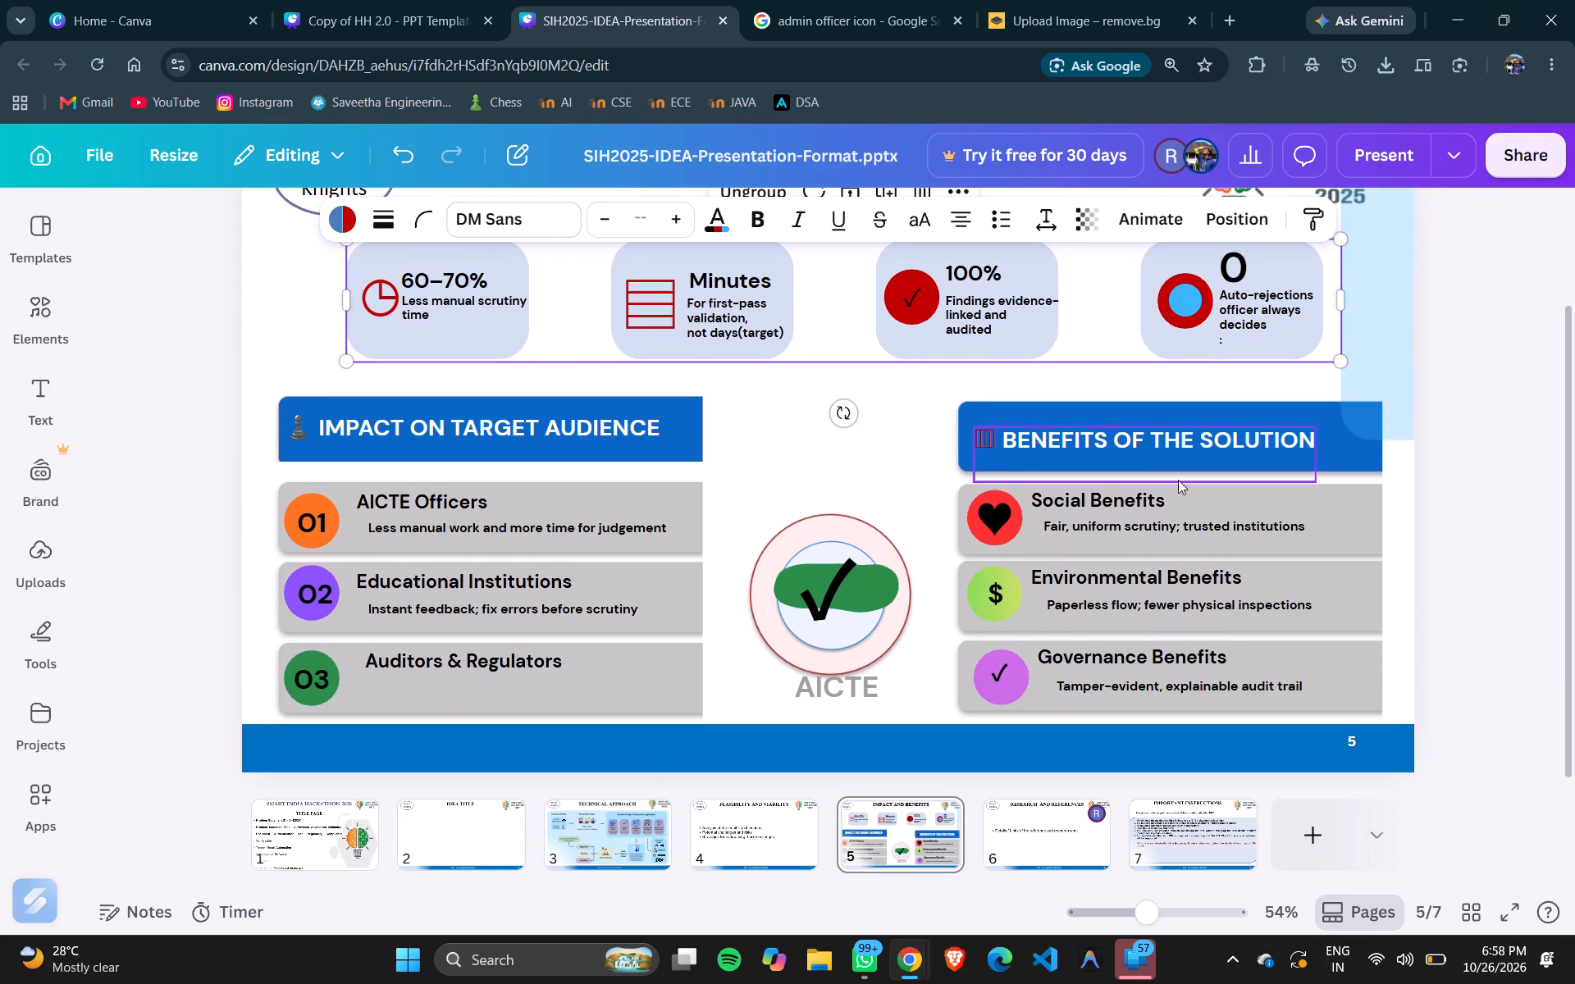
pyautogui.click(1157, 432)
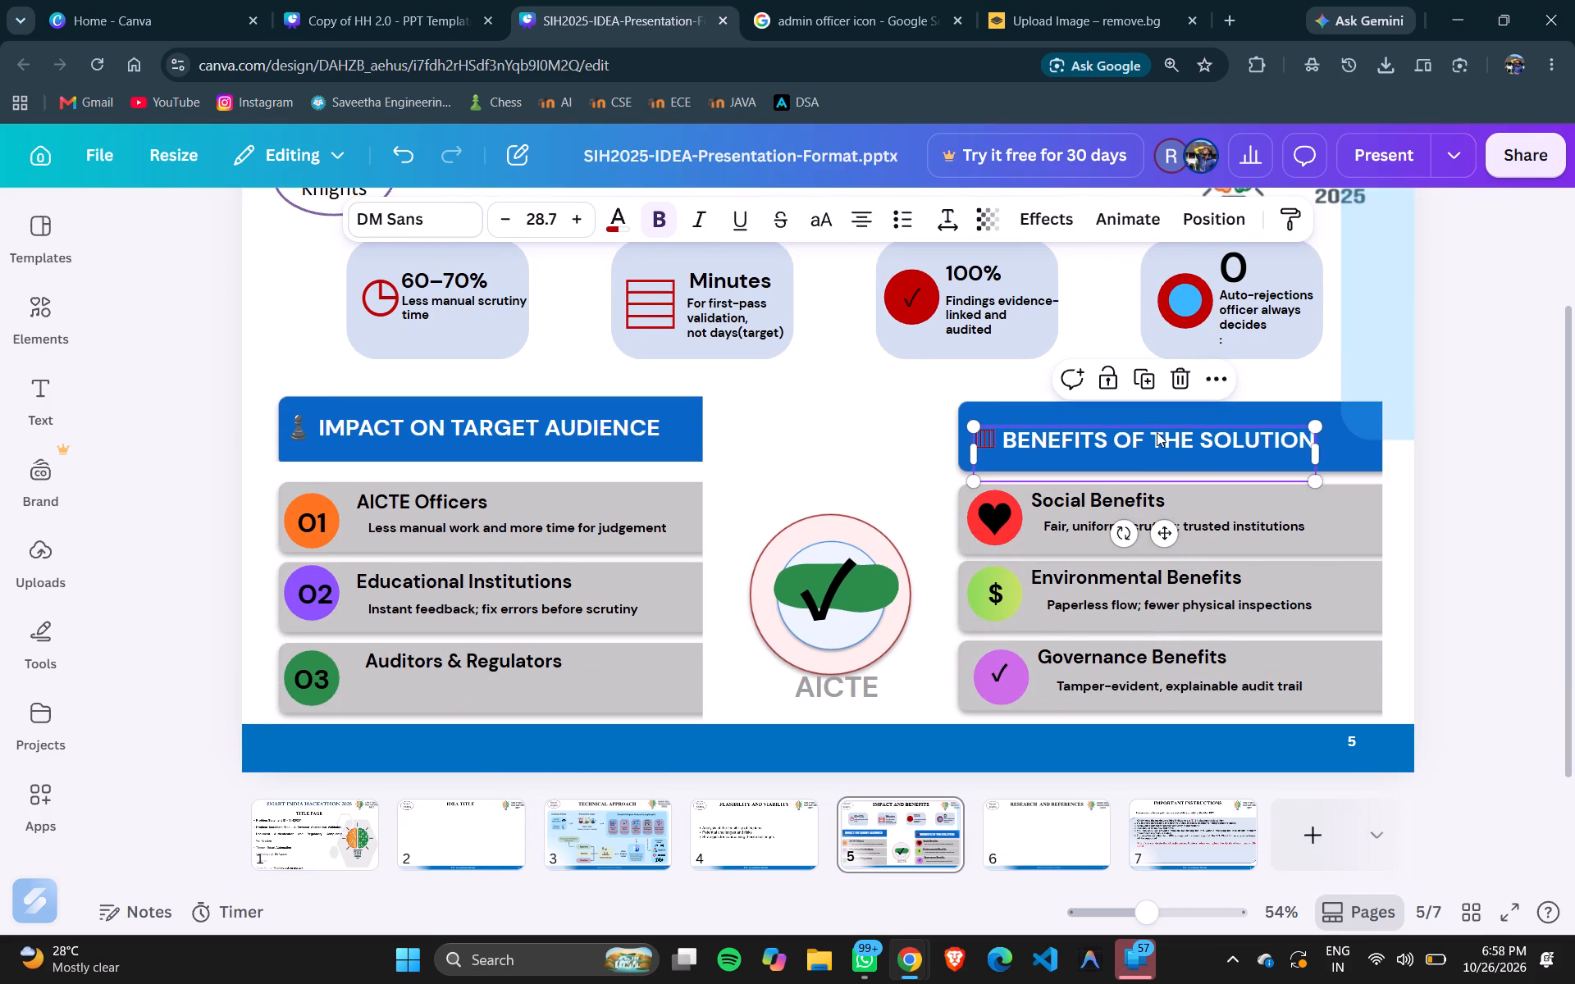
pyautogui.press('Up')
pyautogui.press('Up')
pyautogui.press('Up')
pyautogui.press('Up')
pyautogui.press('Up')
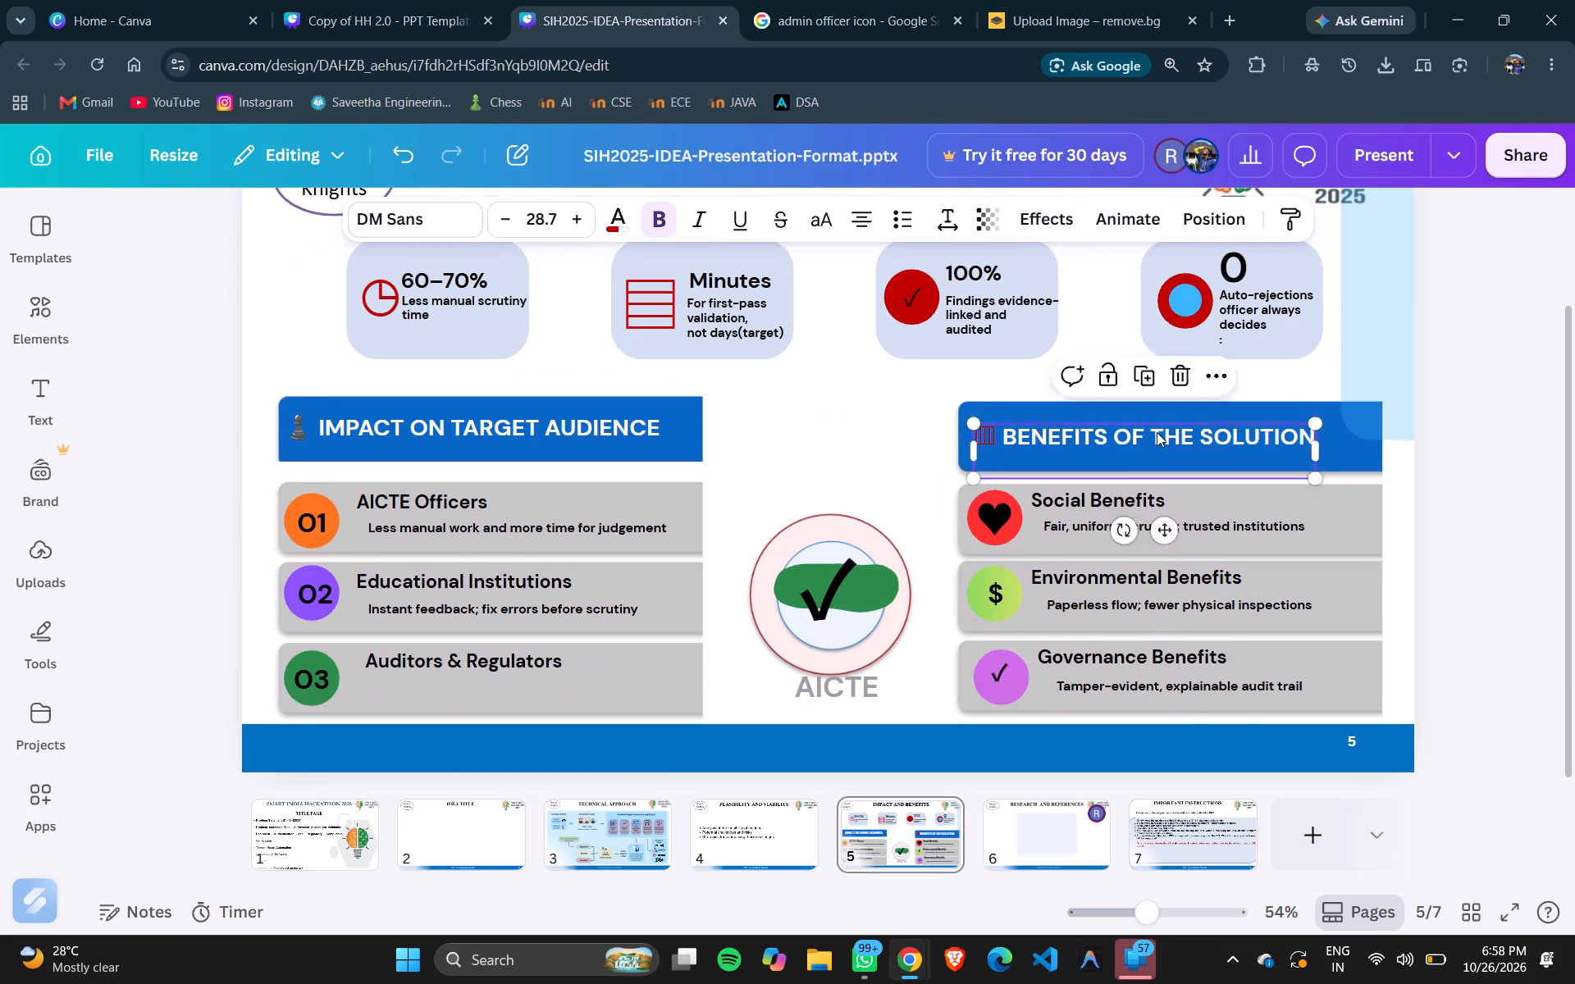
pyautogui.press('Up')
# Shorten the blue bar behind BENEFITS OF THE SOLUTION to a height of about 110, and nudge its heading text up slightly.
pyautogui.click(1205, 465)
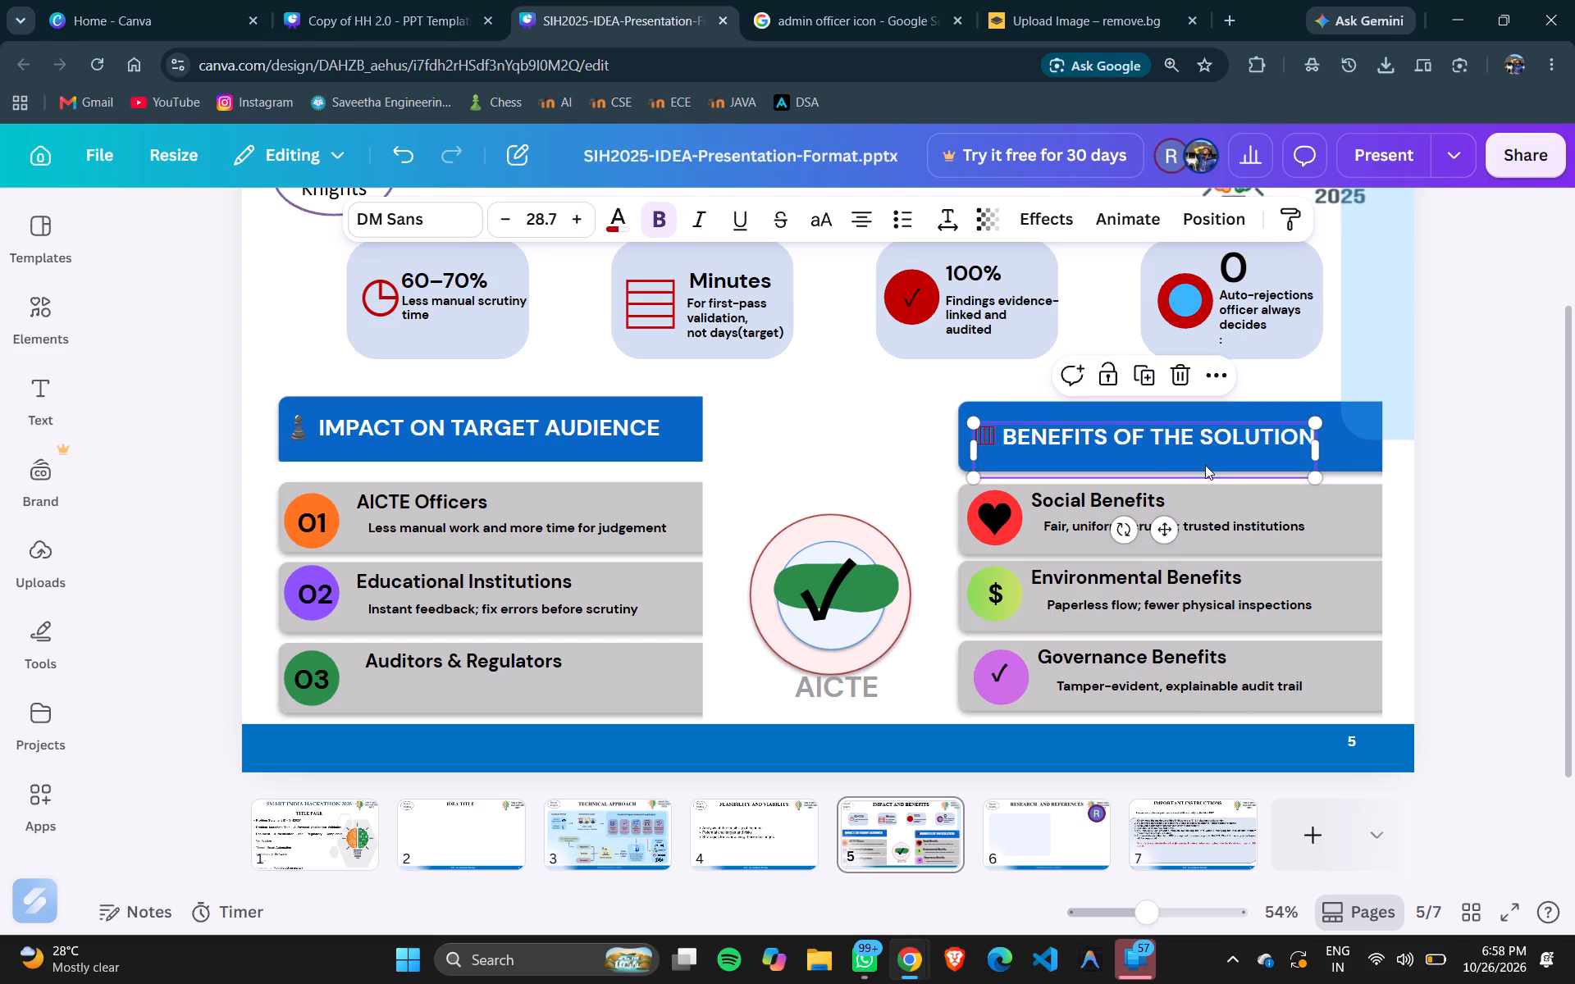
pyautogui.click(1353, 463)
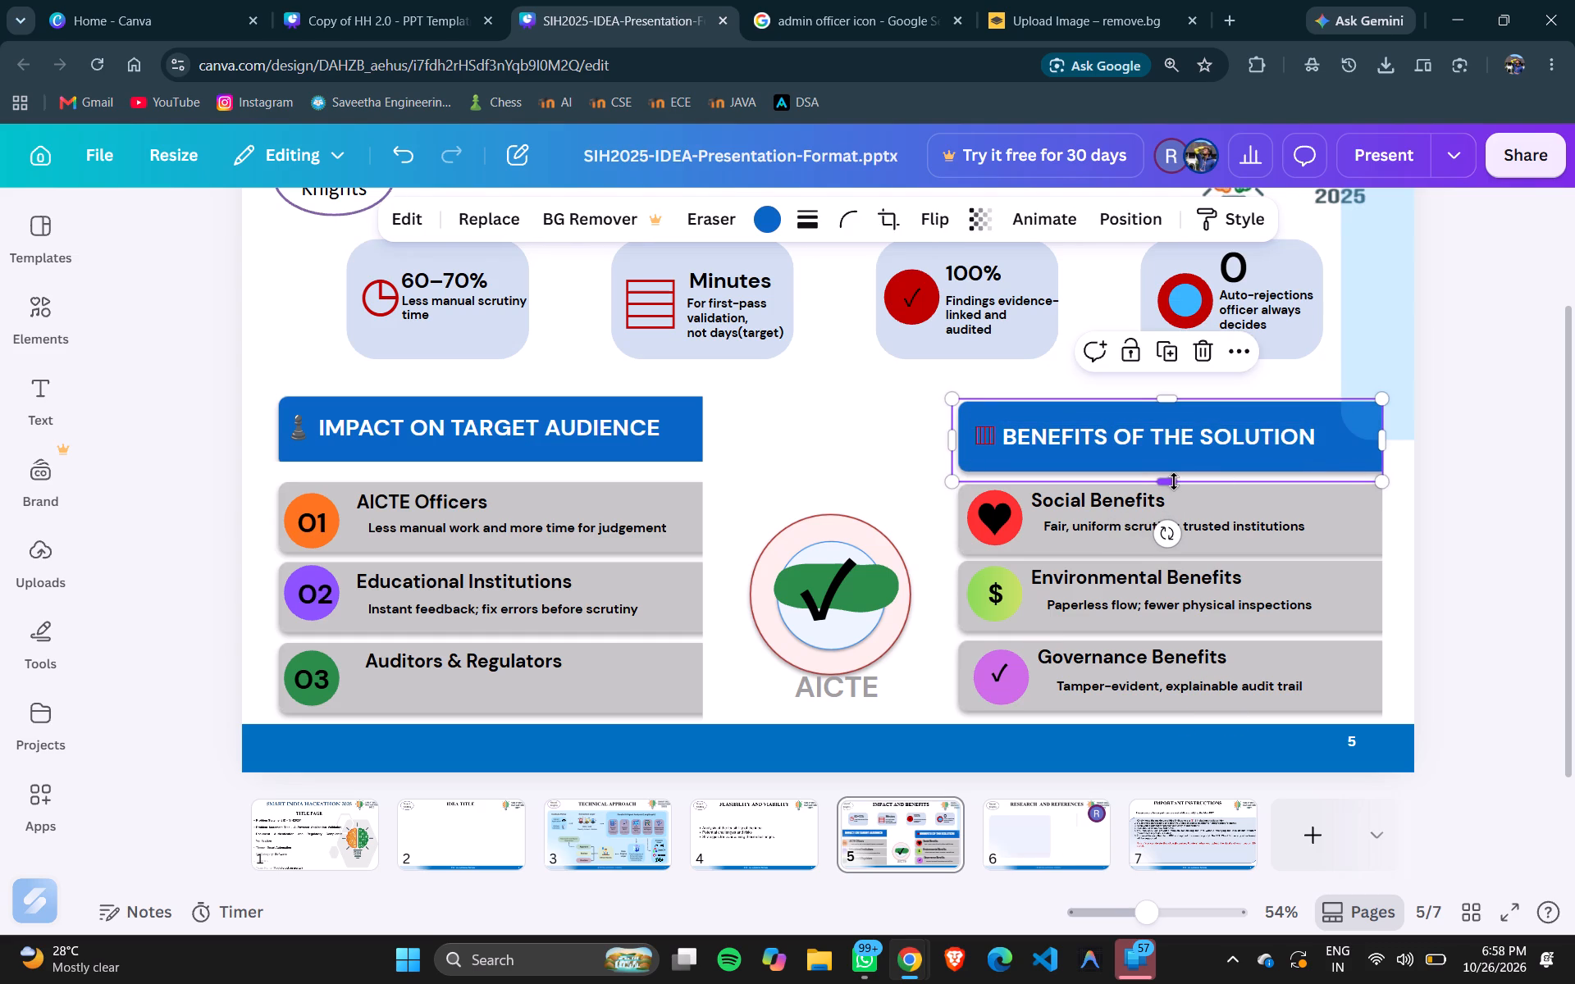
pyautogui.moveTo(1174, 481); pyautogui.dragTo(1174, 465)
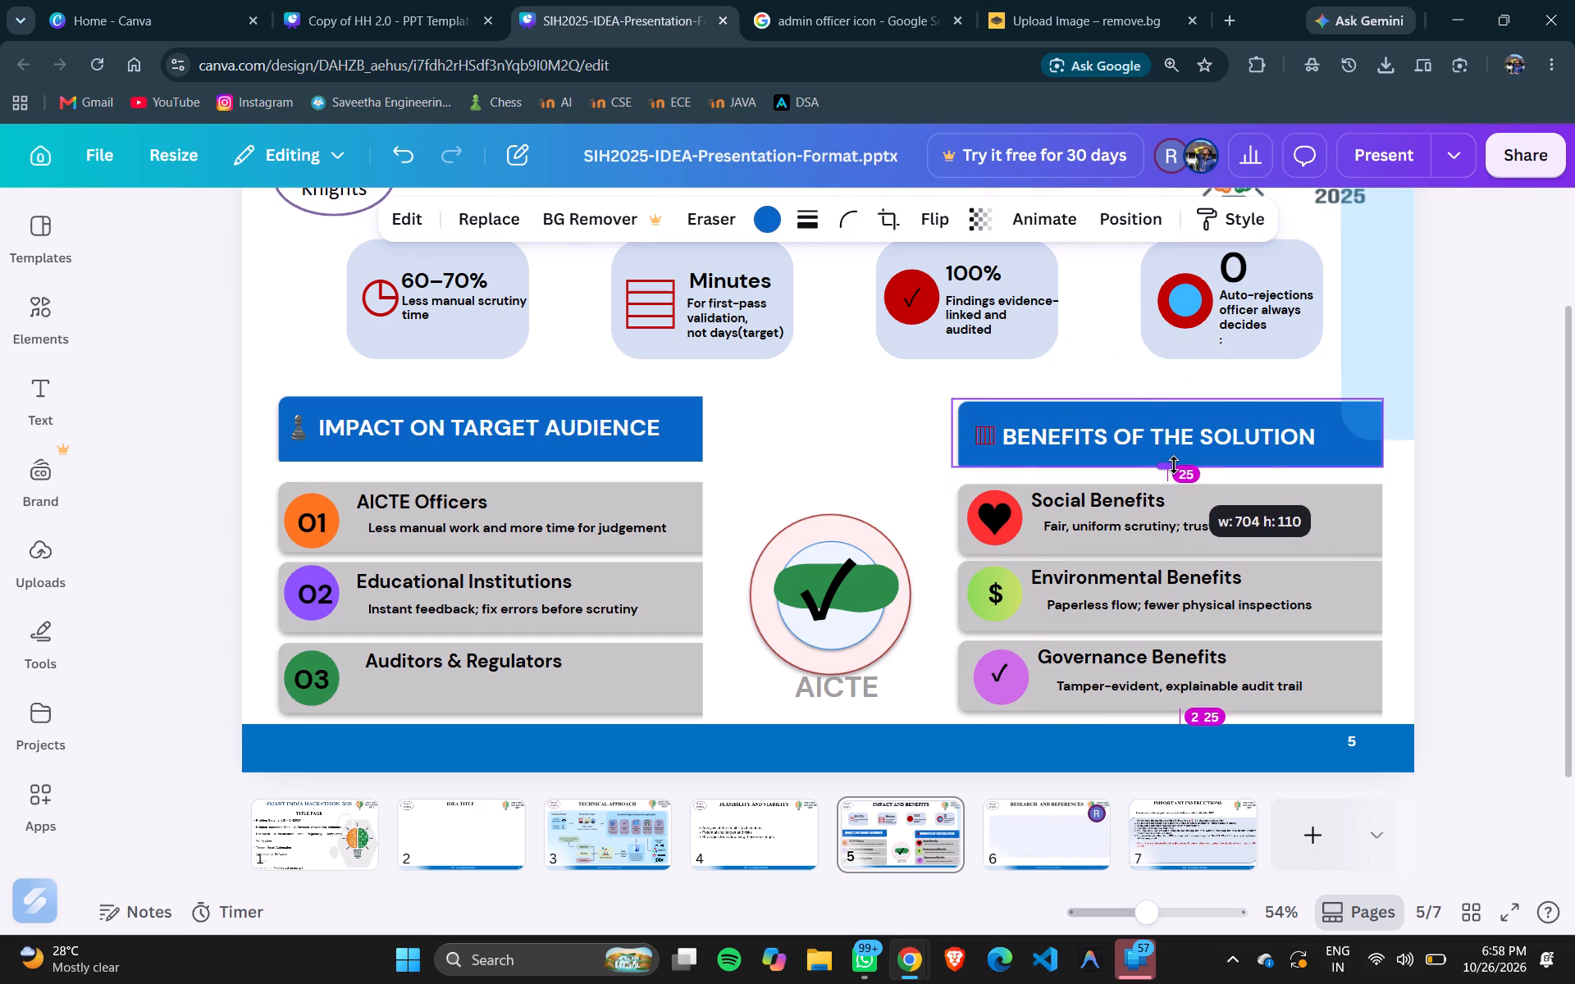
pyautogui.moveTo(1174, 465); pyautogui.dragTo(1174, 464)
pyautogui.click(1131, 428)
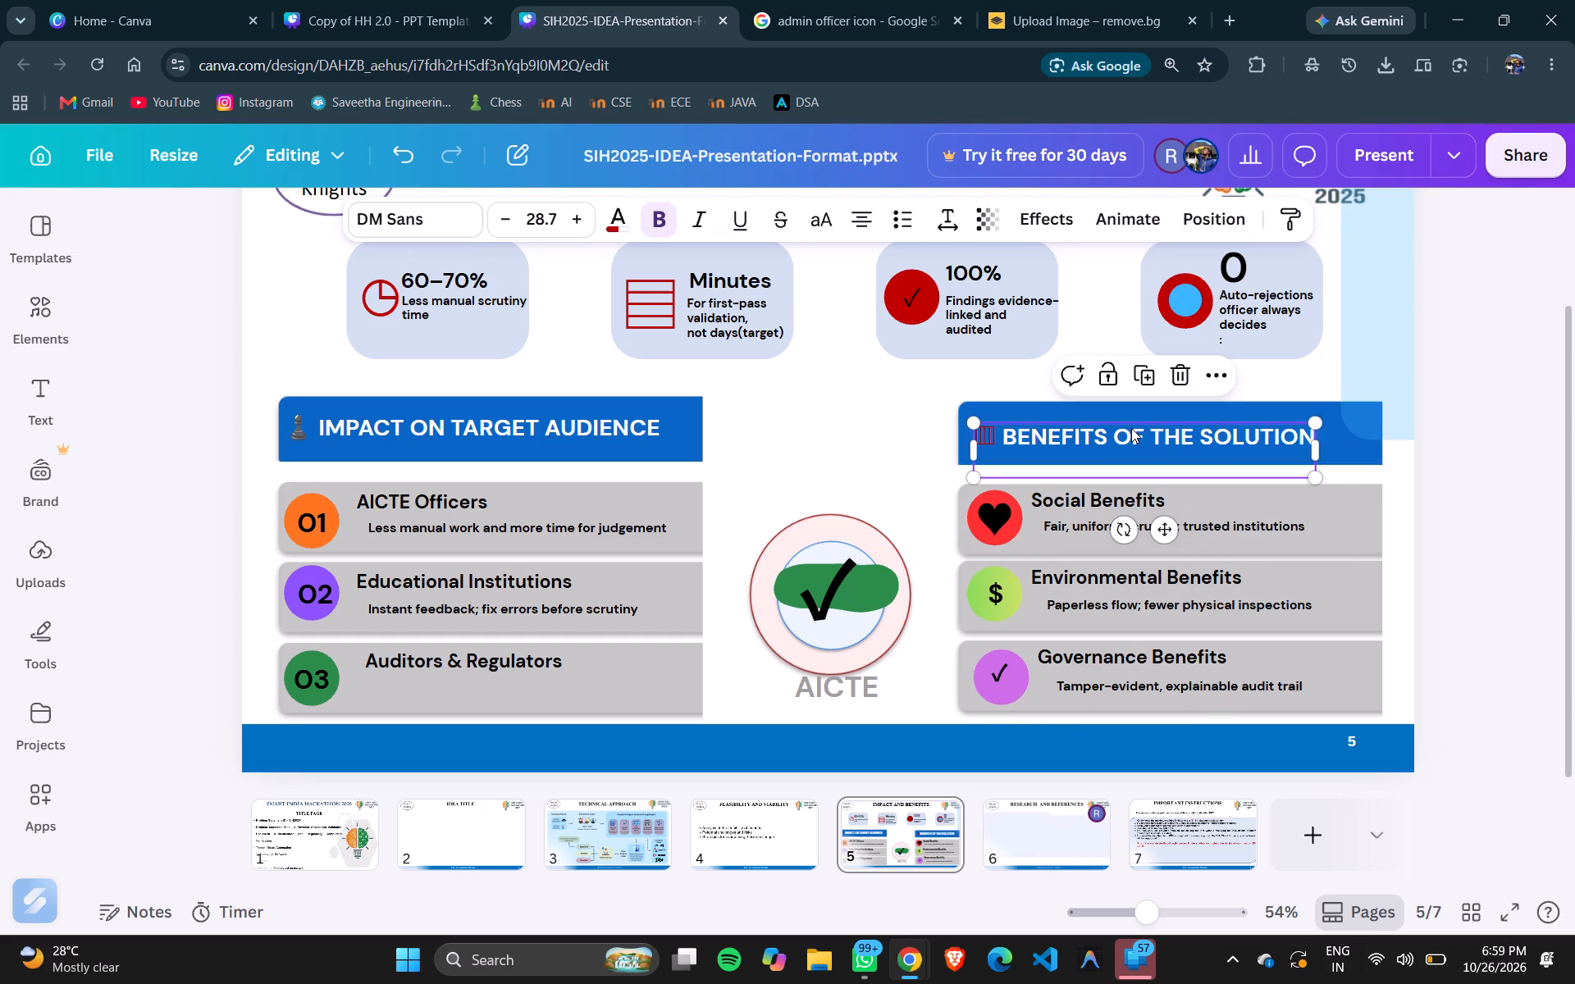
pyautogui.press('Up')
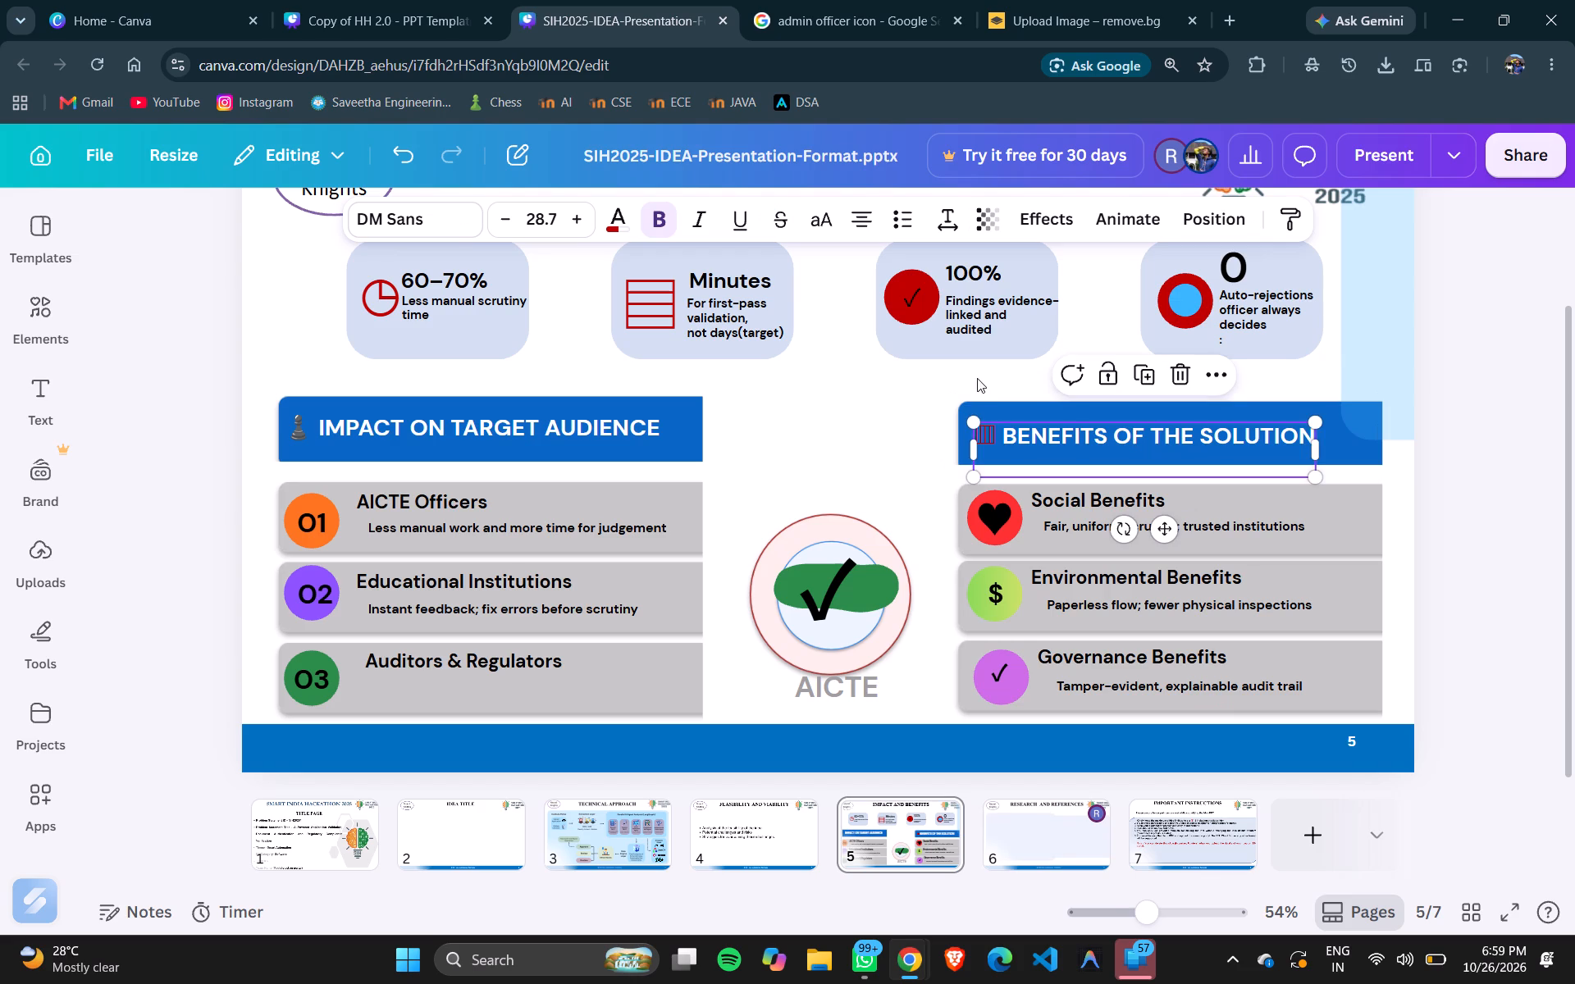
# Group the benefits column: its heading bar and the Social, Environmental and Governance Benefits rows with their icons and text.
pyautogui.click(934, 391)
pyautogui.moveTo(934, 391); pyautogui.dragTo(1291, 706)
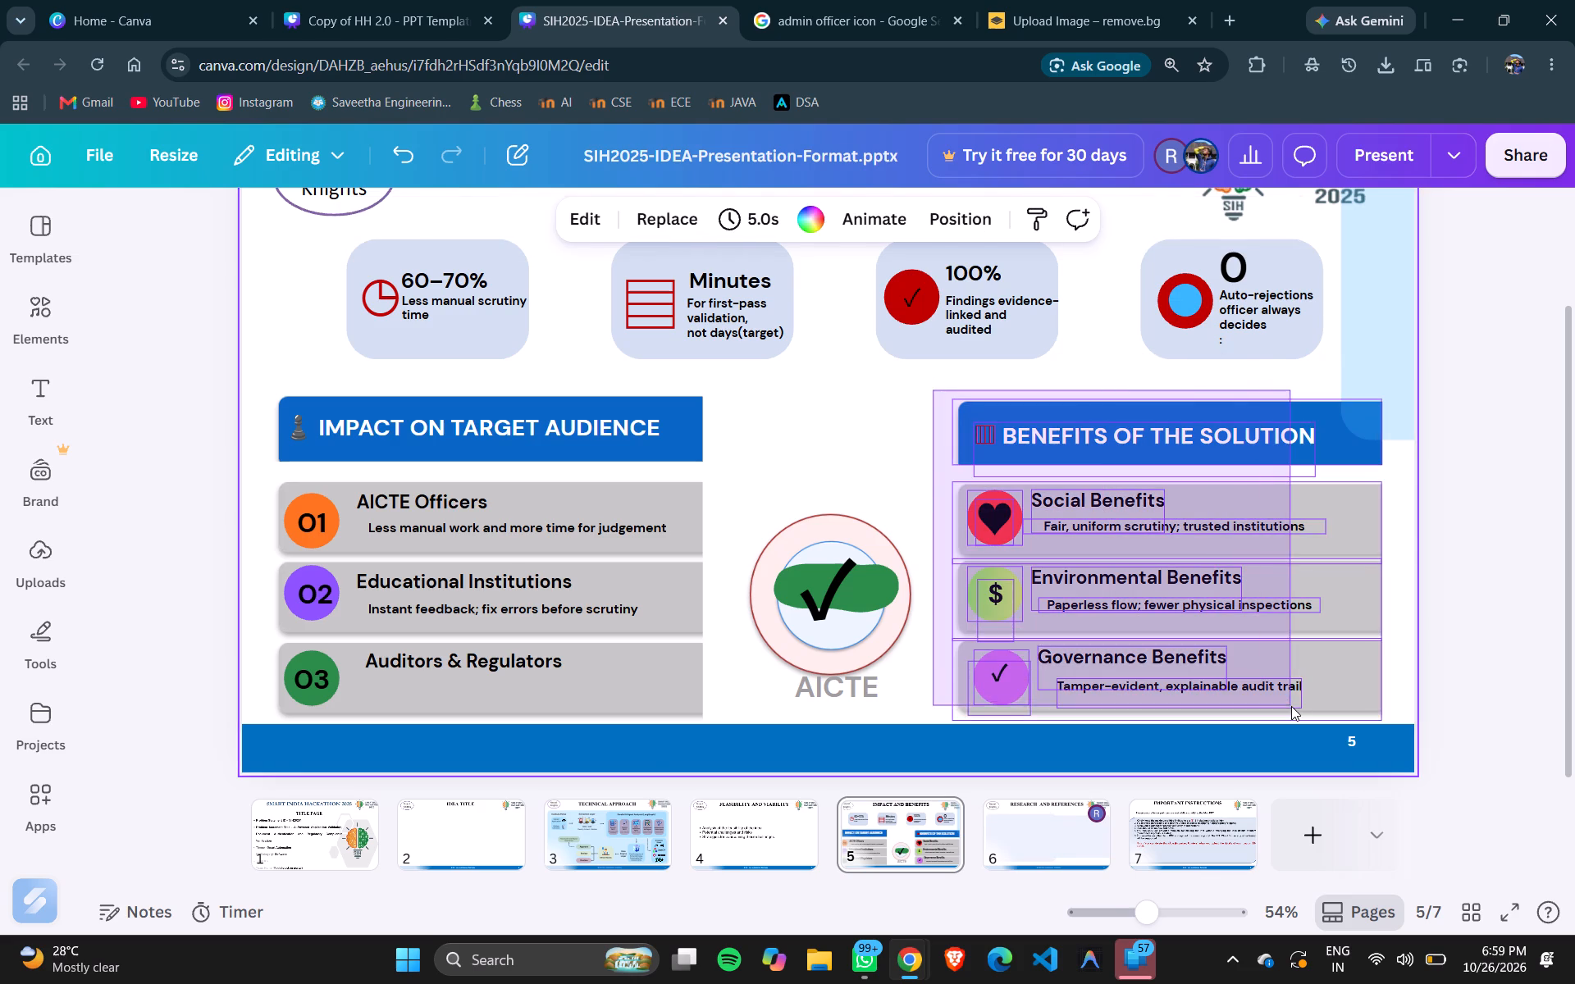
pyautogui.moveTo(1291, 706); pyautogui.dragTo(1290, 702)
pyautogui.click(1101, 365)
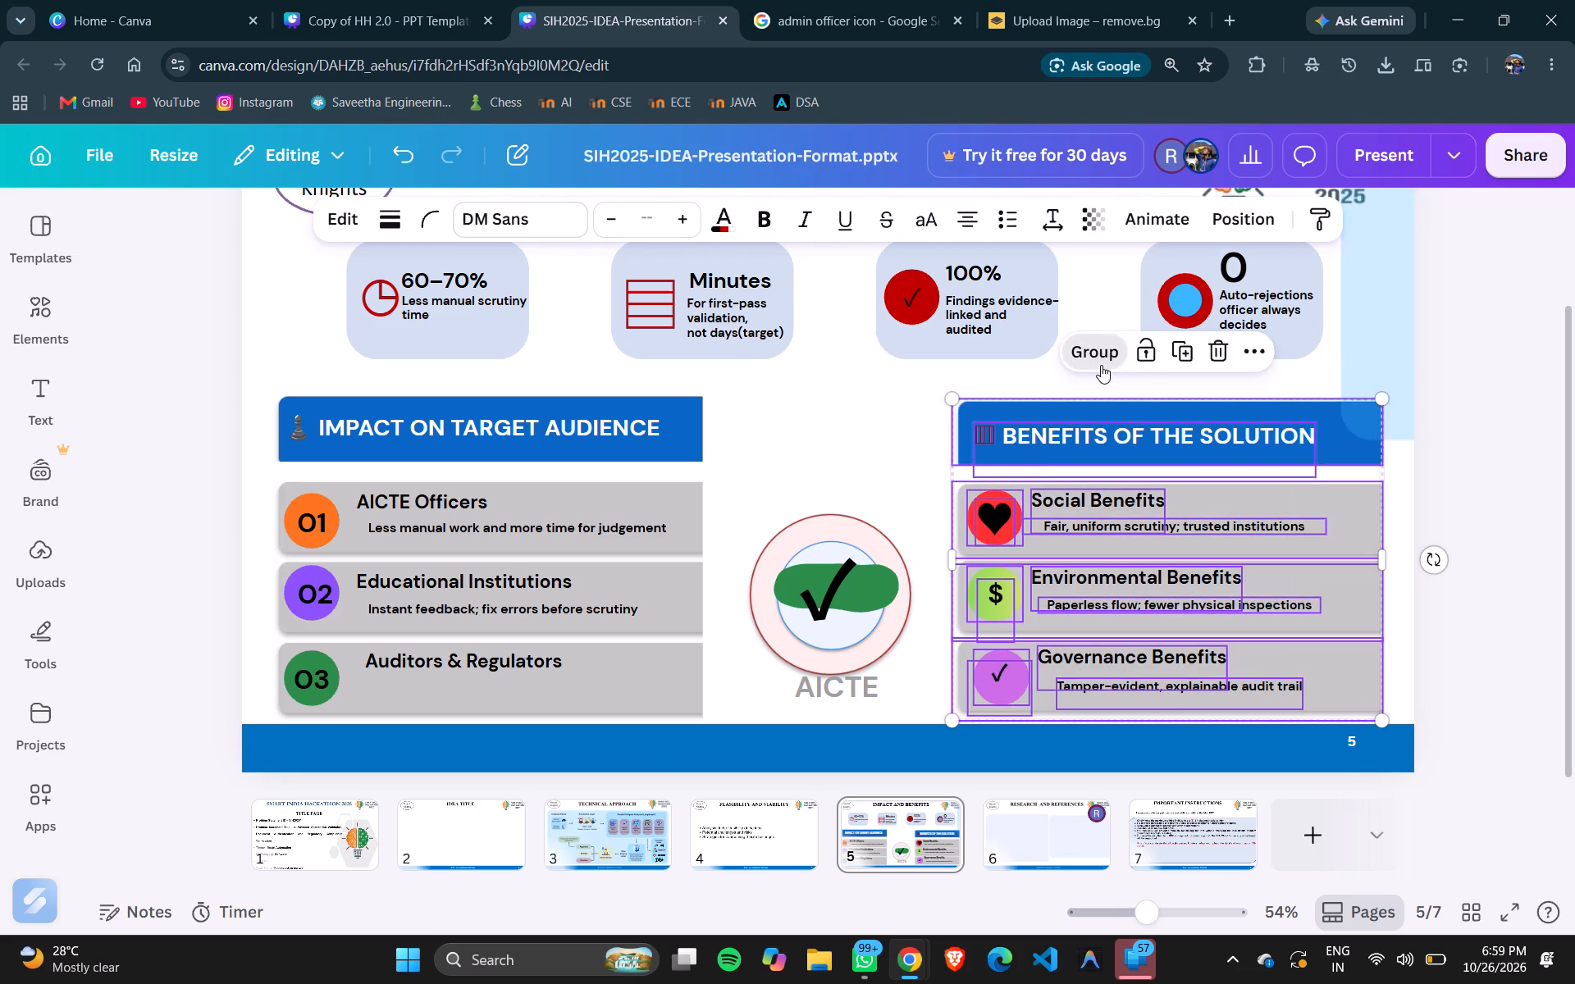
# Nudge the grouped benefits column upward until its heading bar lines up with the IMPACT ON TARGET AUDIENCE bar, fine-tuning downward.
pyautogui.press('Up')
pyautogui.press('Up')
pyautogui.press('Up')
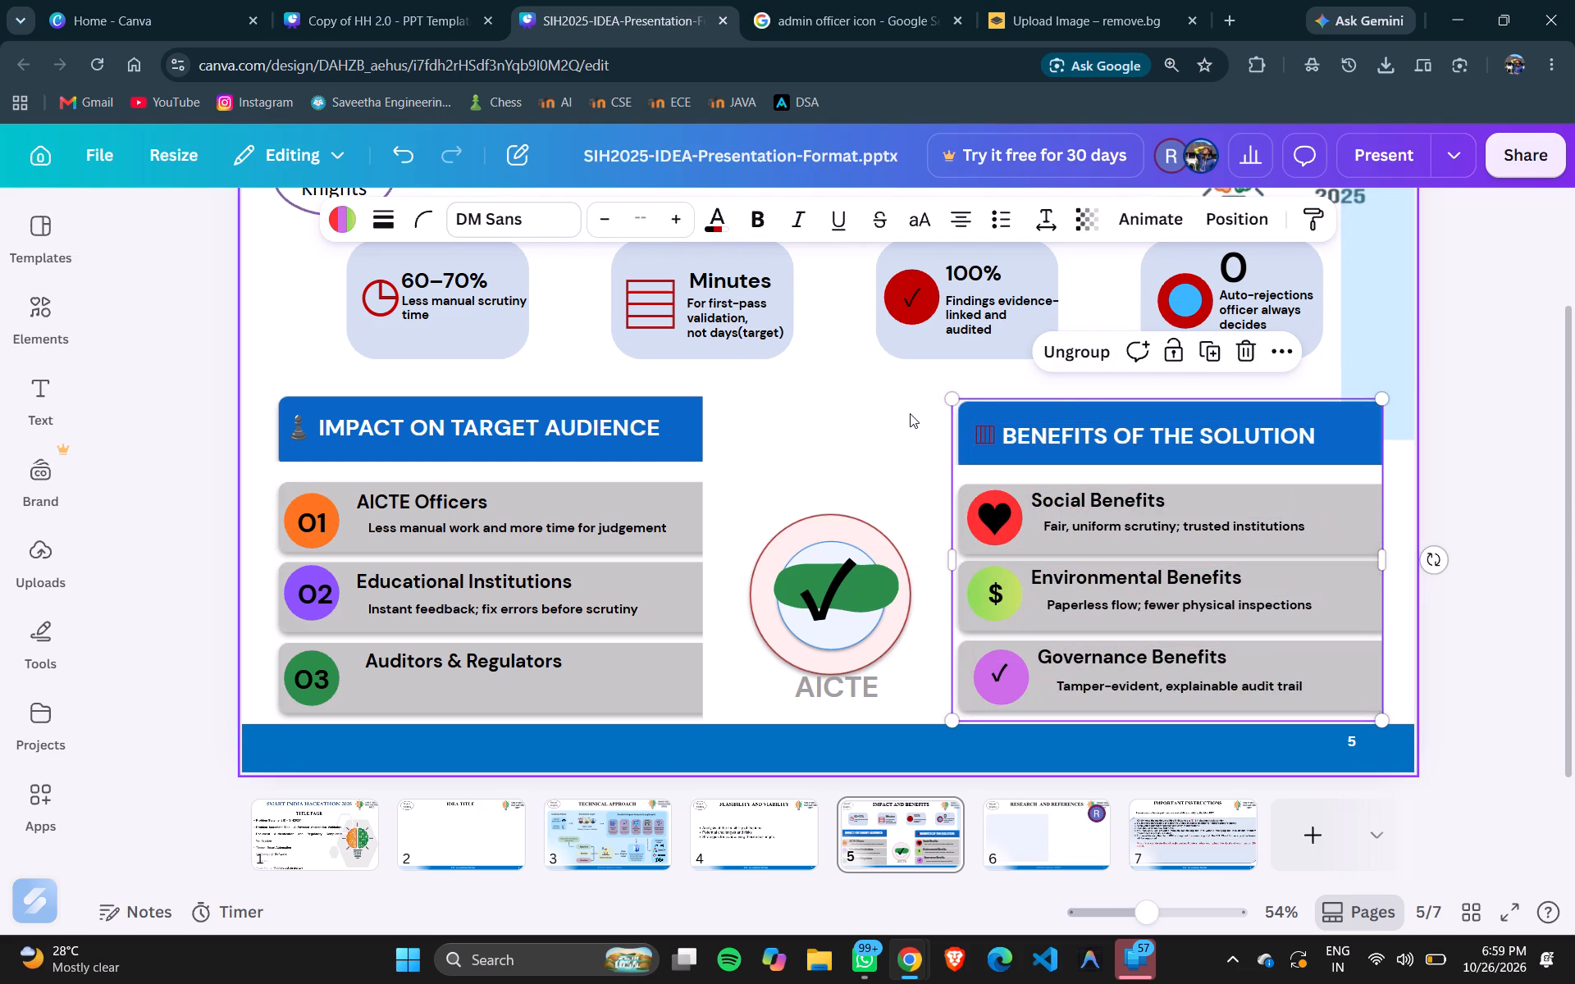
pyautogui.click(910, 413)
pyautogui.click(1075, 457)
pyautogui.press('Up')
pyautogui.press('Up')
pyautogui.press('Up')
pyautogui.press('Up')
pyautogui.press('Up')
pyautogui.press('Up')
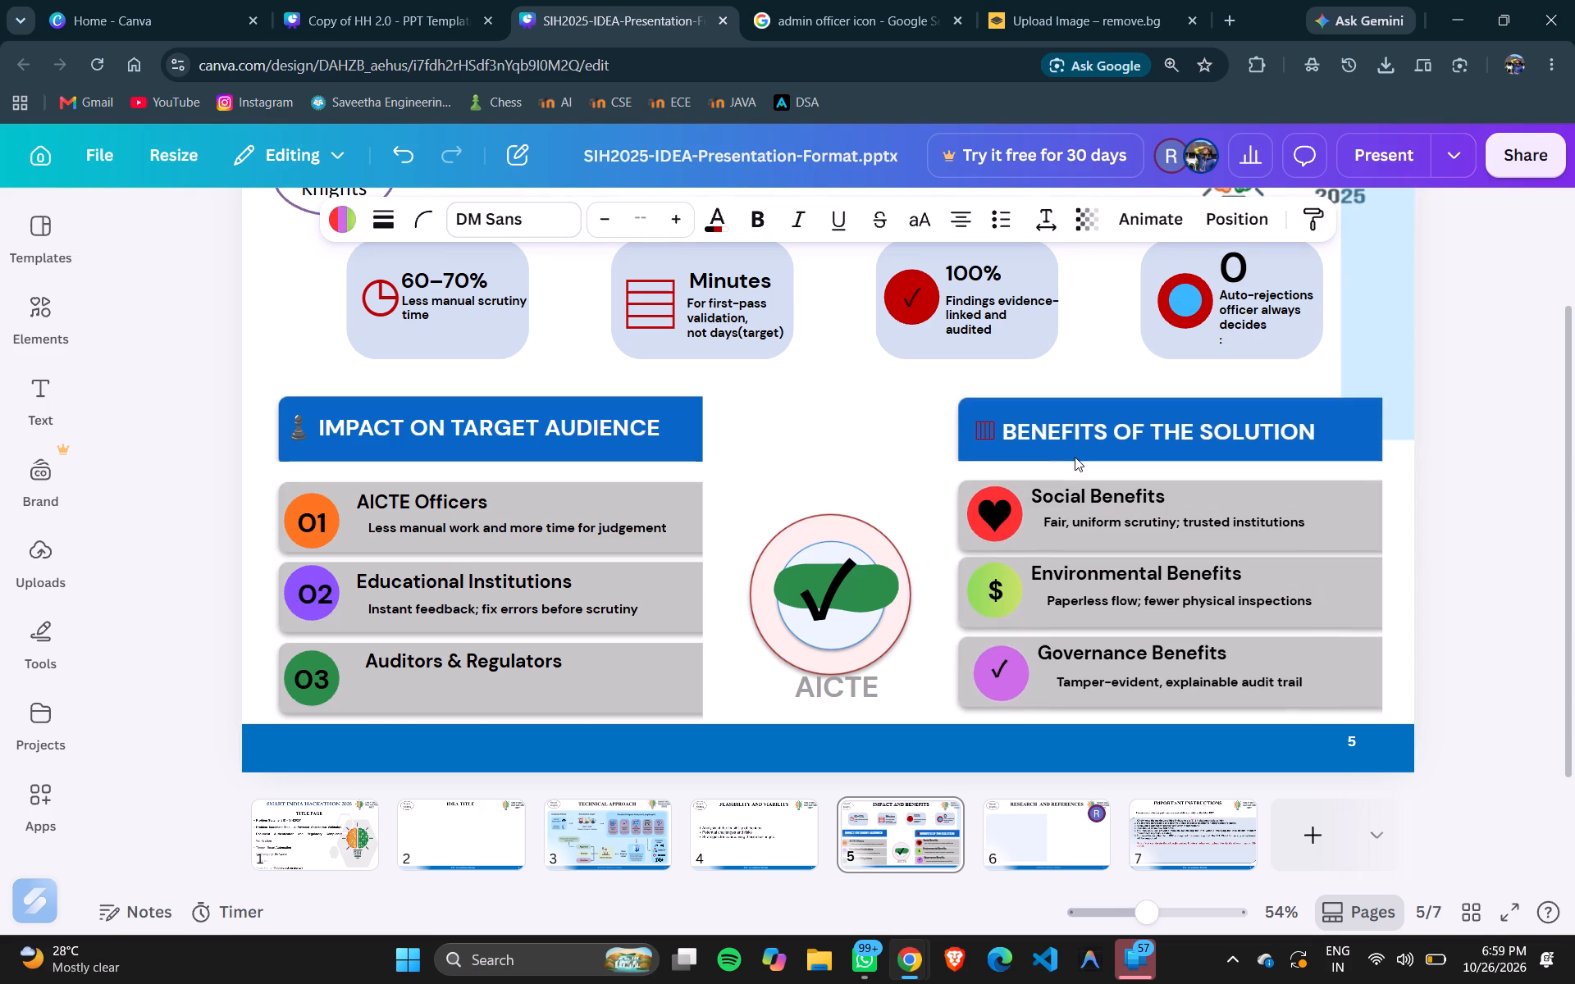
pyautogui.press('Up')
pyautogui.press('Up')
pyautogui.press('Up')
pyautogui.press('Up')
pyautogui.press('Up')
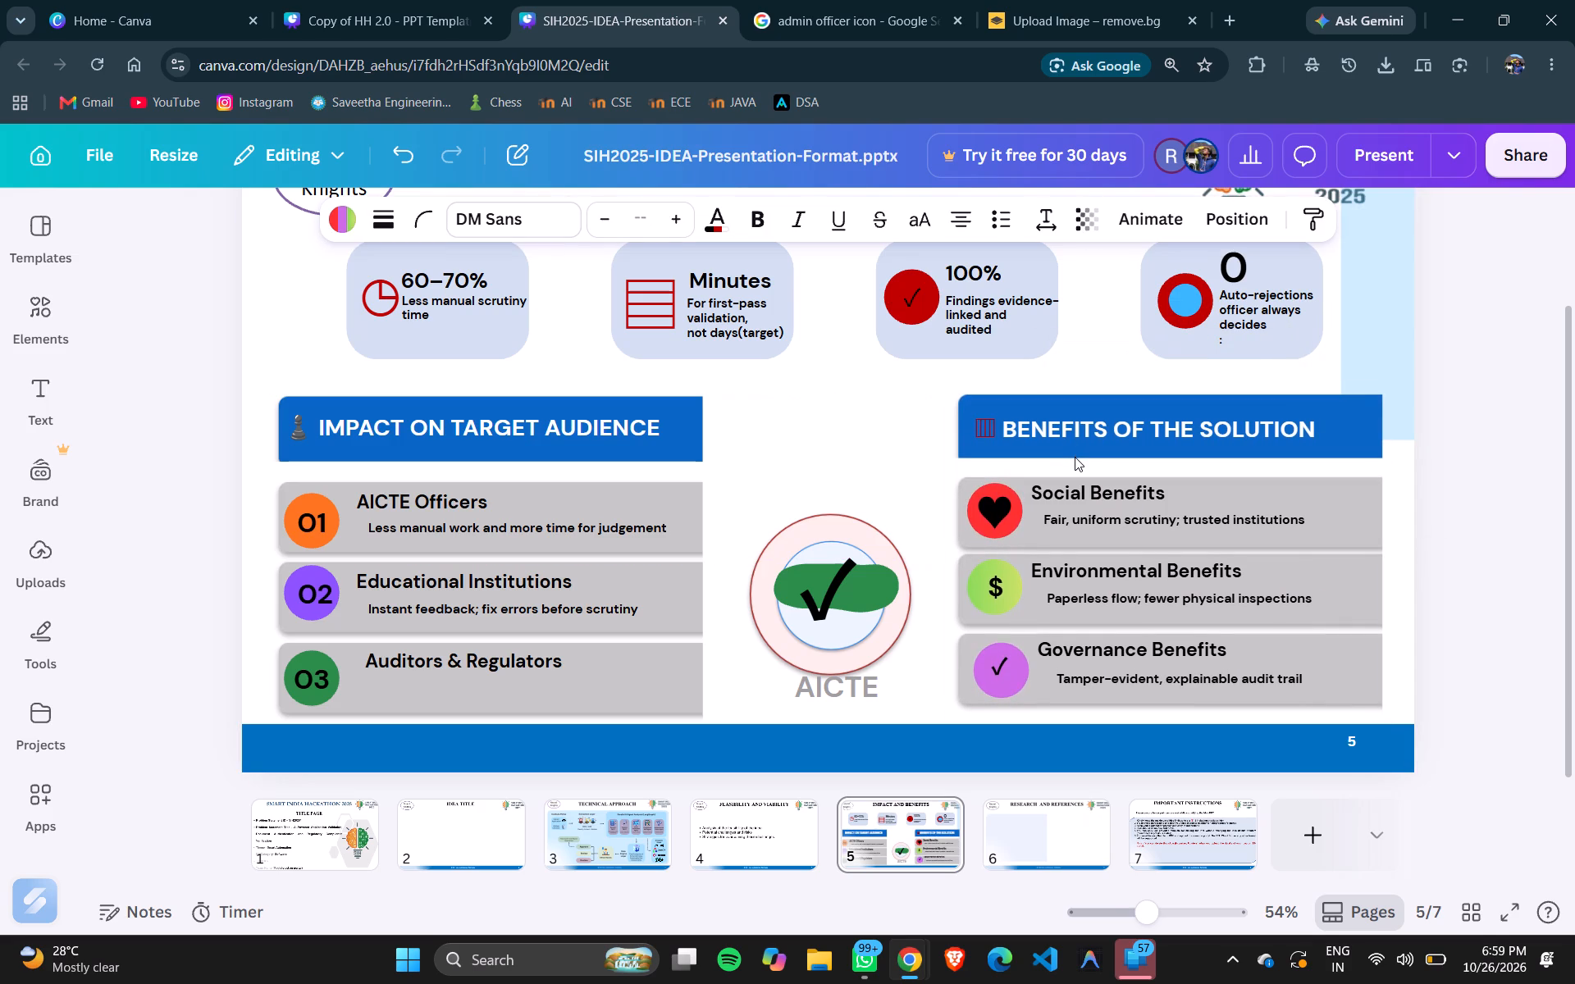
pyautogui.press('Down')
pyautogui.press('Down')
pyautogui.press('Down')
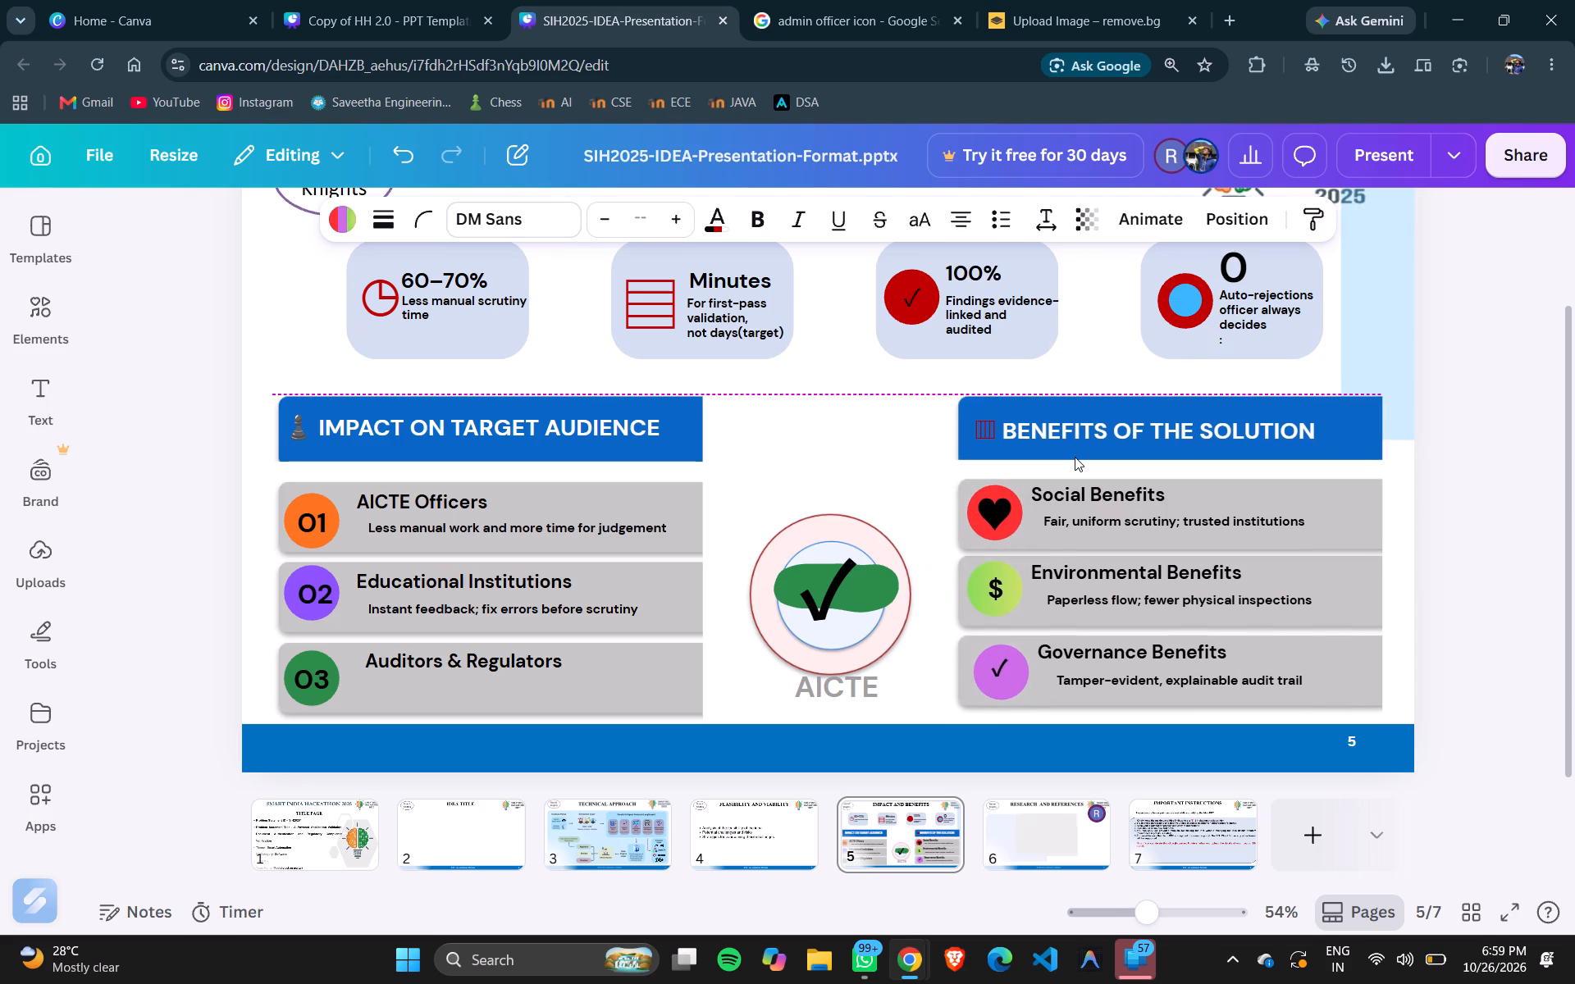
# Group the central circular check mark emblem with its AICTE label.
pyautogui.moveTo(766, 493); pyautogui.dragTo(897, 702)
pyautogui.click(759, 463)
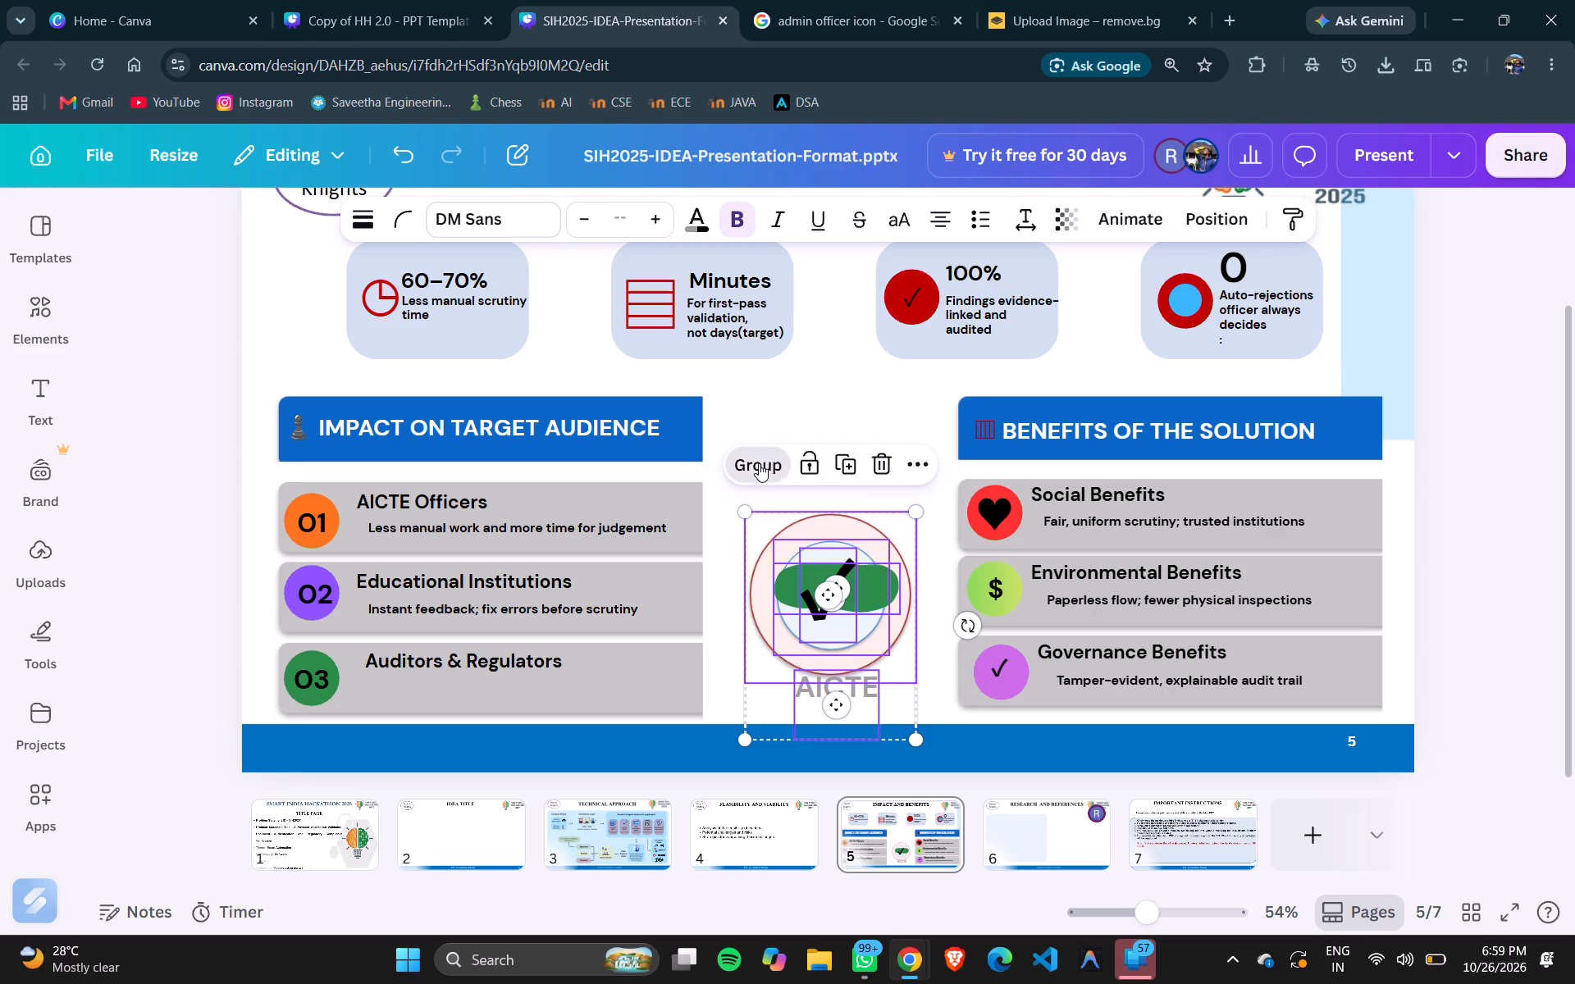
# Nudge the grouped AICTE emblem upward and slightly left so it sits between the two columns, clear of the blue footer.
pyautogui.press('Up')
pyautogui.press('Up')
pyautogui.press('Up')
pyautogui.press('Up')
pyautogui.press('Up')
pyautogui.press('Up')
pyautogui.press('Up')
pyautogui.press('Up')
pyautogui.press('Up')
pyautogui.press('Up')
pyautogui.press('Up')
pyautogui.press('Up')
pyautogui.press('Up')
pyautogui.press('Up')
pyautogui.press('Up')
pyautogui.press('Up')
pyautogui.press('Up')
pyautogui.press('Up')
pyautogui.press('Up')
pyautogui.press('Up')
pyautogui.press('Up')
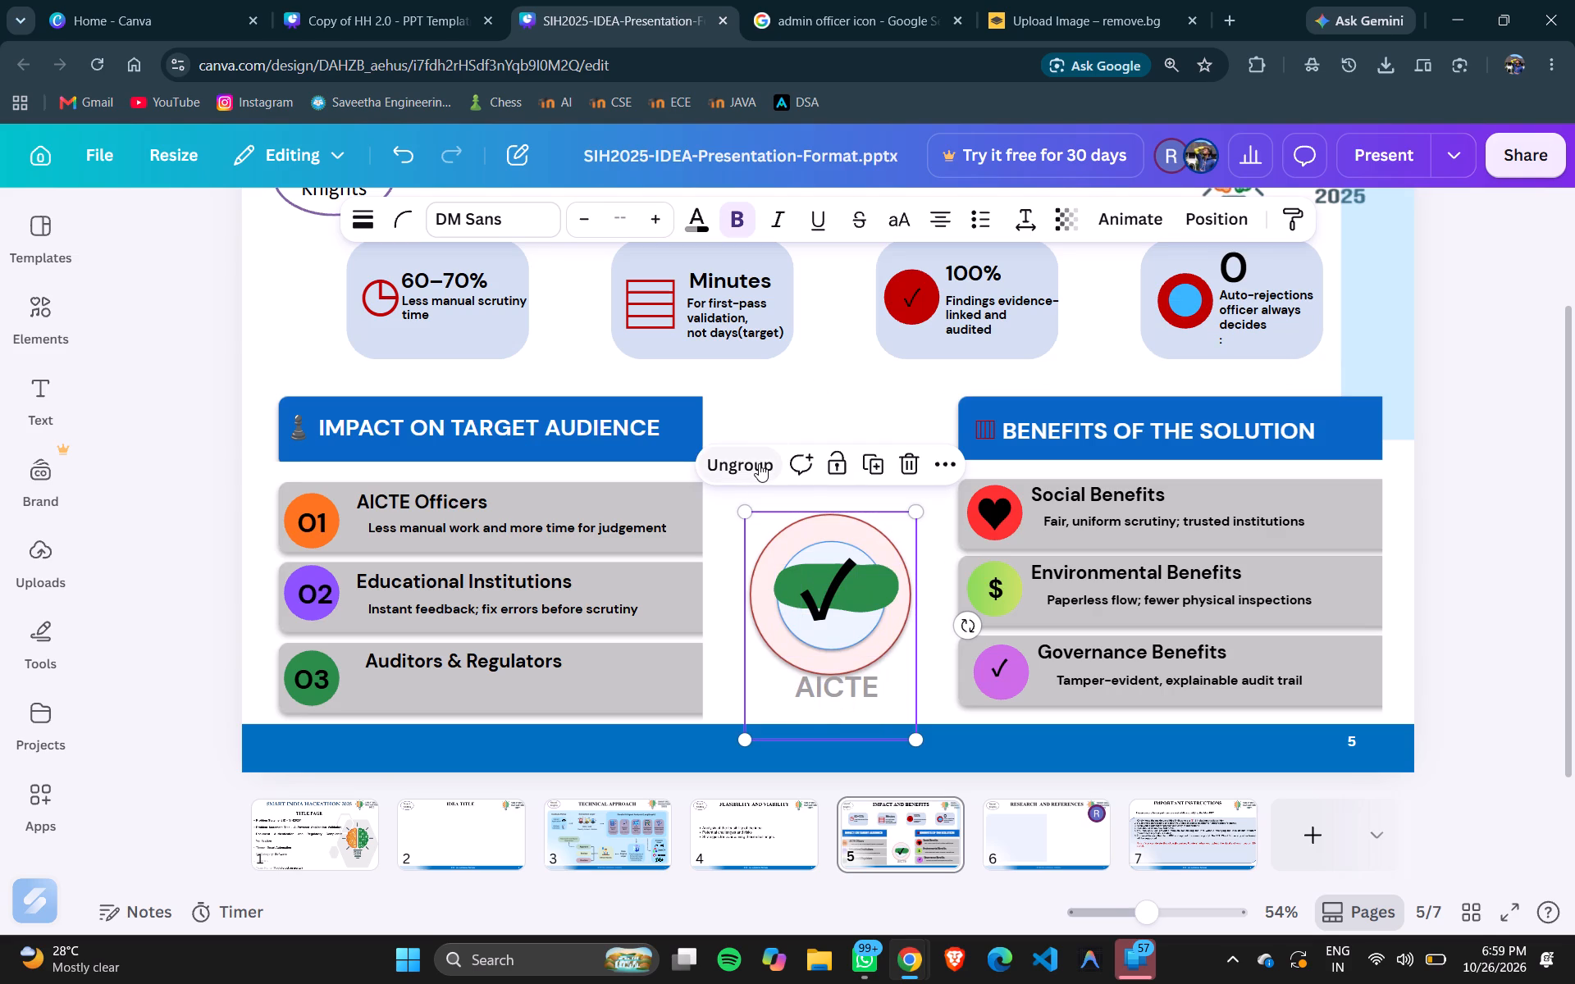
pyautogui.click(819, 581)
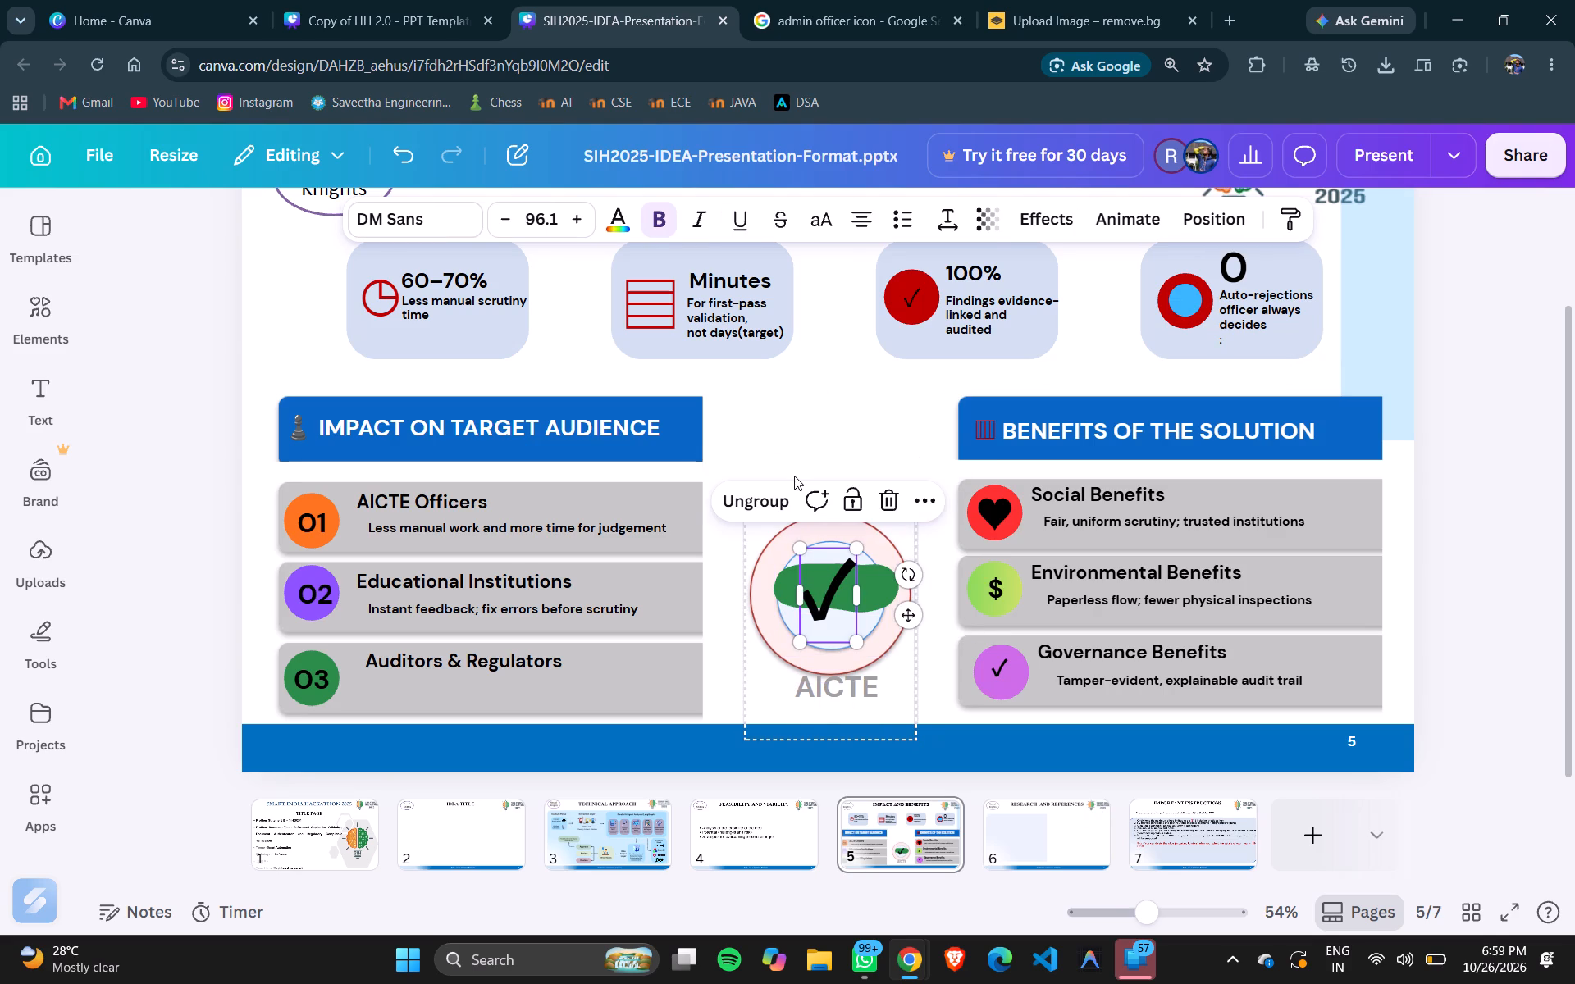
pyautogui.click(795, 454)
pyautogui.click(815, 584)
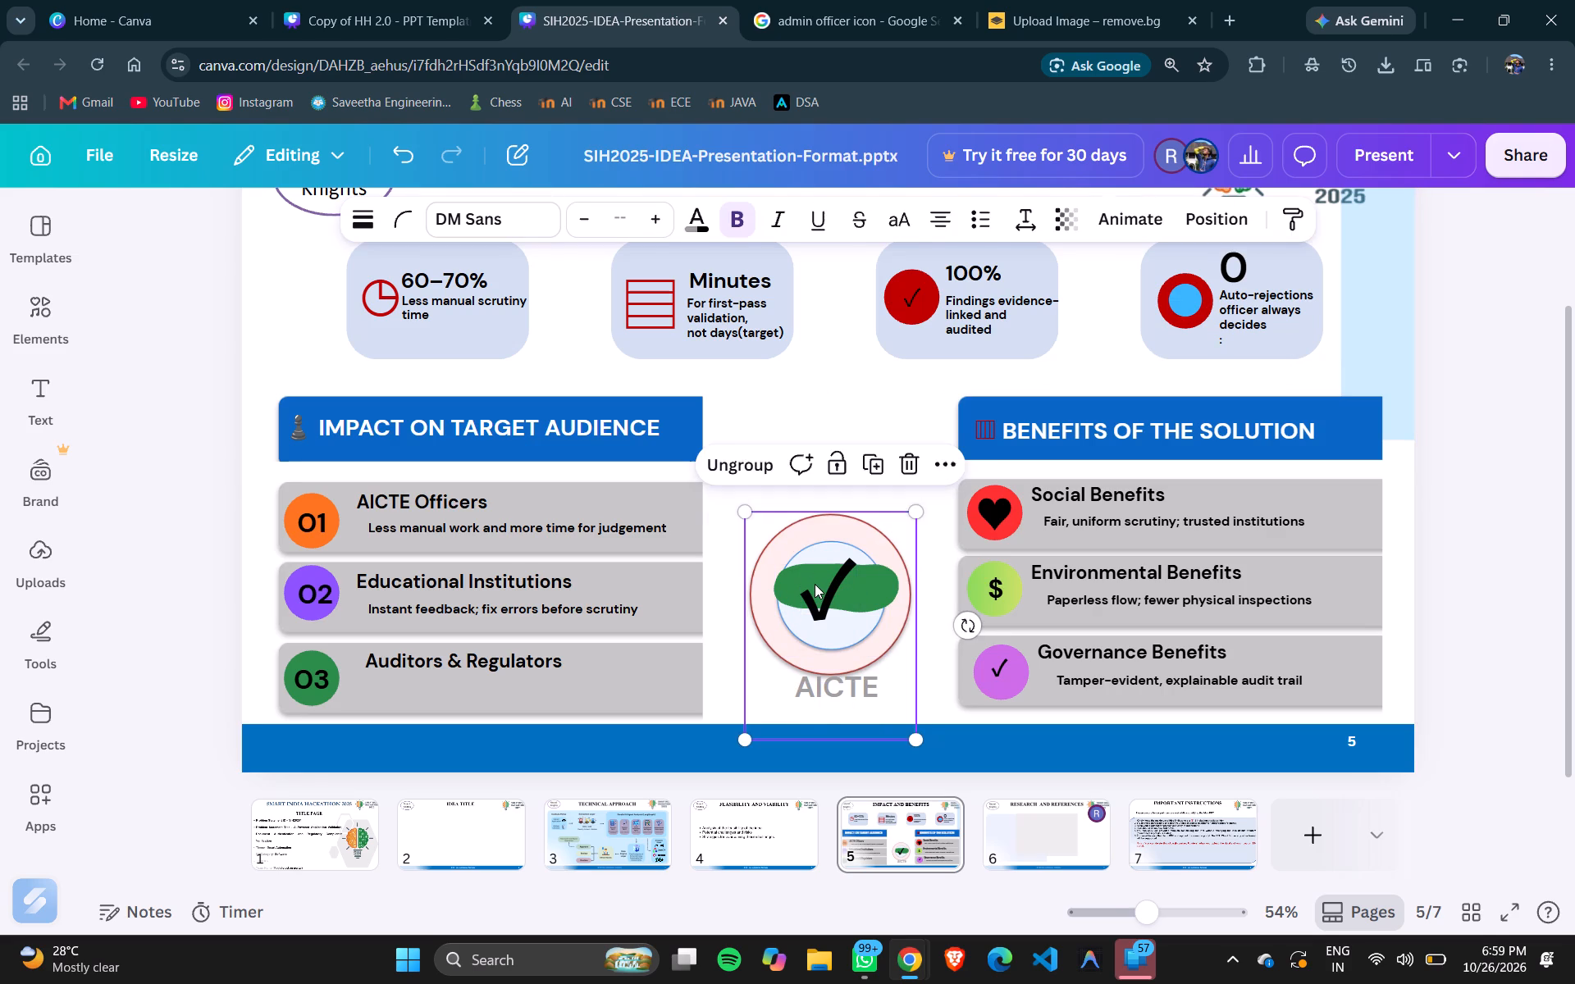
pyautogui.press('Up')
pyautogui.press('Up')
pyautogui.press('Up')
pyautogui.press('Up')
pyautogui.press('Up')
pyautogui.press('Up')
pyautogui.press('Up')
pyautogui.press('Up')
pyautogui.press('Up')
pyautogui.press('Up')
pyautogui.press('Up')
pyautogui.press('Up')
pyautogui.press('Up')
pyautogui.press('Up')
pyautogui.press('Up')
pyautogui.press('Up')
pyautogui.press('Up')
pyautogui.press('Up')
pyautogui.press('Up')
pyautogui.press('Up')
pyautogui.press('Left')
pyautogui.press('Left')
pyautogui.press('Left')
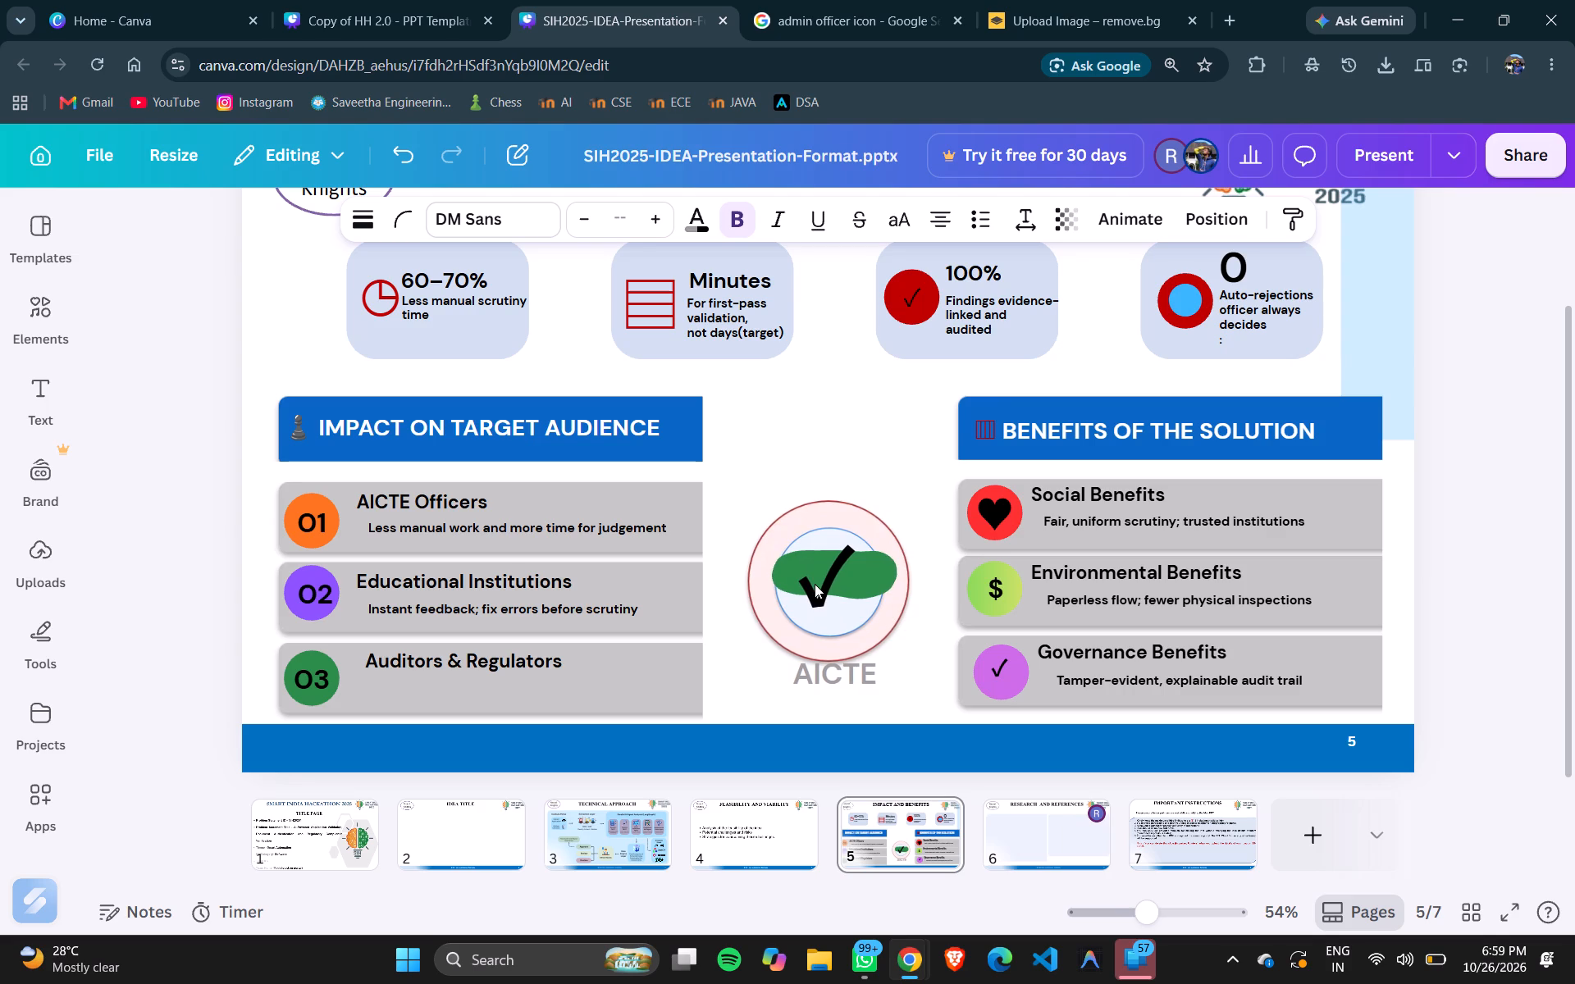
pyautogui.press('Left')
pyautogui.press('Up')
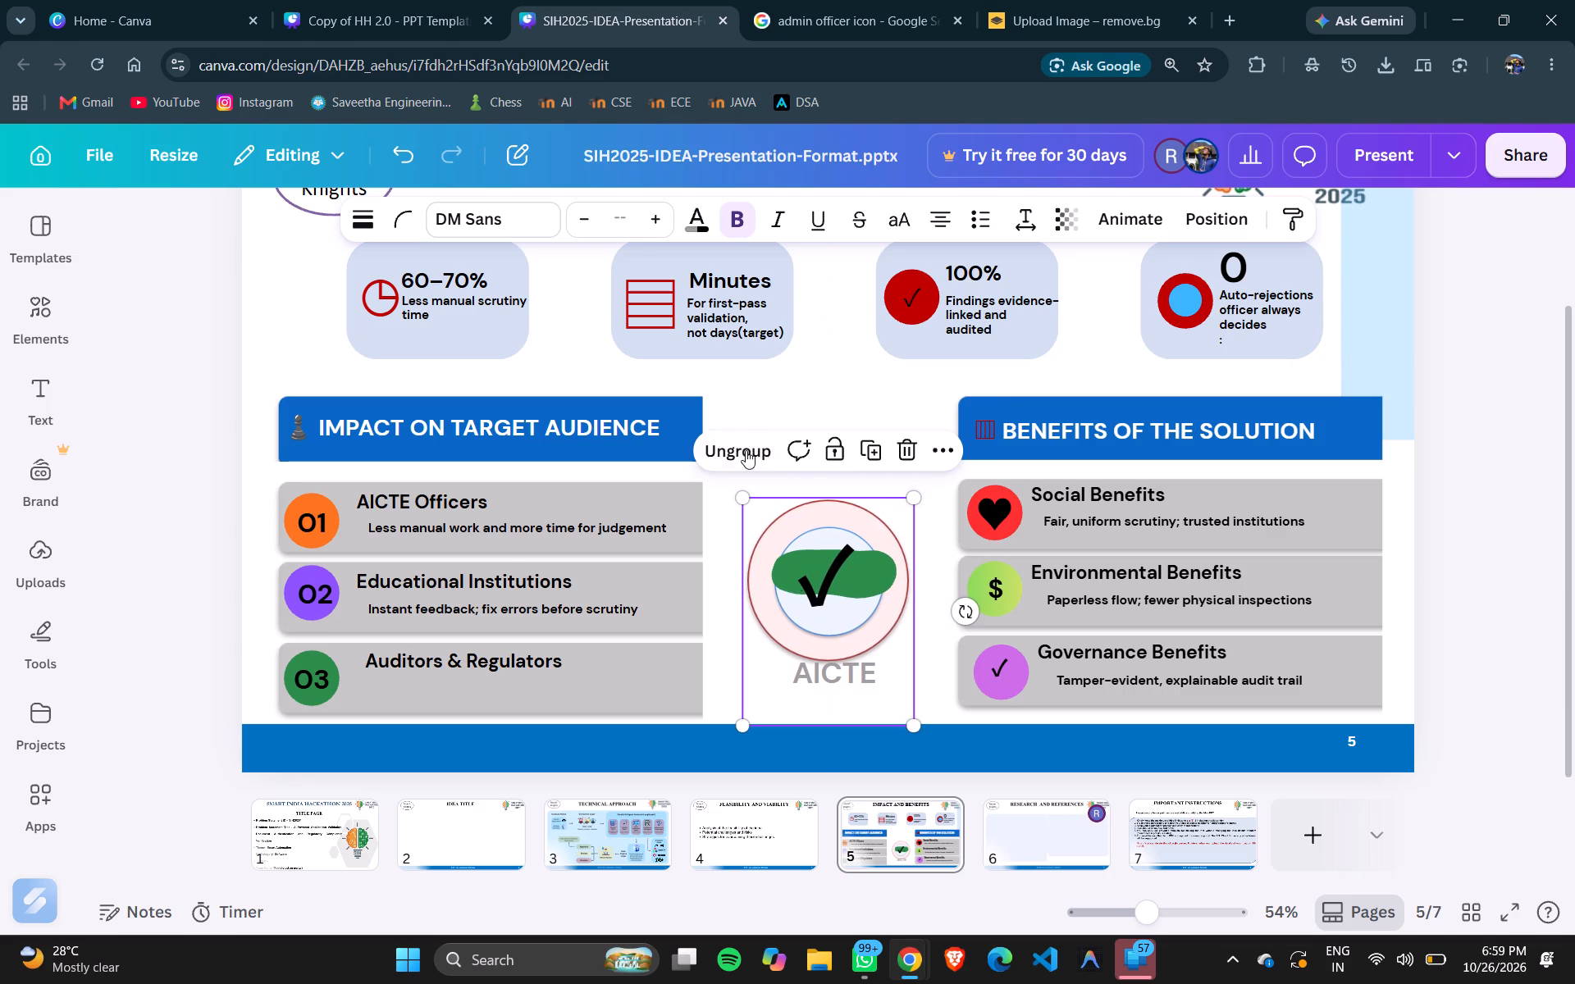
# Ungroup the AICTE emblem, the benefits column, the target audience column and the four statistic cards.
pyautogui.click(751, 453)
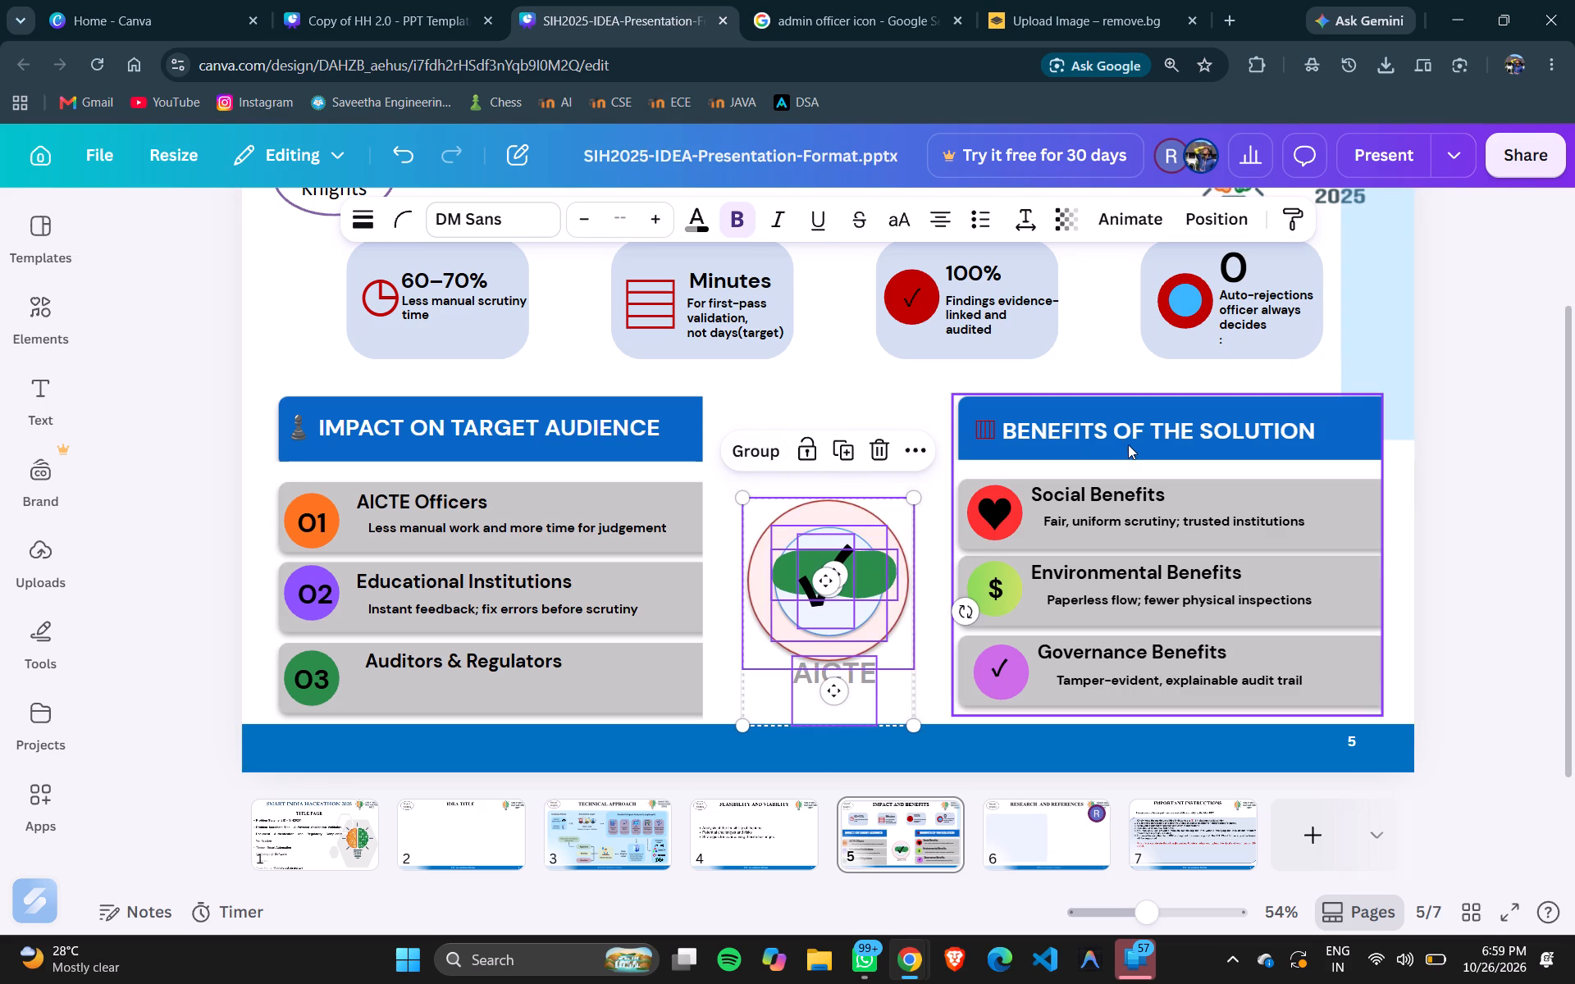
pyautogui.click(1127, 442)
pyautogui.click(1083, 345)
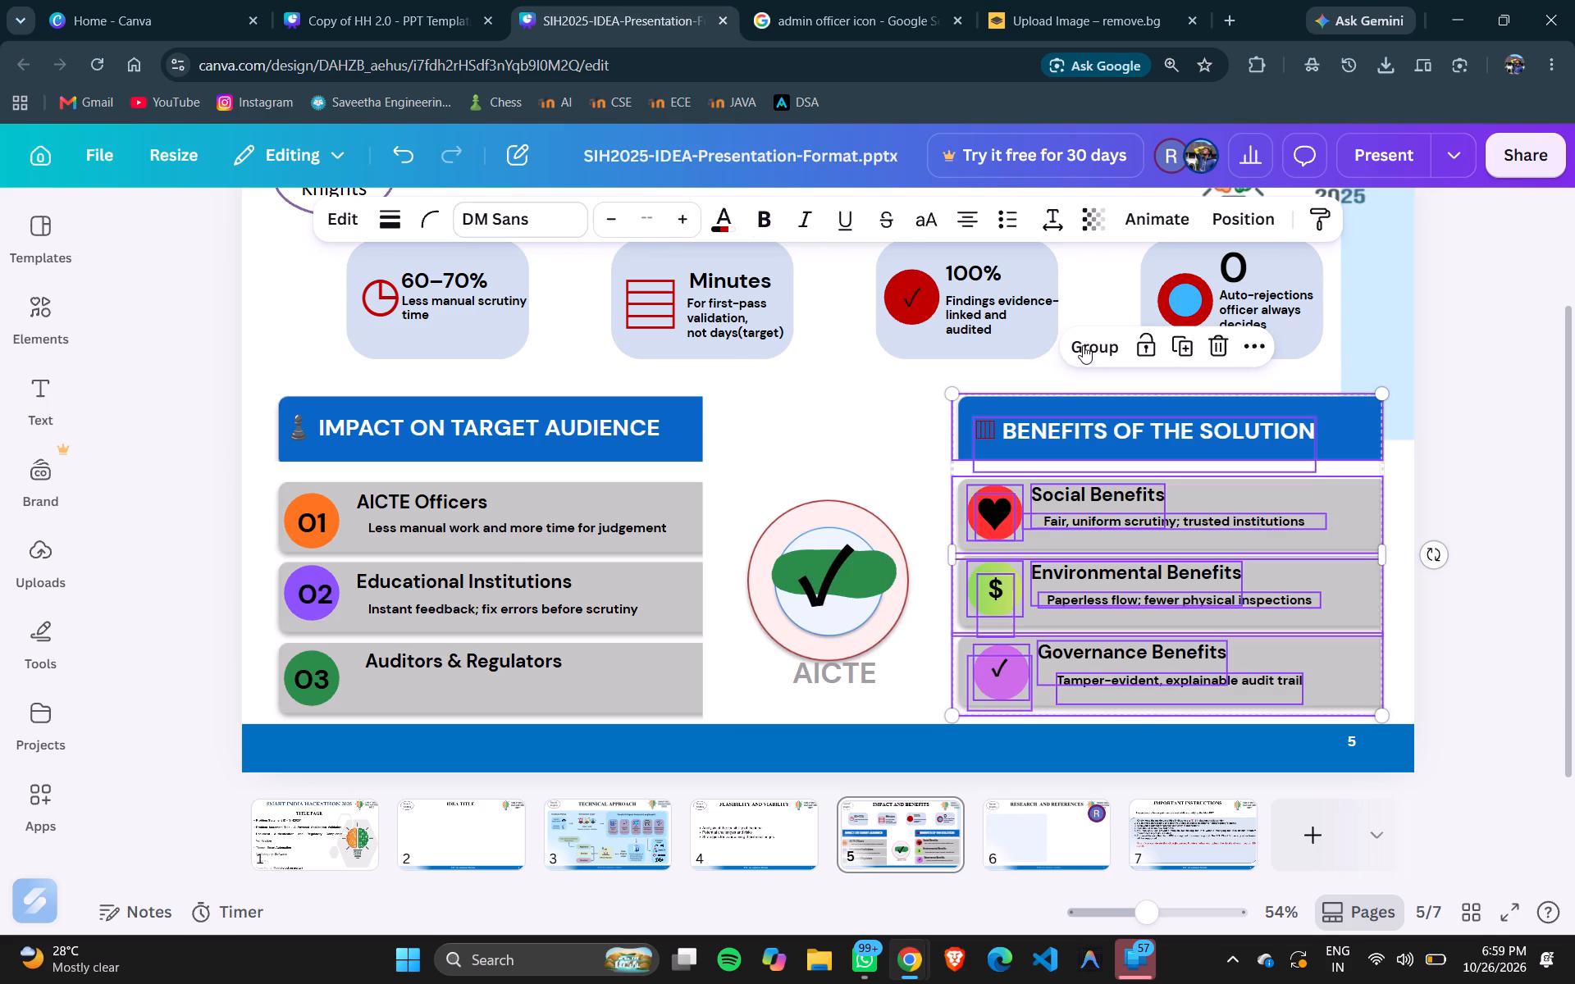
pyautogui.click(575, 488)
pyautogui.click(387, 339)
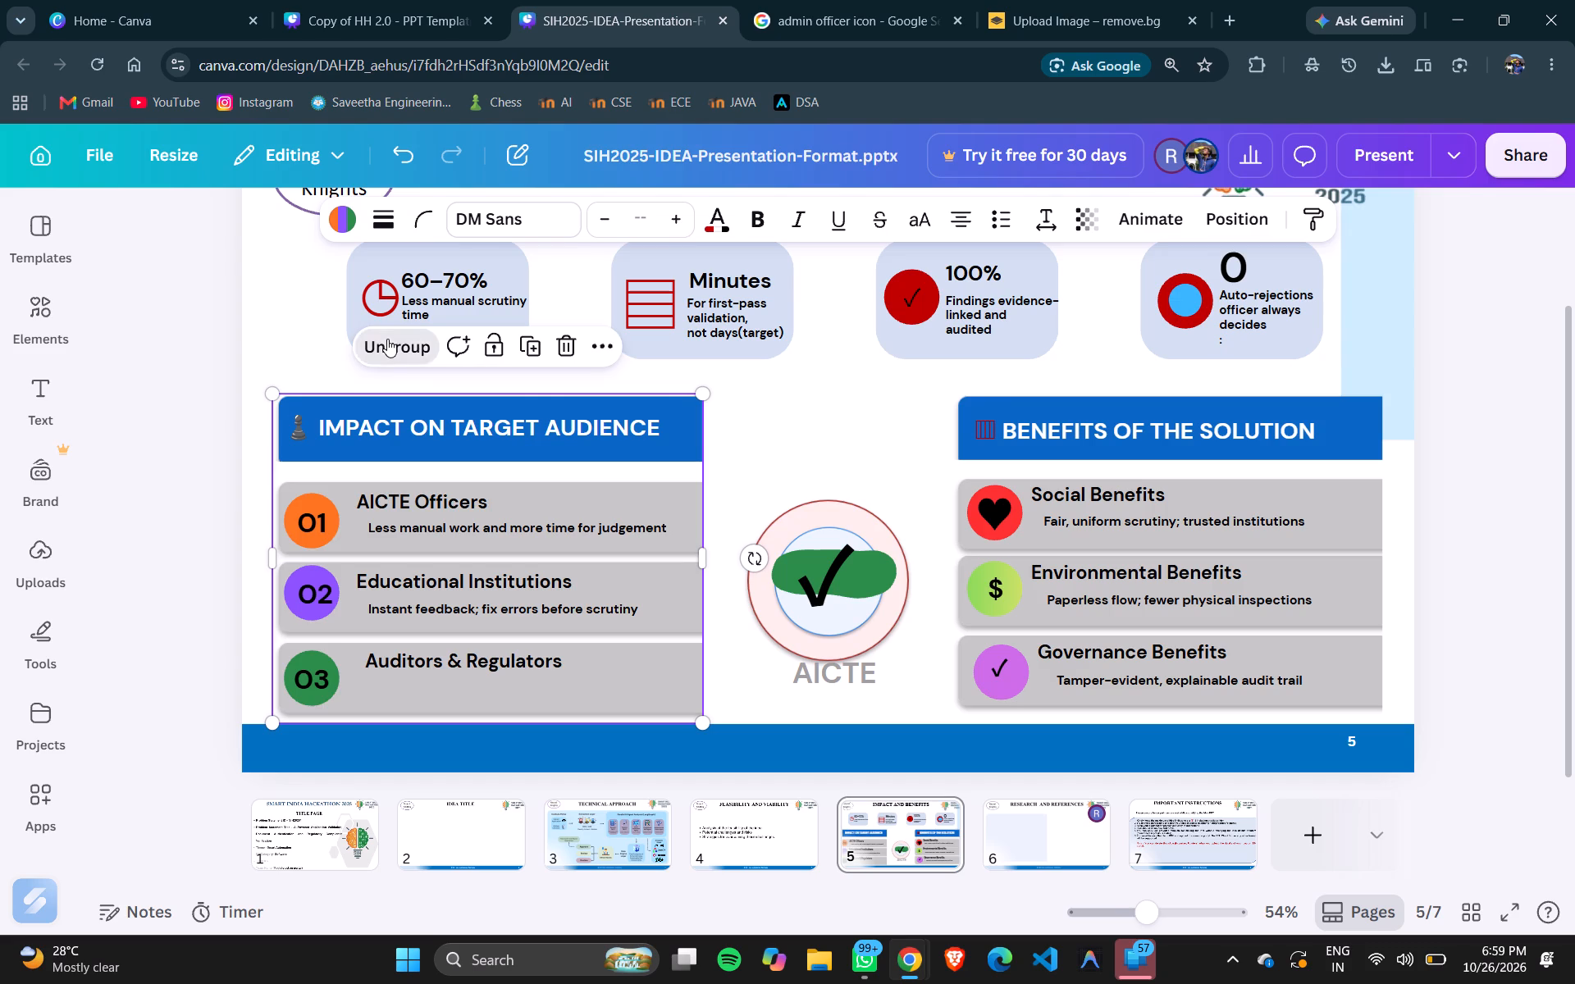
pyautogui.click(851, 311)
pyautogui.click(729, 411)
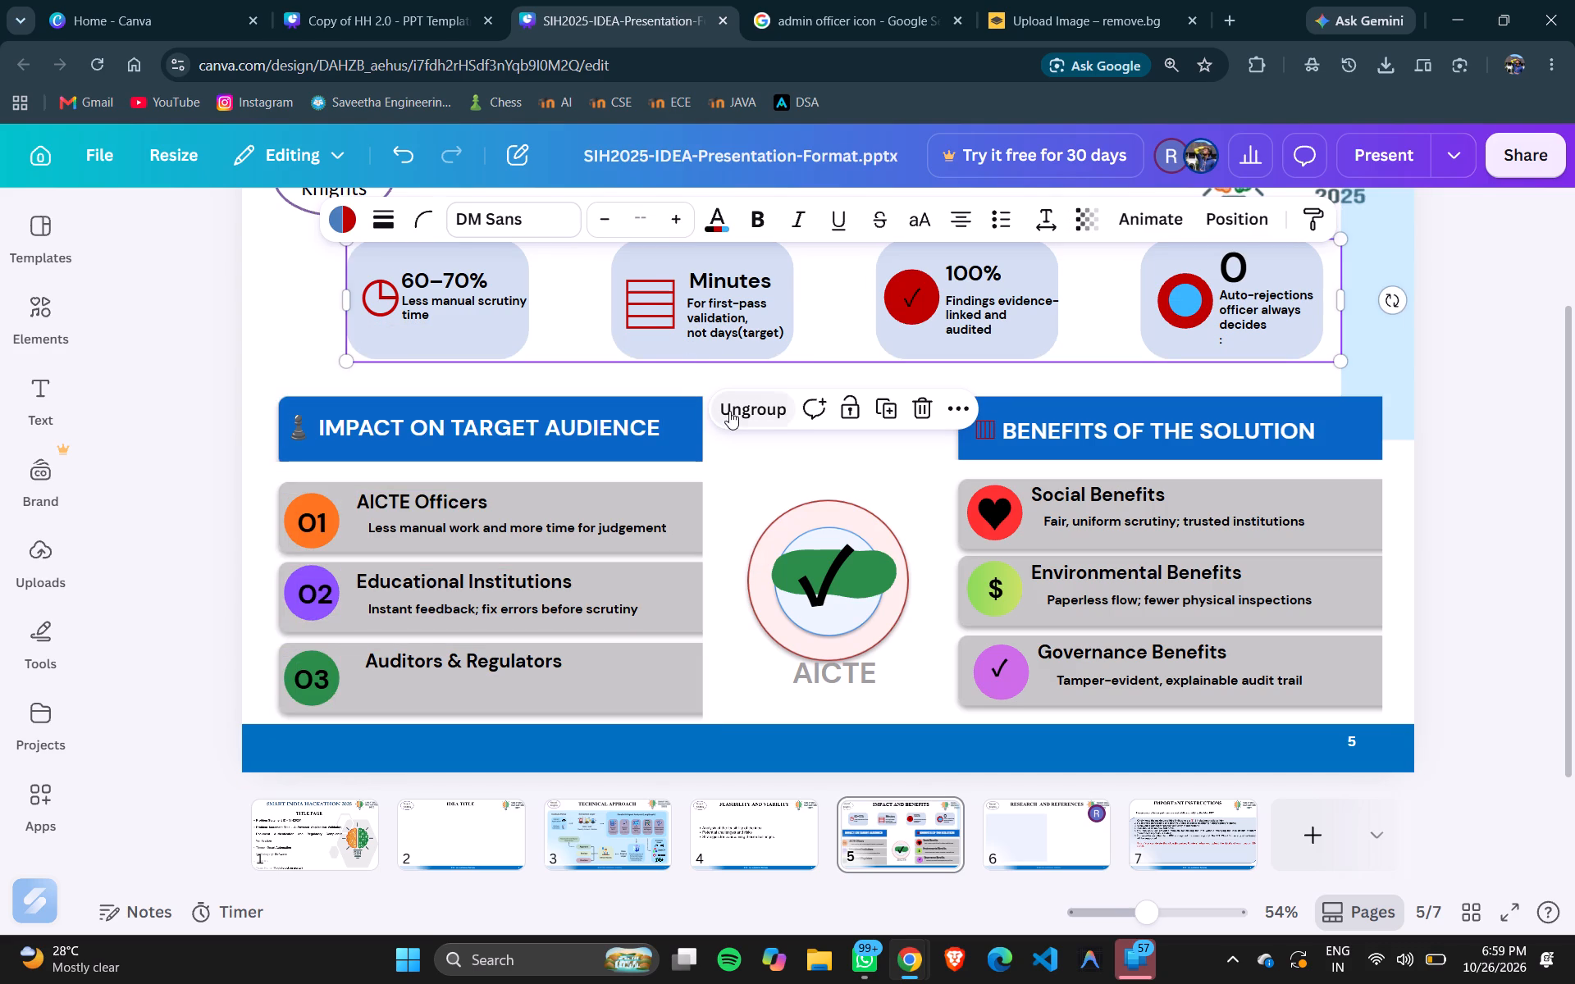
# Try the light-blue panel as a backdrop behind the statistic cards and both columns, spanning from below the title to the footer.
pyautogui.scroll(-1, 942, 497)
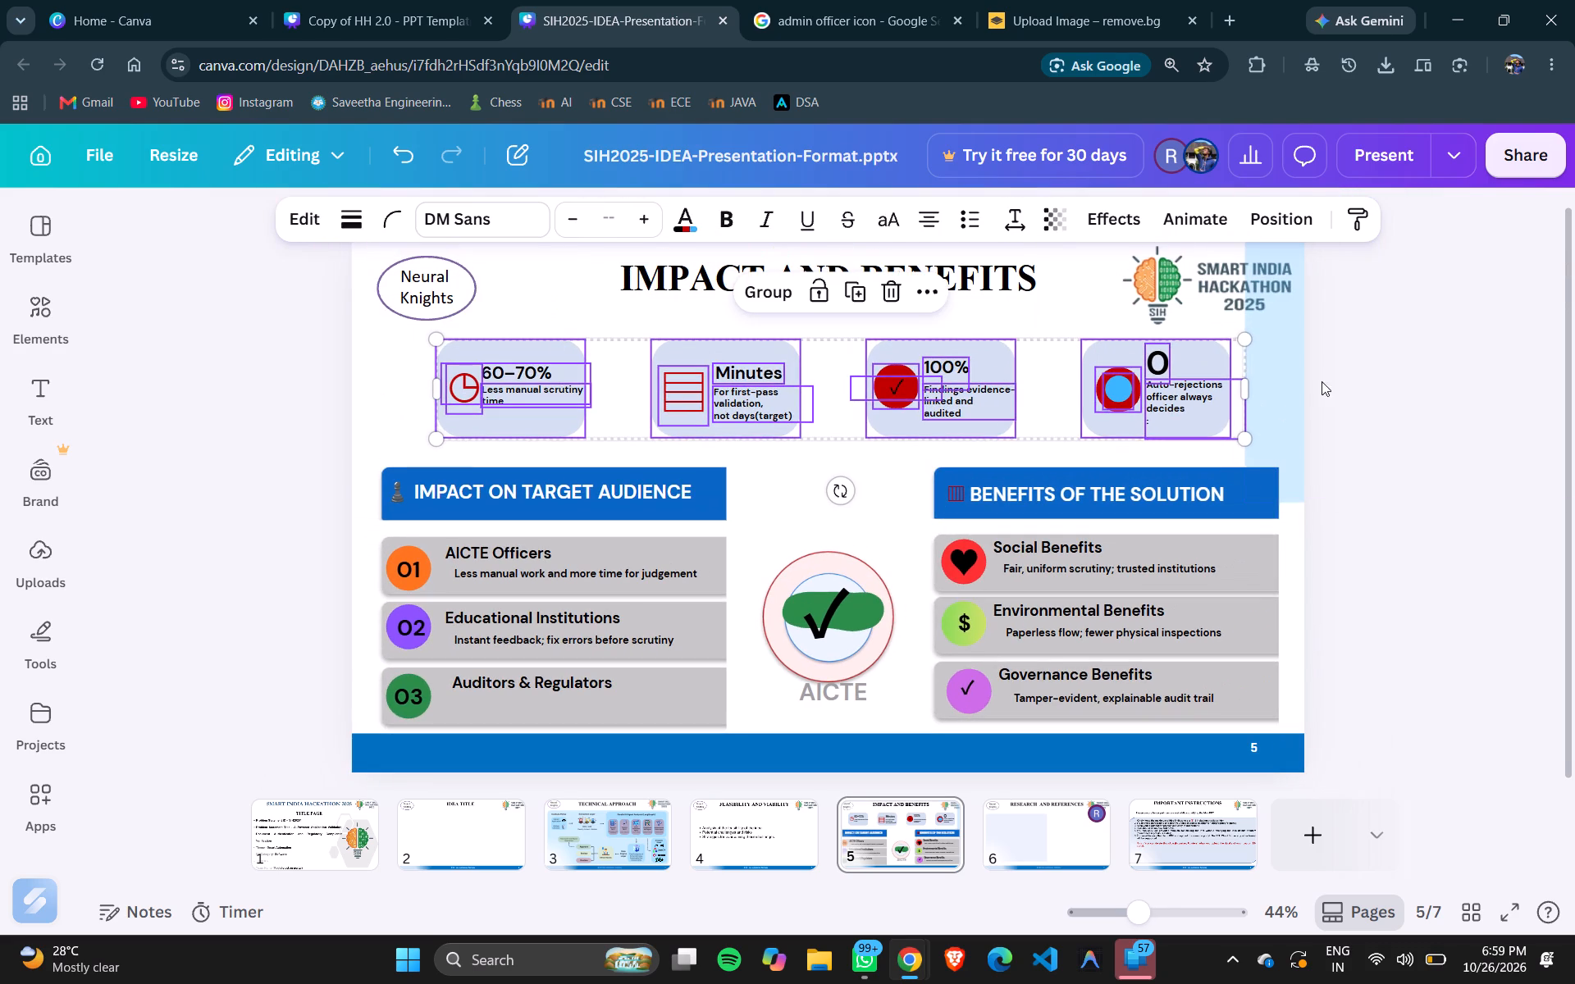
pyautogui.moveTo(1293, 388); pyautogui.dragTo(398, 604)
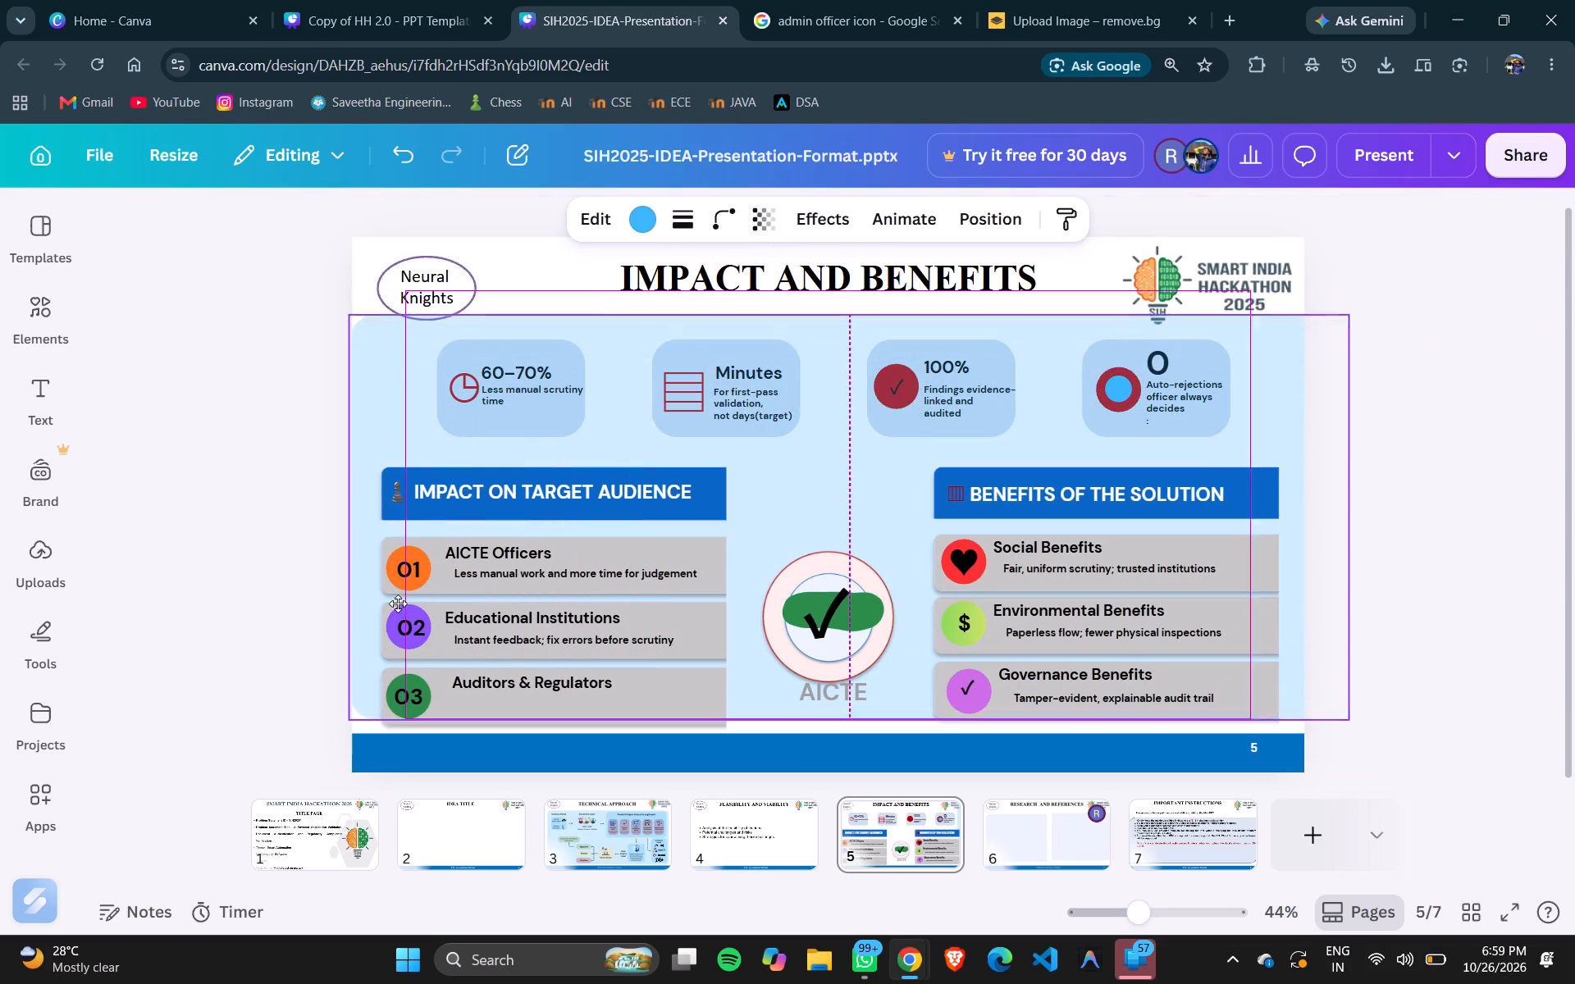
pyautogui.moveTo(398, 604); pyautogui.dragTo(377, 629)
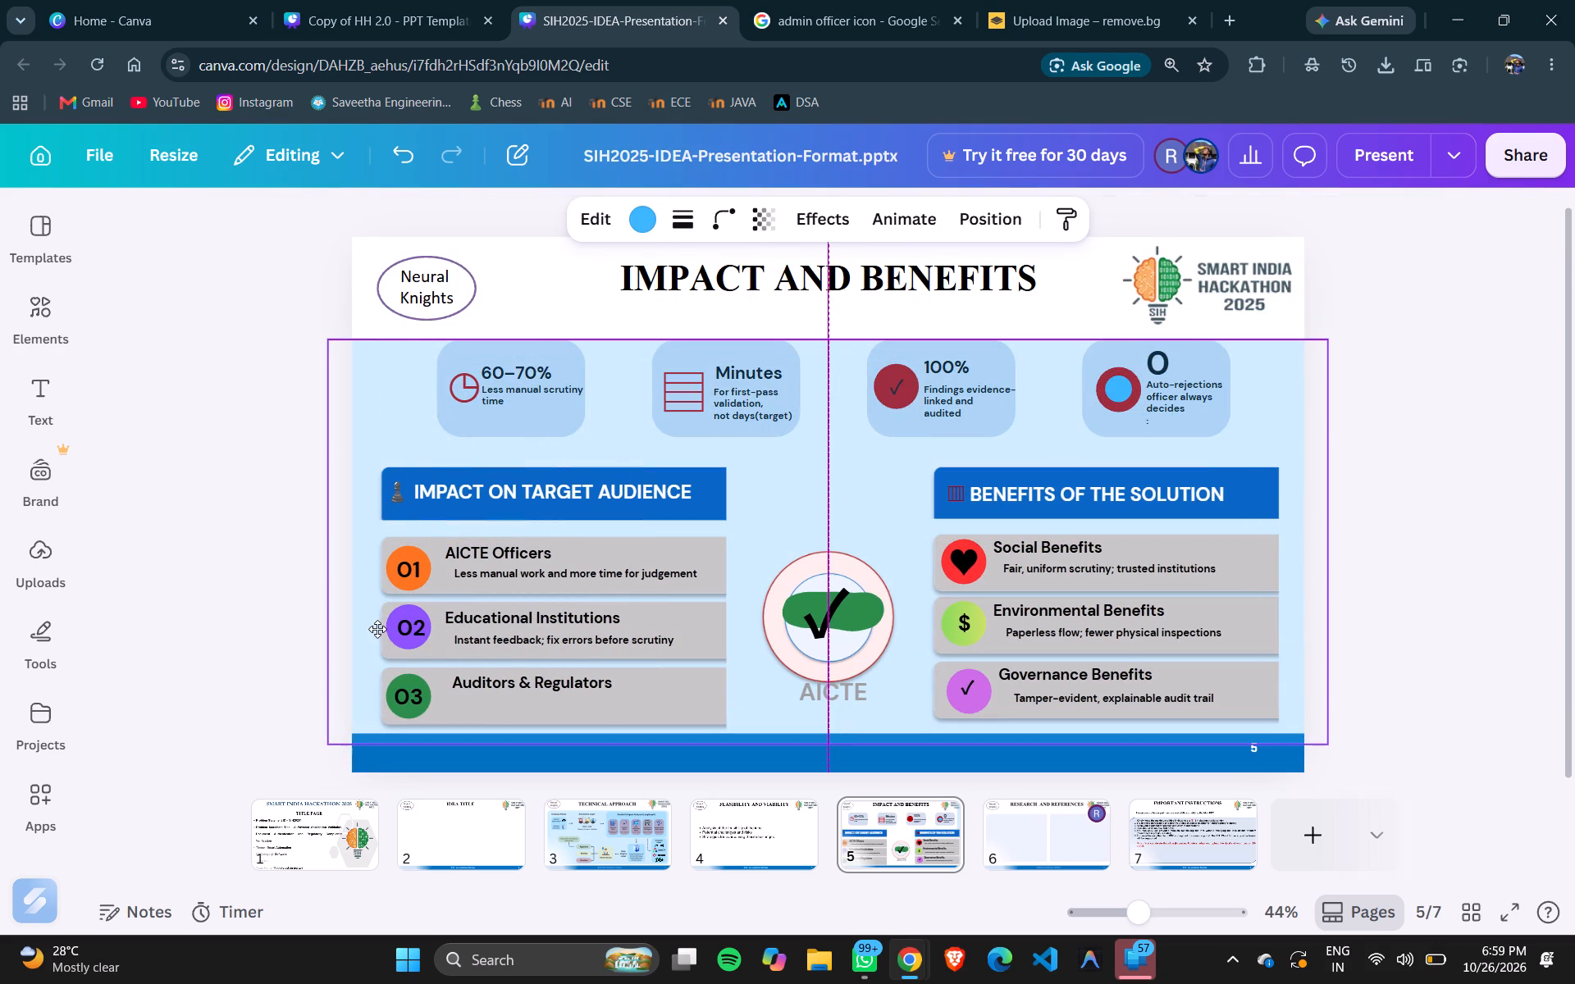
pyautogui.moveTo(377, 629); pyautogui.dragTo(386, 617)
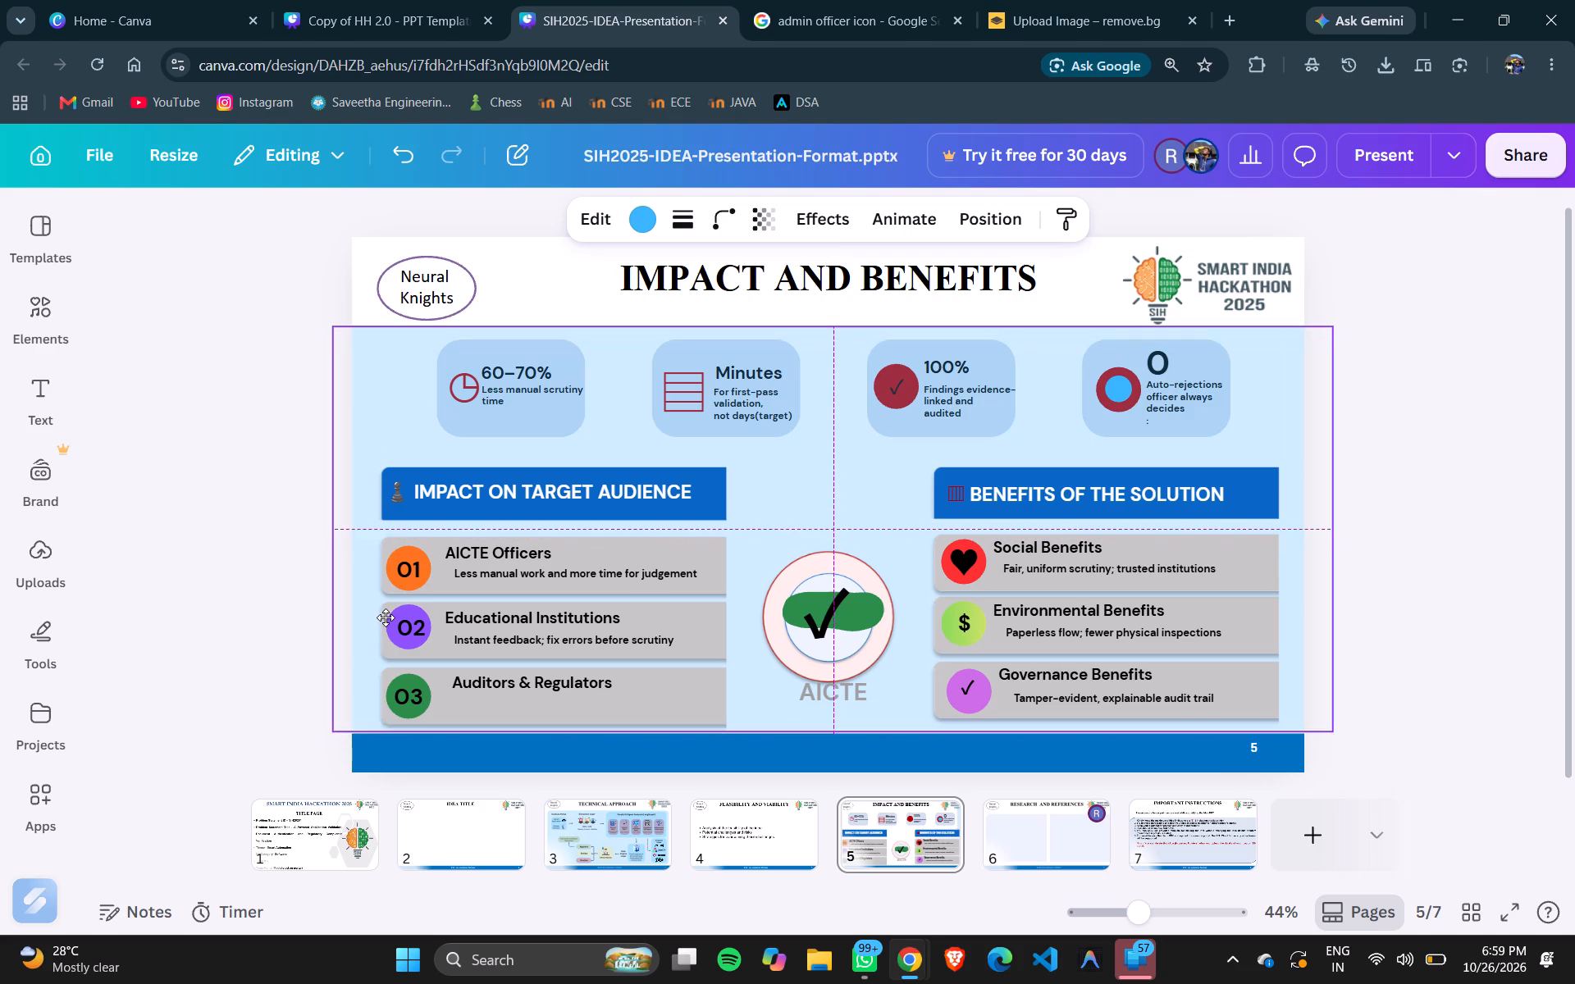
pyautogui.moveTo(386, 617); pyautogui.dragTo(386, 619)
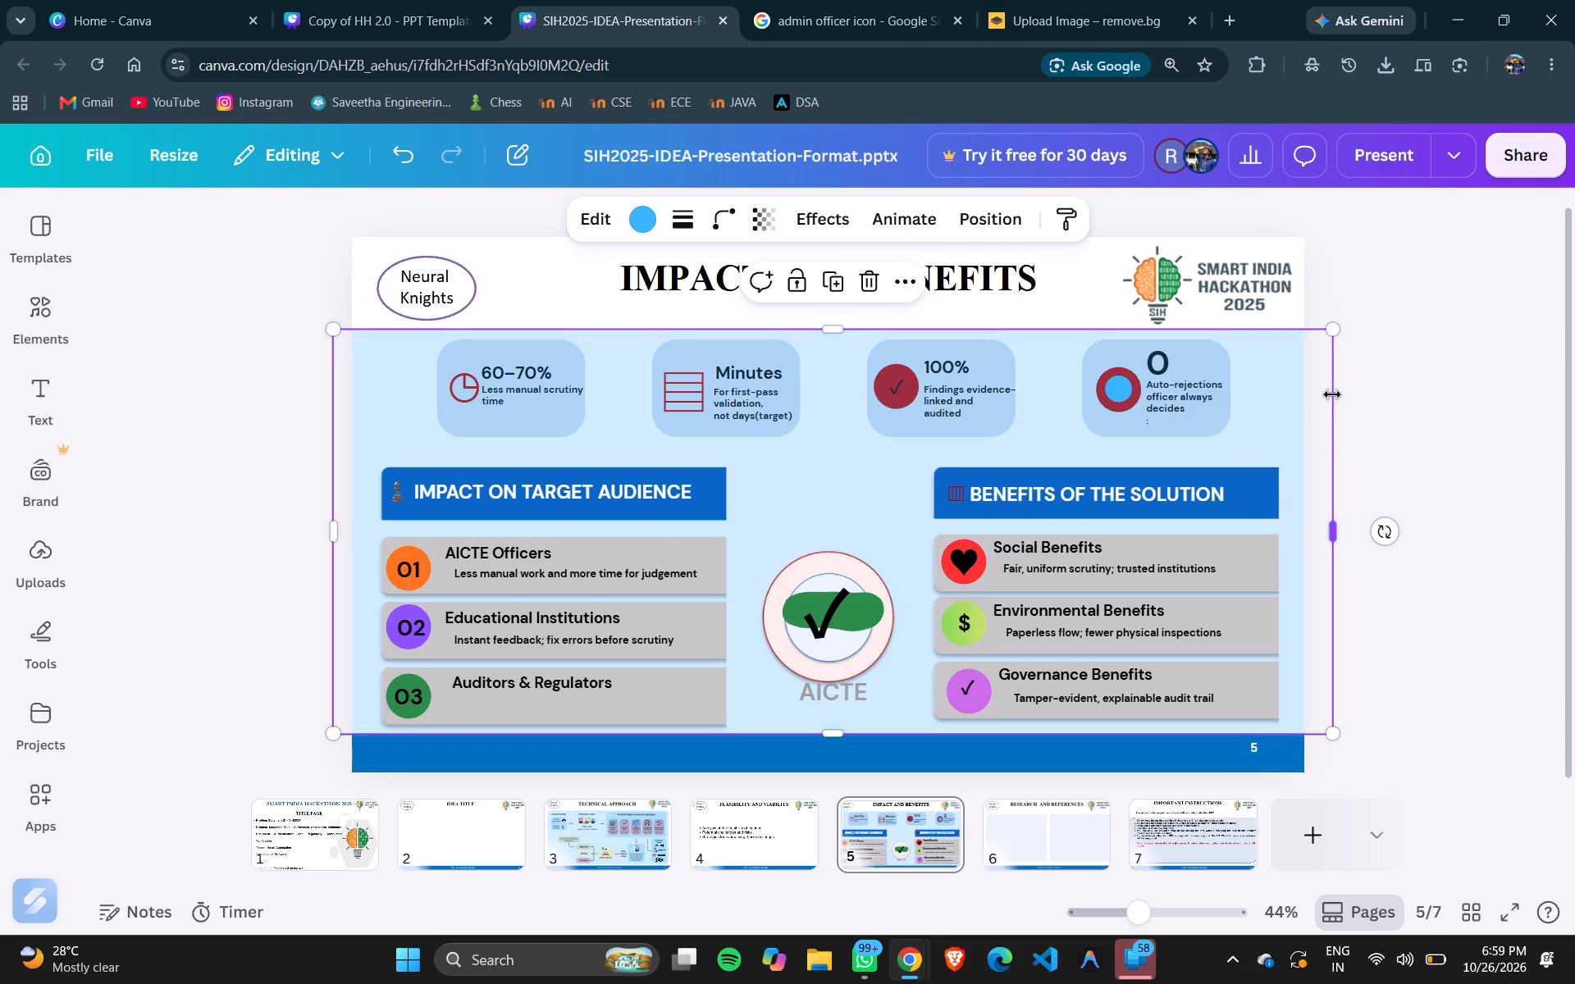
# Delete the light-blue background panel from the Impact and Benefits slide.
pyautogui.press('Delete')
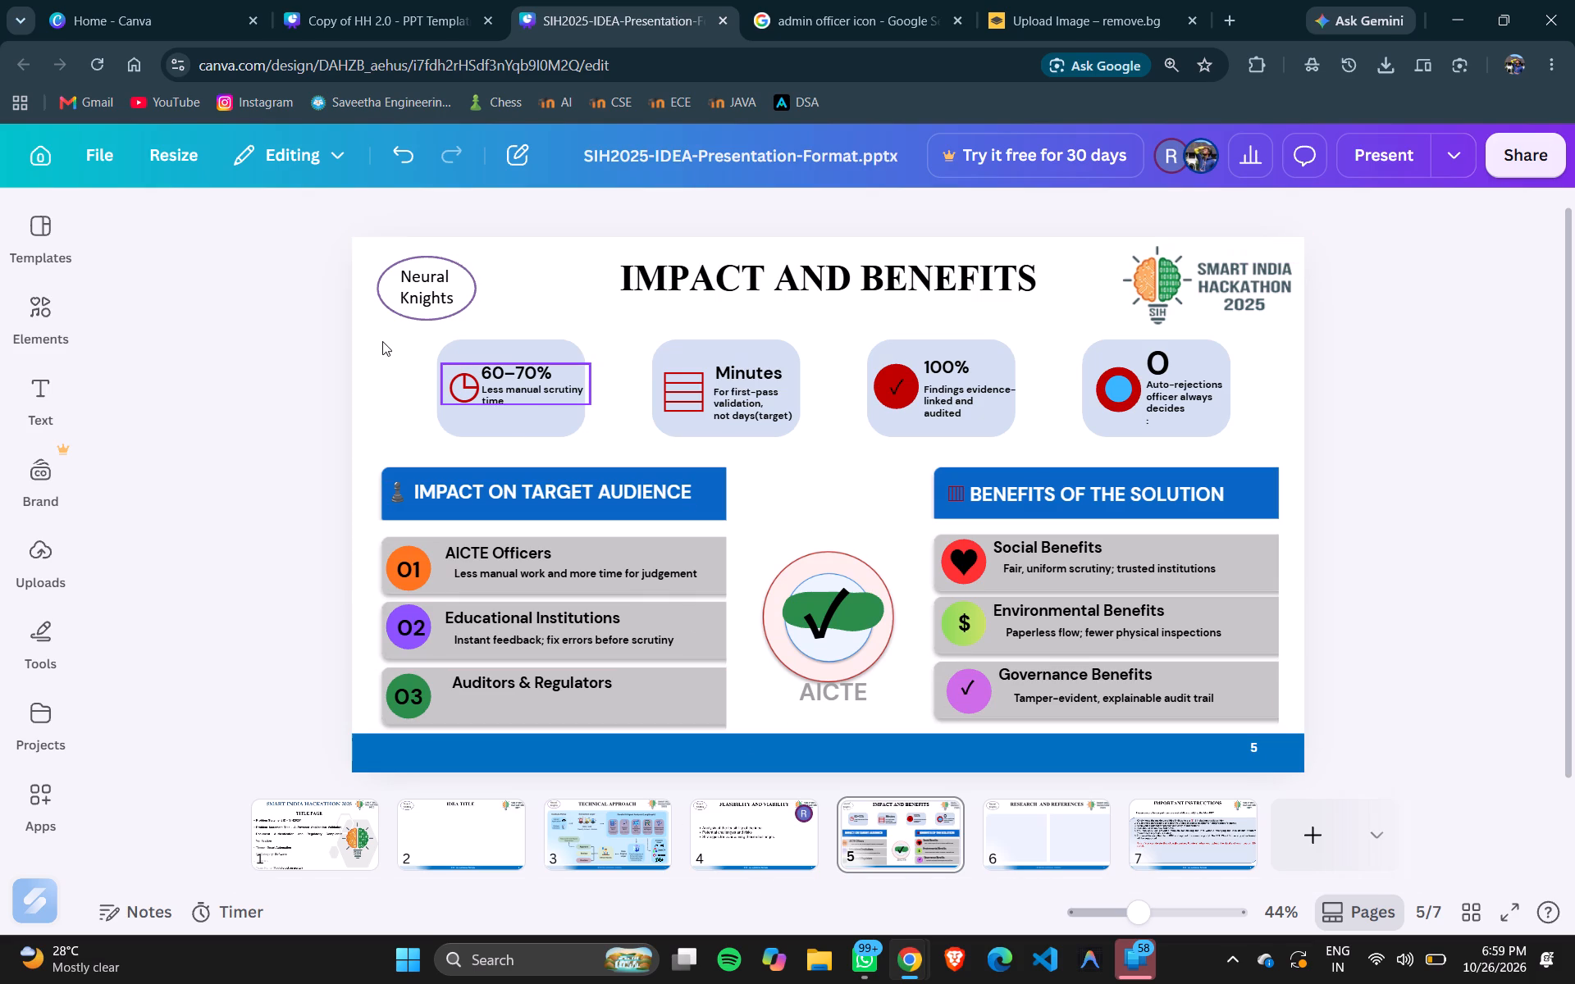
# Go to the Technical Approach slide and examine the Final Audit And Report Generation box and its dashed arrow up close.
pyautogui.click(582, 854)
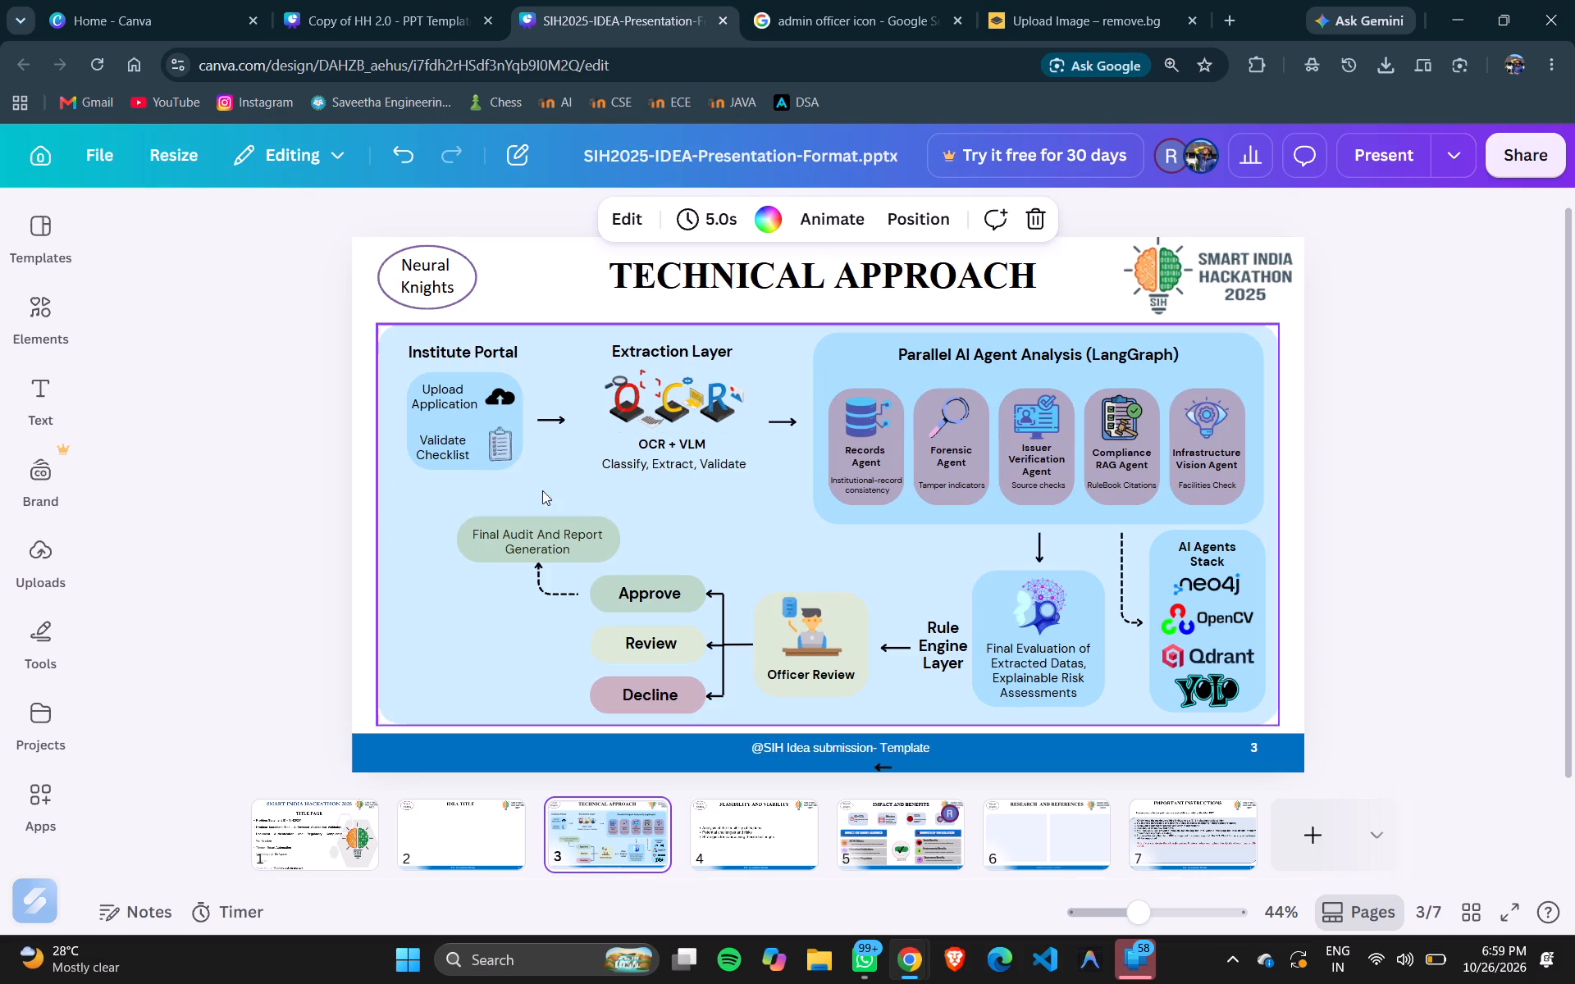
pyautogui.tripleClick(555, 538)
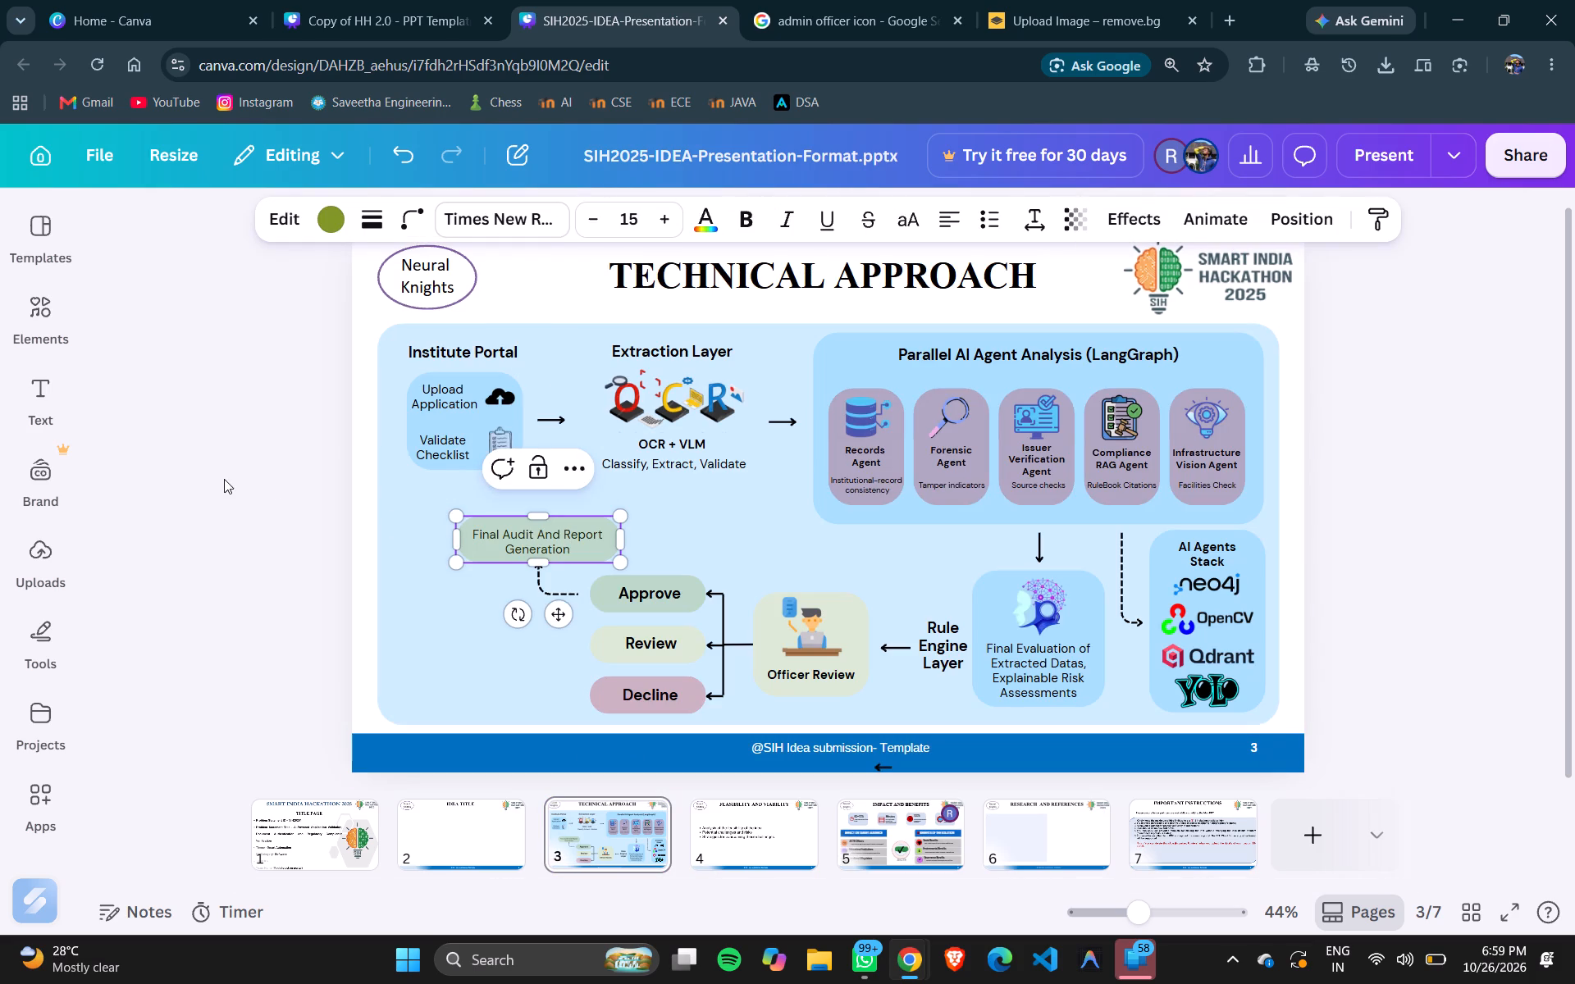
pyautogui.click(224, 479)
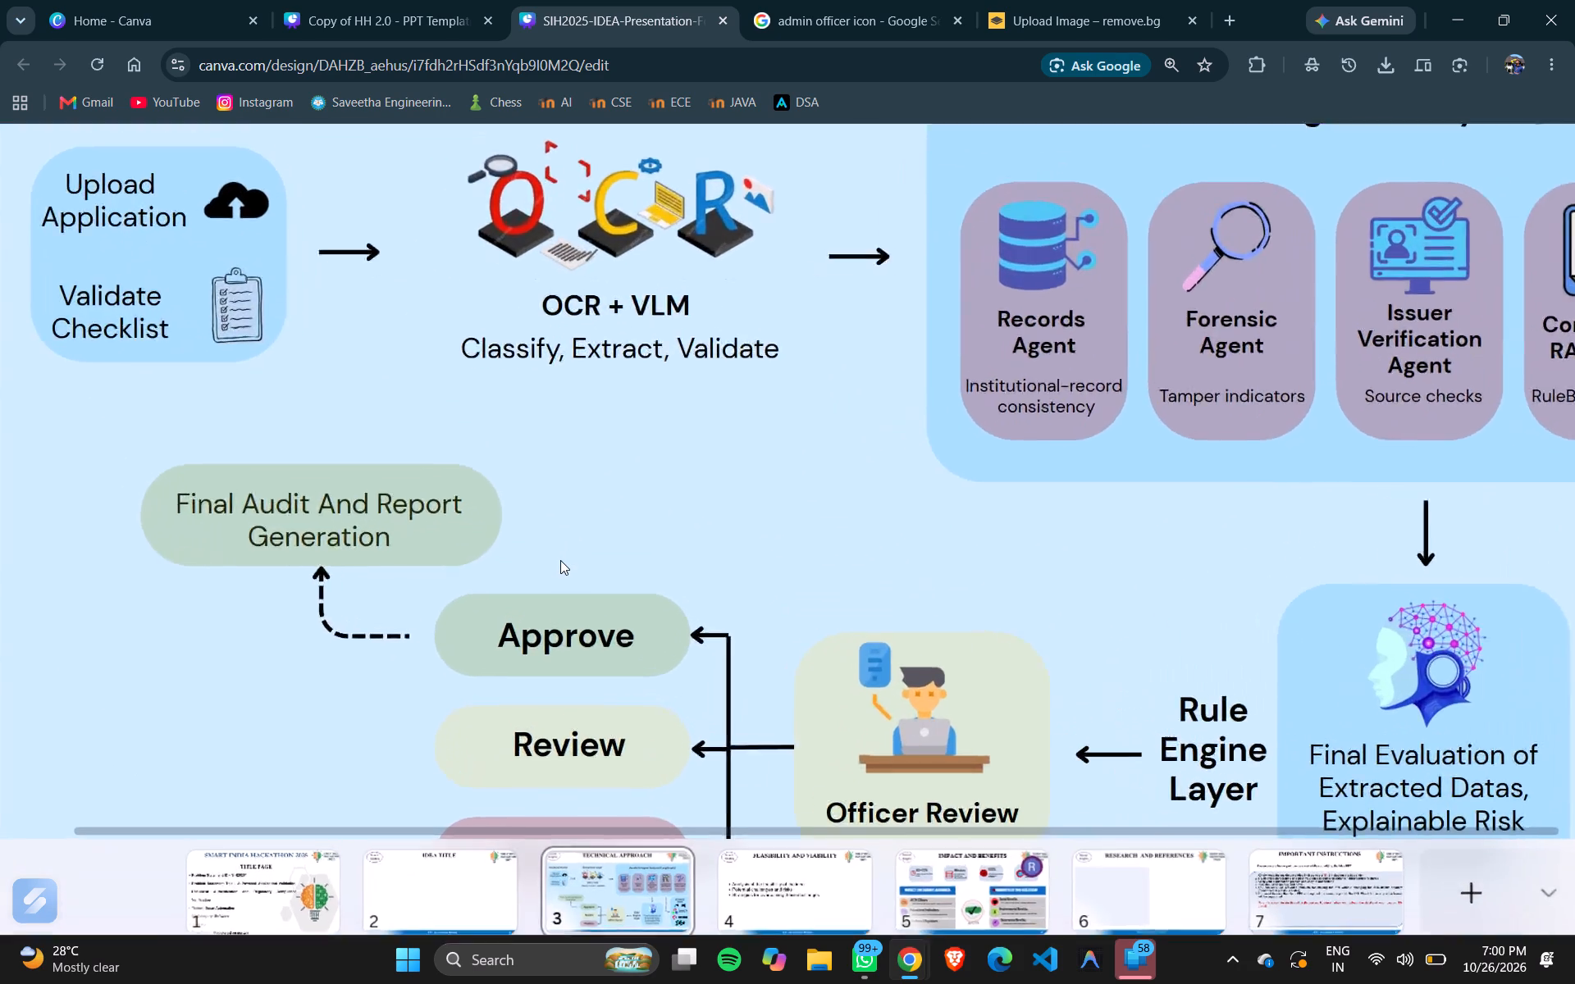
pyautogui.hscroll(2, 194, 489)
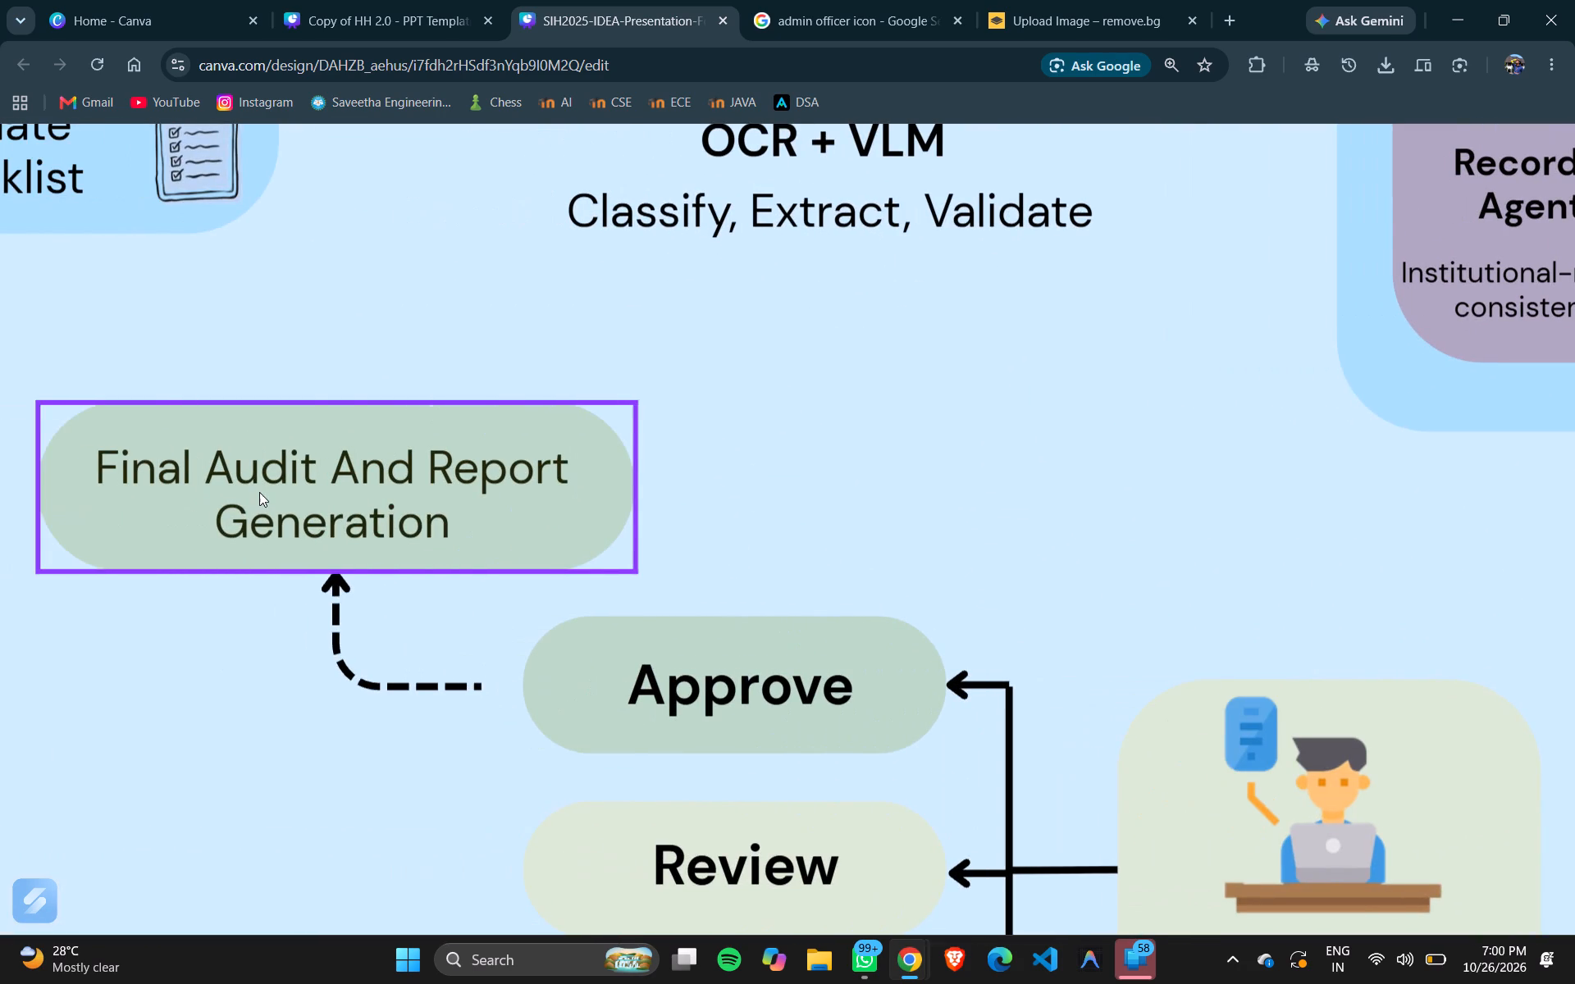
pyautogui.tripleClick(259, 494)
pyautogui.click(710, 452)
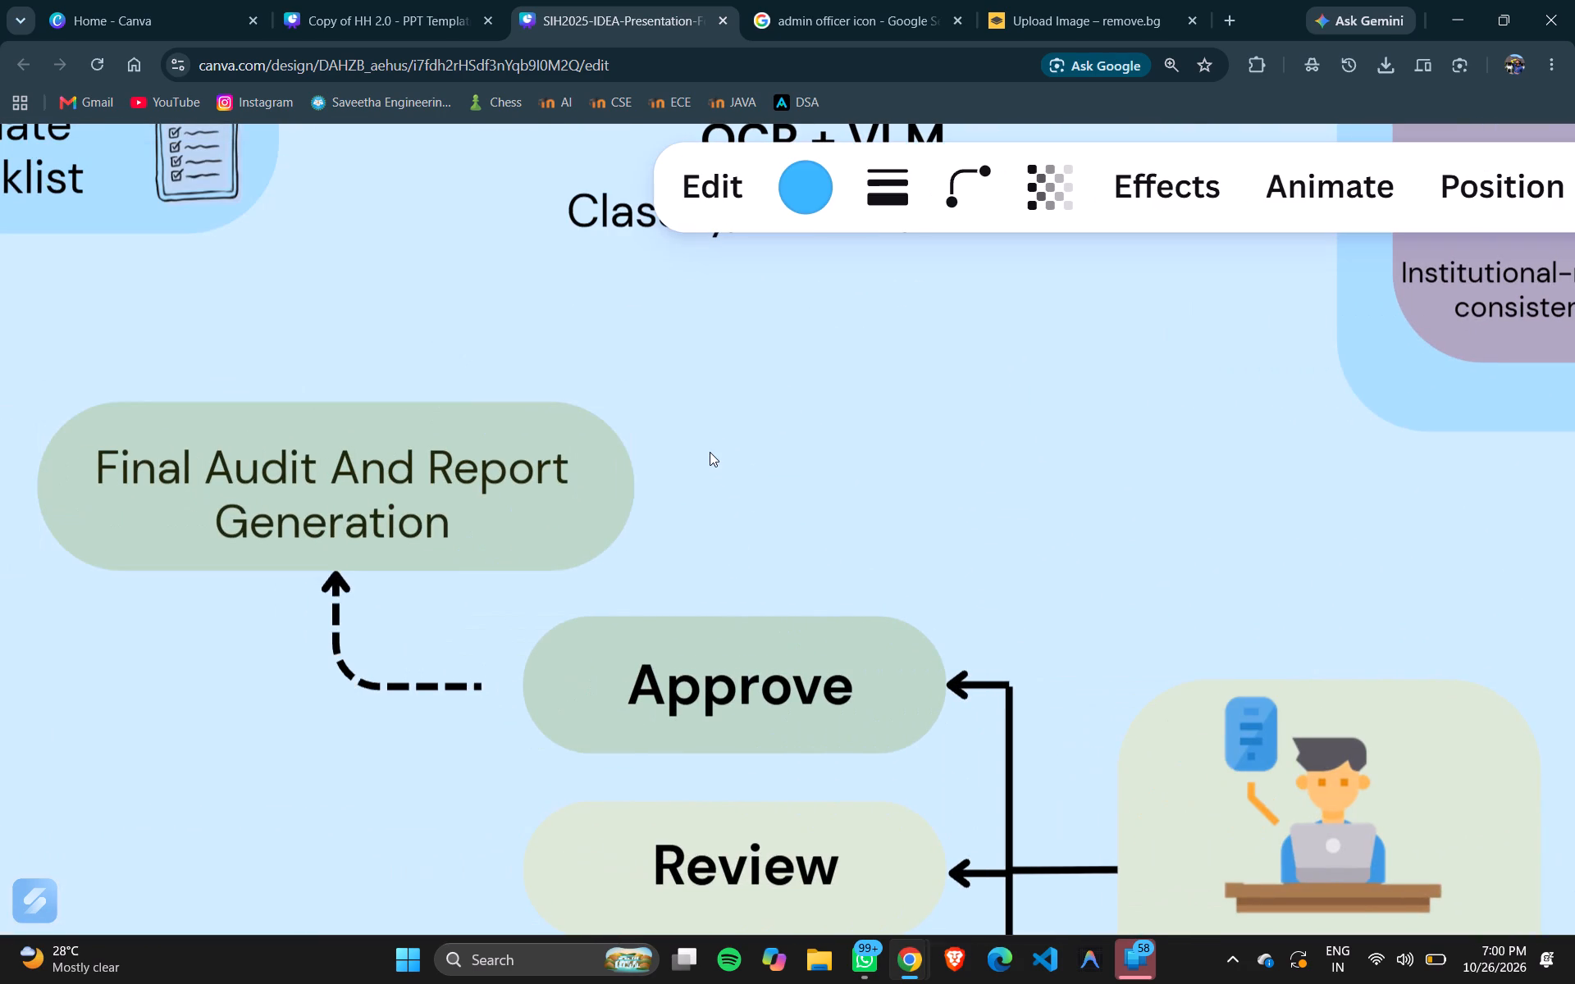
# Send the green rounded shape behind the Final Audit And Report Generation label backward one layer.
pyautogui.click(600, 493)
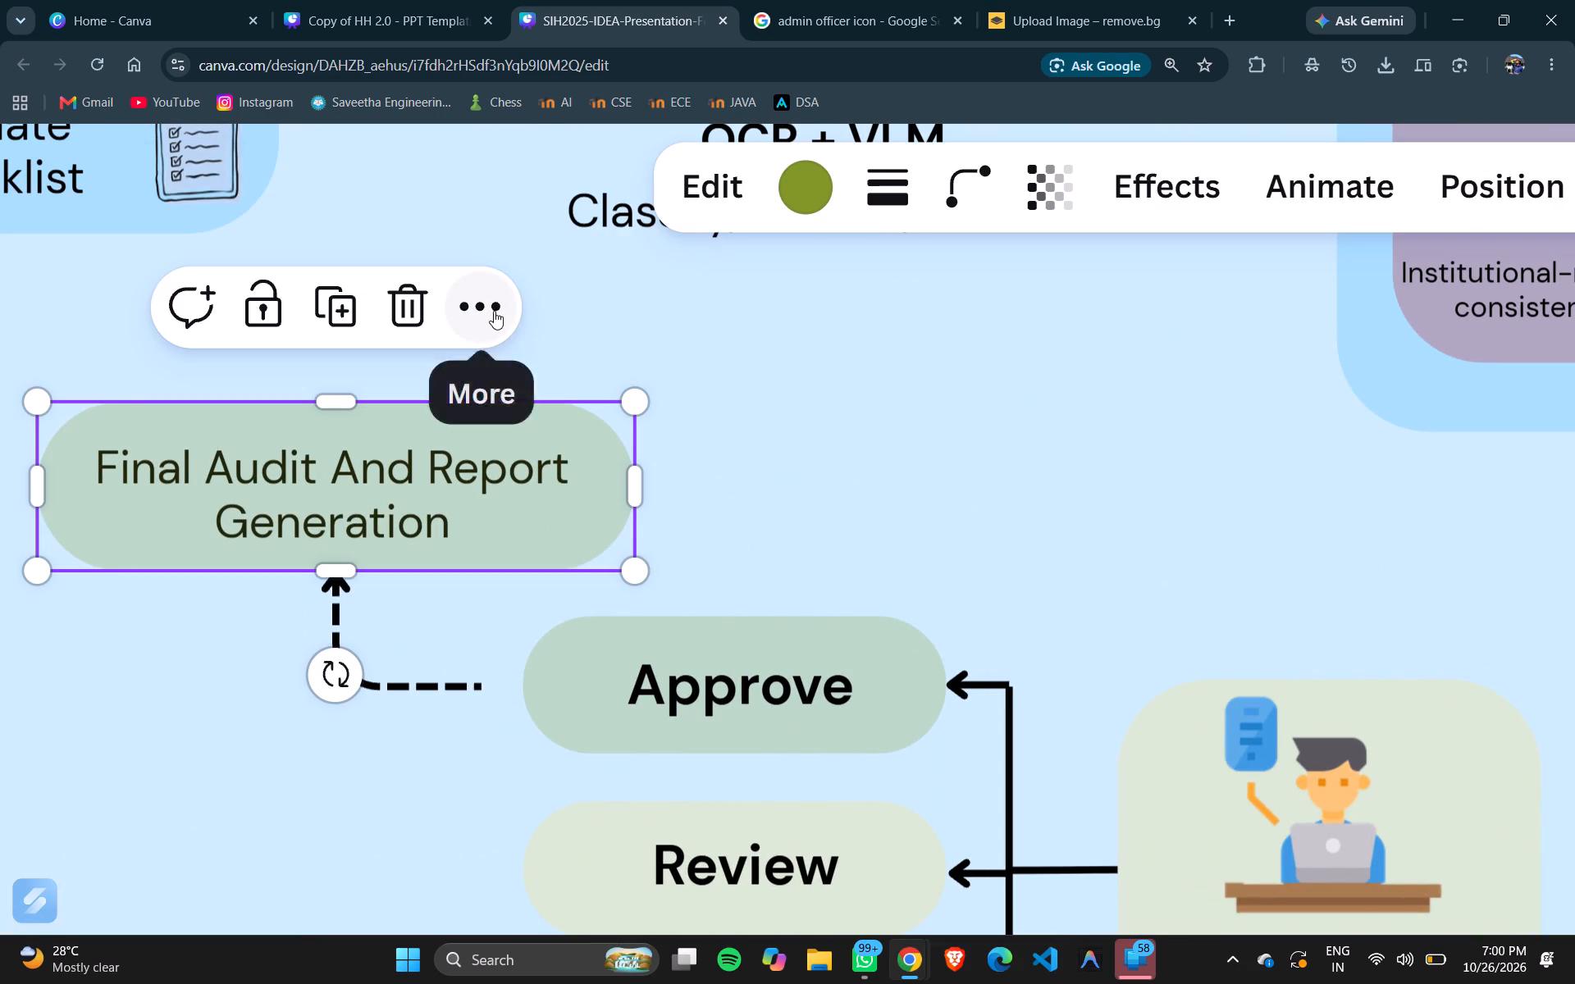
pyautogui.click(494, 311)
pyautogui.scroll(-2, 1336, 420)
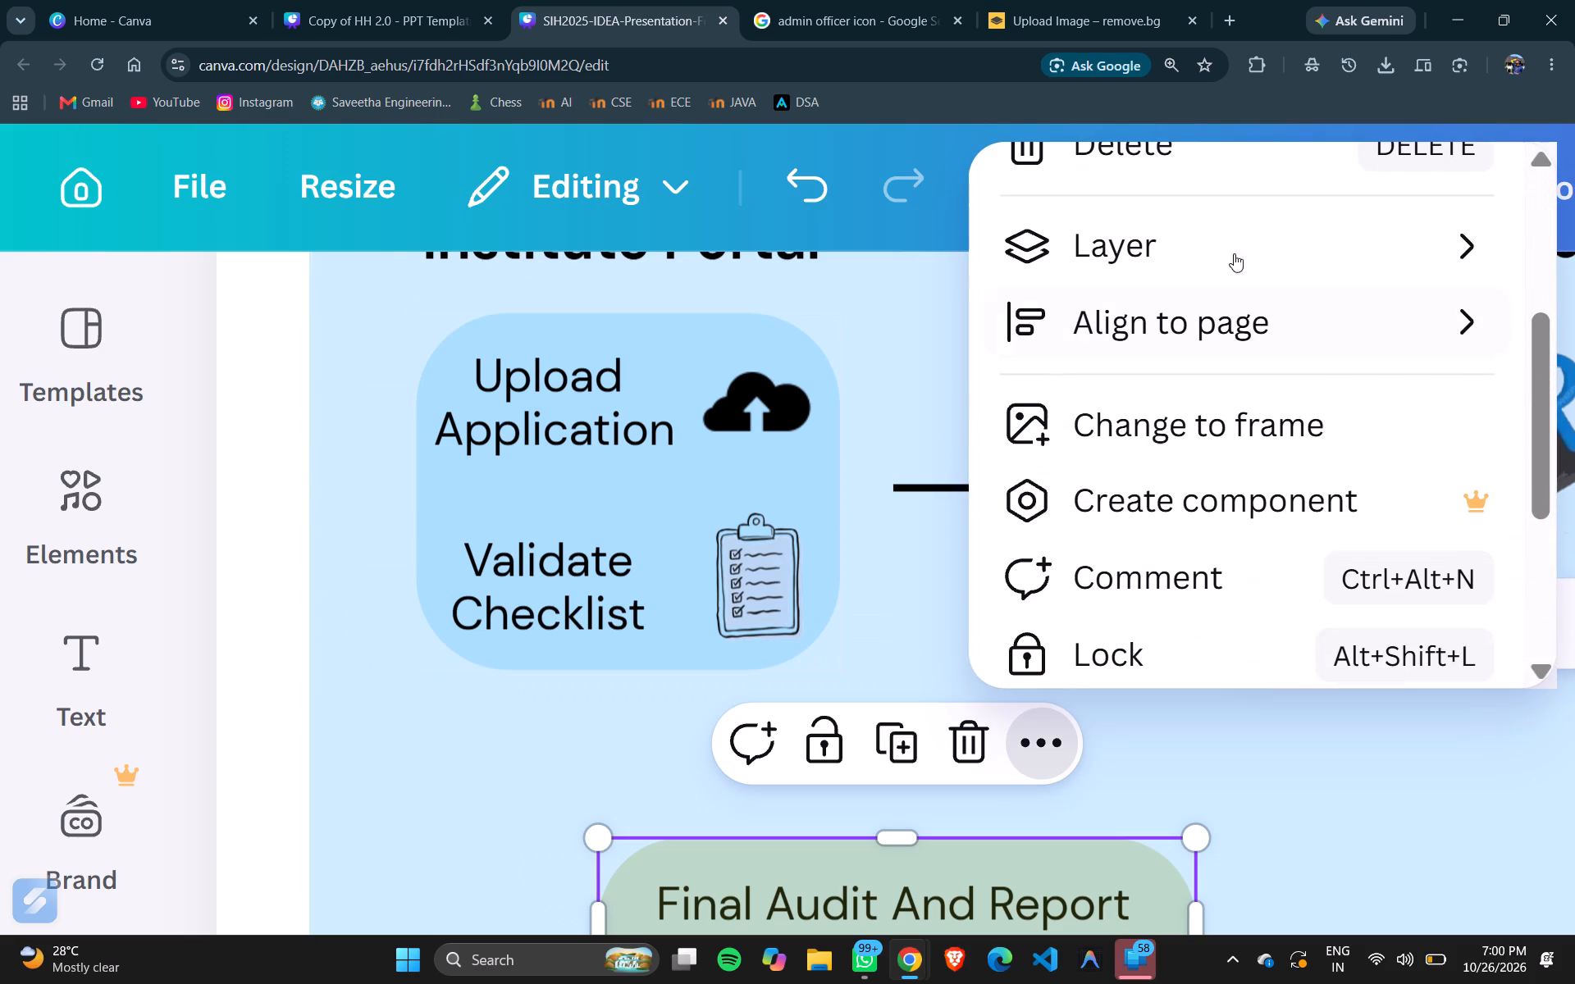
pyautogui.click(1217, 235)
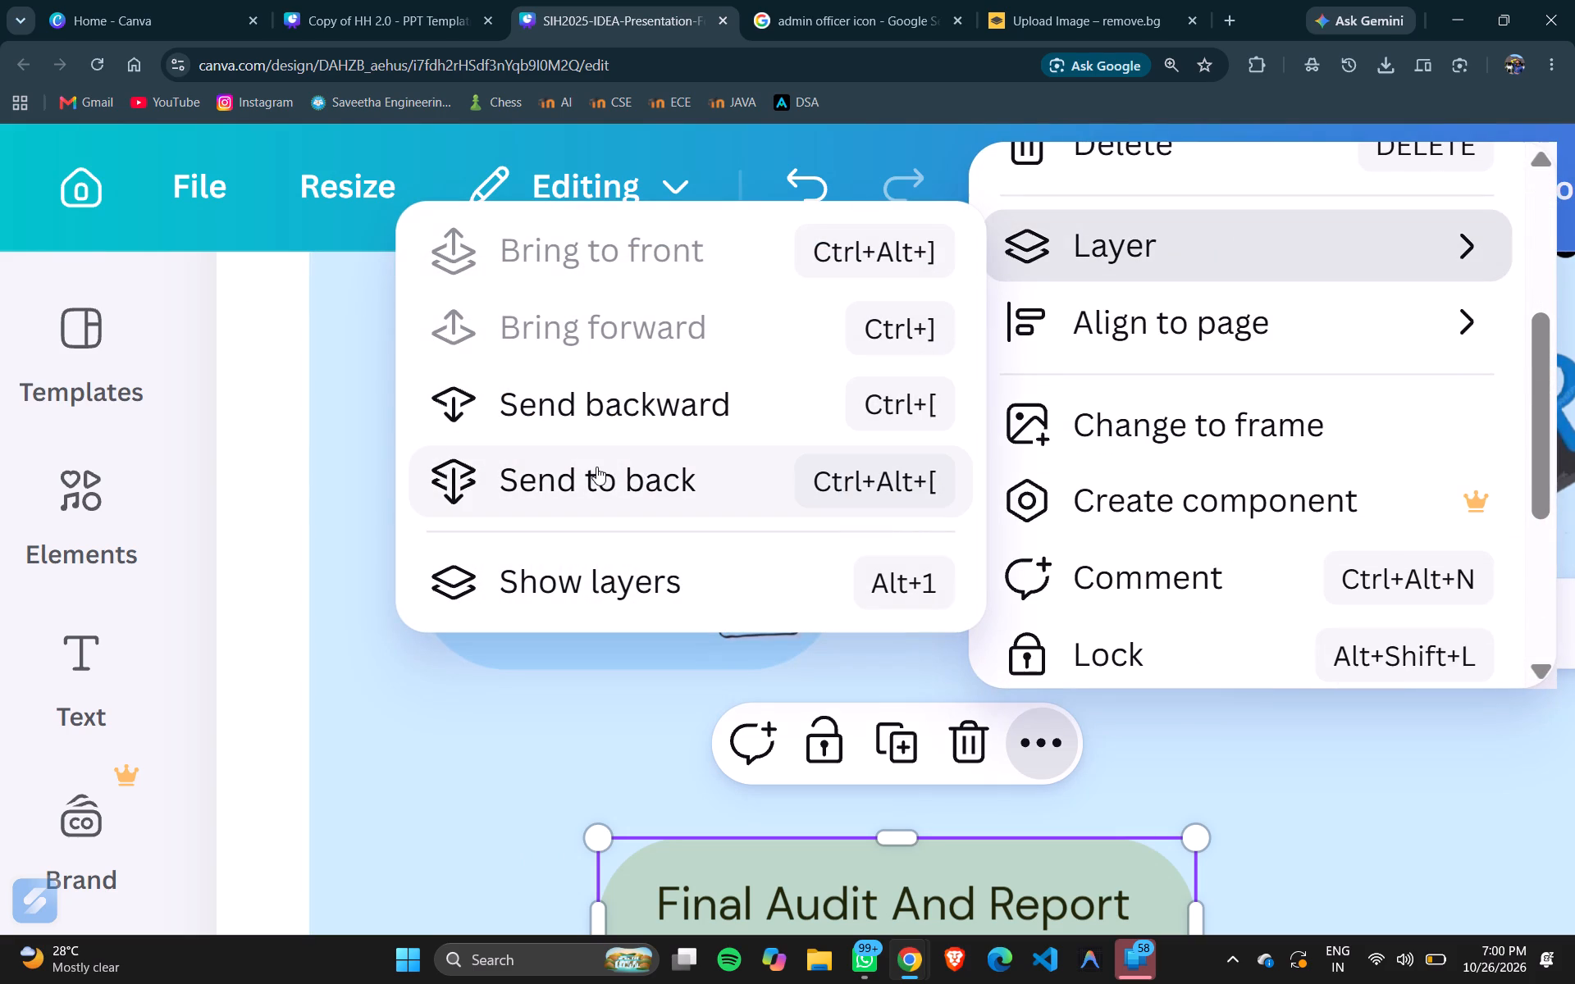
pyautogui.click(586, 432)
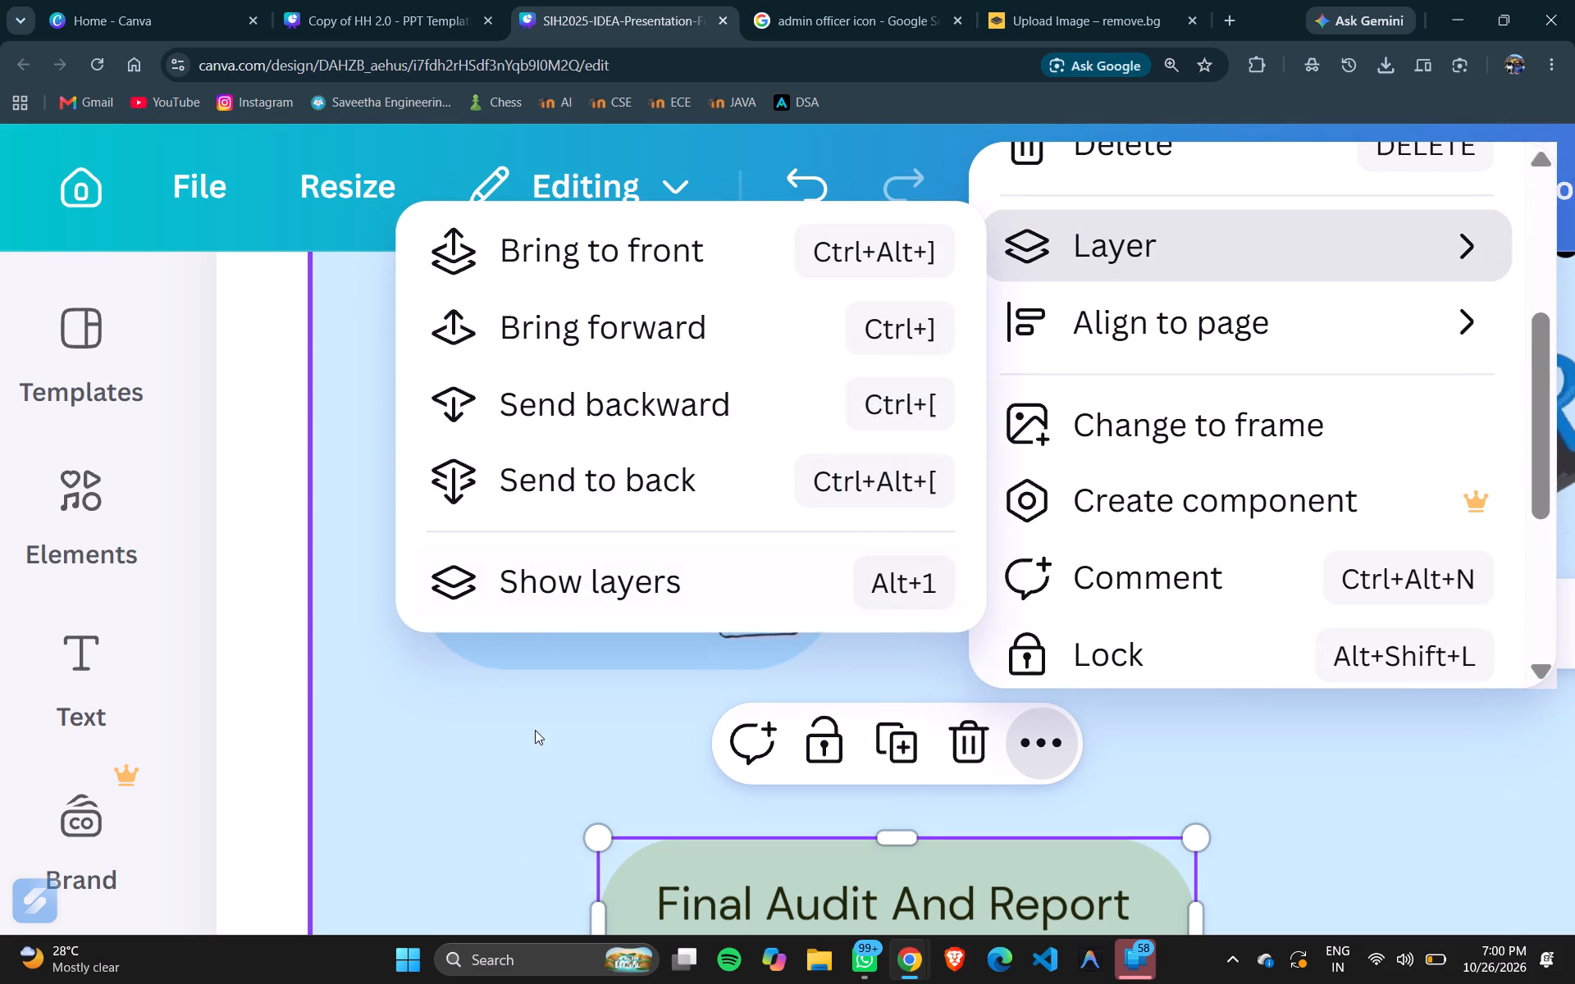
pyautogui.click(535, 730)
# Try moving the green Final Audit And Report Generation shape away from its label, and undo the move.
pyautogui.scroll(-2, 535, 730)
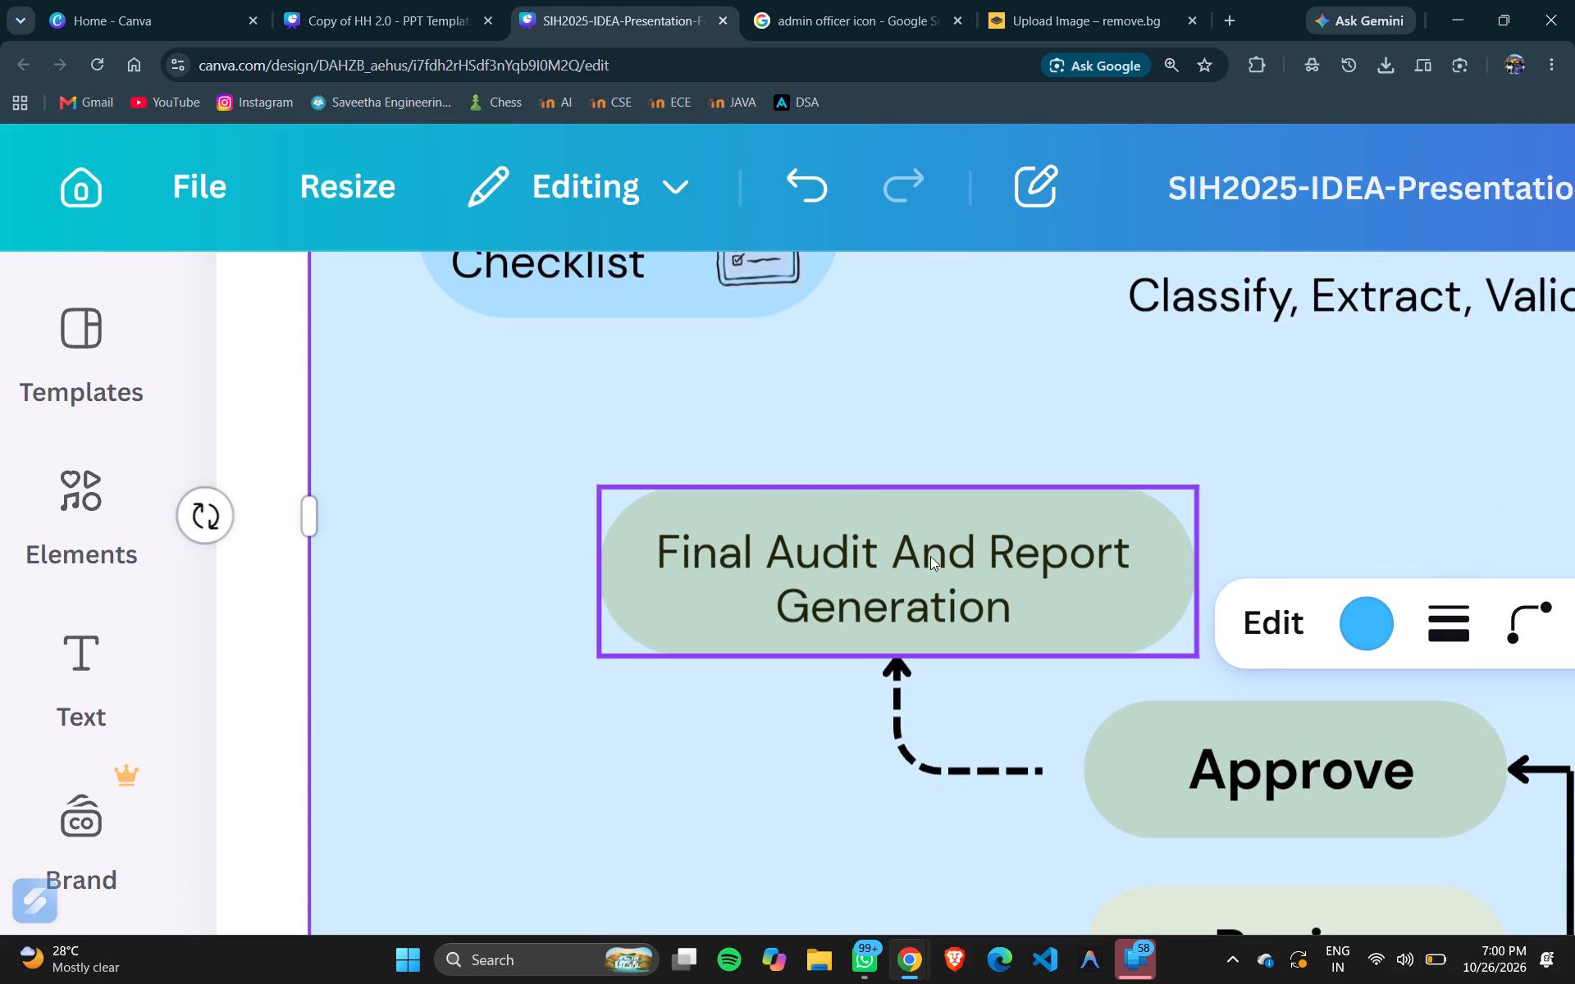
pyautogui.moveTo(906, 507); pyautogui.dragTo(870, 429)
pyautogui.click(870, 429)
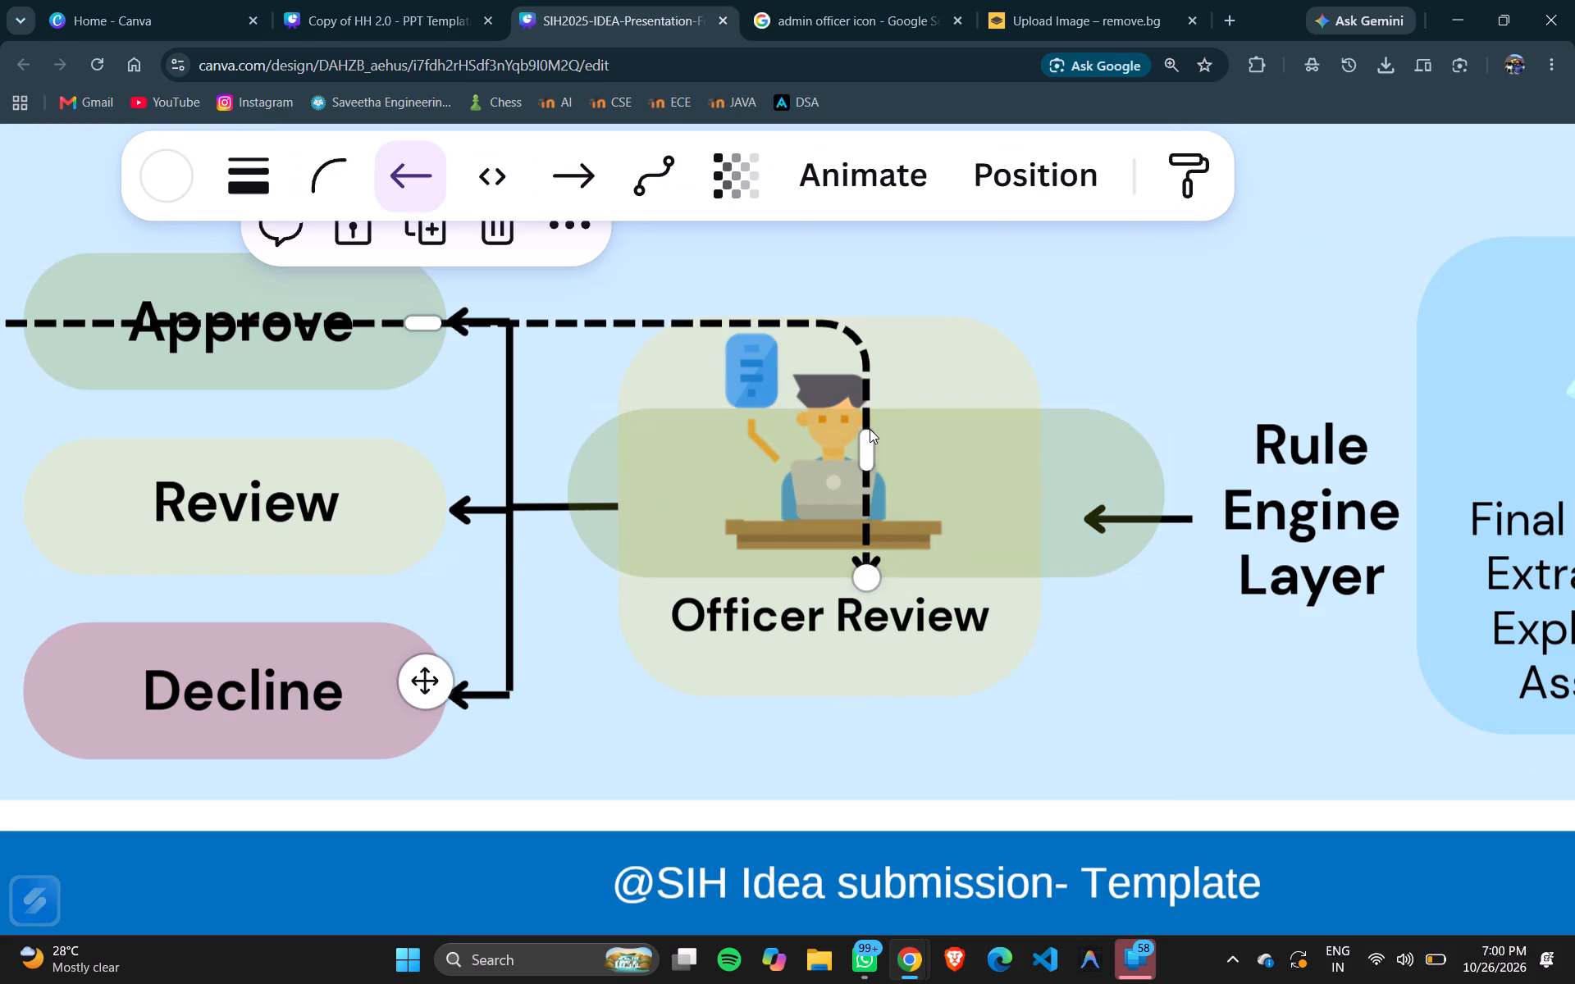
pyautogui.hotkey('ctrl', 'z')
# Make the Final Audit And Report Generation label bold, moving its green shape aside for access and back behind the text.
pyautogui.hscroll(1, 870, 429)
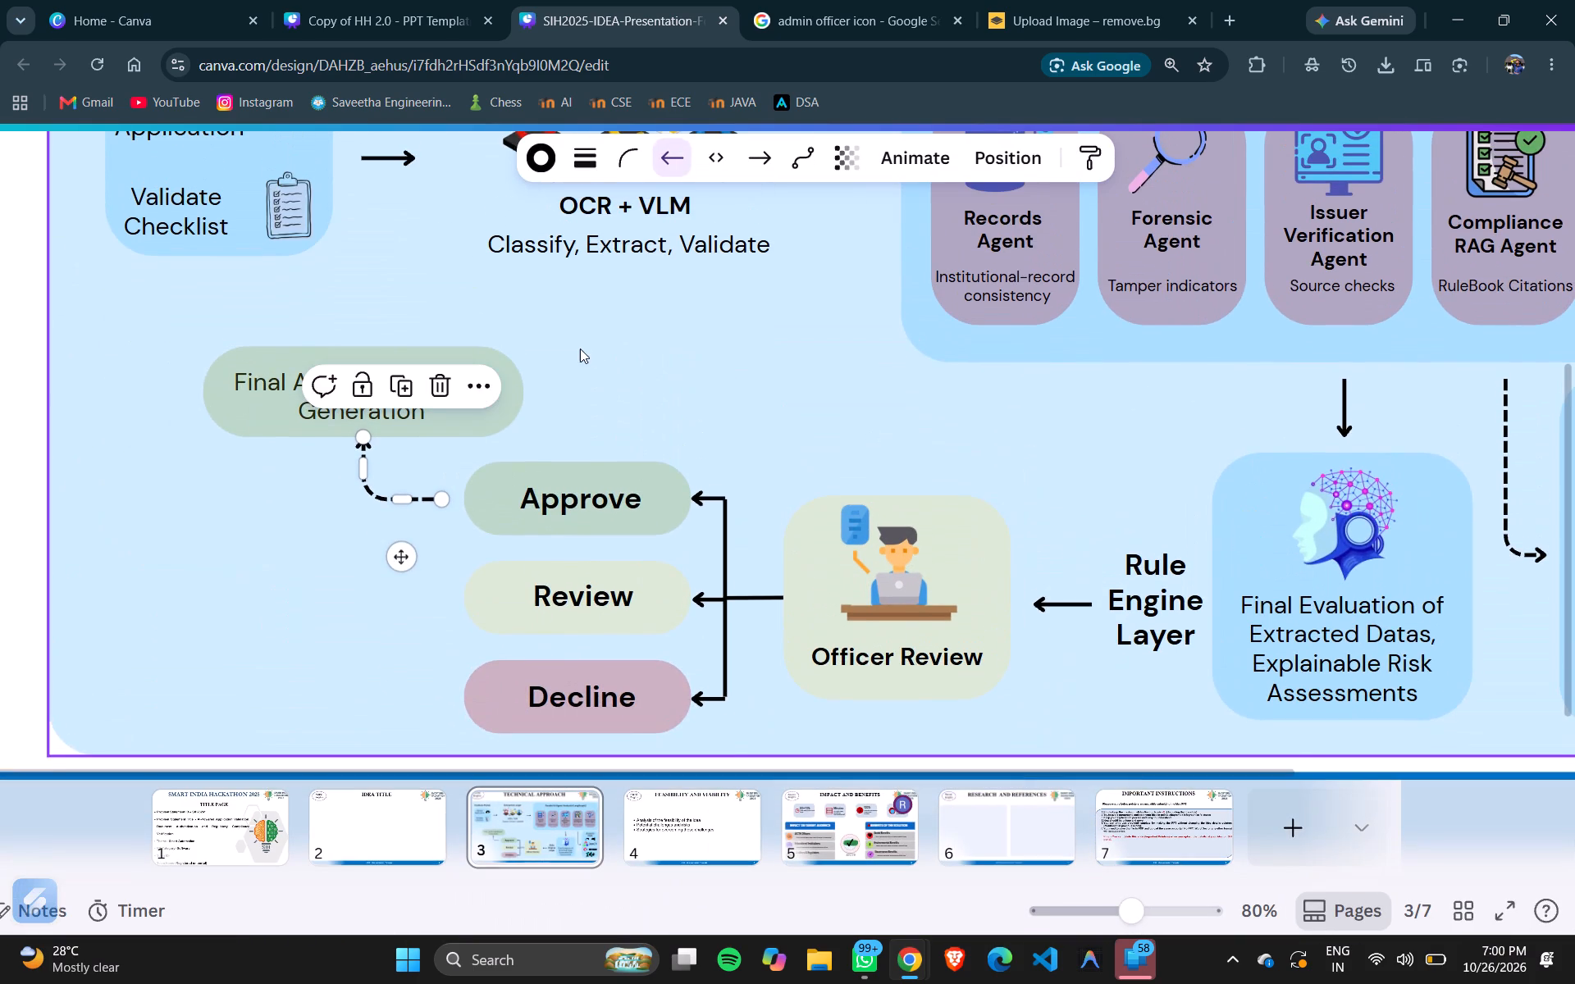
pyautogui.click(580, 348)
pyautogui.click(377, 389)
pyautogui.moveTo(377, 389); pyautogui.dragTo(583, 340)
pyautogui.click(345, 403)
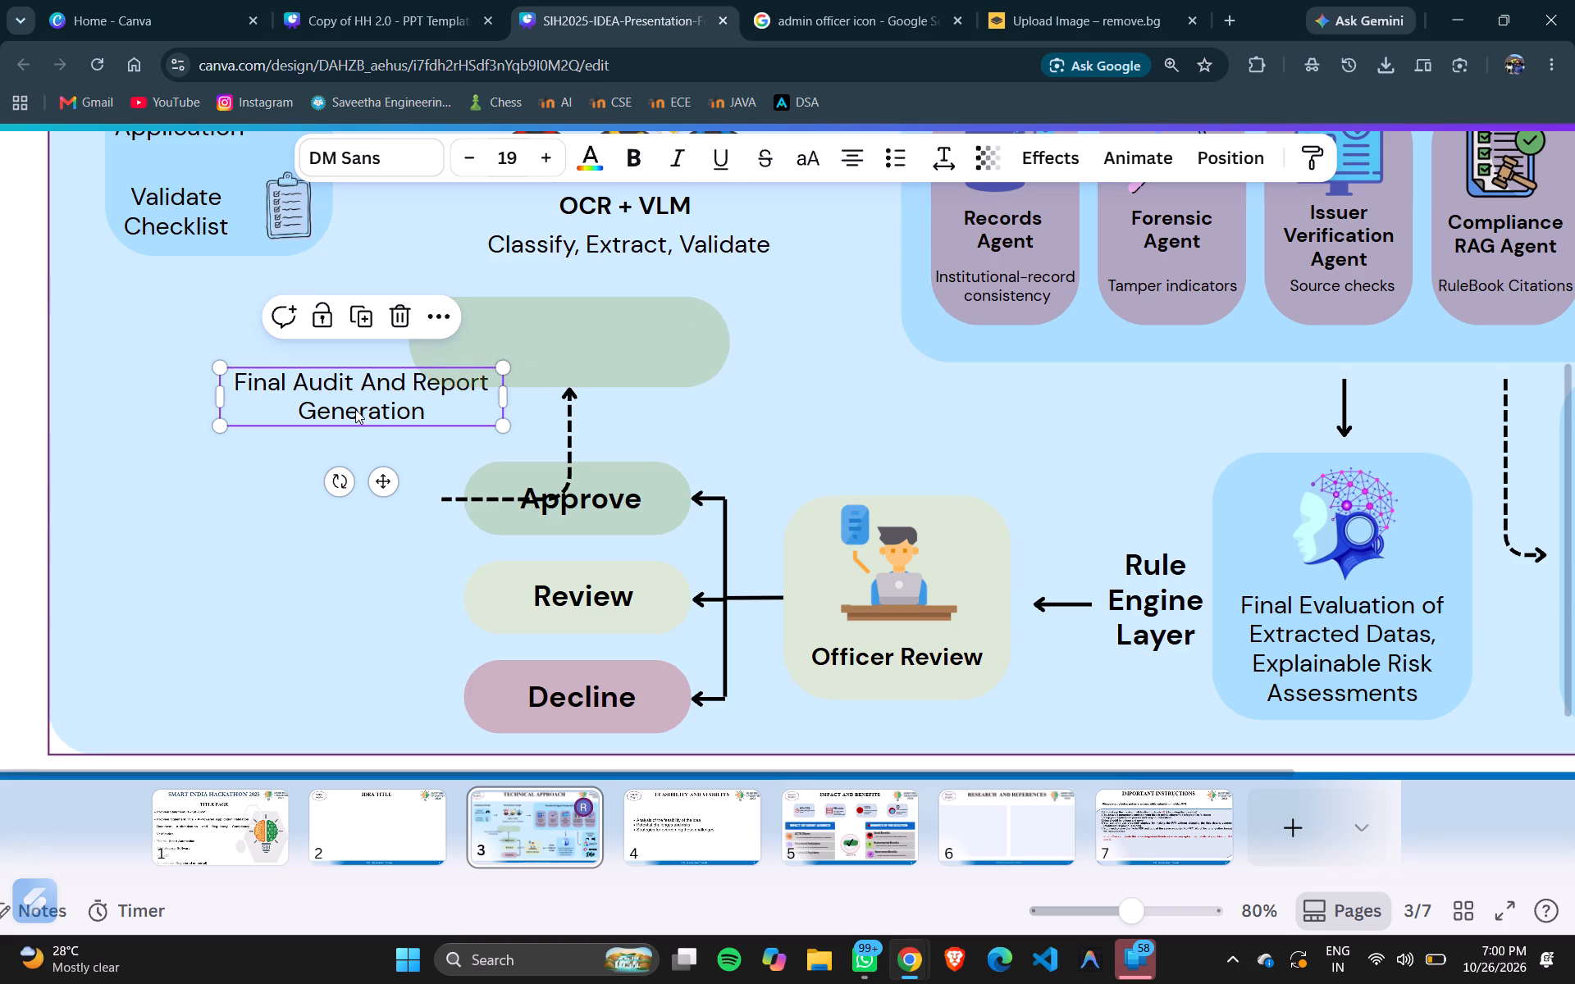
pyautogui.tripleClick(355, 408)
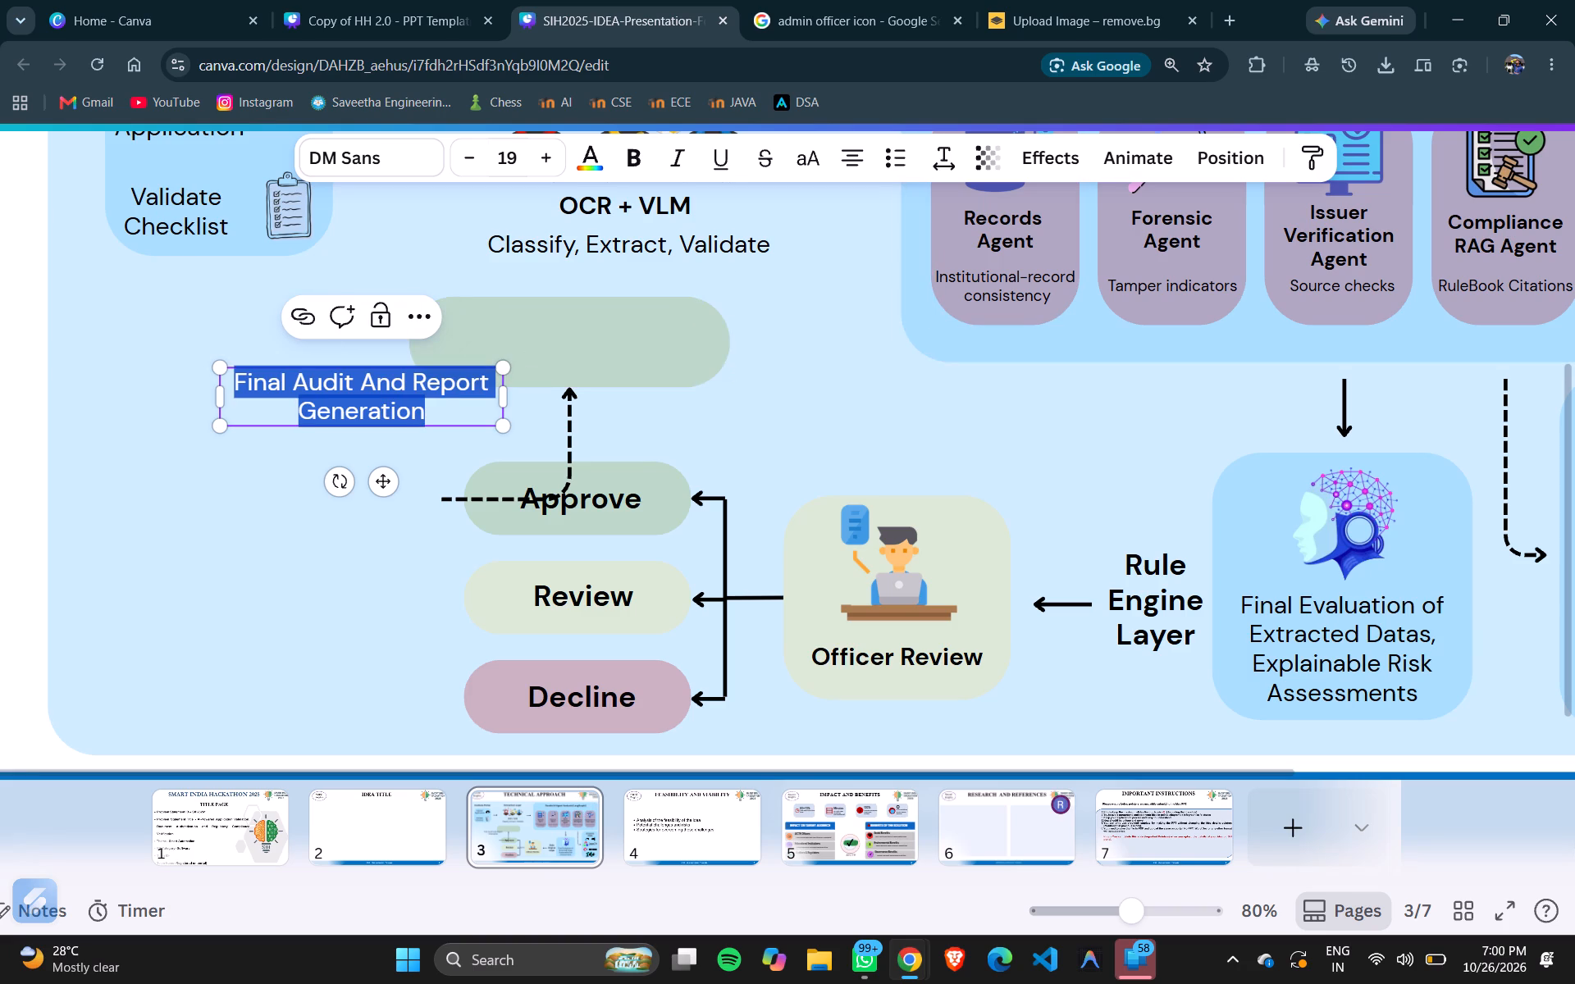
pyautogui.hotkey('ctrl', 'b')
pyautogui.click(573, 354)
pyautogui.moveTo(573, 354); pyautogui.dragTo(358, 409)
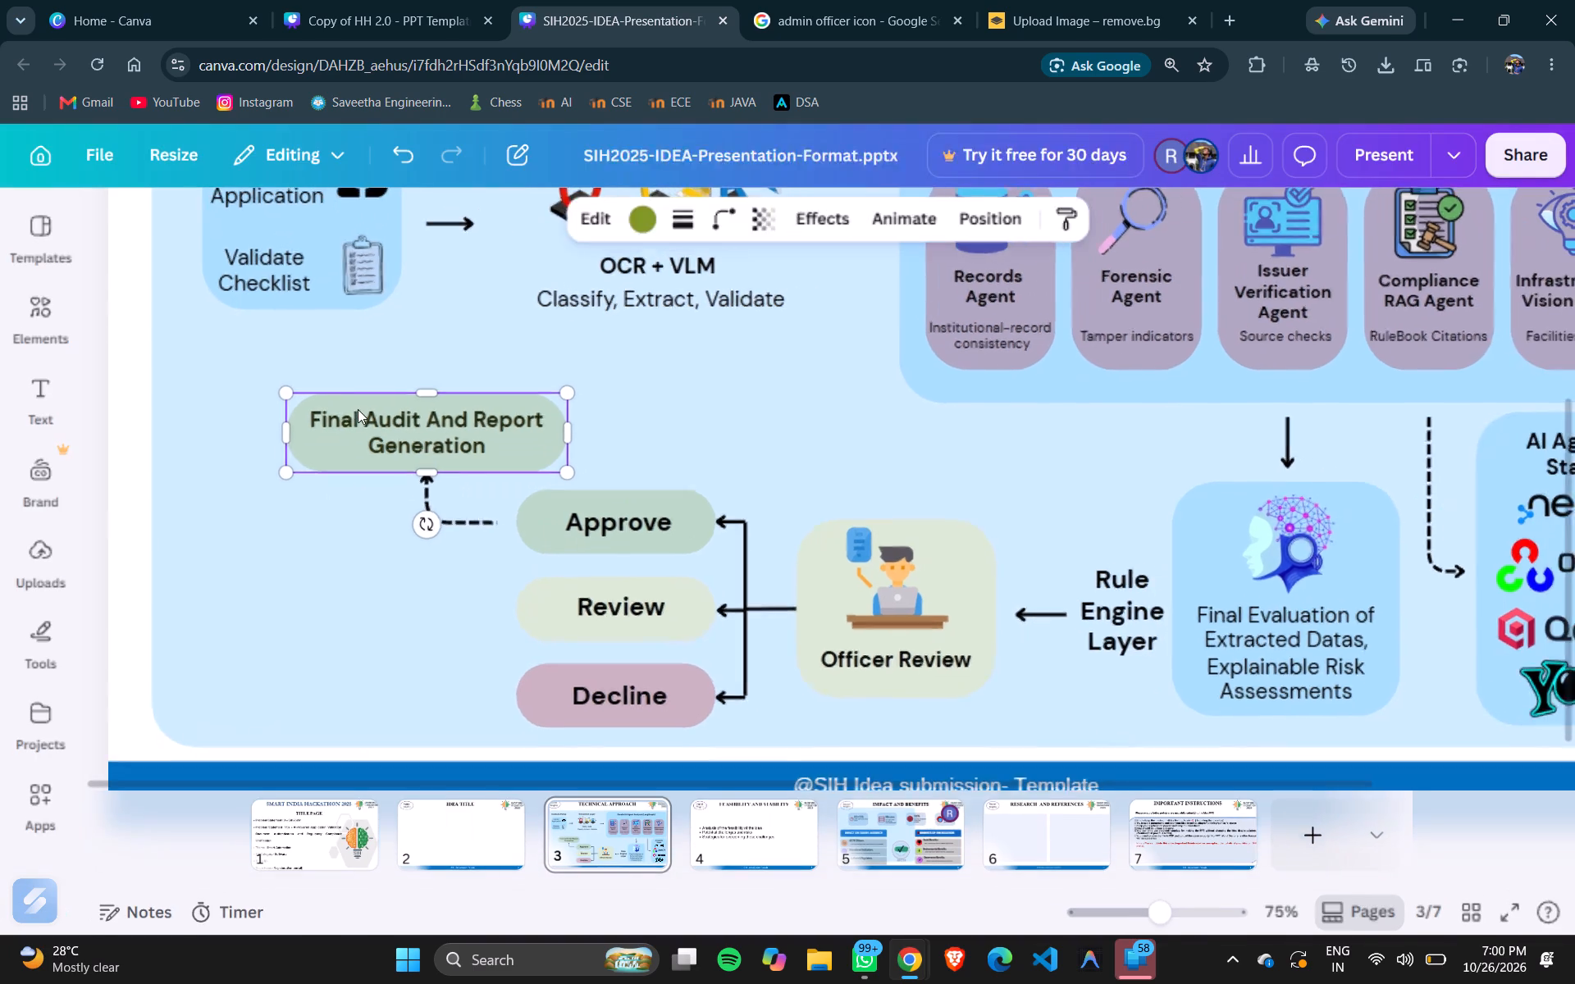
pyautogui.click(148, 485)
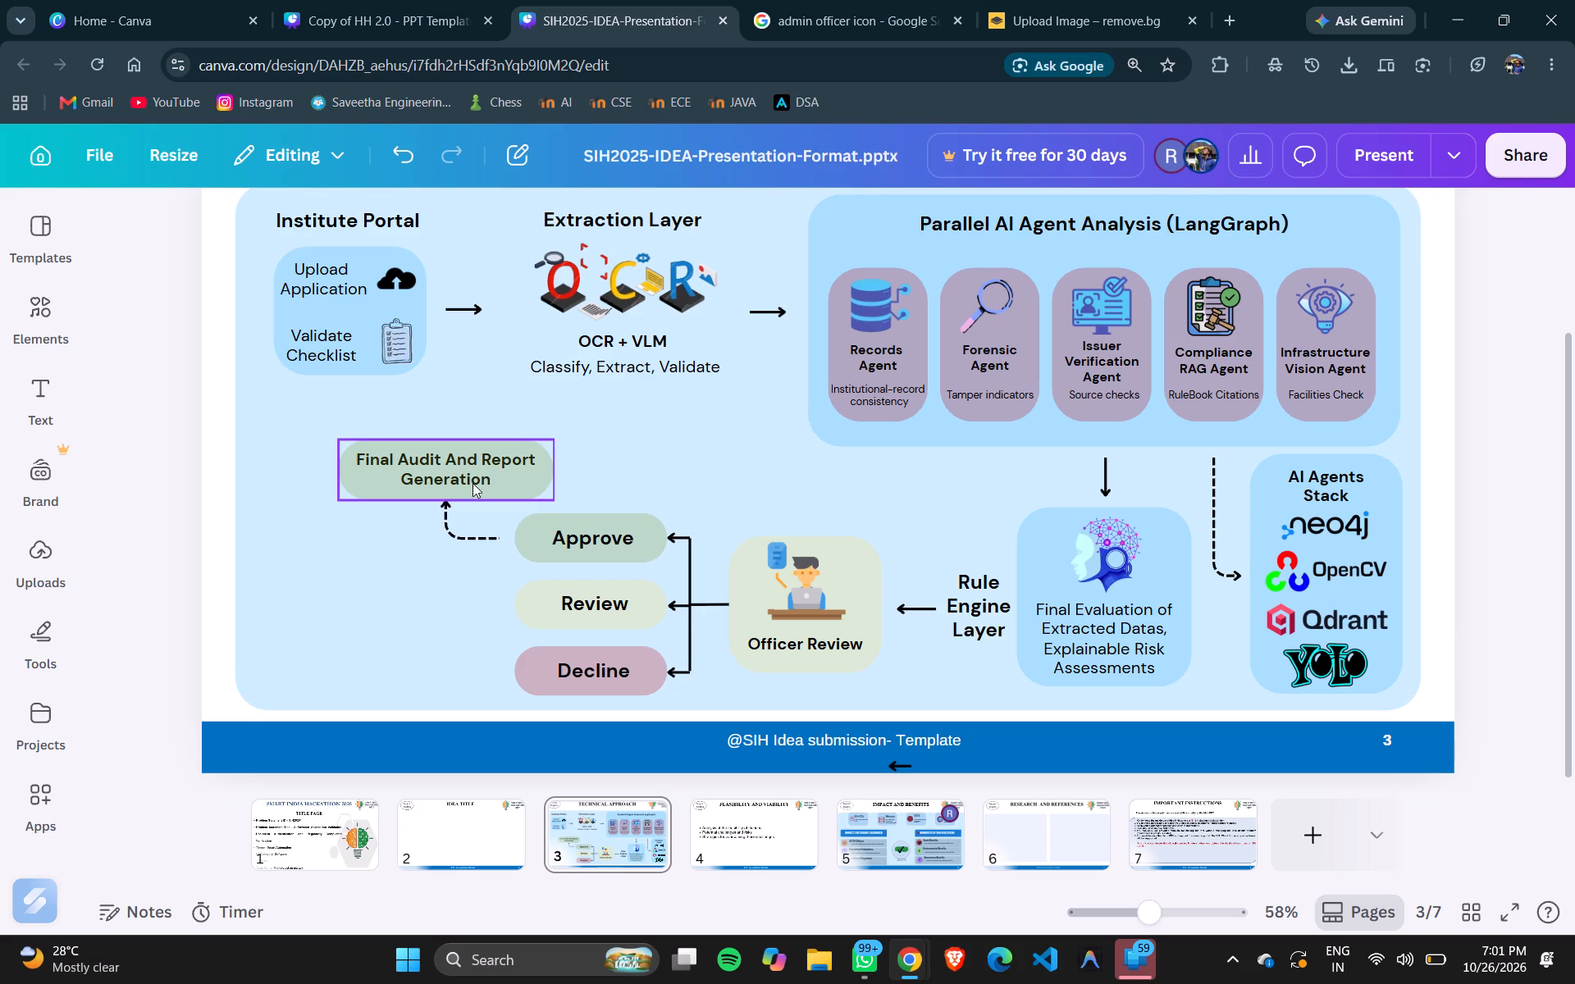
# Nudge the green Final Audit And Report Generation shape slightly upward to centre it behind its label.
pyautogui.click(516, 478)
pyautogui.press('Up')
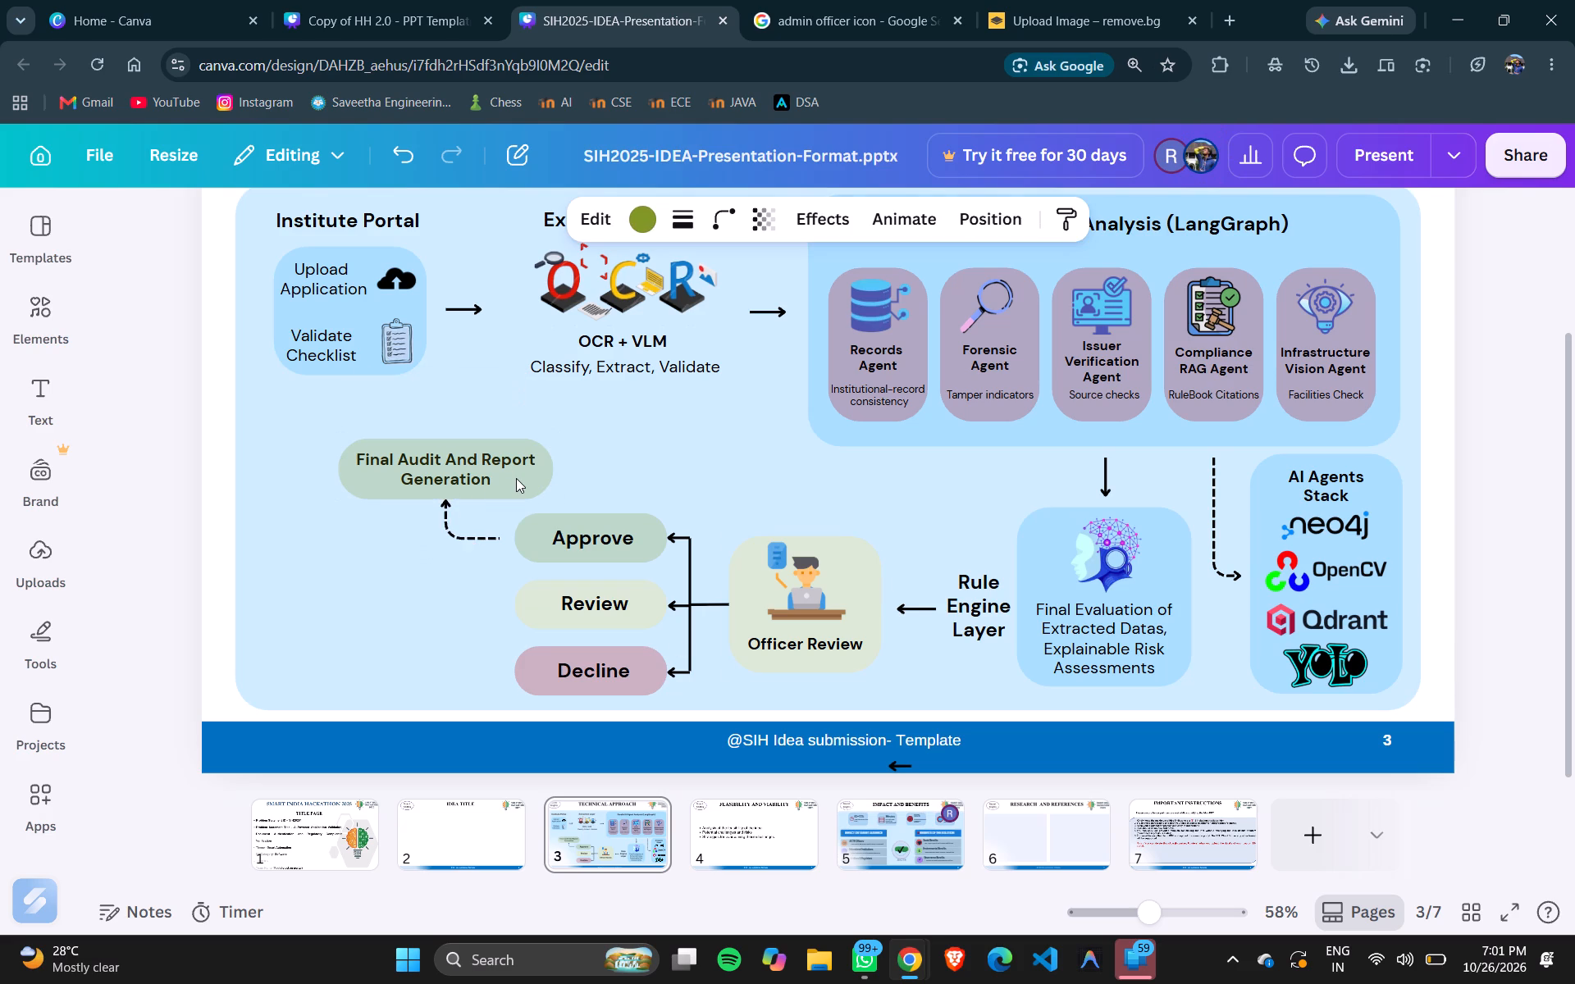
pyautogui.press('Up')
pyautogui.press('Up')
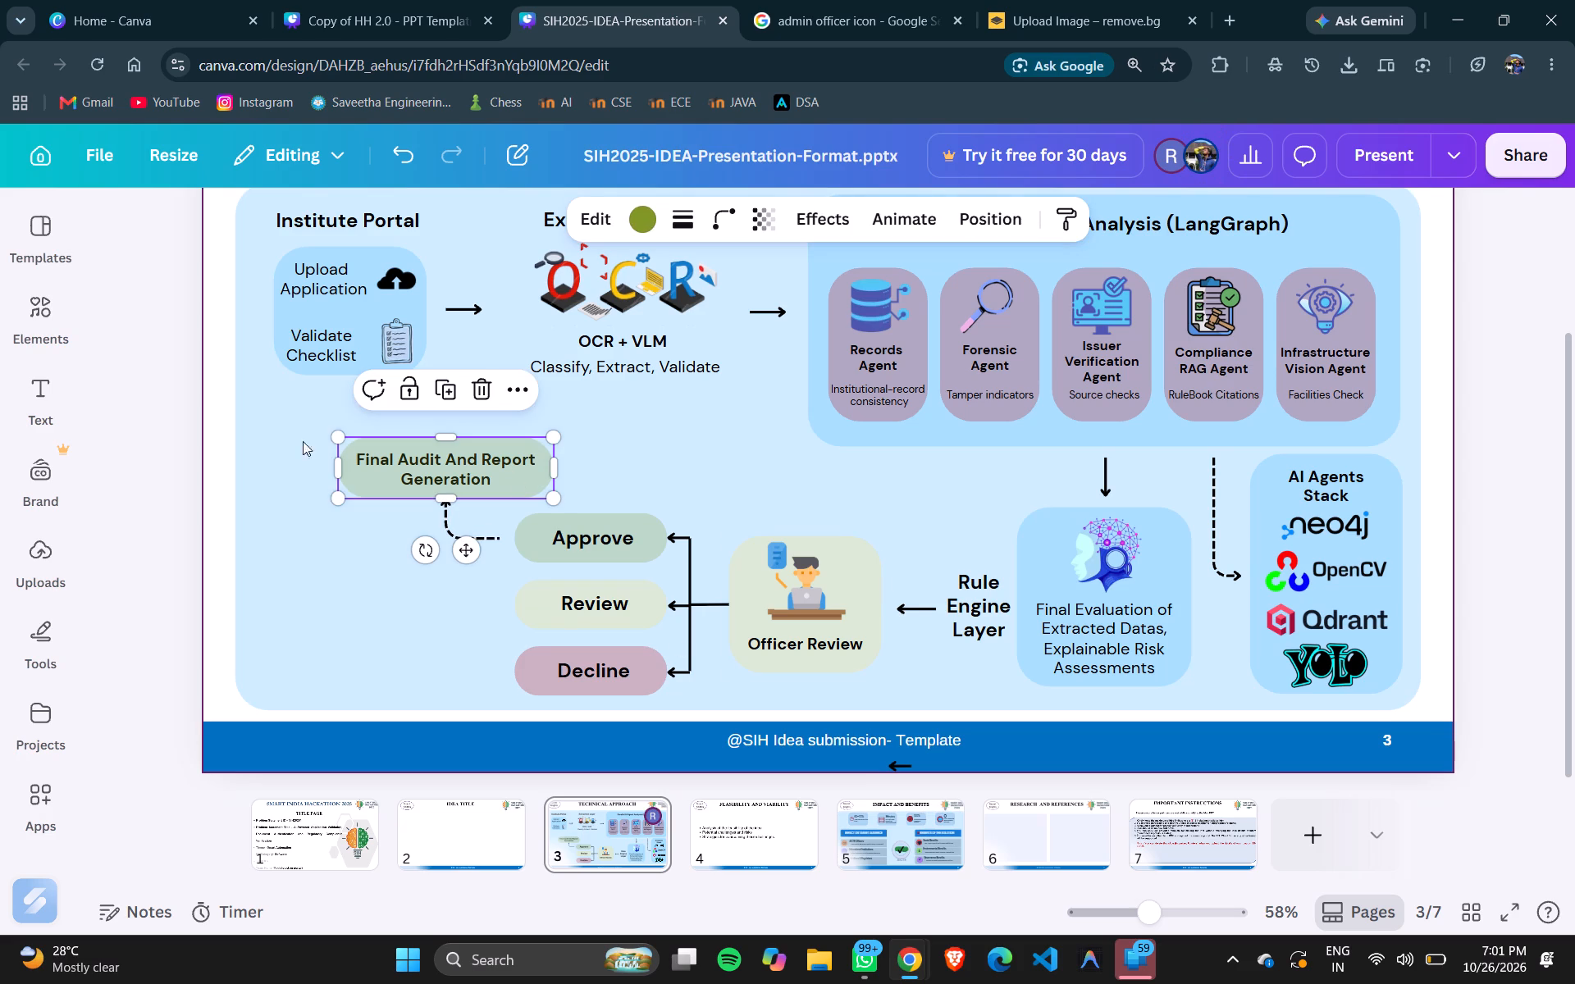
pyautogui.click(132, 399)
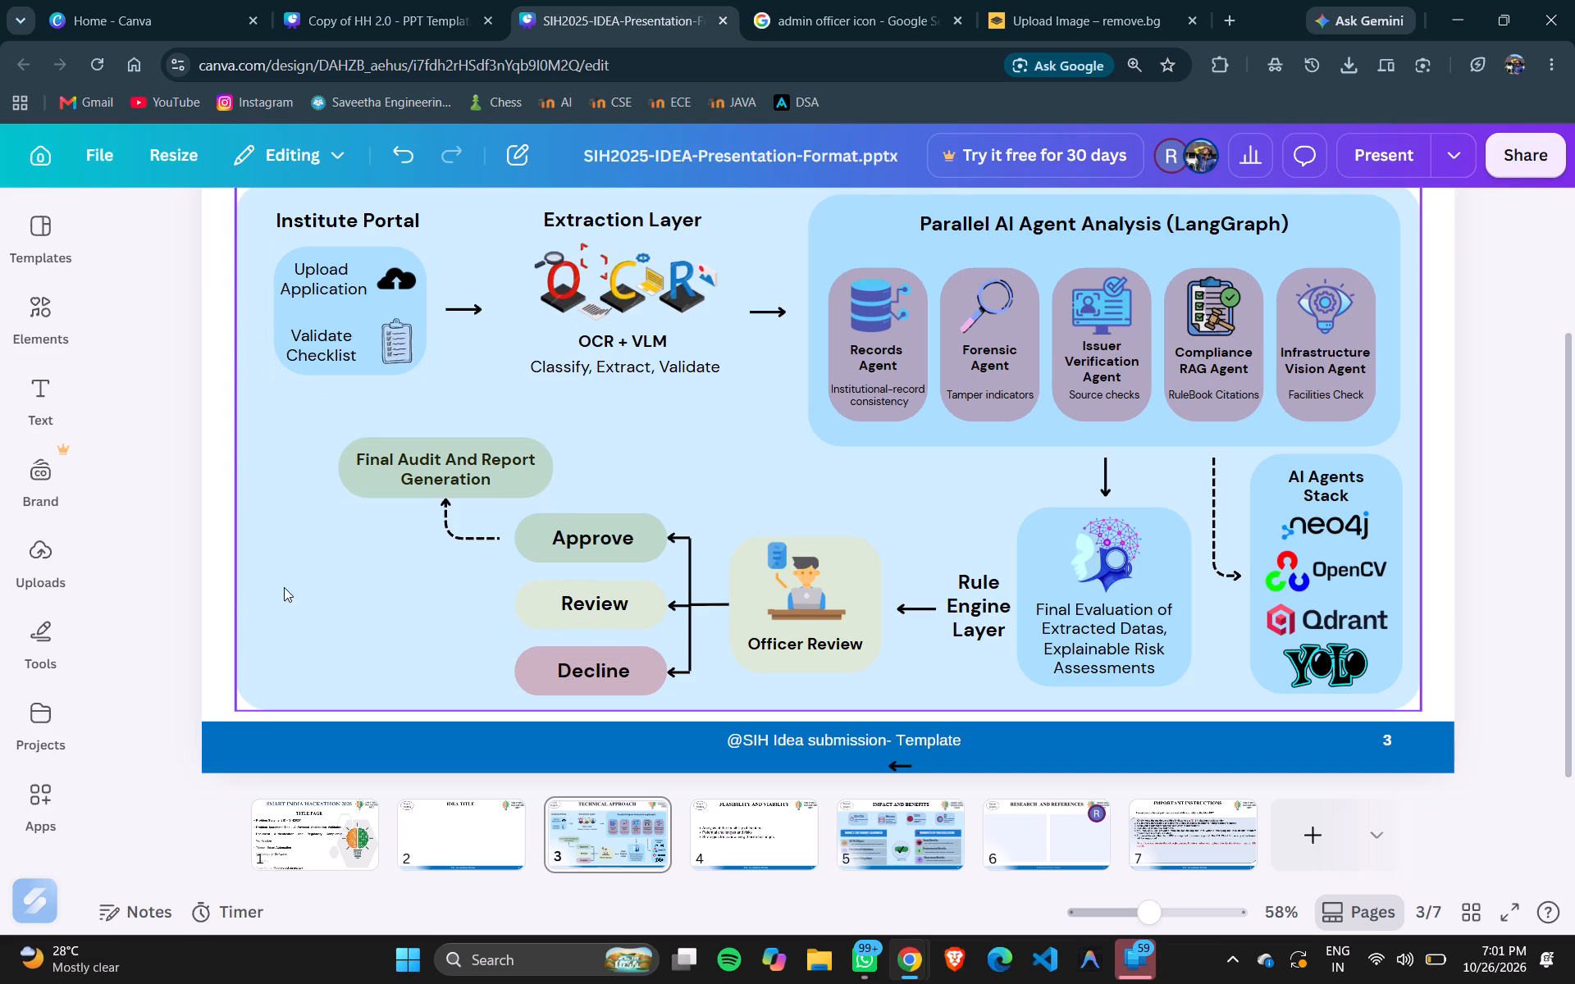
# Duplicate the dashed Approve arrow and reroute the copy from the Decline box up to the Institute Portal's Upload Application box.
pyautogui.click(459, 541)
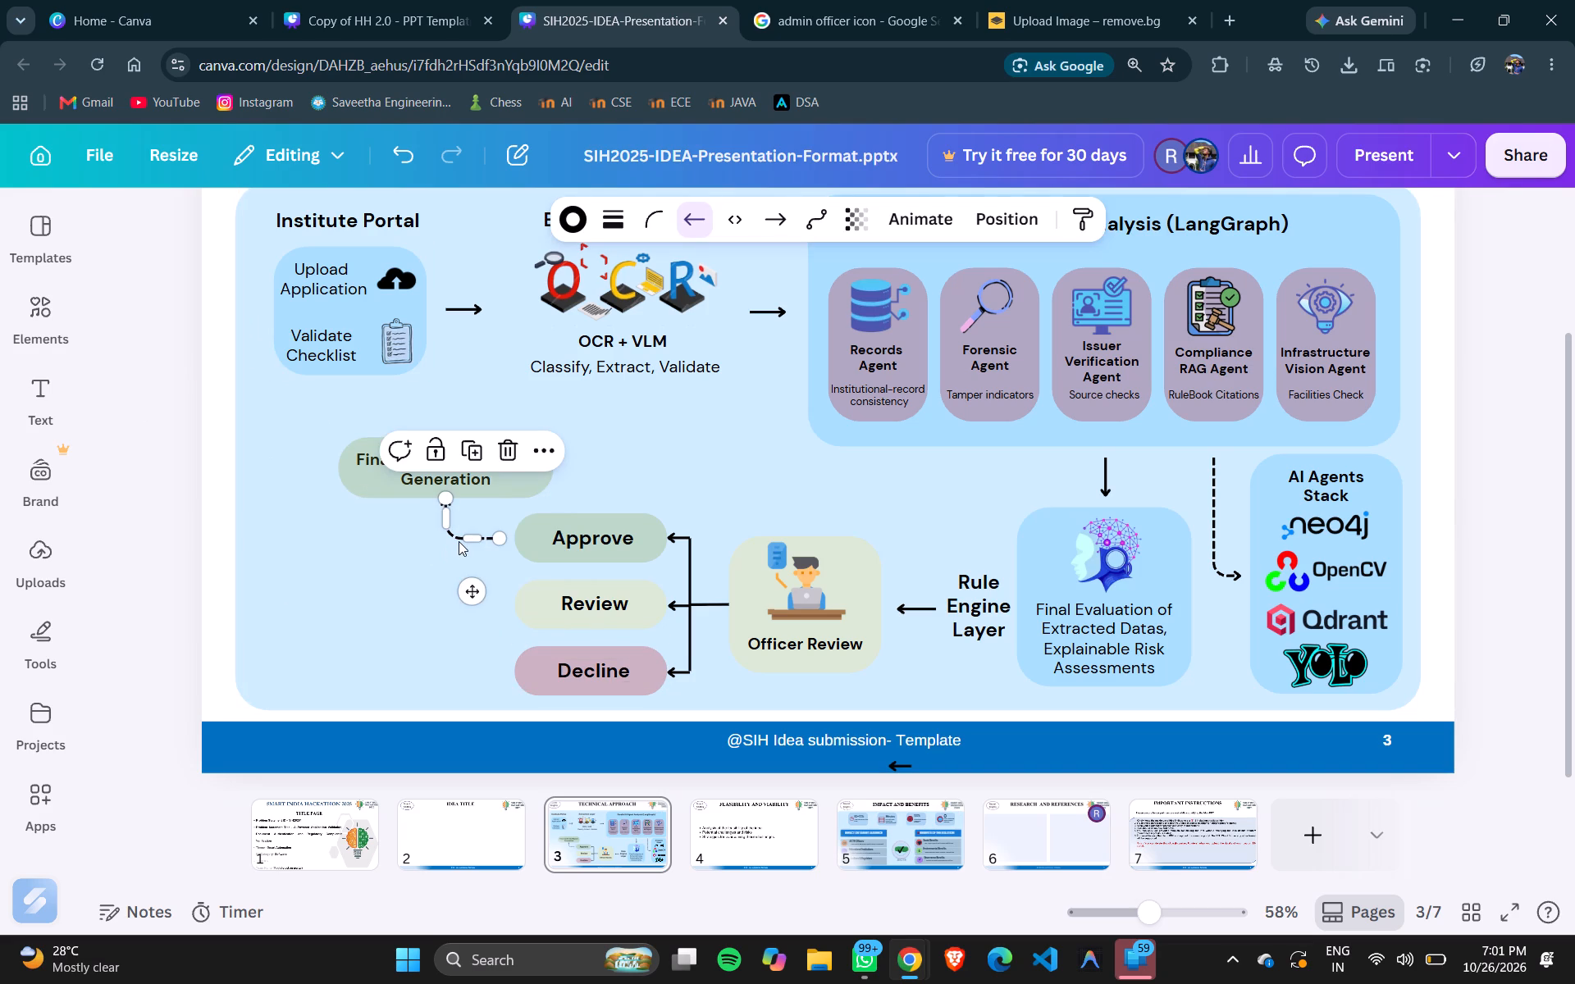
pyautogui.hotkey('ctrl', 'd')
pyautogui.moveTo(464, 545); pyautogui.dragTo(254, 437)
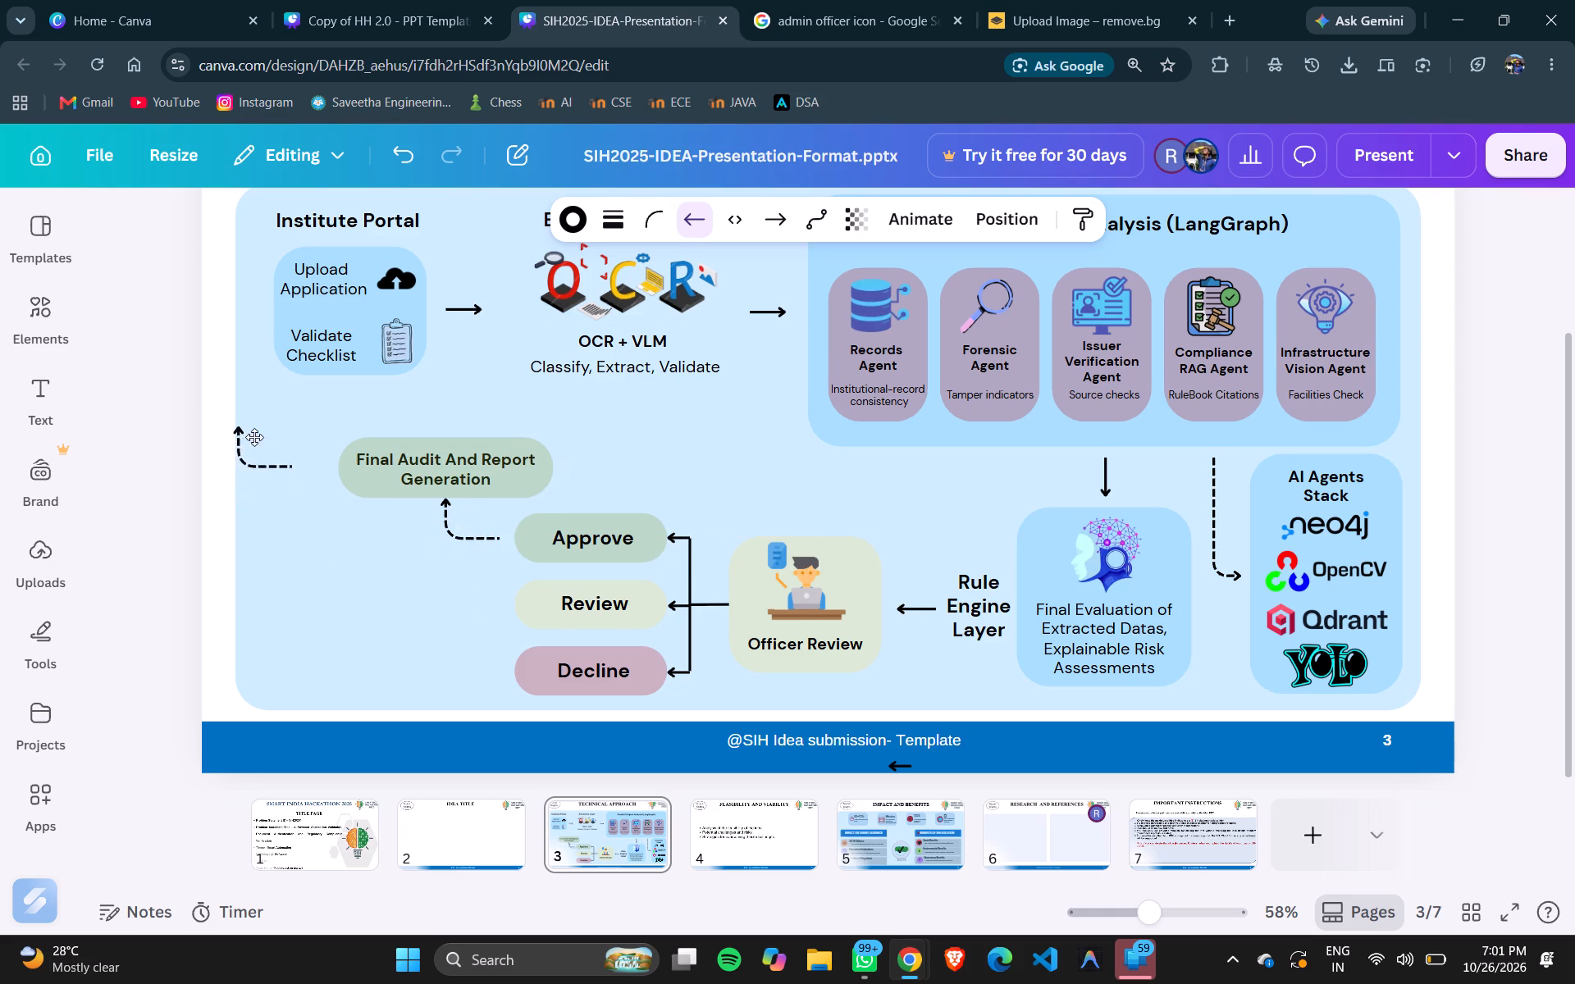
pyautogui.moveTo(254, 437); pyautogui.dragTo(294, 421)
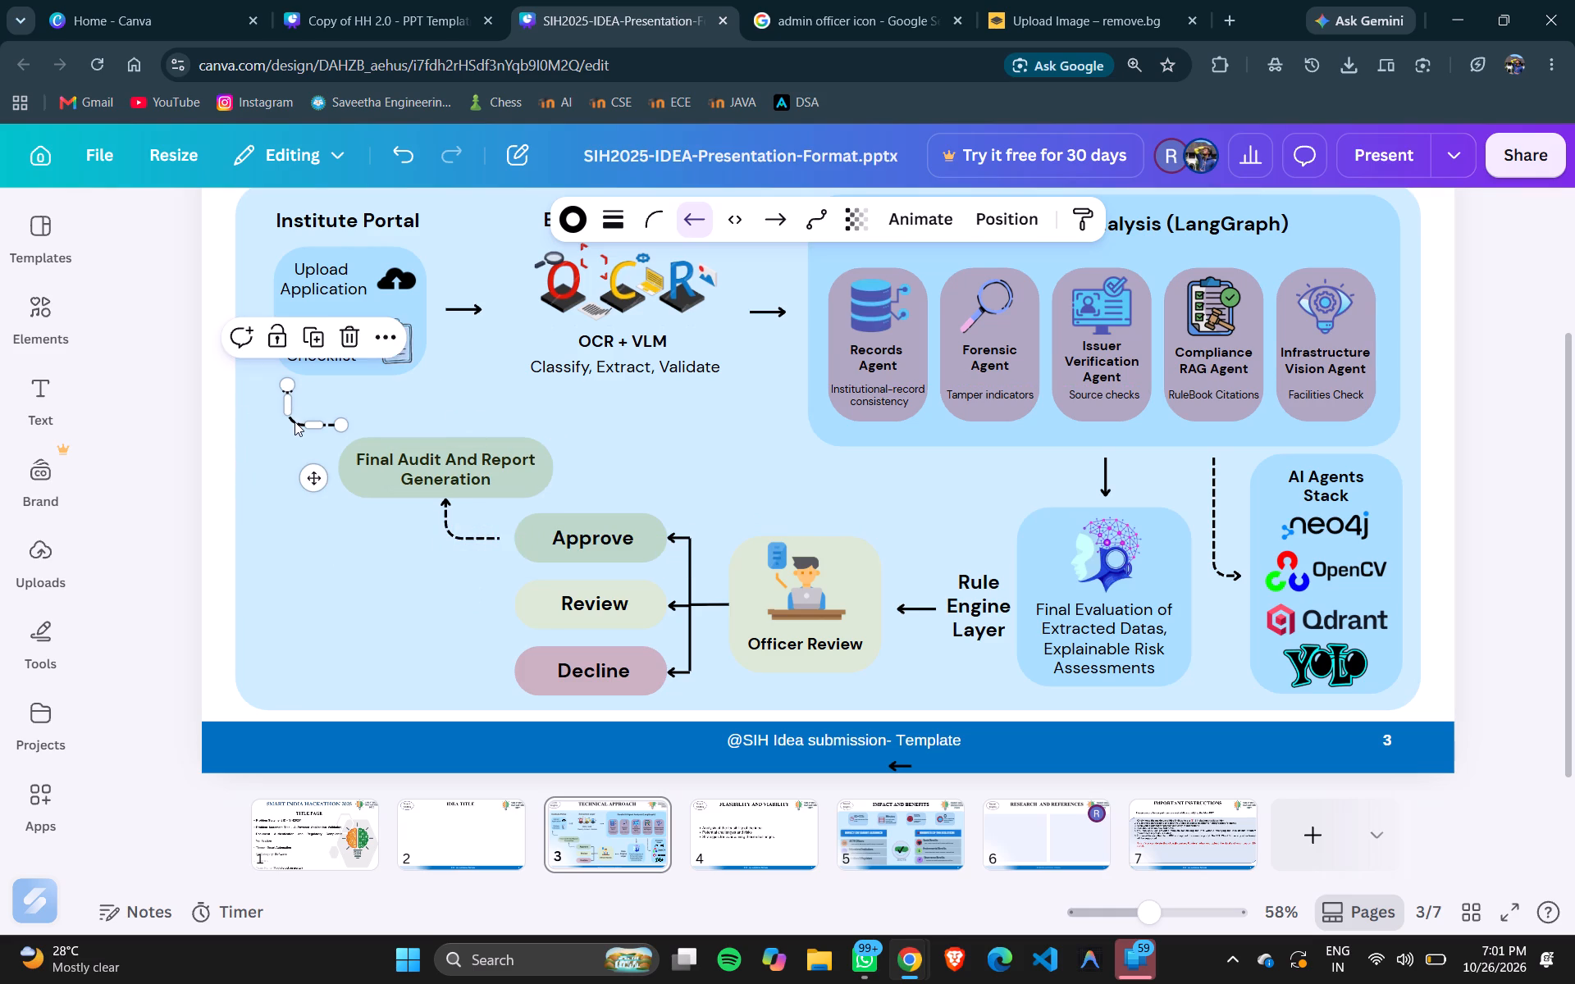
pyautogui.moveTo(318, 428); pyautogui.dragTo(331, 671)
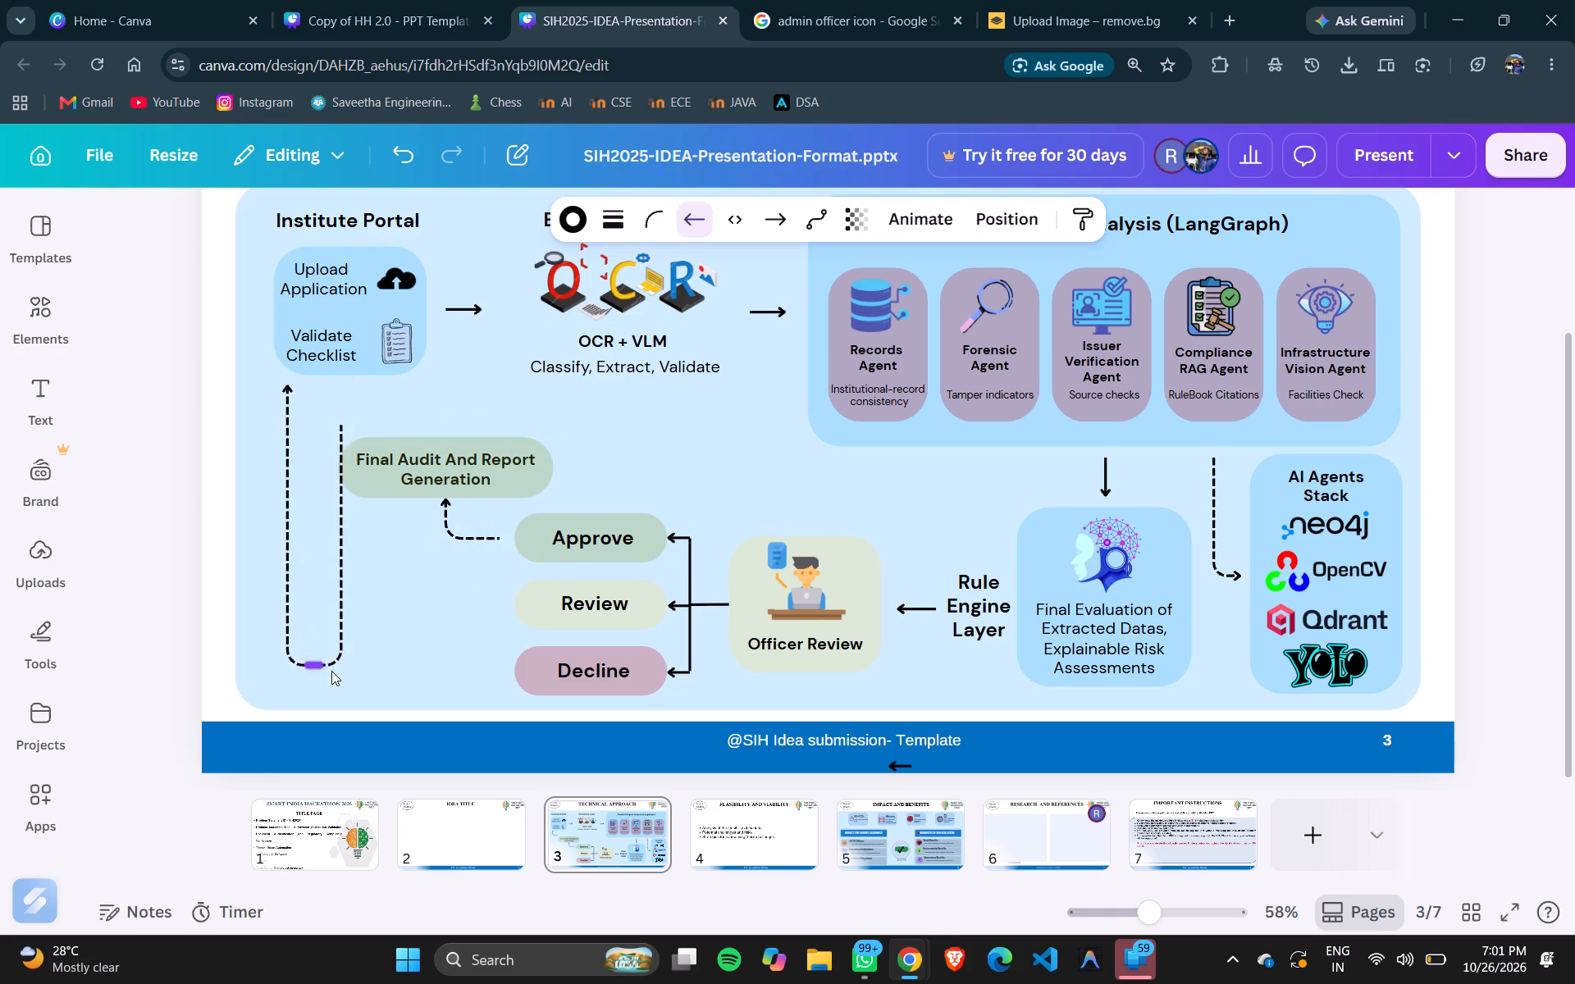
pyautogui.moveTo(331, 671); pyautogui.dragTo(331, 673)
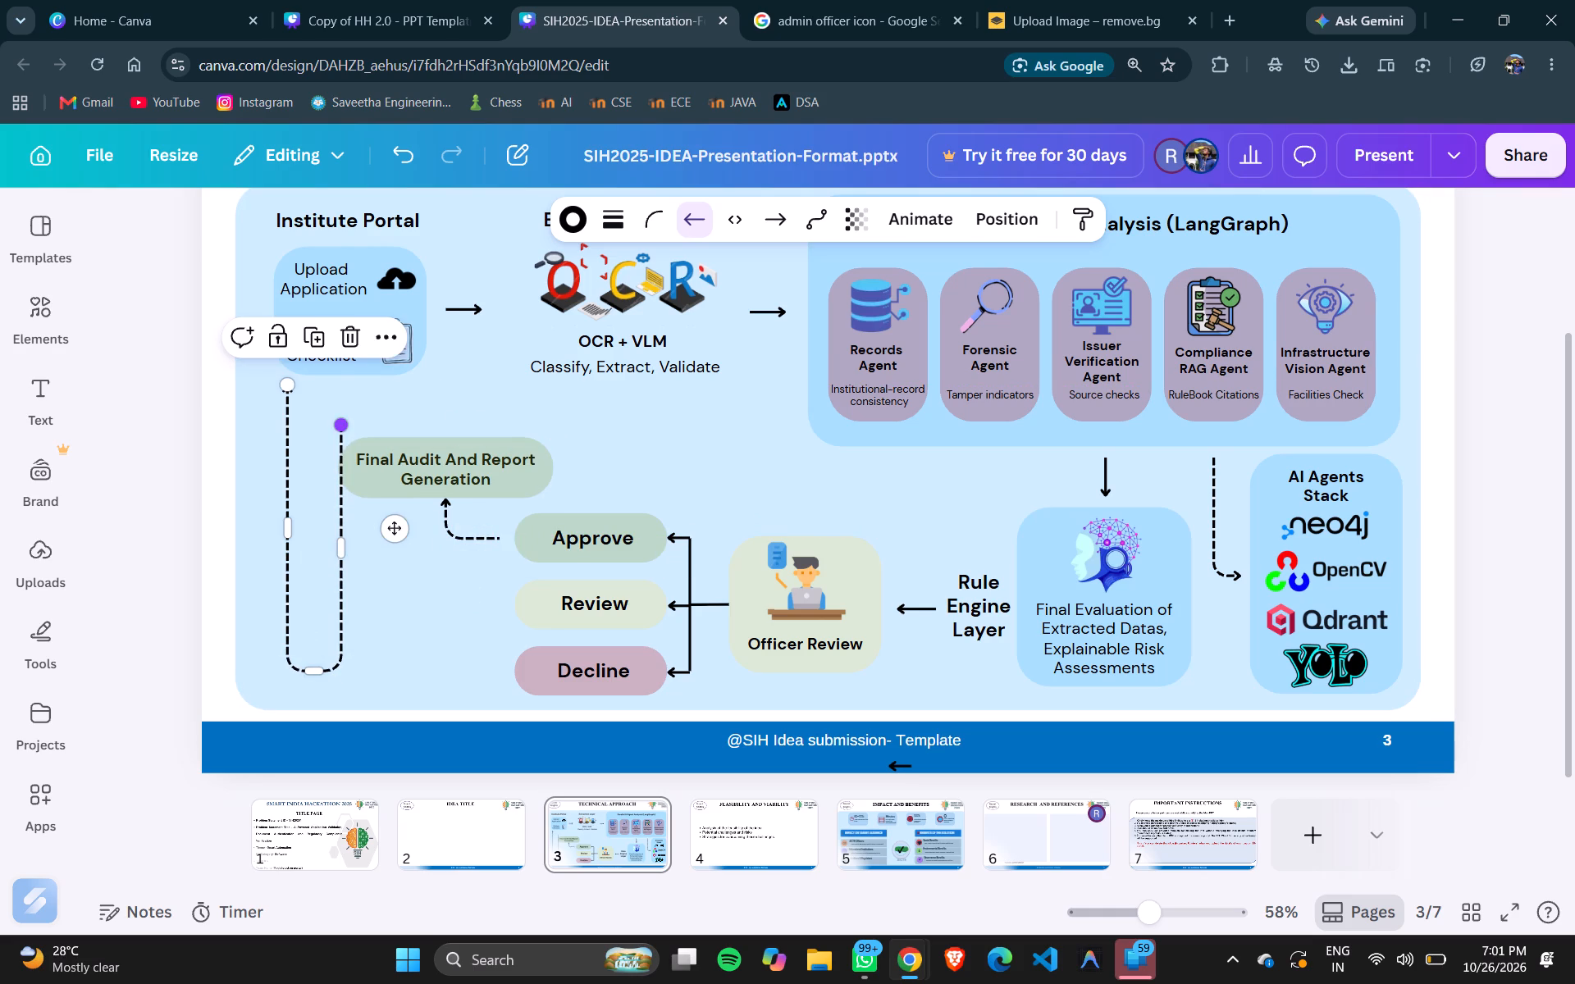
pyautogui.moveTo(338, 428); pyautogui.dragTo(489, 674)
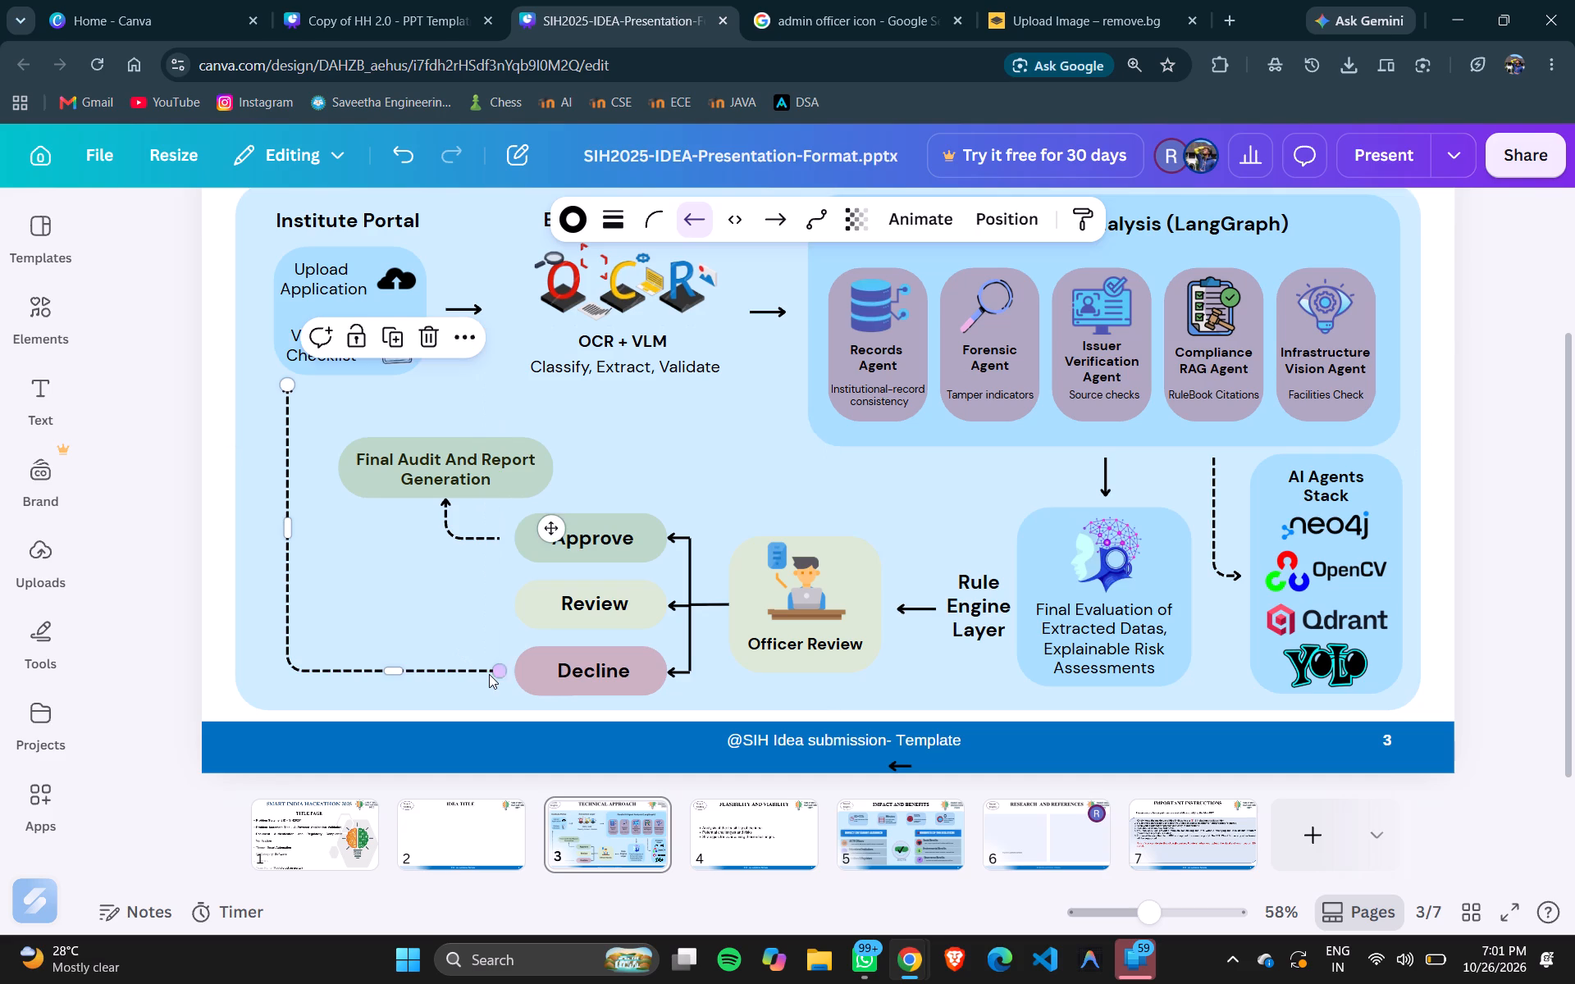
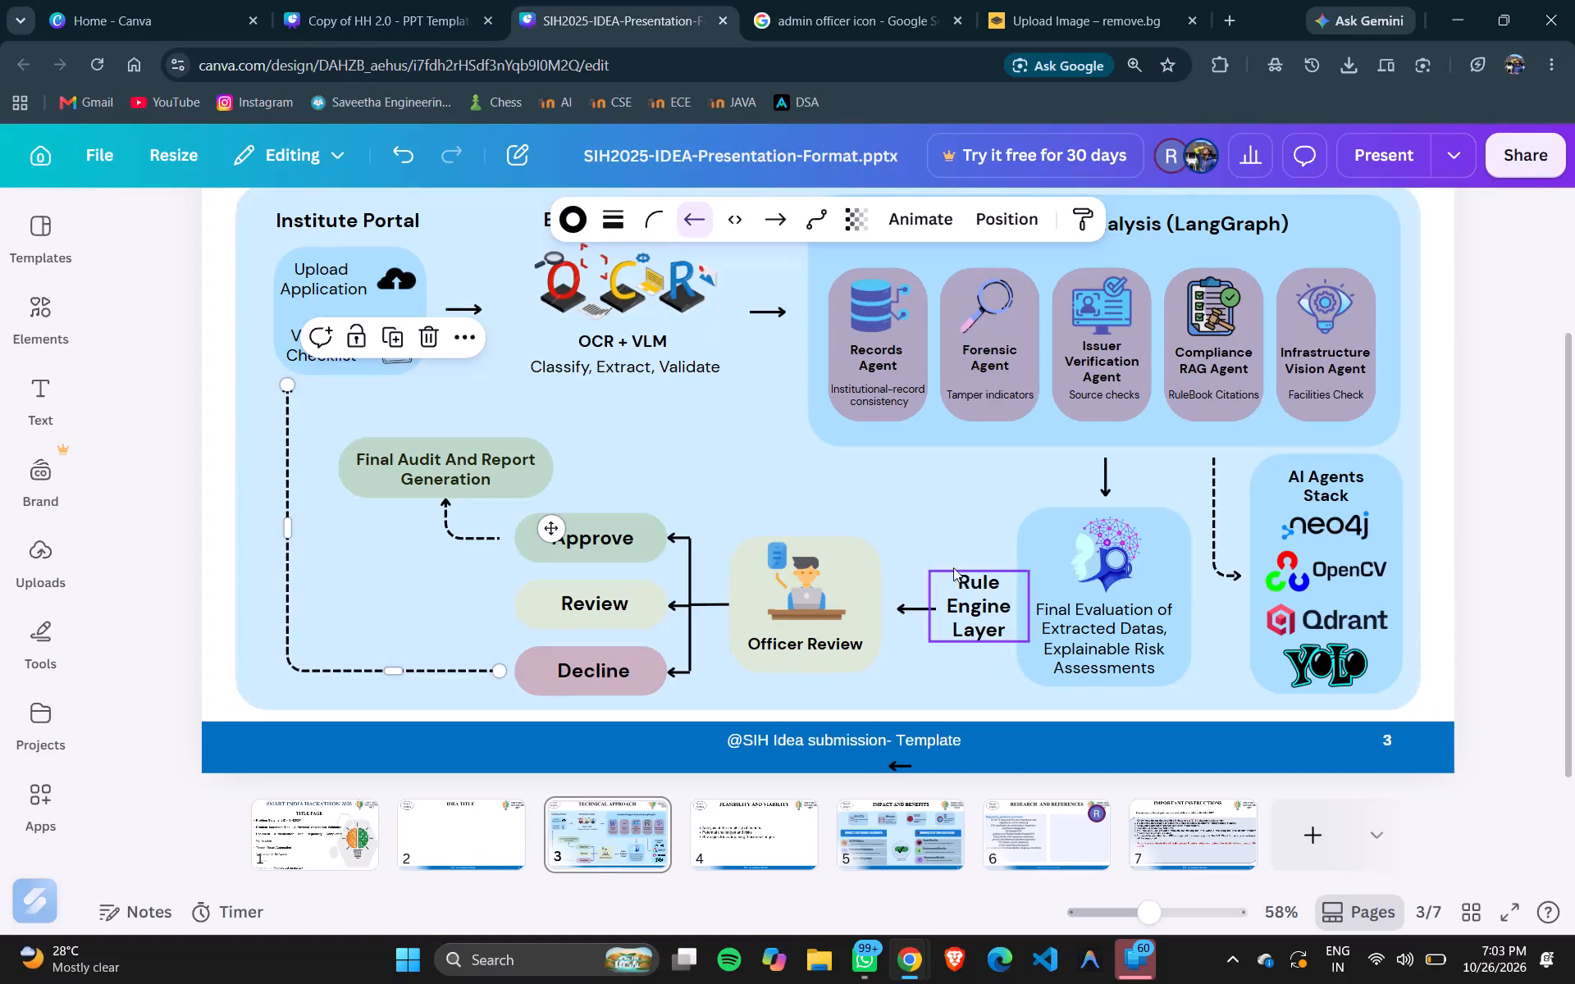
# Widen the diagram's pale blue background panel on both sides to about 1,872 wide, keeping its 809 height.
pyautogui.click(915, 512)
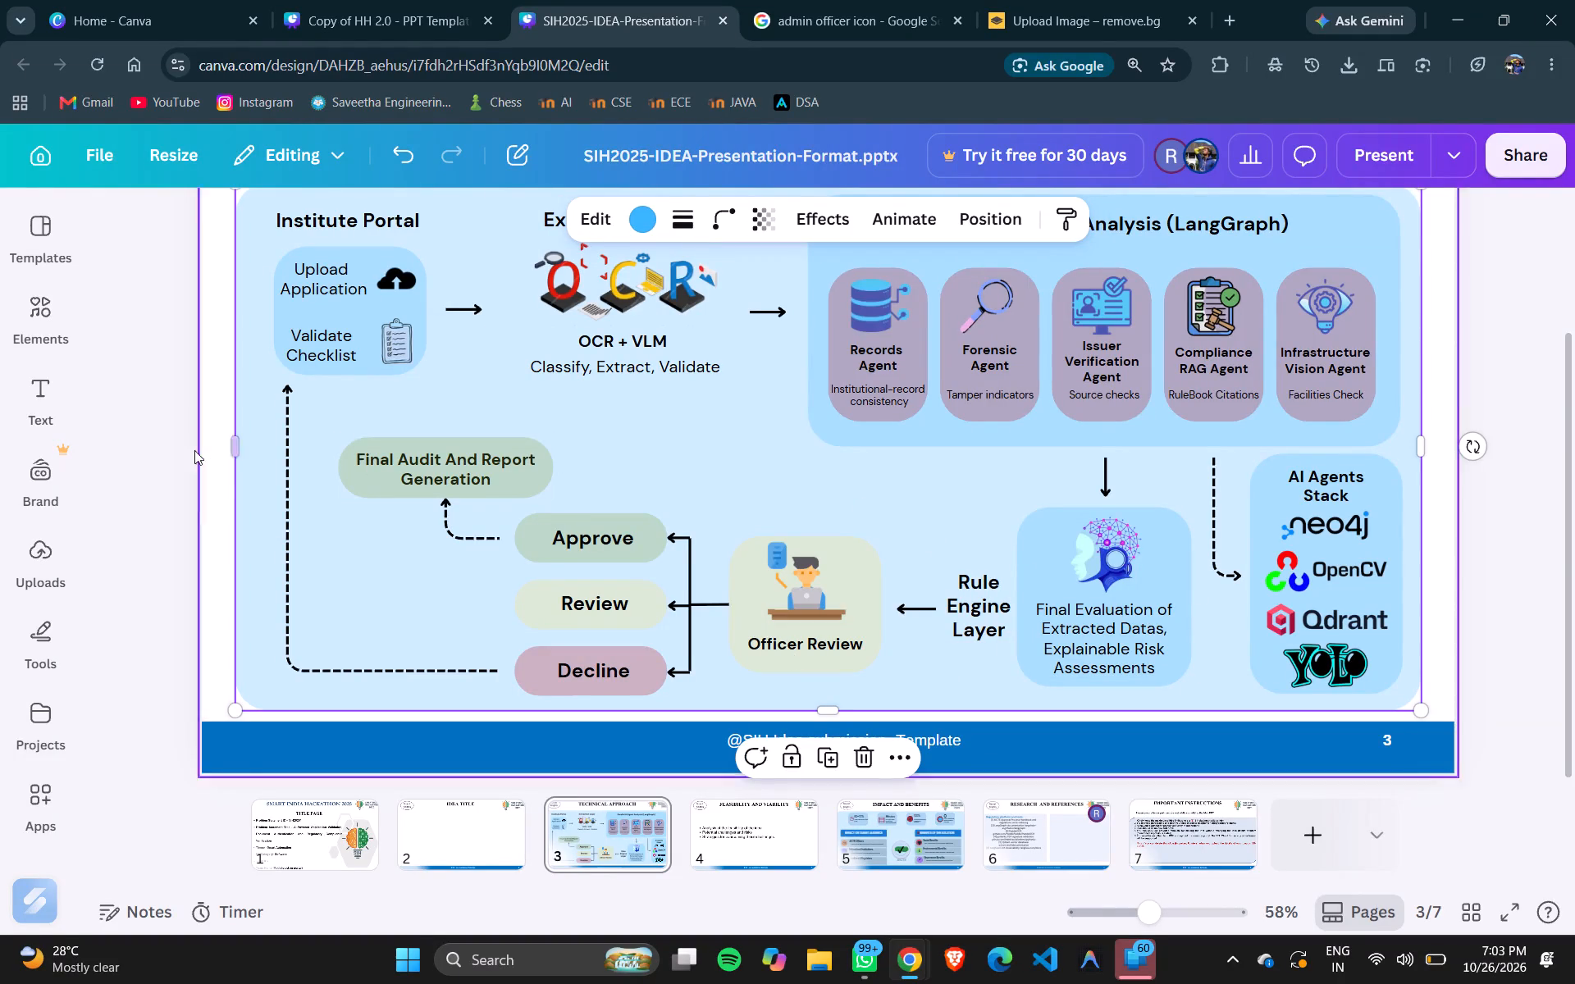
pyautogui.moveTo(234, 437); pyautogui.dragTo(218, 437)
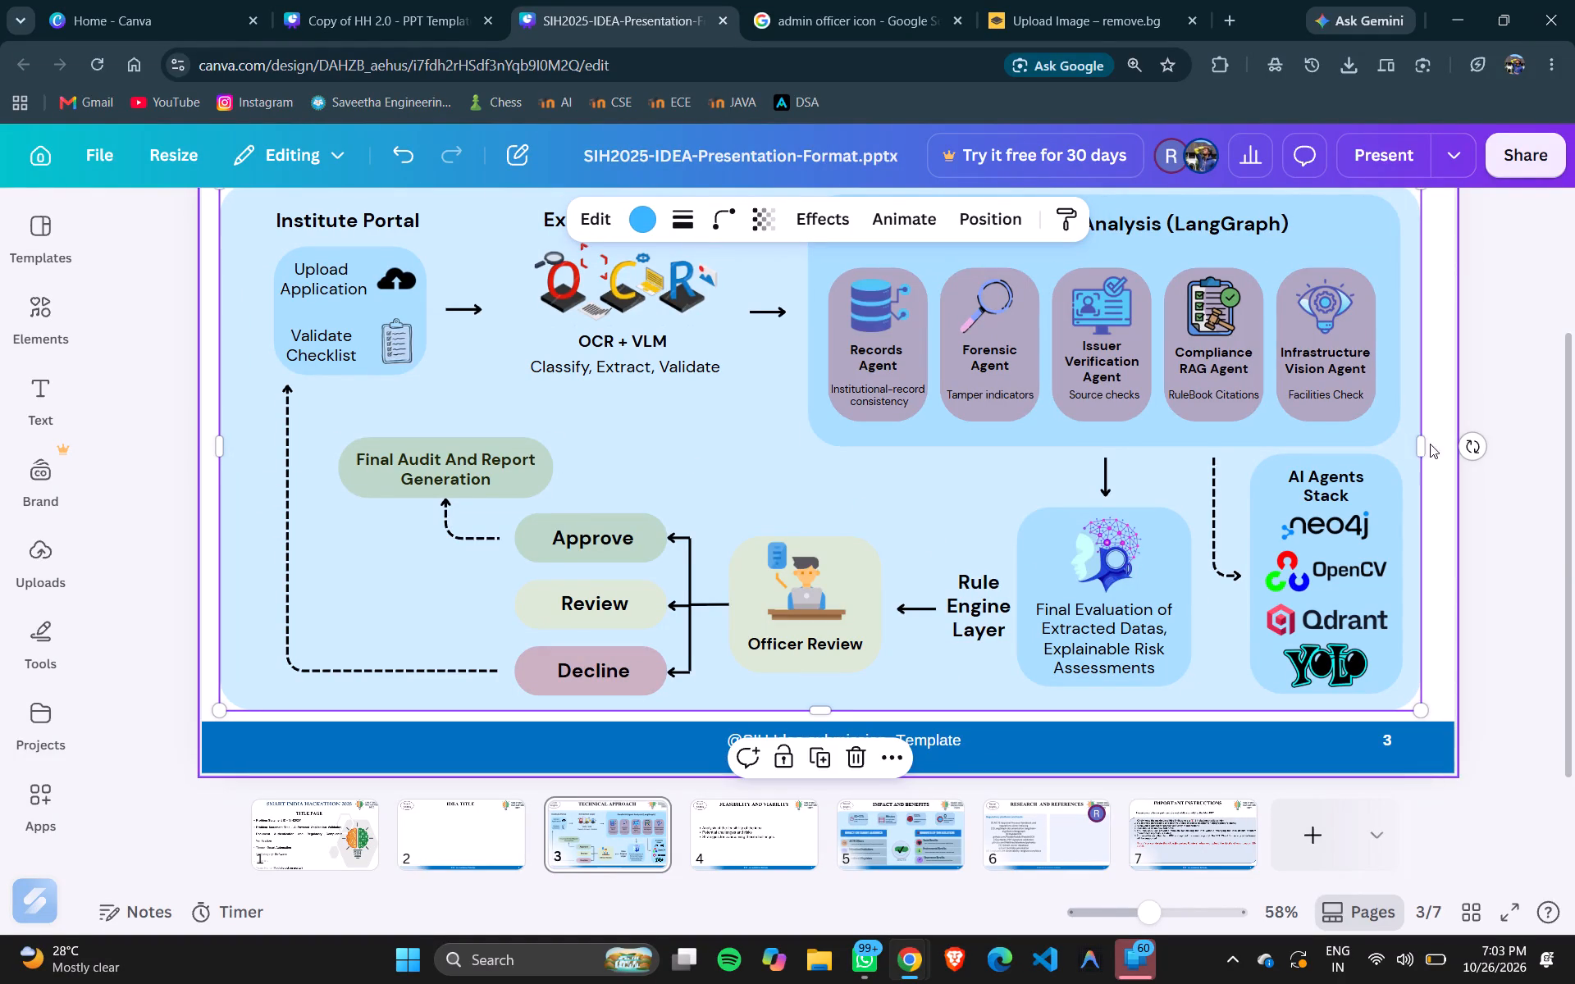
pyautogui.moveTo(1421, 443); pyautogui.dragTo(1433, 443)
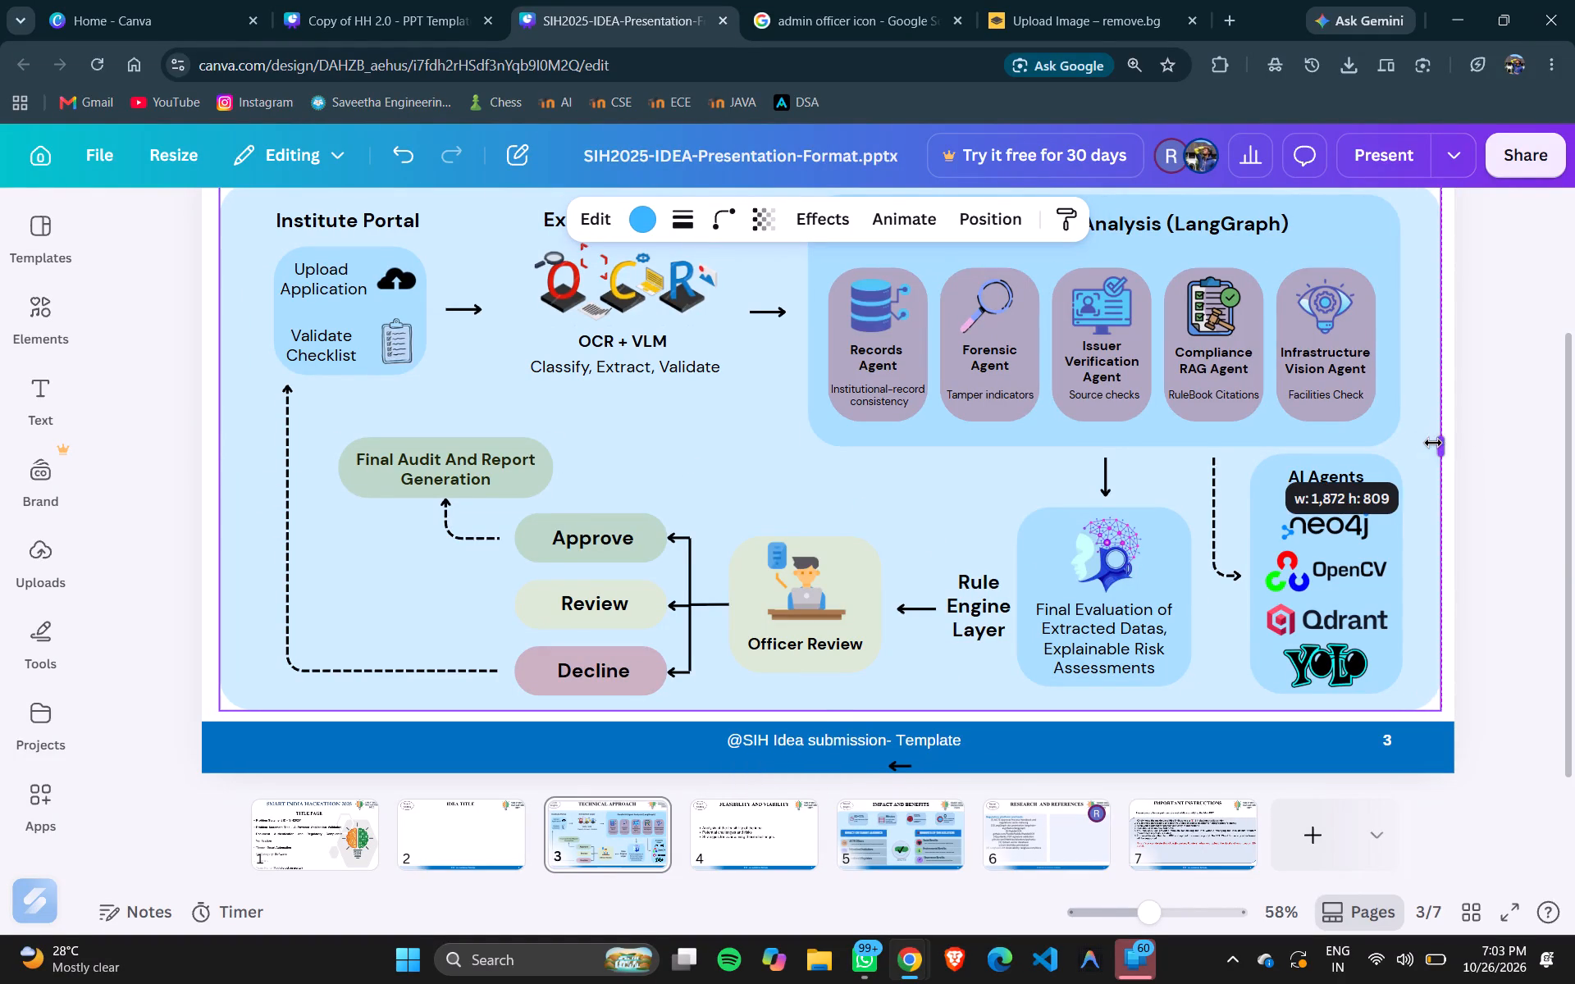
pyautogui.moveTo(1433, 443); pyautogui.dragTo(1435, 441)
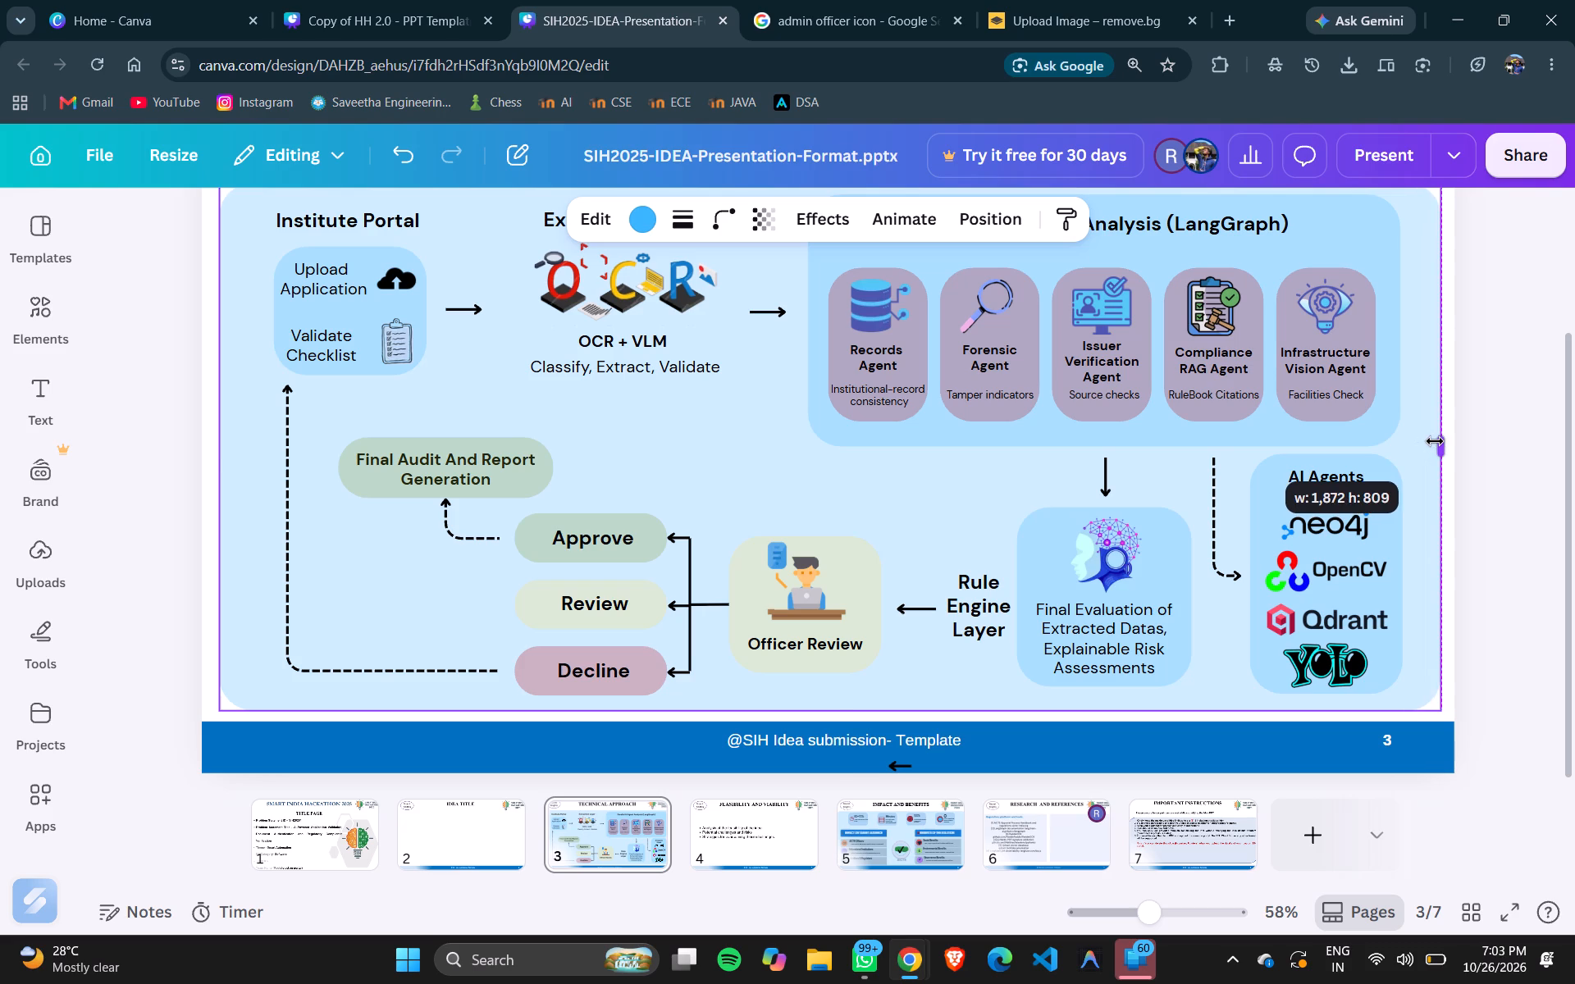
pyautogui.moveTo(1435, 441); pyautogui.dragTo(1434, 441)
# Shift the dashed Decline arrow outward, extend its tip up alongside the Institute Portal box, and reconnect its other end near Decline.
pyautogui.moveTo(288, 459); pyautogui.dragTo(248, 460)
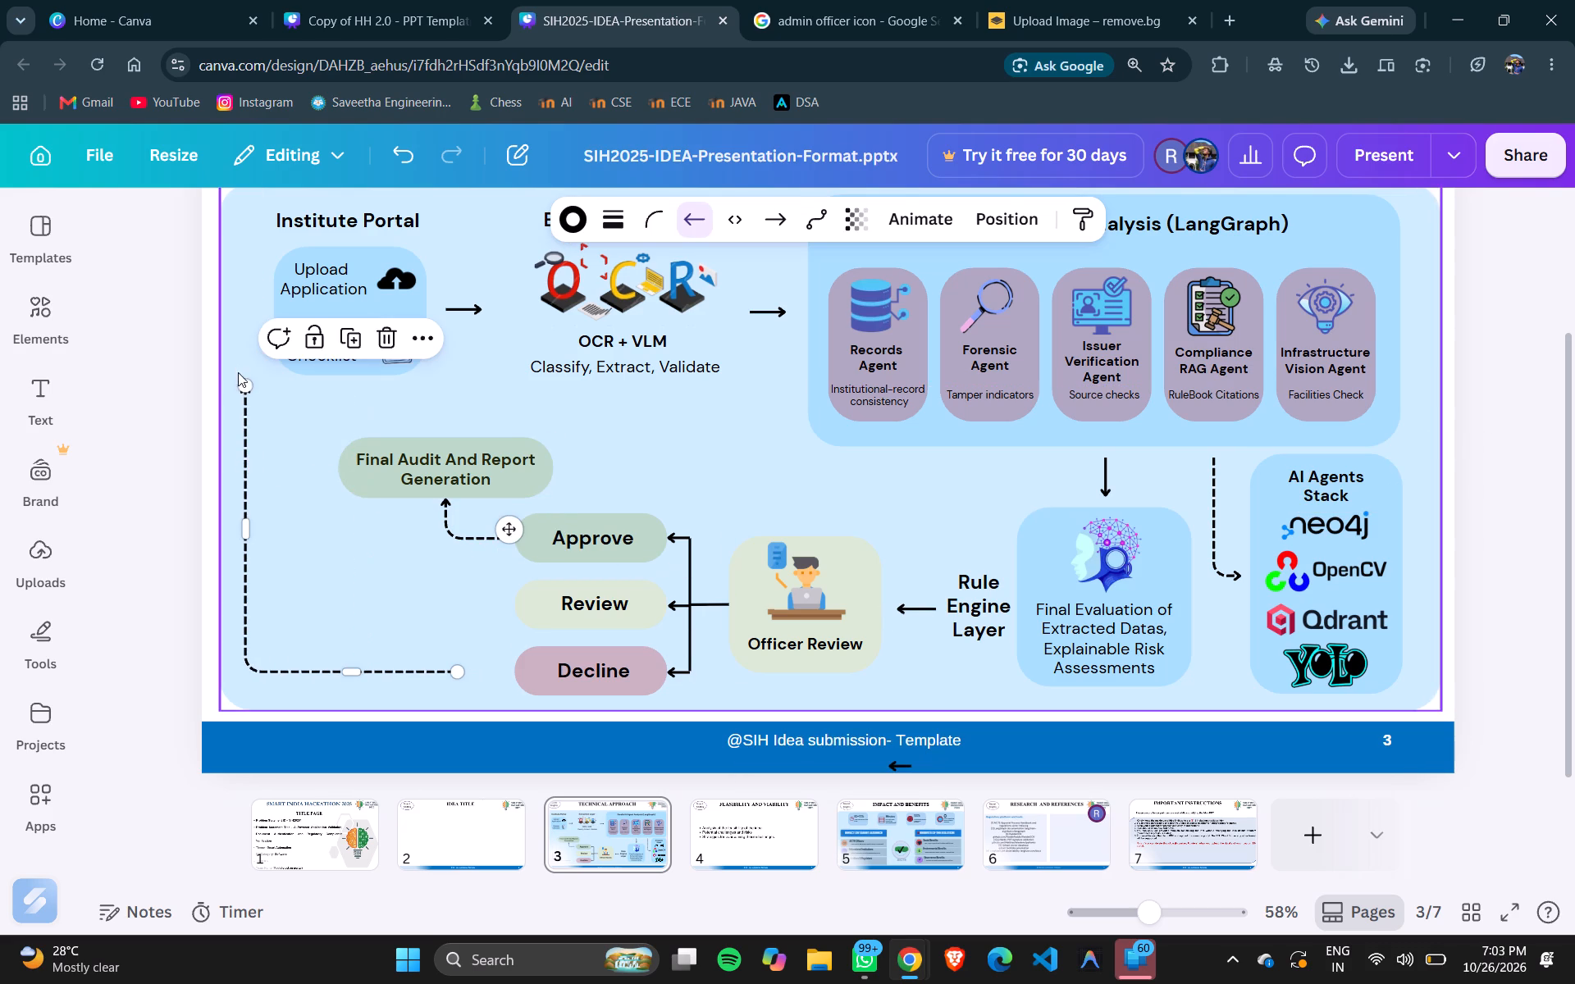
pyautogui.click(239, 380)
pyautogui.moveTo(241, 381); pyautogui.dragTo(234, 354)
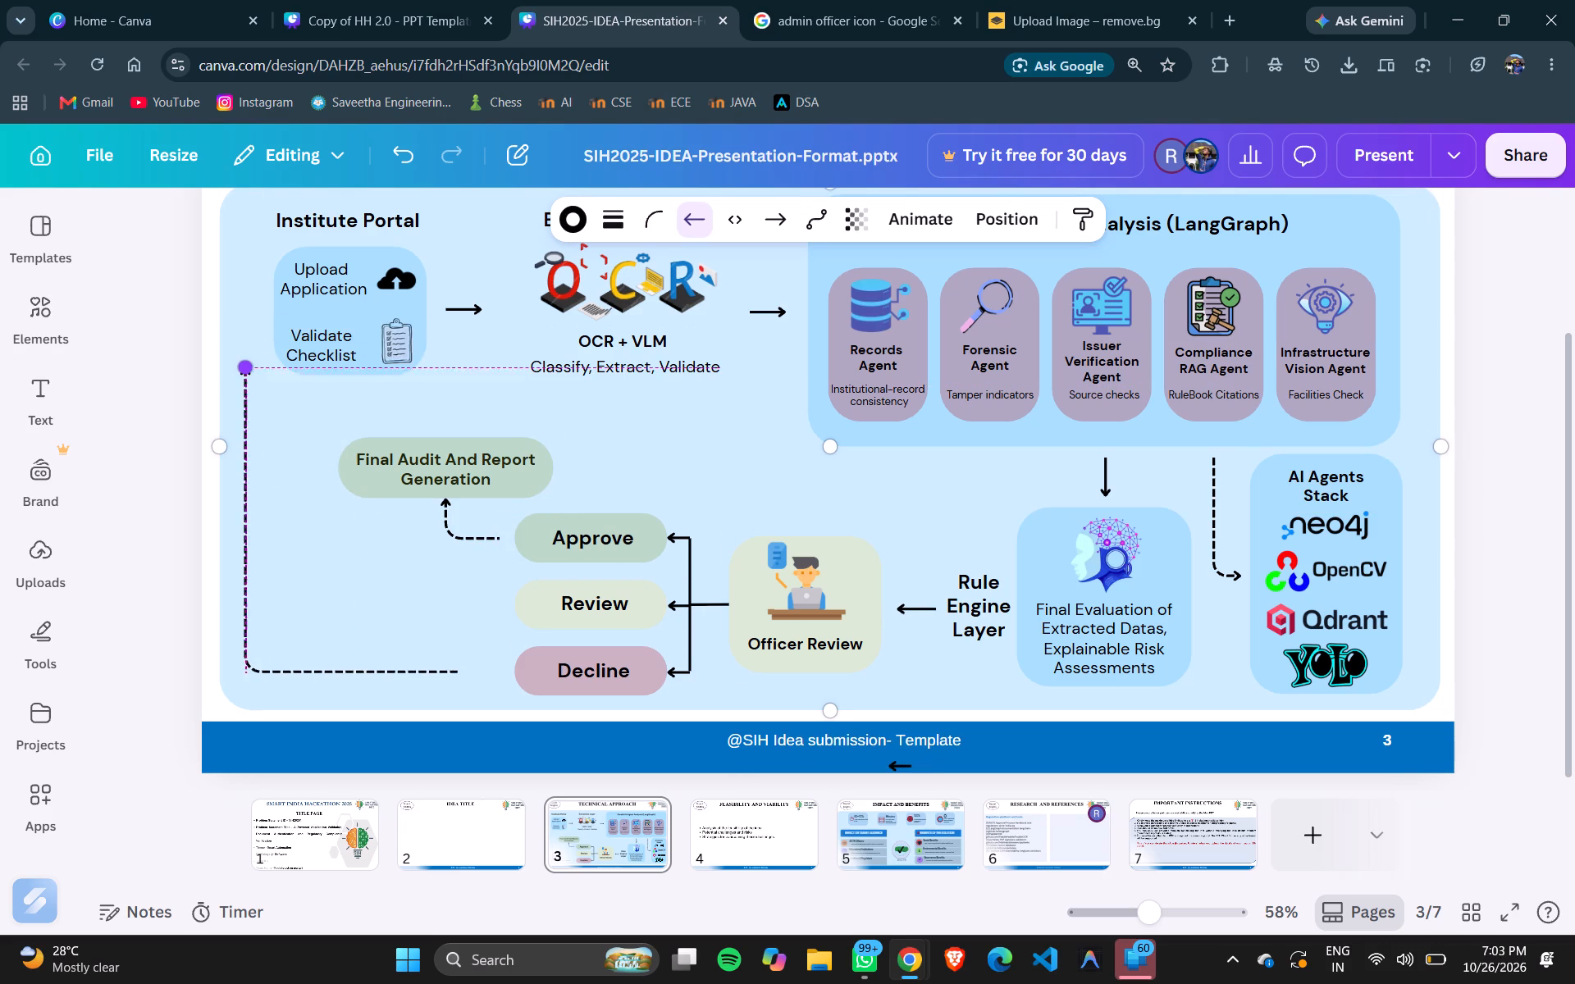
pyautogui.moveTo(234, 354); pyautogui.dragTo(235, 313)
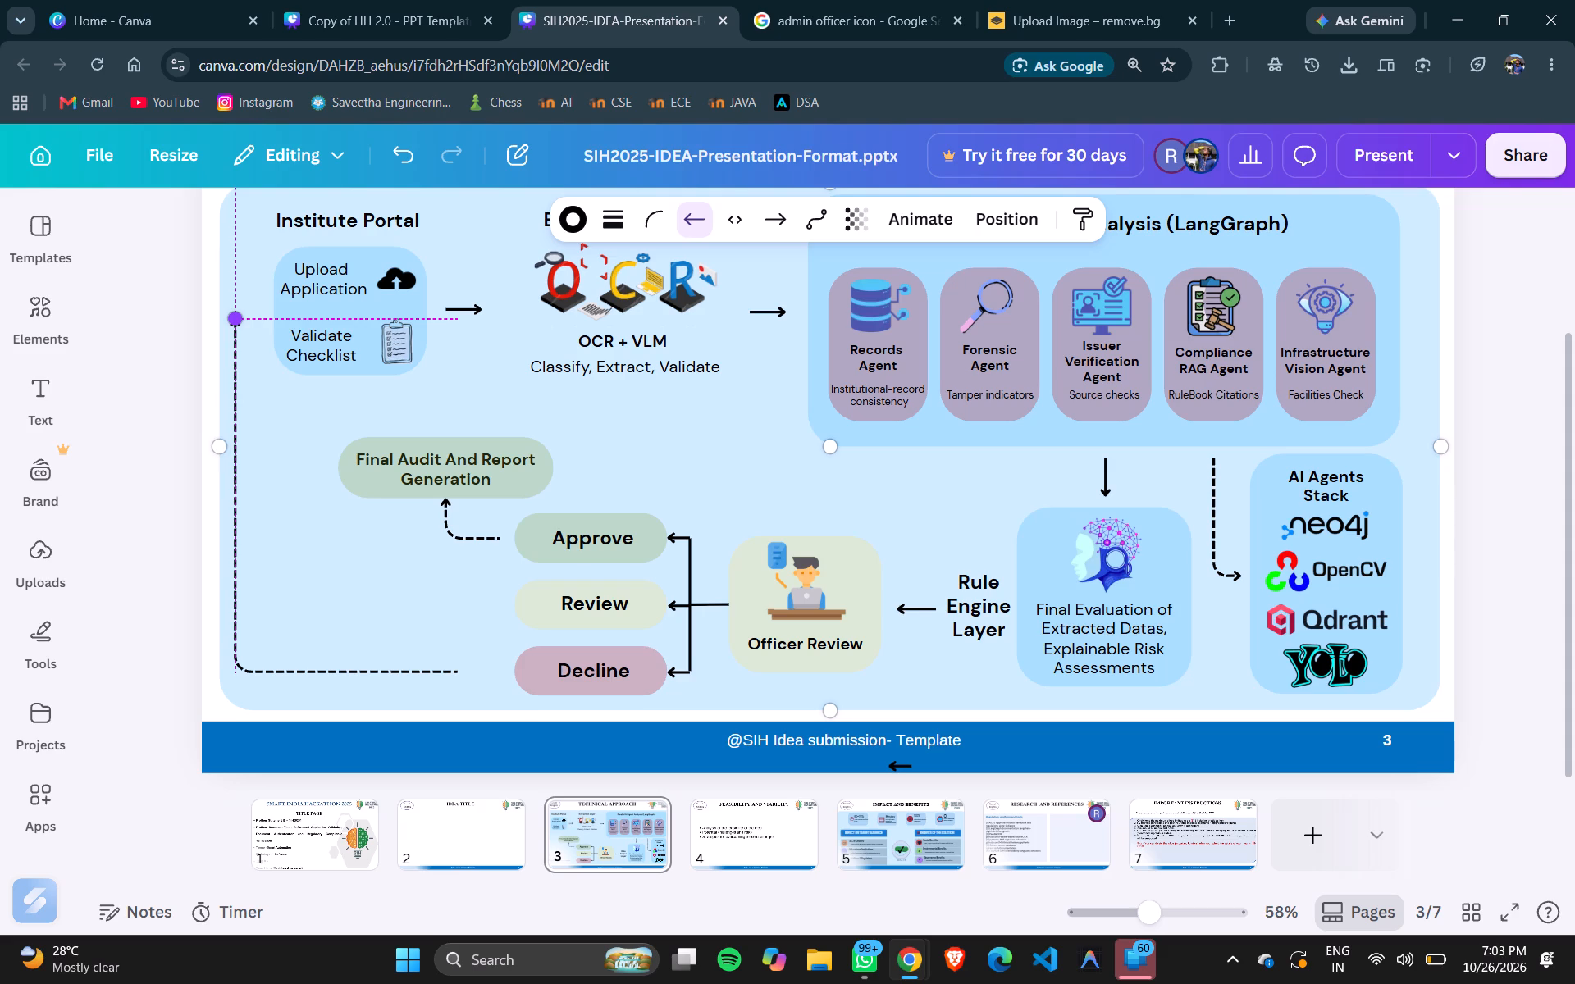
pyautogui.moveTo(235, 313); pyautogui.dragTo(240, 312)
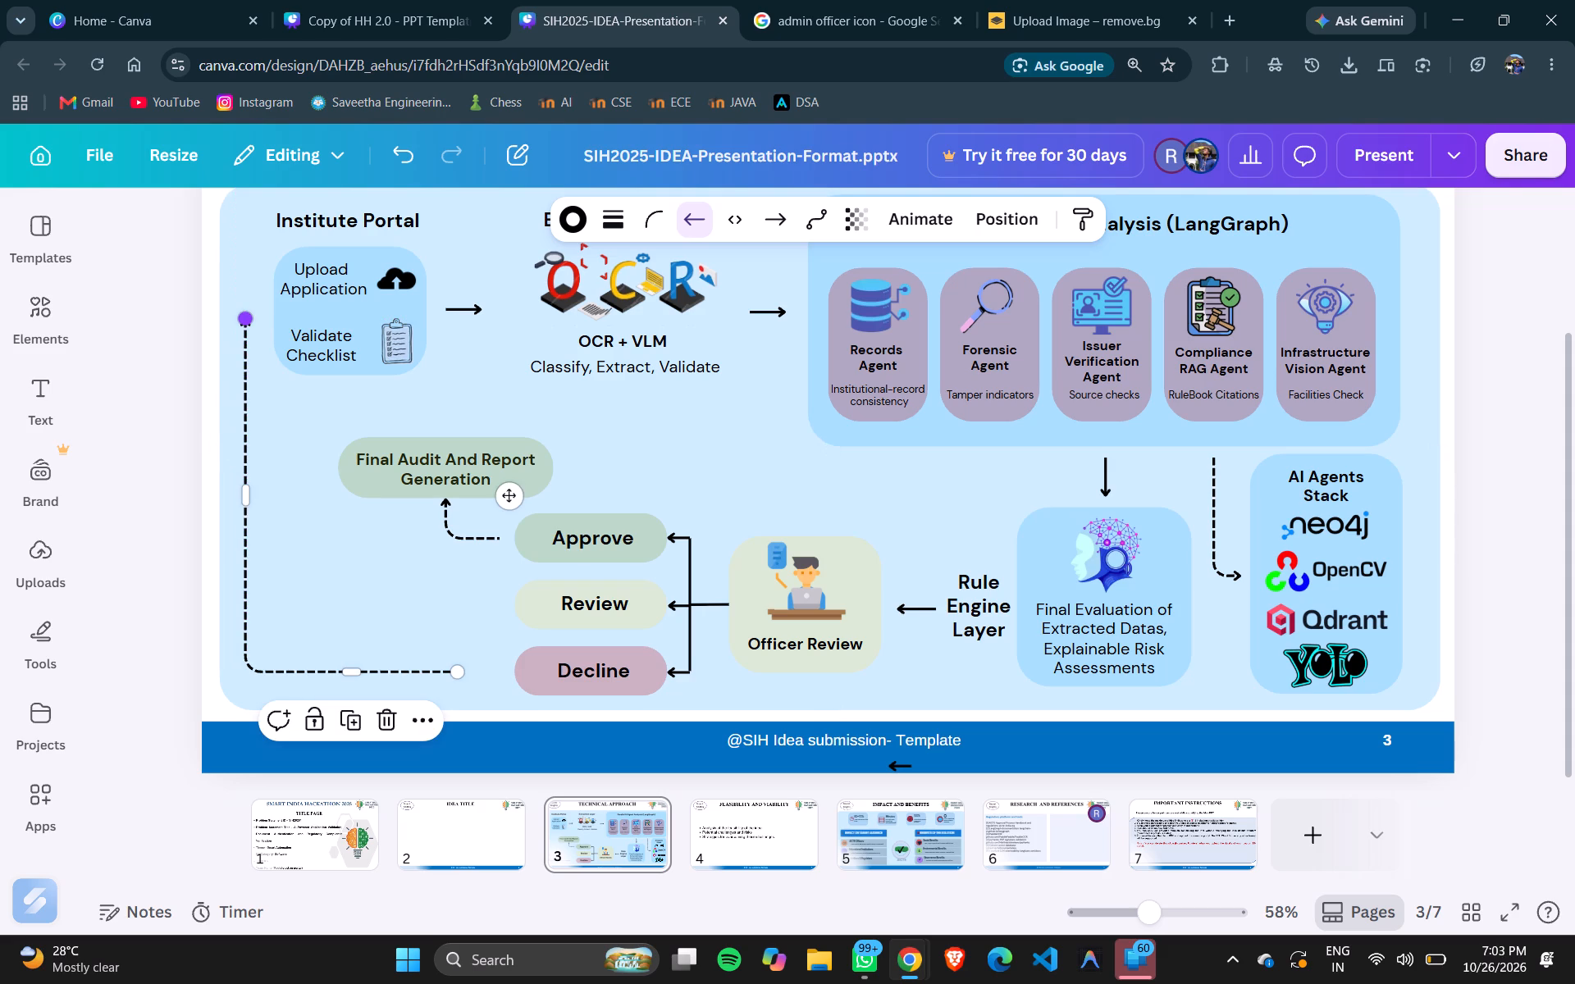
pyautogui.moveTo(455, 670); pyautogui.dragTo(475, 670)
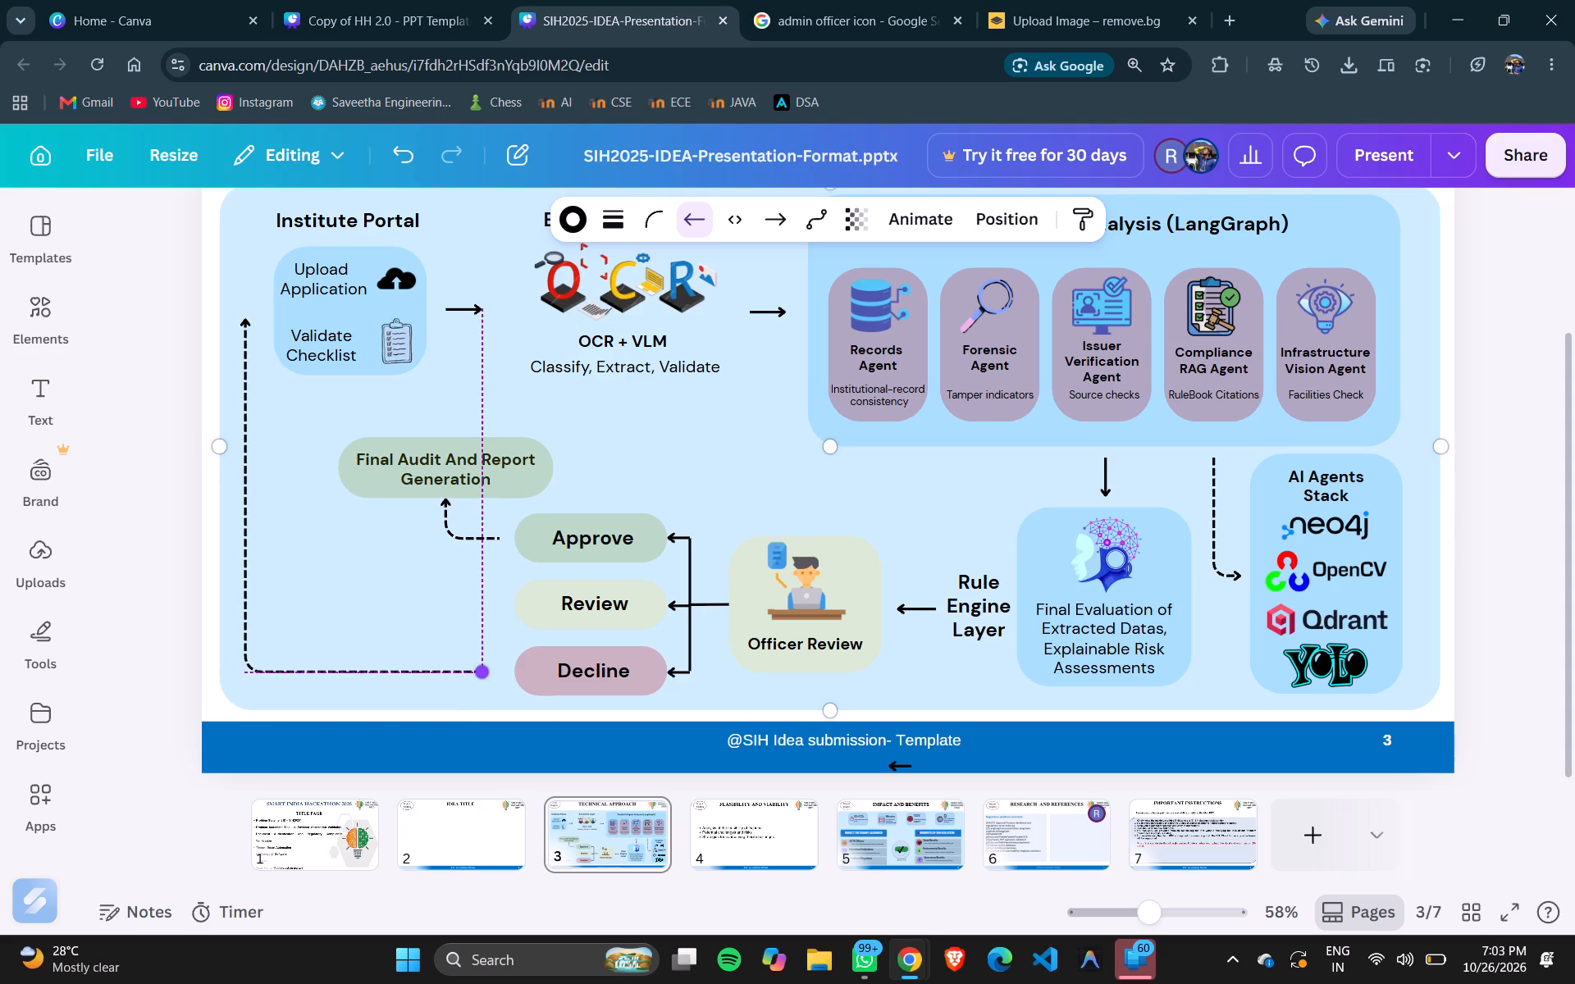
pyautogui.moveTo(475, 670); pyautogui.dragTo(494, 668)
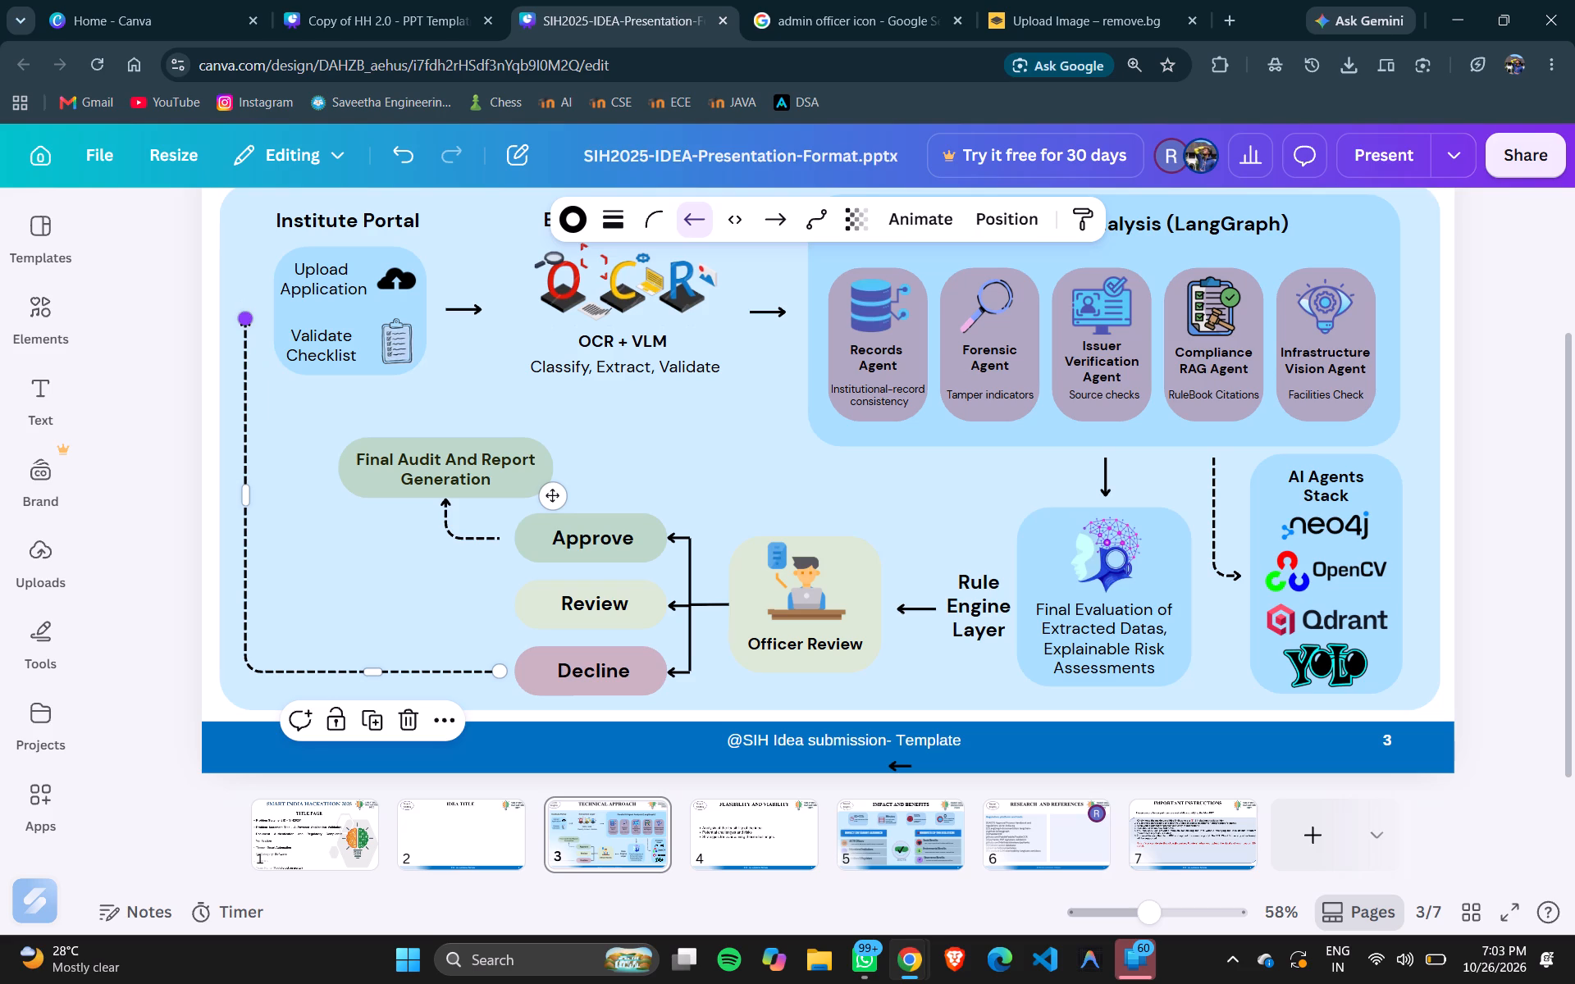
pyautogui.click(241, 370)
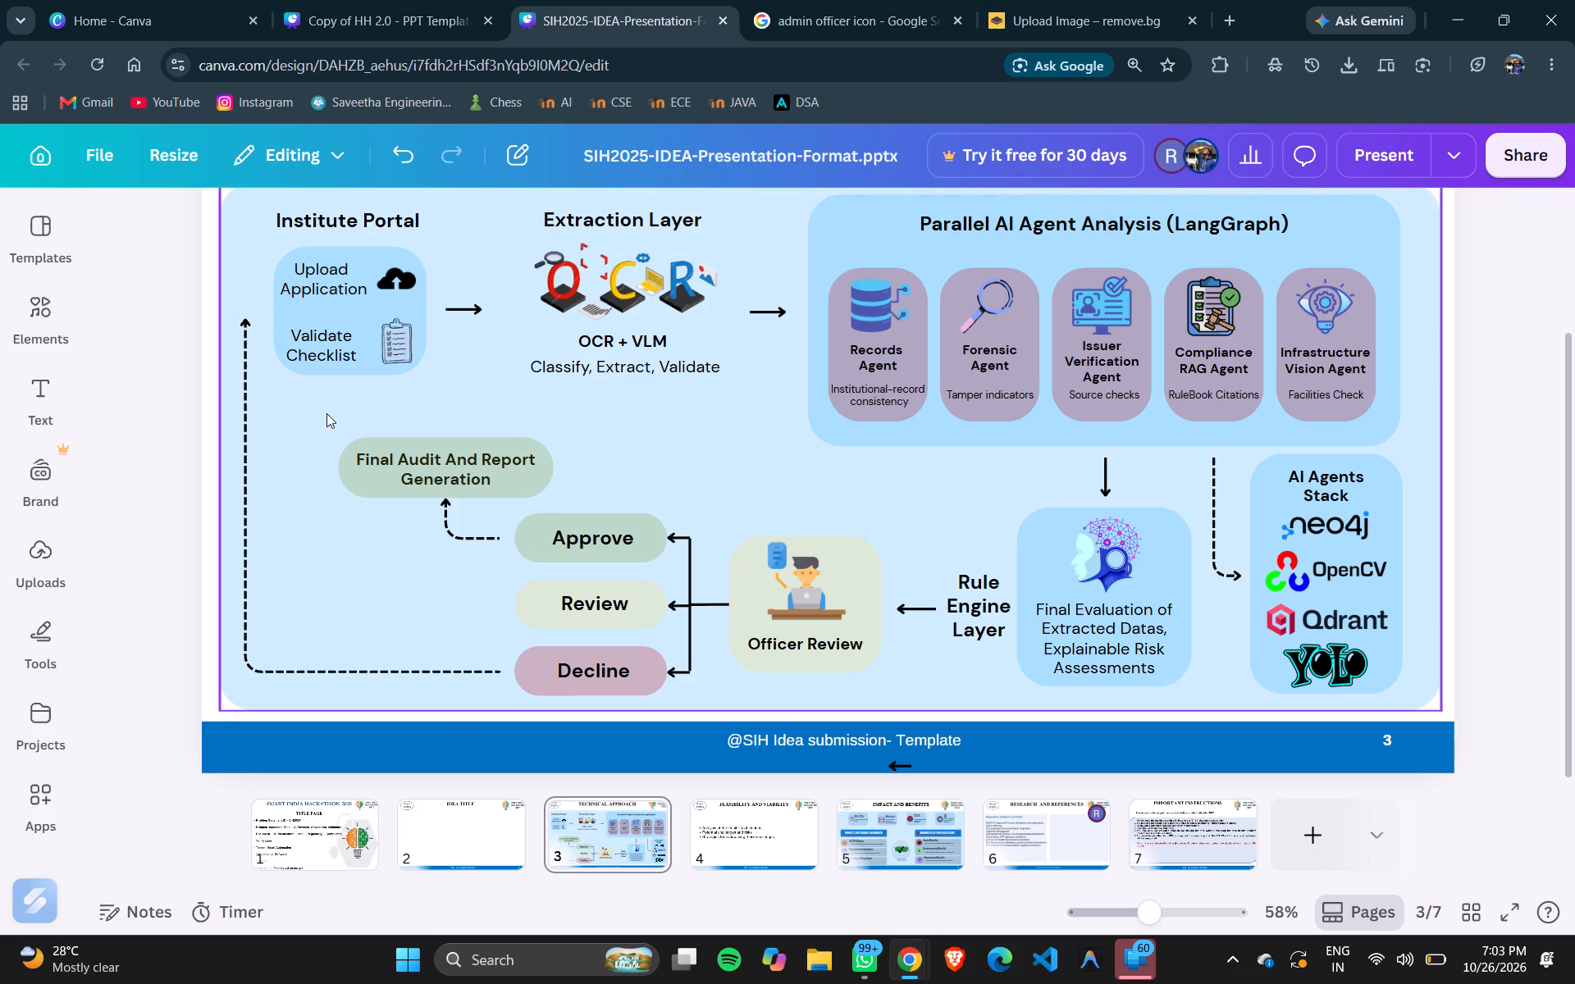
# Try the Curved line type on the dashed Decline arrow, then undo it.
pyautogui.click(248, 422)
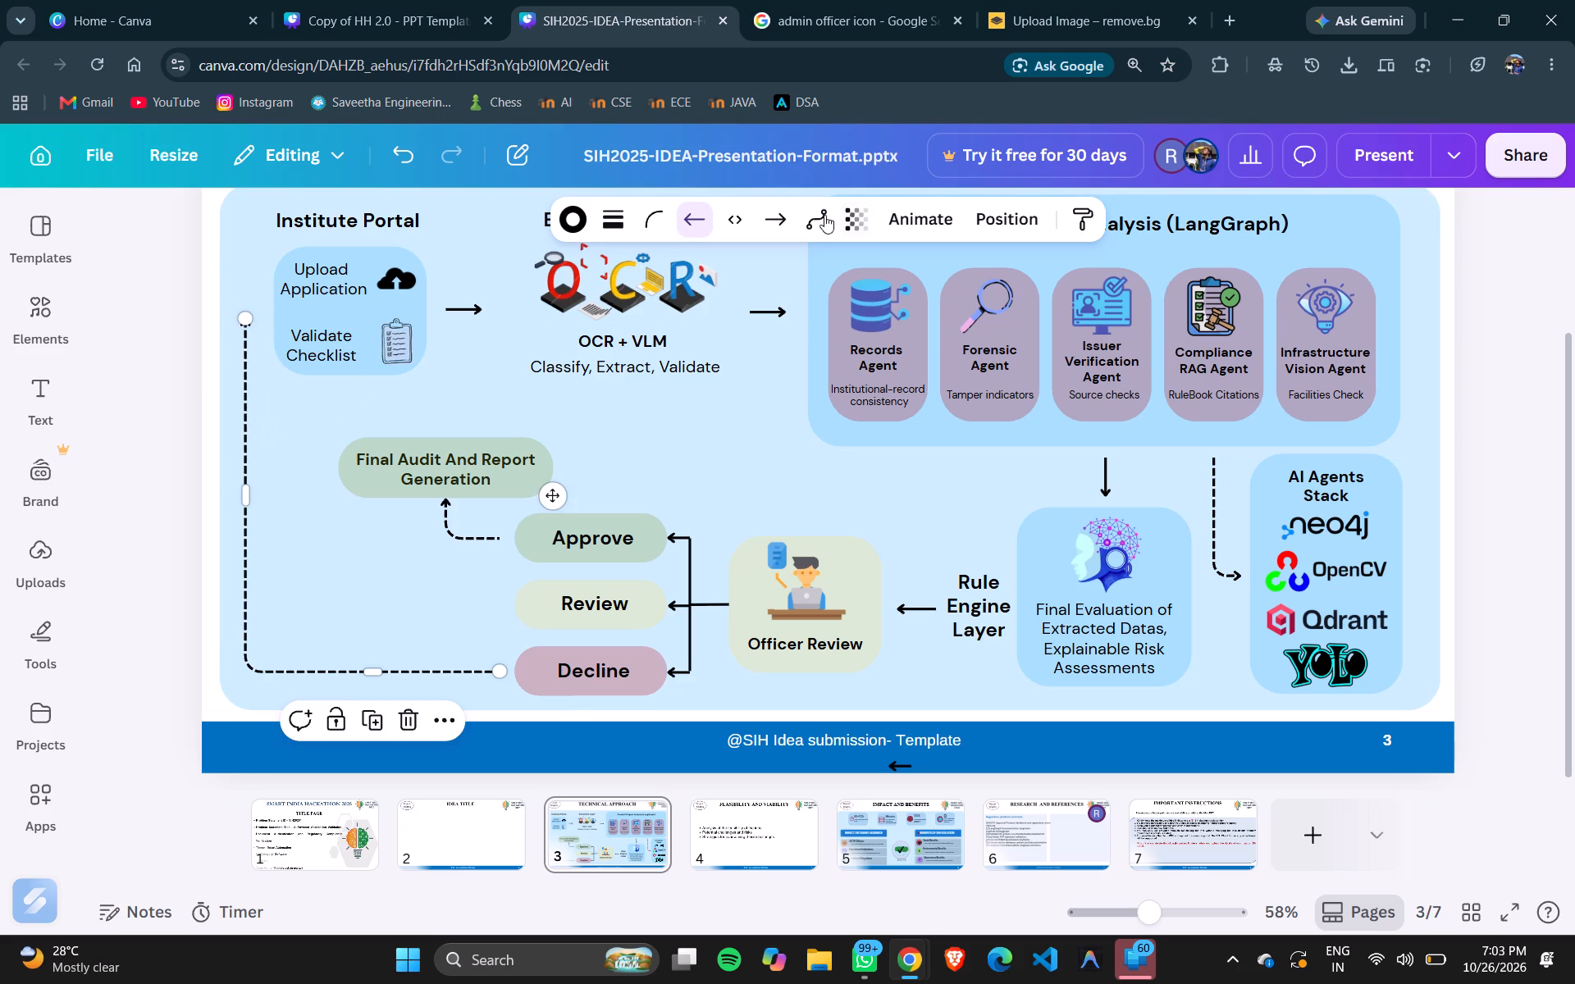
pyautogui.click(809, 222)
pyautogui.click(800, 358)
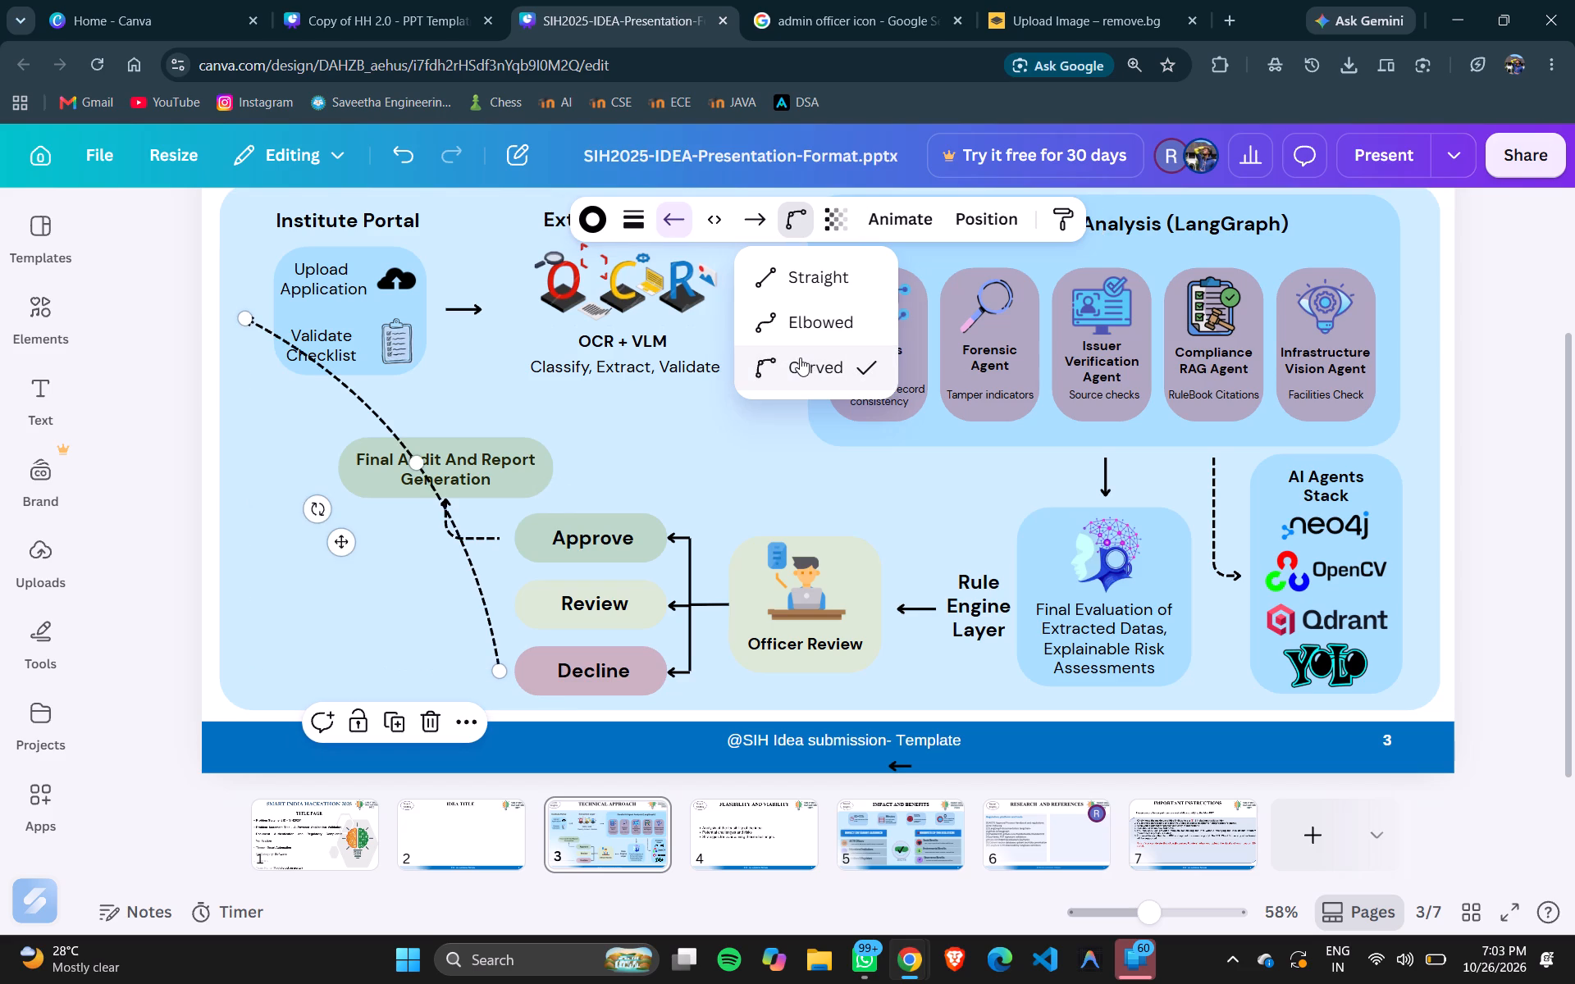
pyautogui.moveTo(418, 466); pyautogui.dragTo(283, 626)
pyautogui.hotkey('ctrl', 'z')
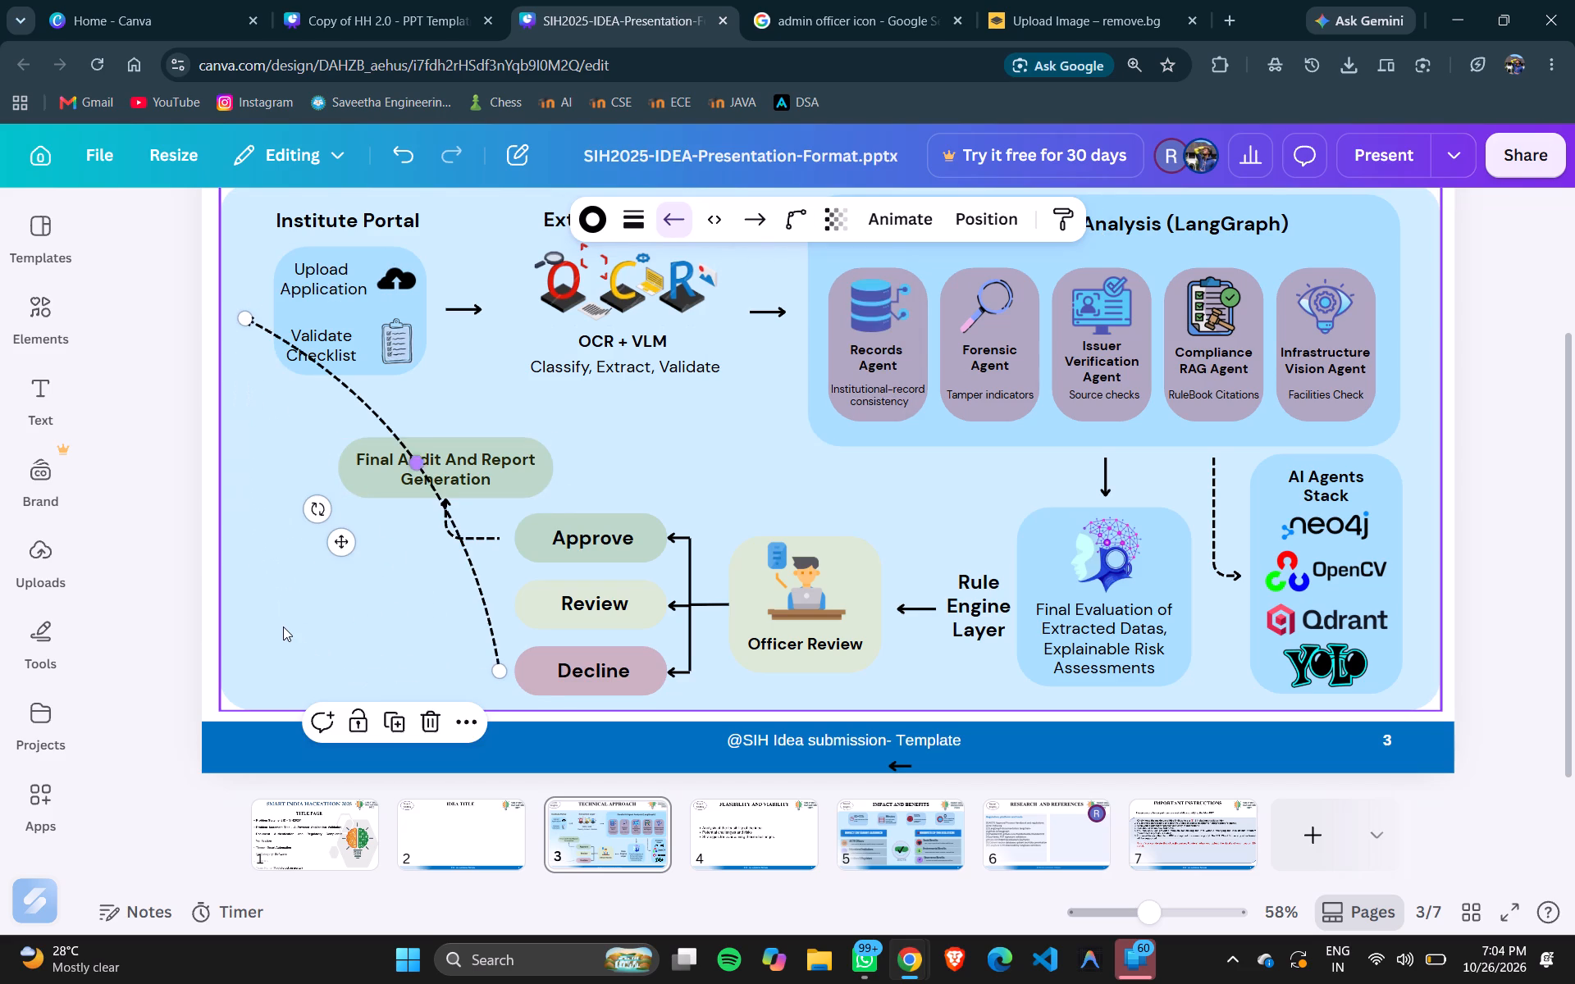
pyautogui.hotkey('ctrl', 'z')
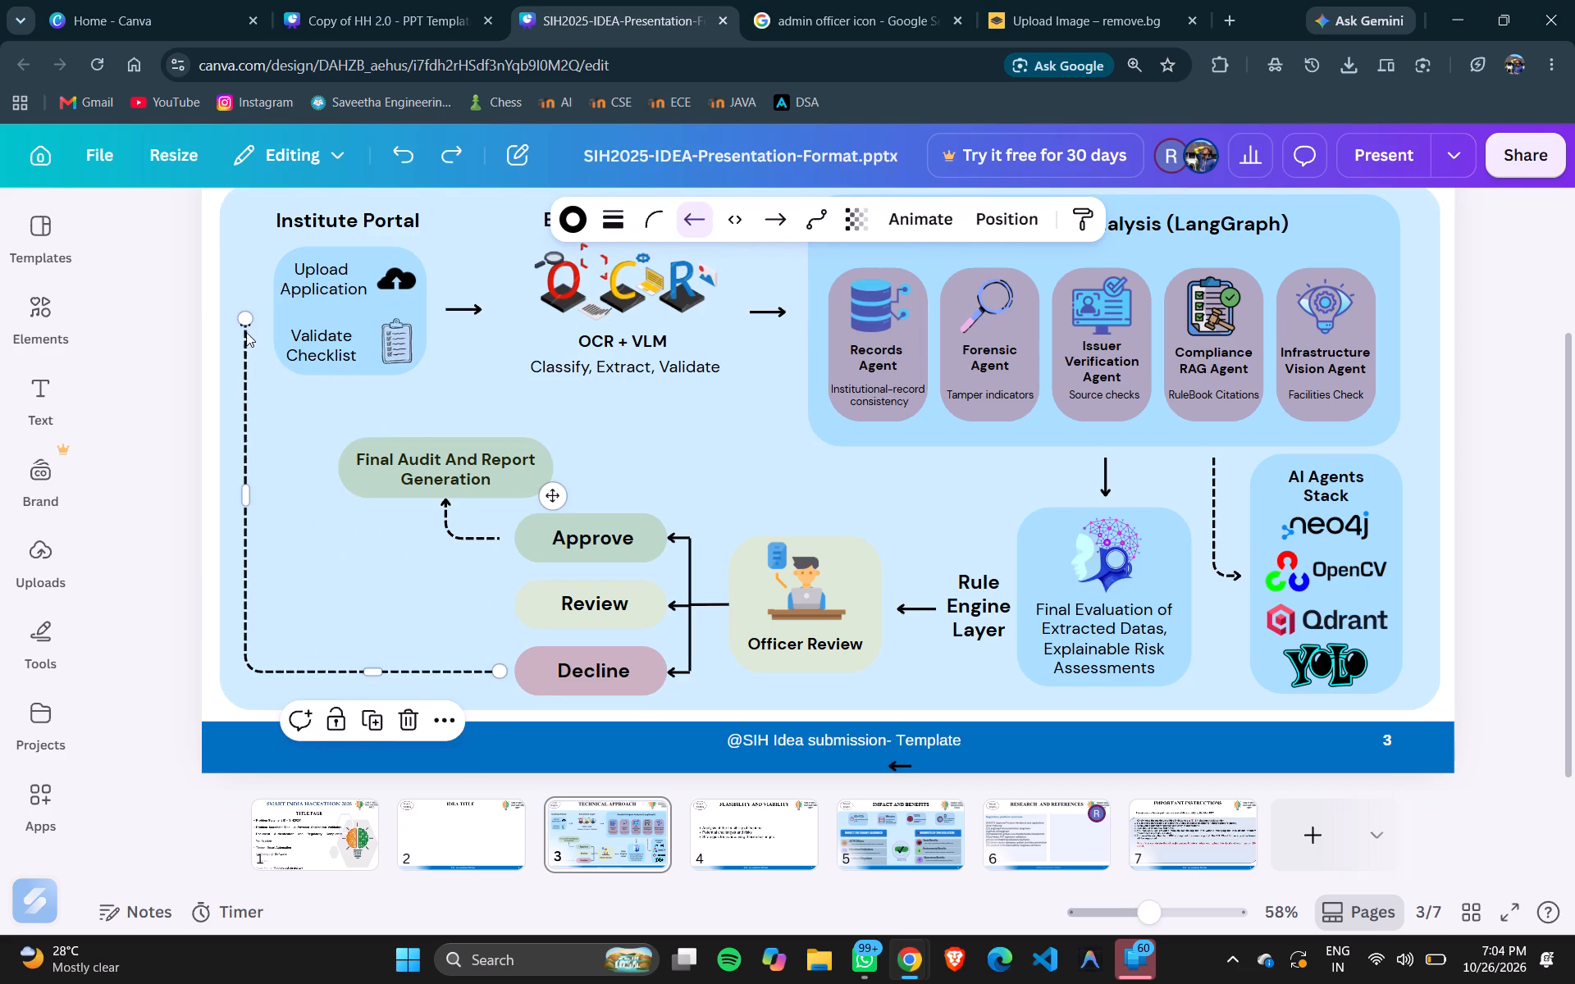
# Move the Decline arrow's vertical run outward and bend its tip inward to point at the side of the Institute Portal box.
pyautogui.click(244, 322)
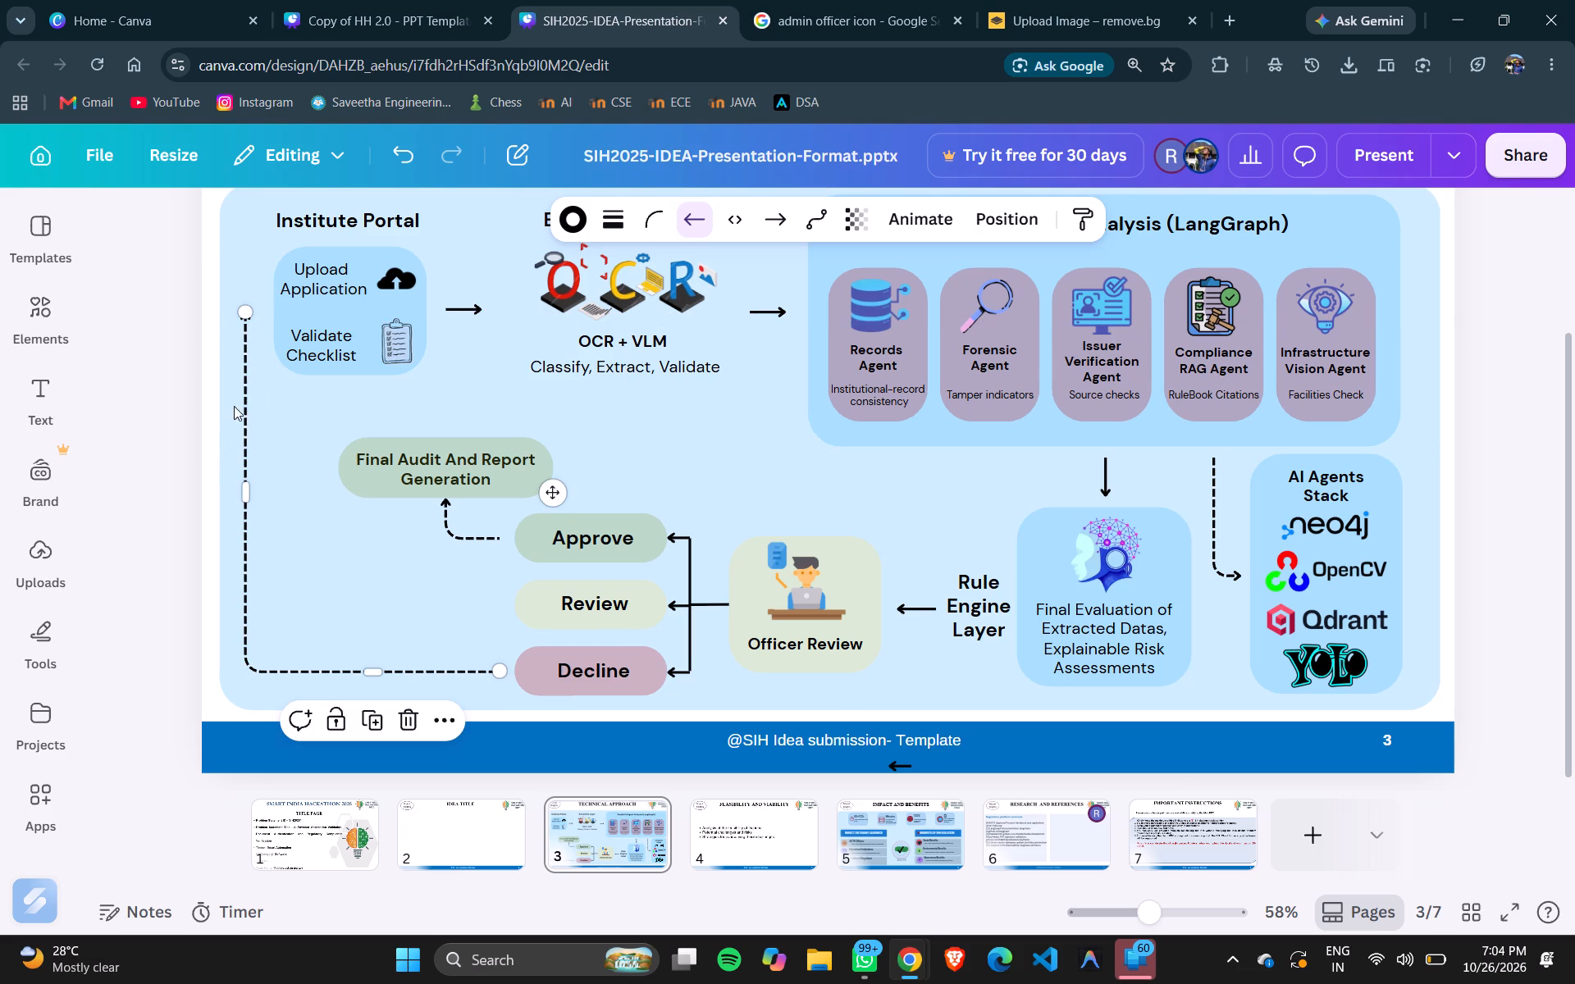
pyautogui.click(145, 370)
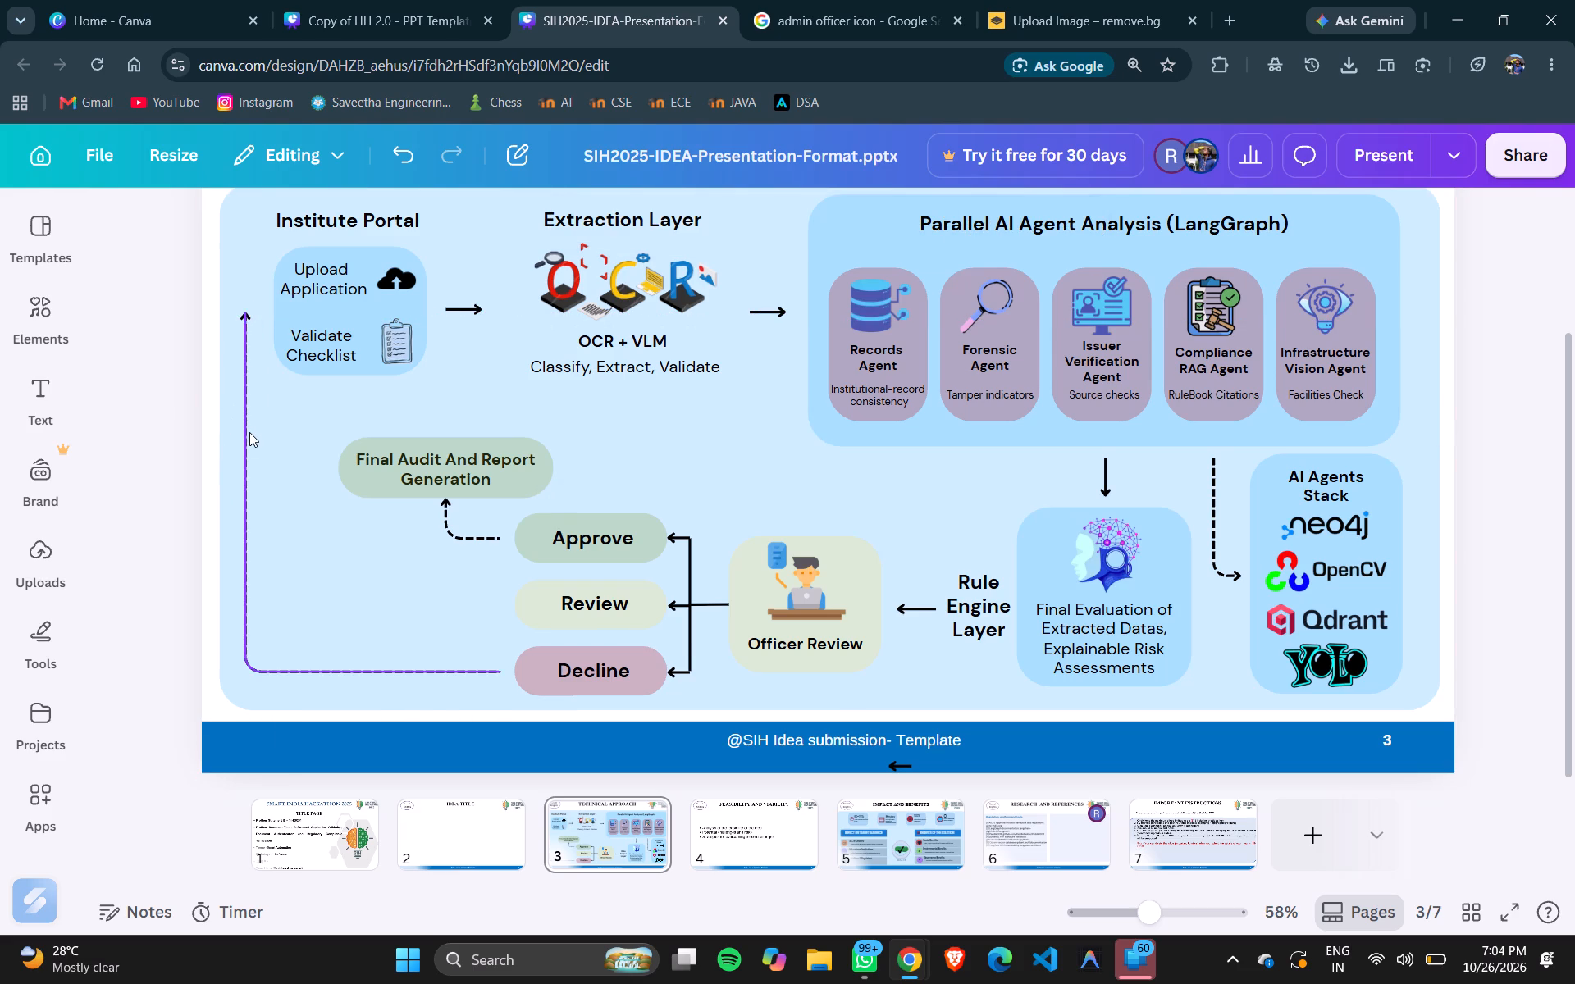
pyautogui.click(249, 432)
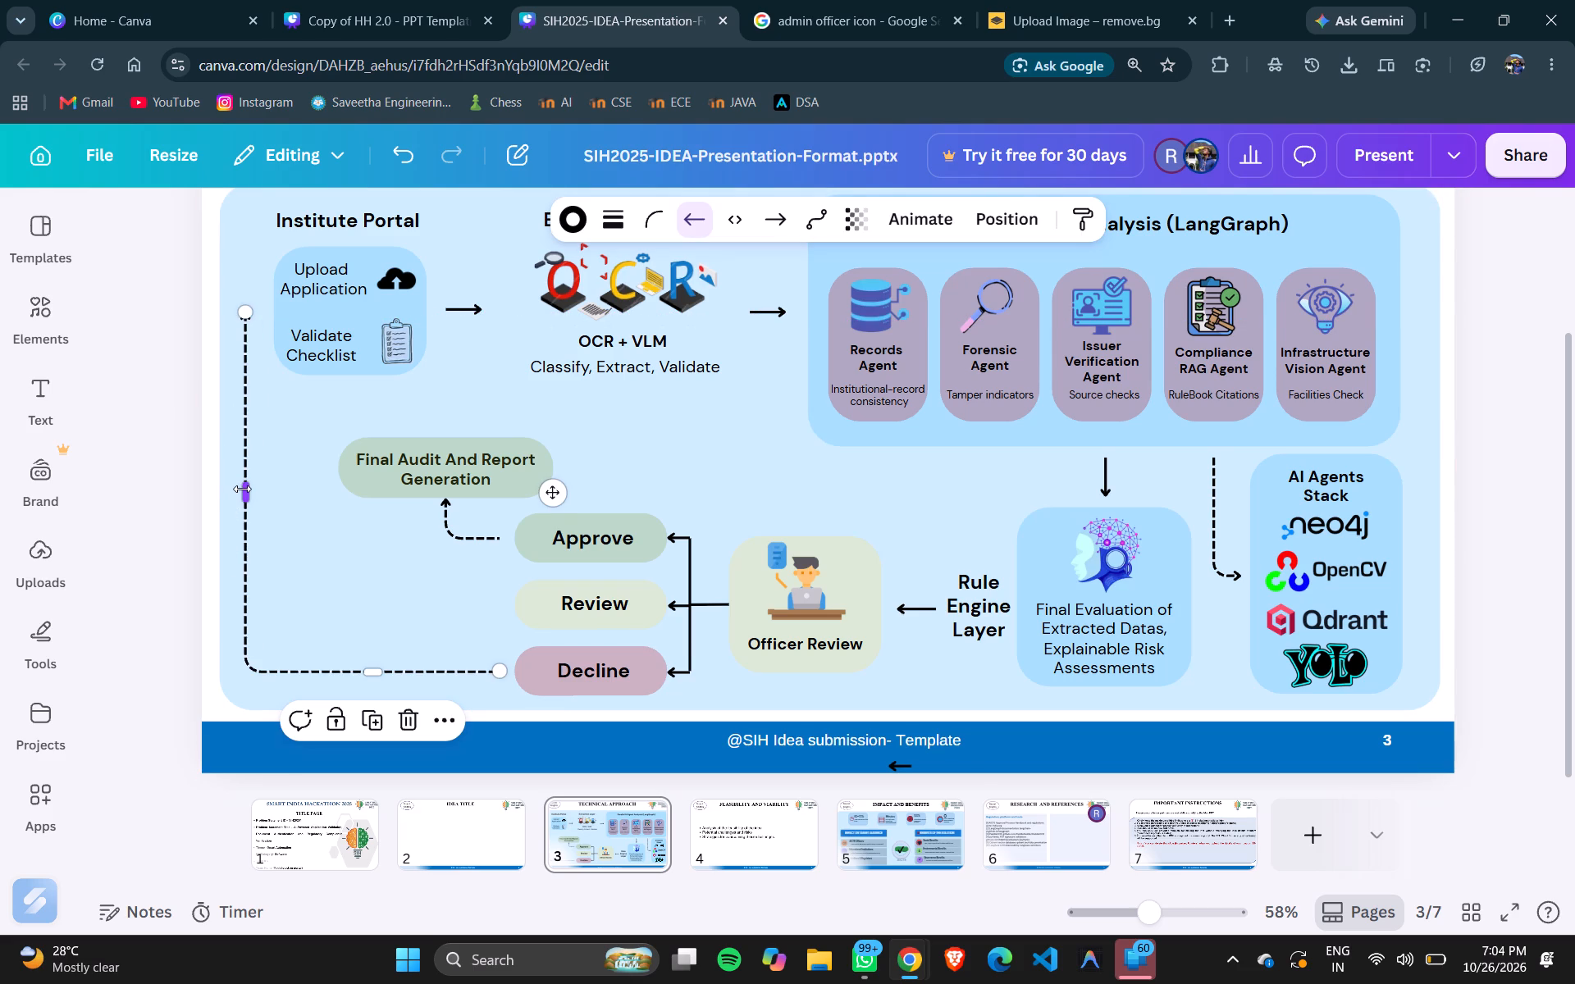
pyautogui.moveTo(242, 489); pyautogui.dragTo(233, 237)
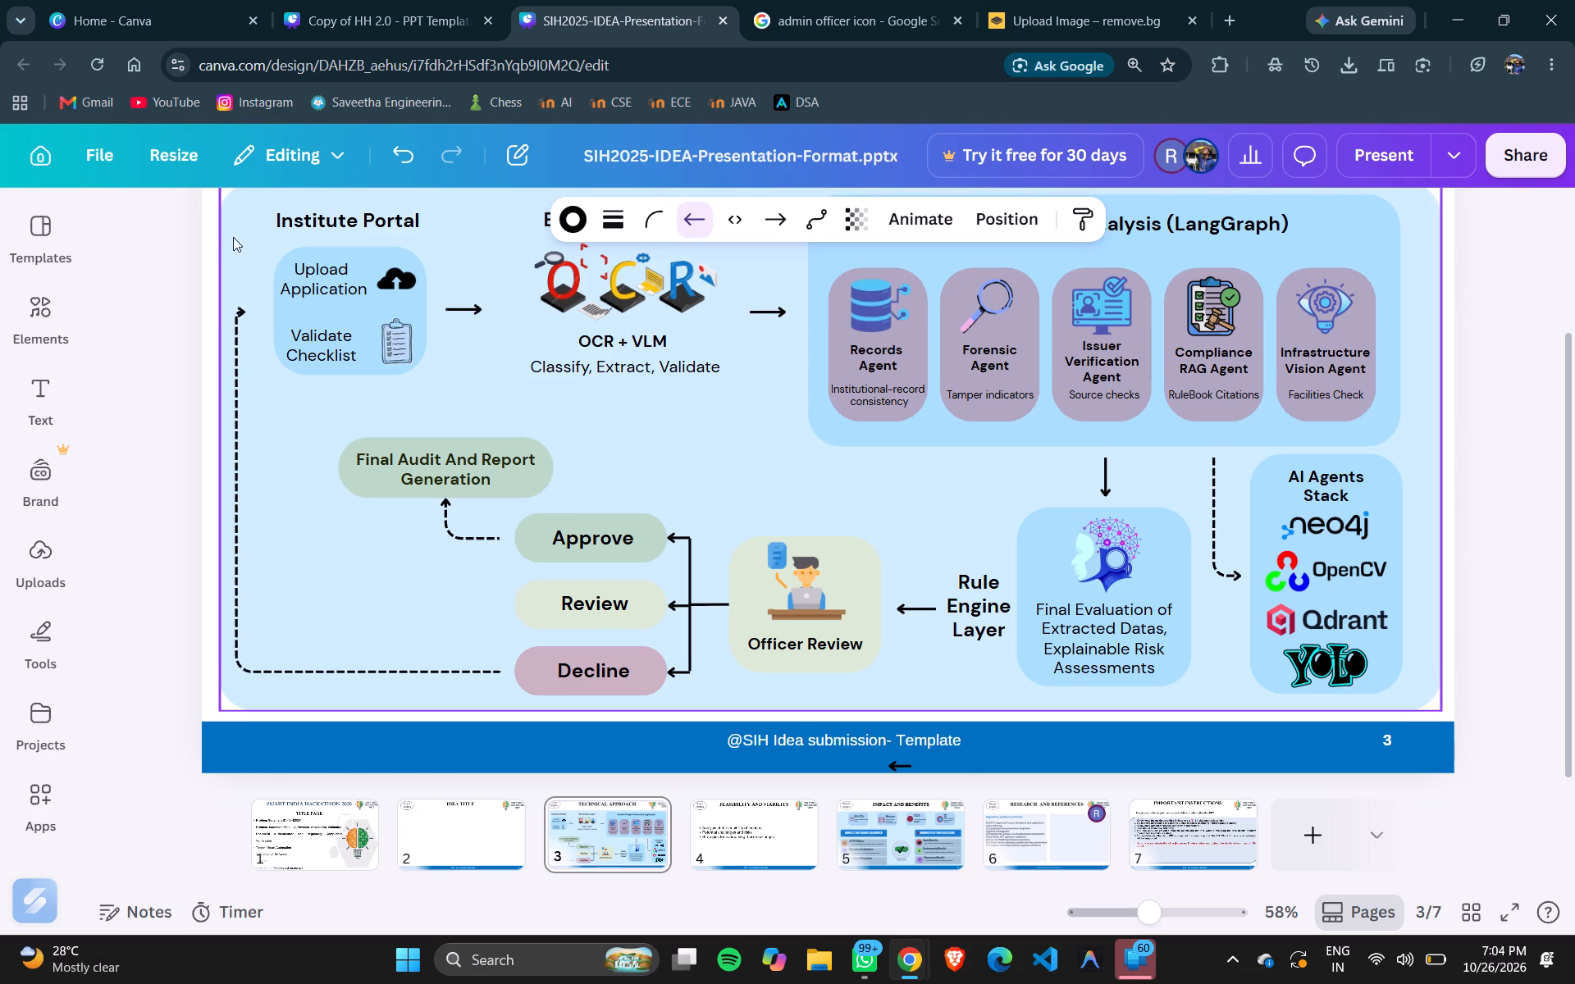
pyautogui.moveTo(233, 237); pyautogui.dragTo(233, 303)
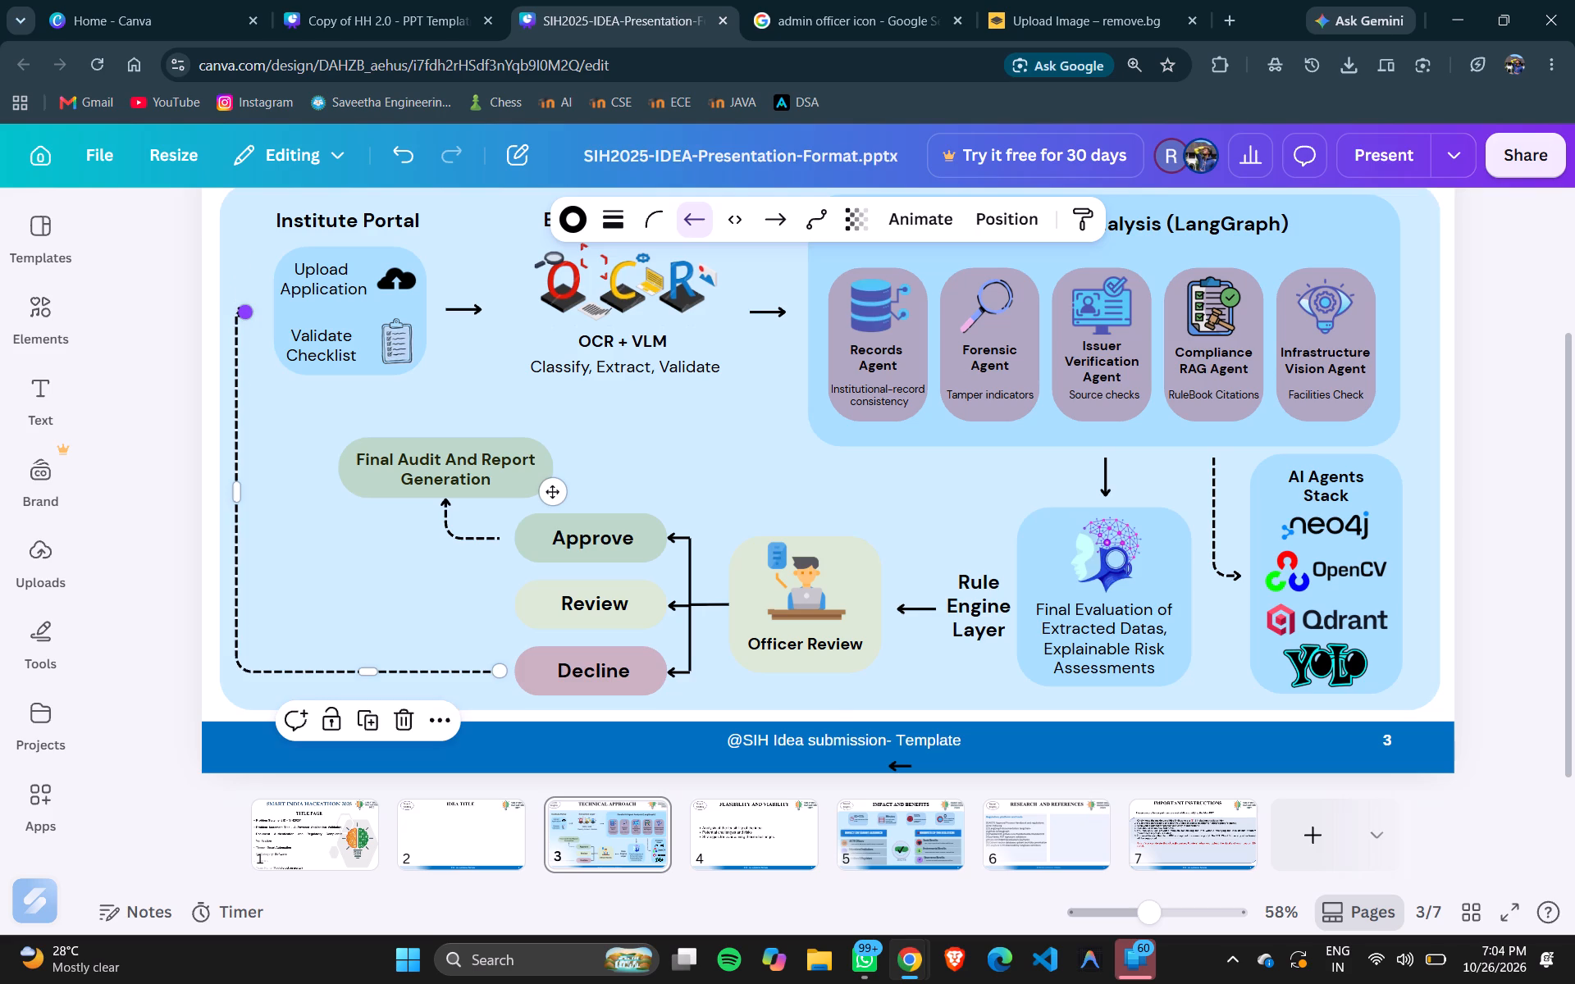
pyautogui.moveTo(244, 312); pyautogui.dragTo(255, 312)
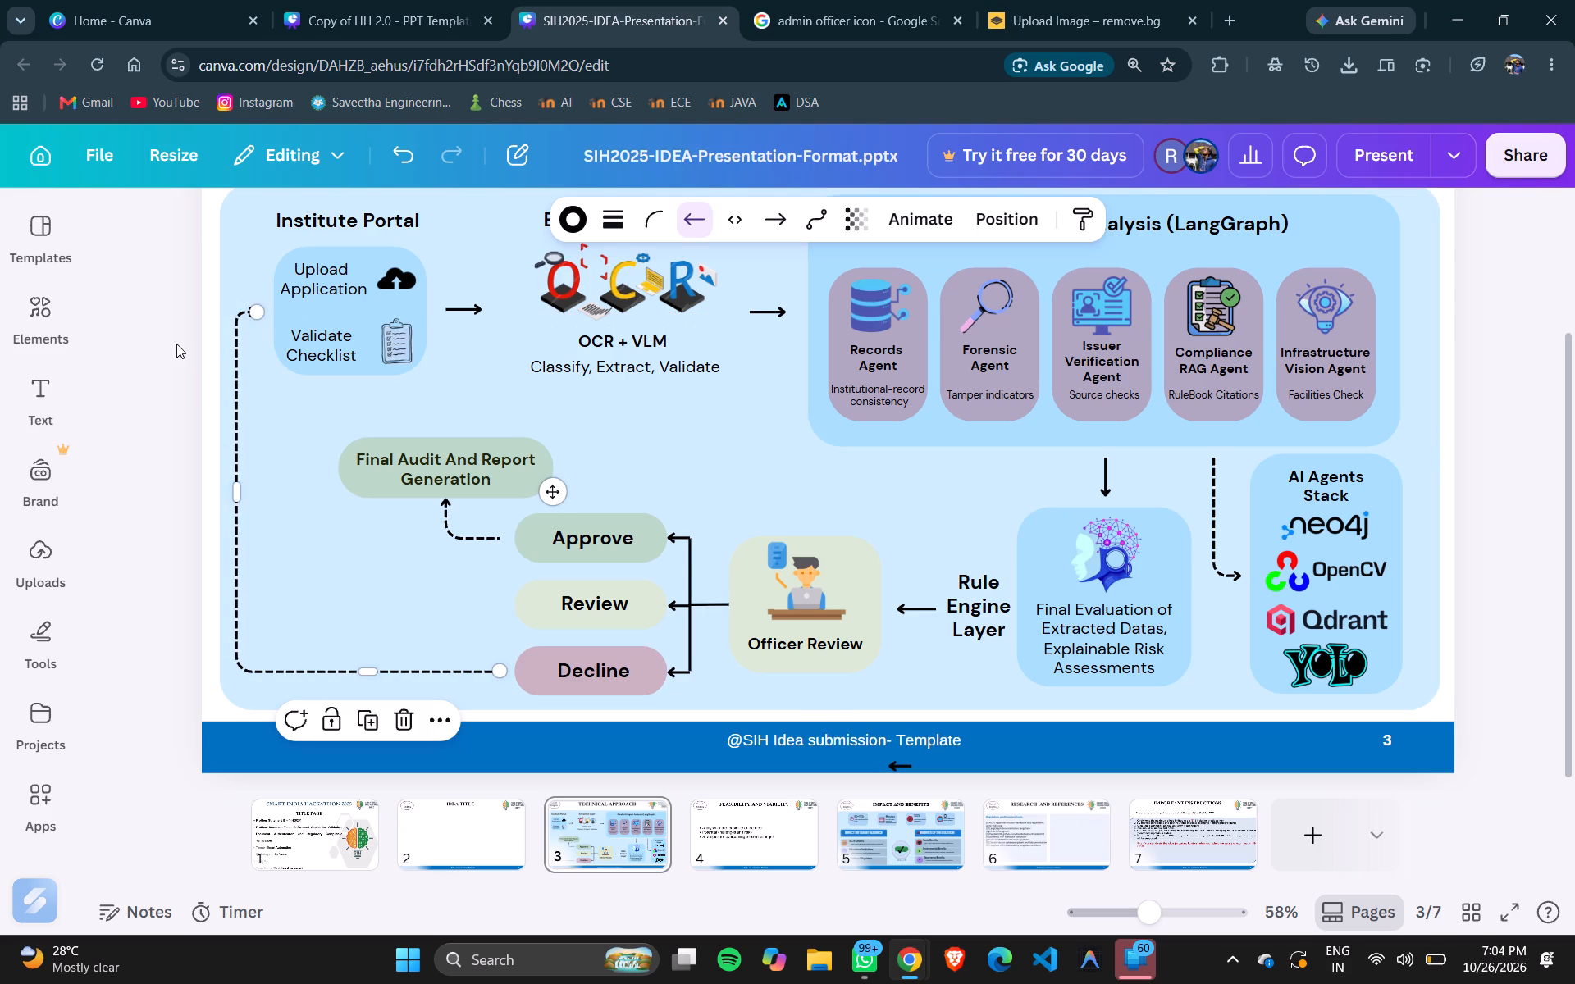
pyautogui.click(153, 344)
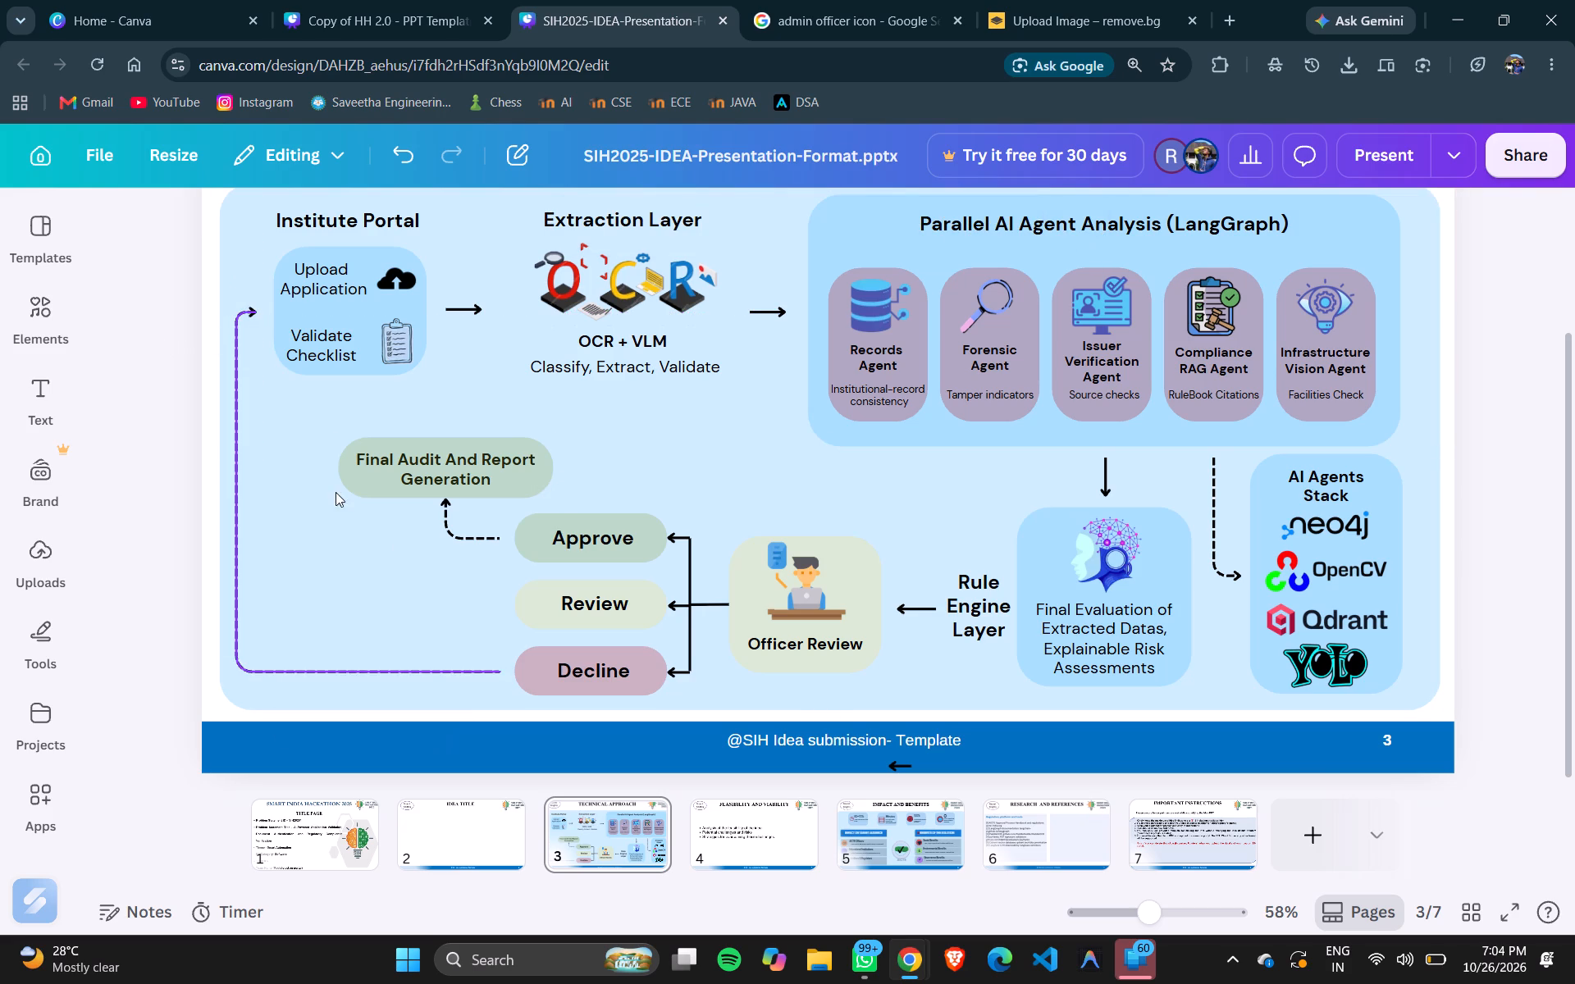
# Move the pale blue background panel aside to uncover the flow elements around the Final Audit And Report Generation box.
pyautogui.scroll(1, 529, 577)
pyautogui.scroll(-2, 529, 577)
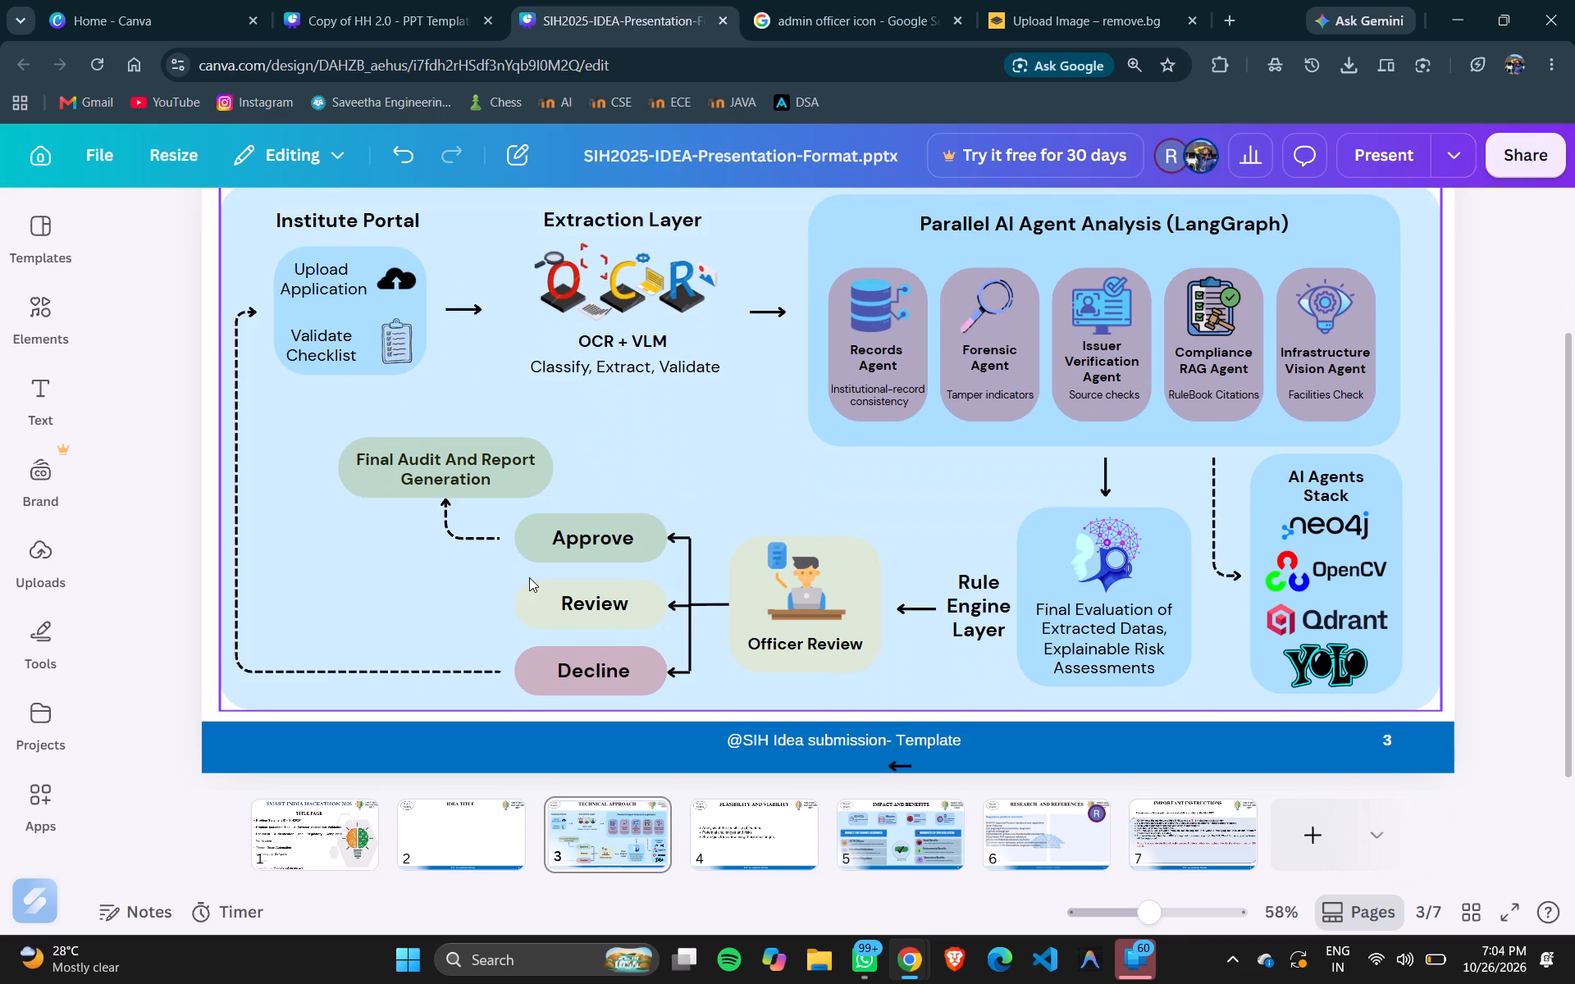
pyautogui.click(515, 487)
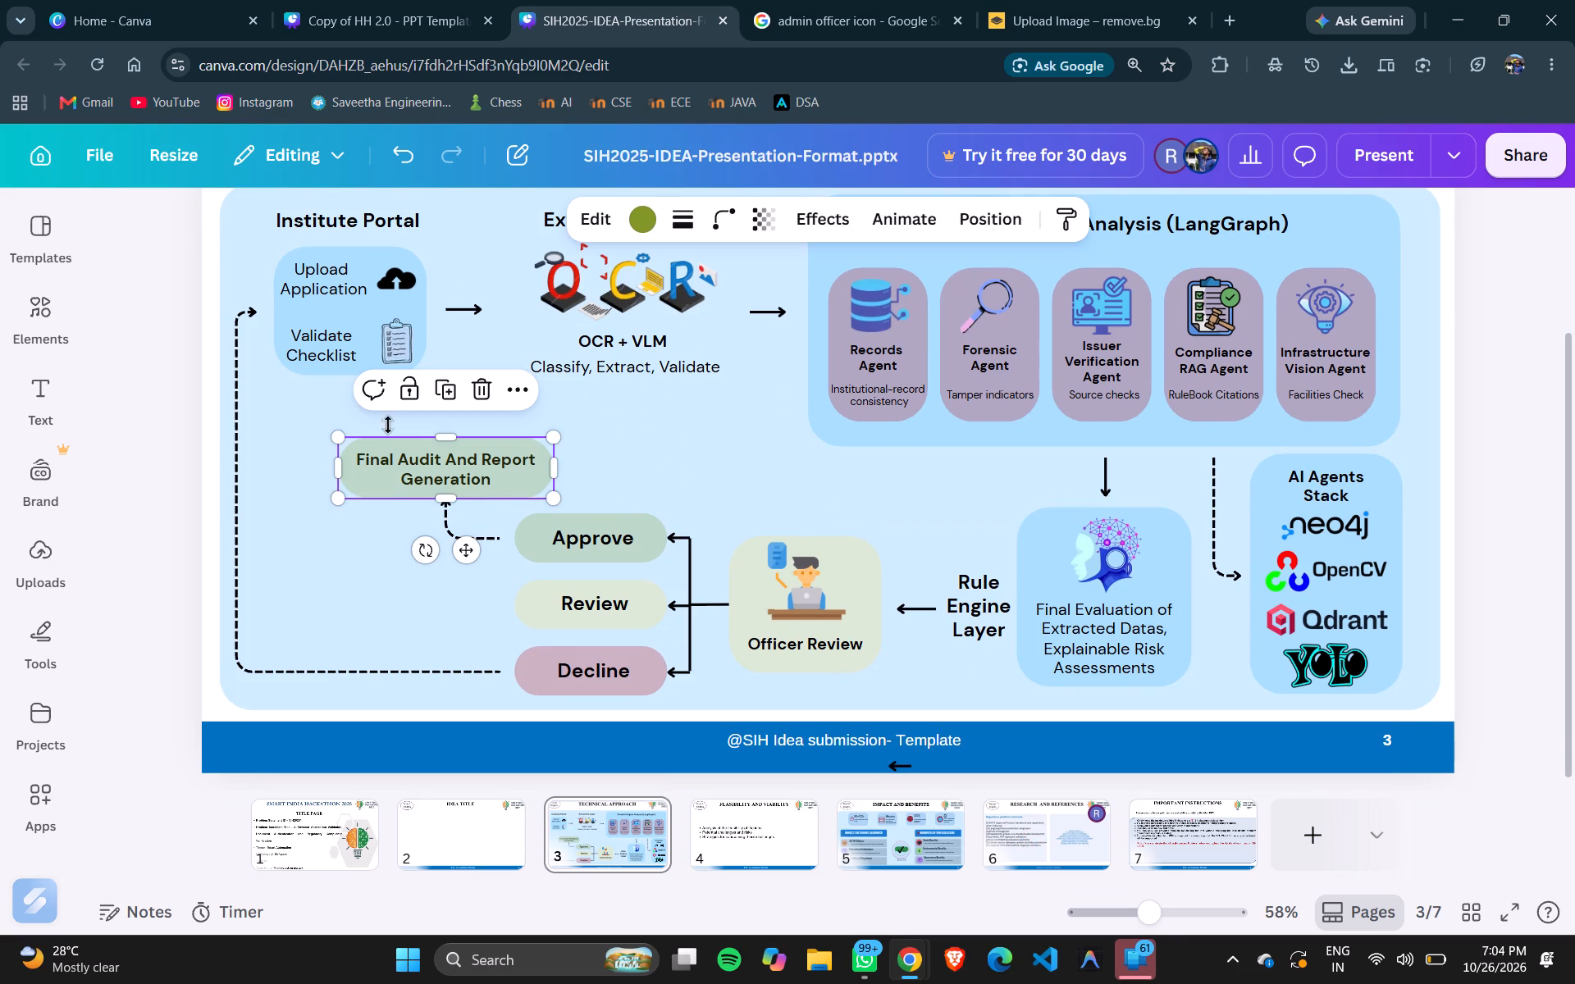
pyautogui.click(331, 405)
pyautogui.moveTo(331, 405); pyautogui.dragTo(824, 348)
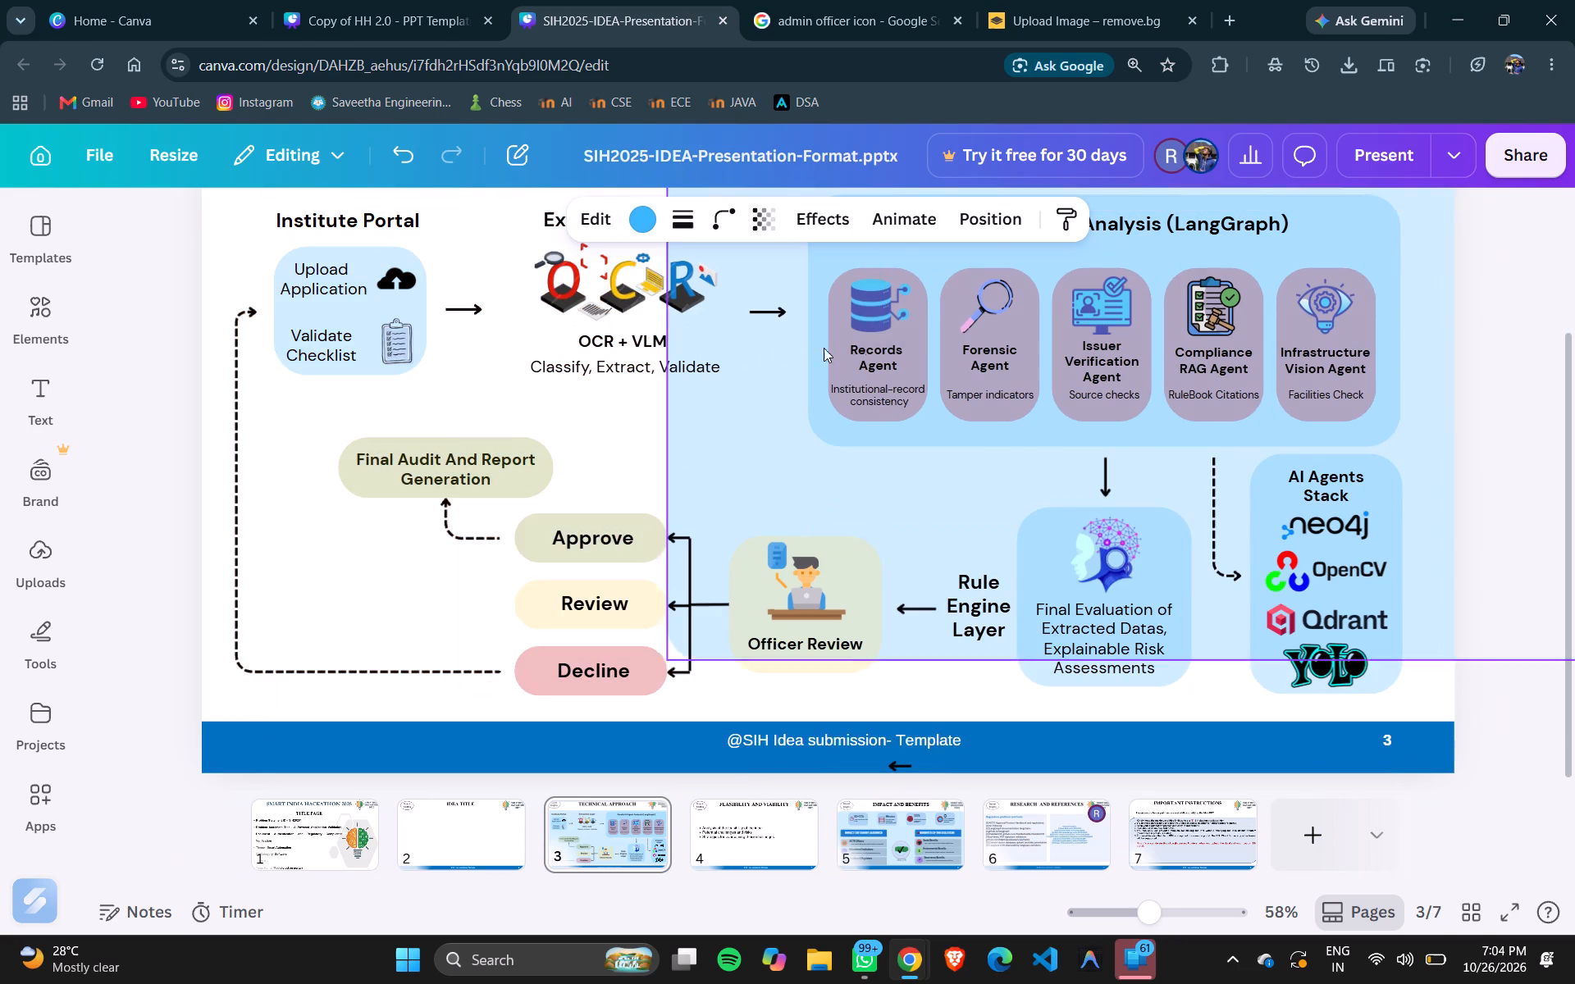
pyautogui.moveTo(824, 348); pyautogui.dragTo(1114, 266)
# Group the Final Audit And Report Generation label with its green shape and move the group down beside the Review box.
pyautogui.moveTo(353, 420); pyautogui.dragTo(443, 458)
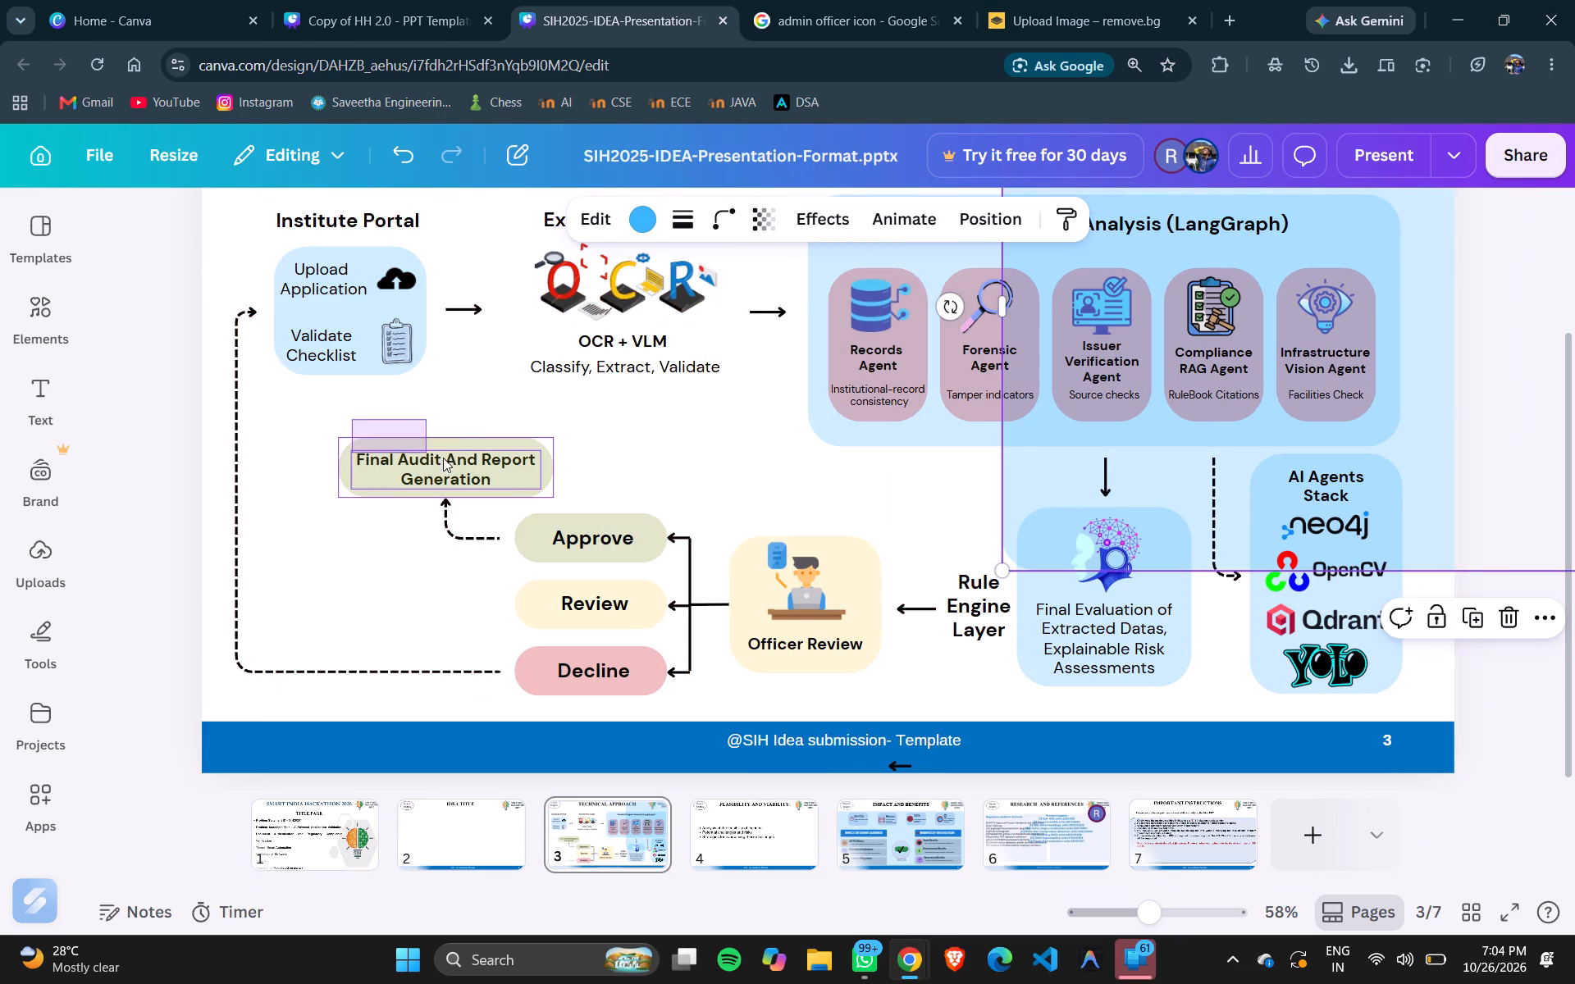
pyautogui.moveTo(443, 458); pyautogui.dragTo(564, 492)
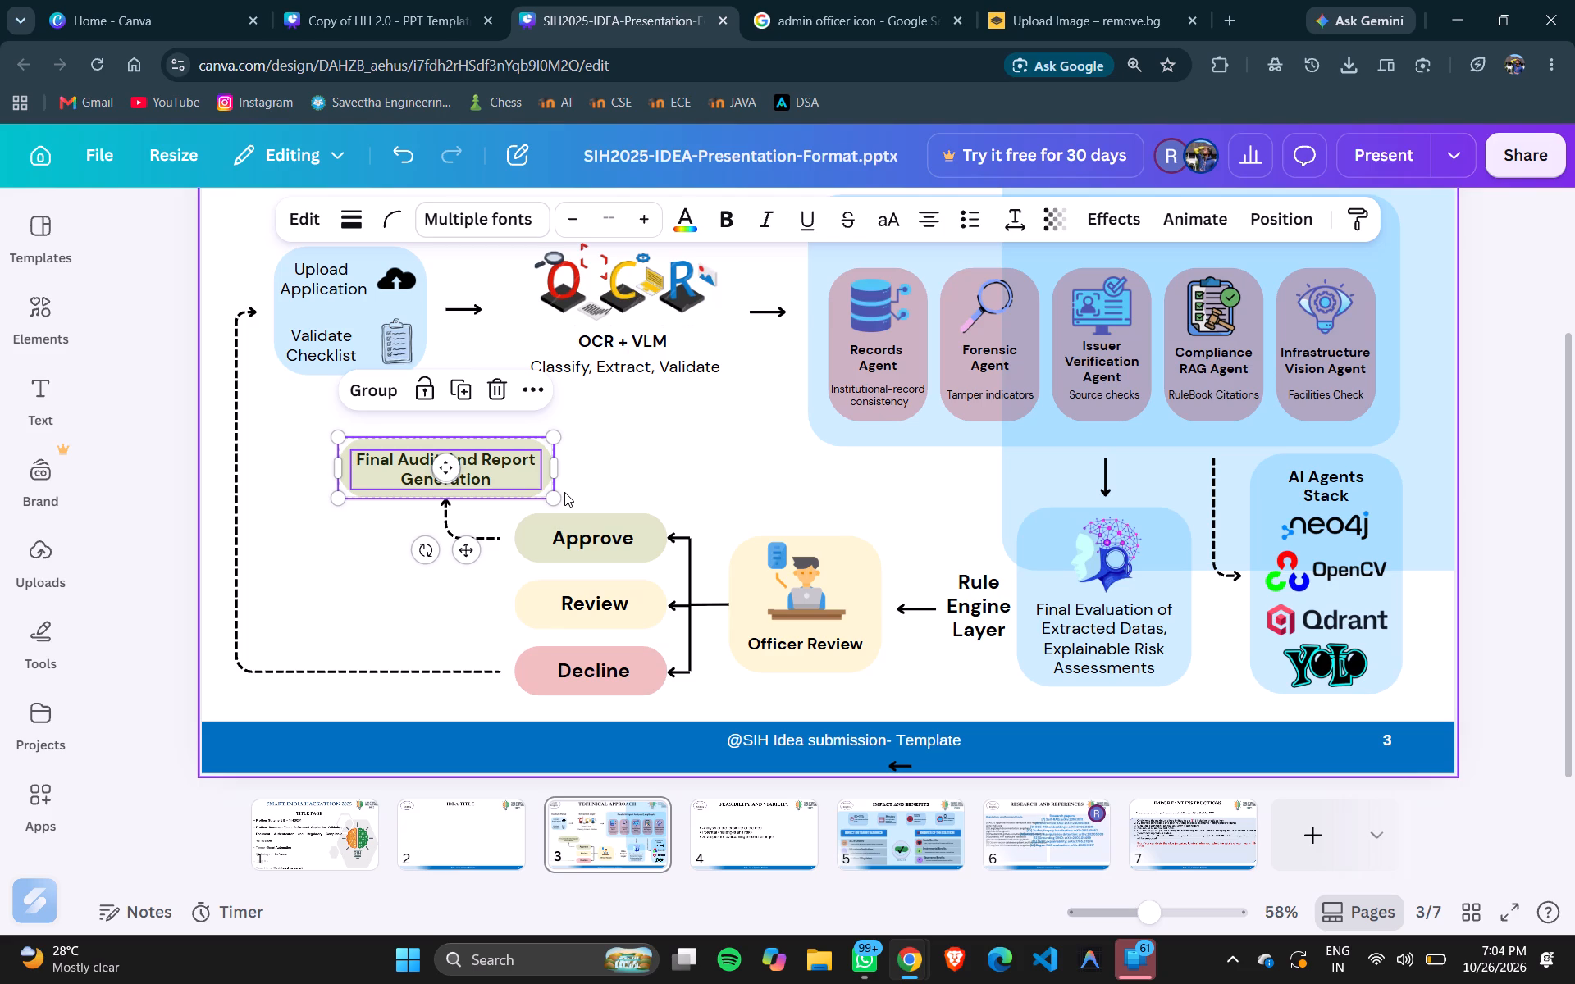
pyautogui.click(284, 421)
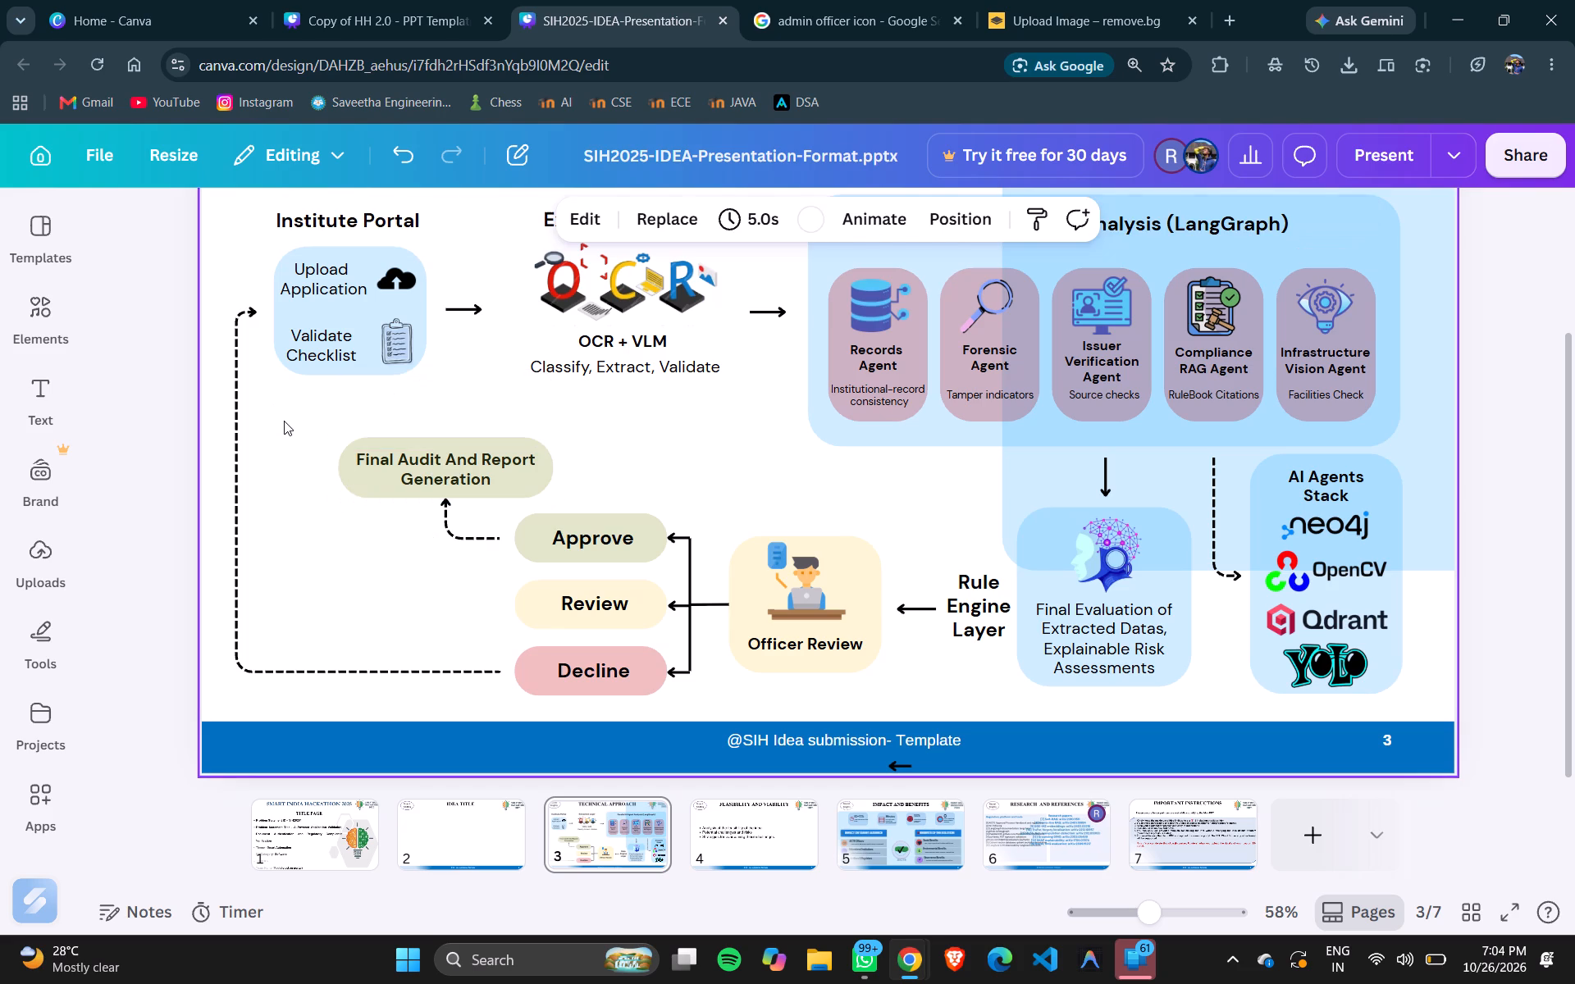
pyautogui.moveTo(284, 421); pyautogui.dragTo(577, 489)
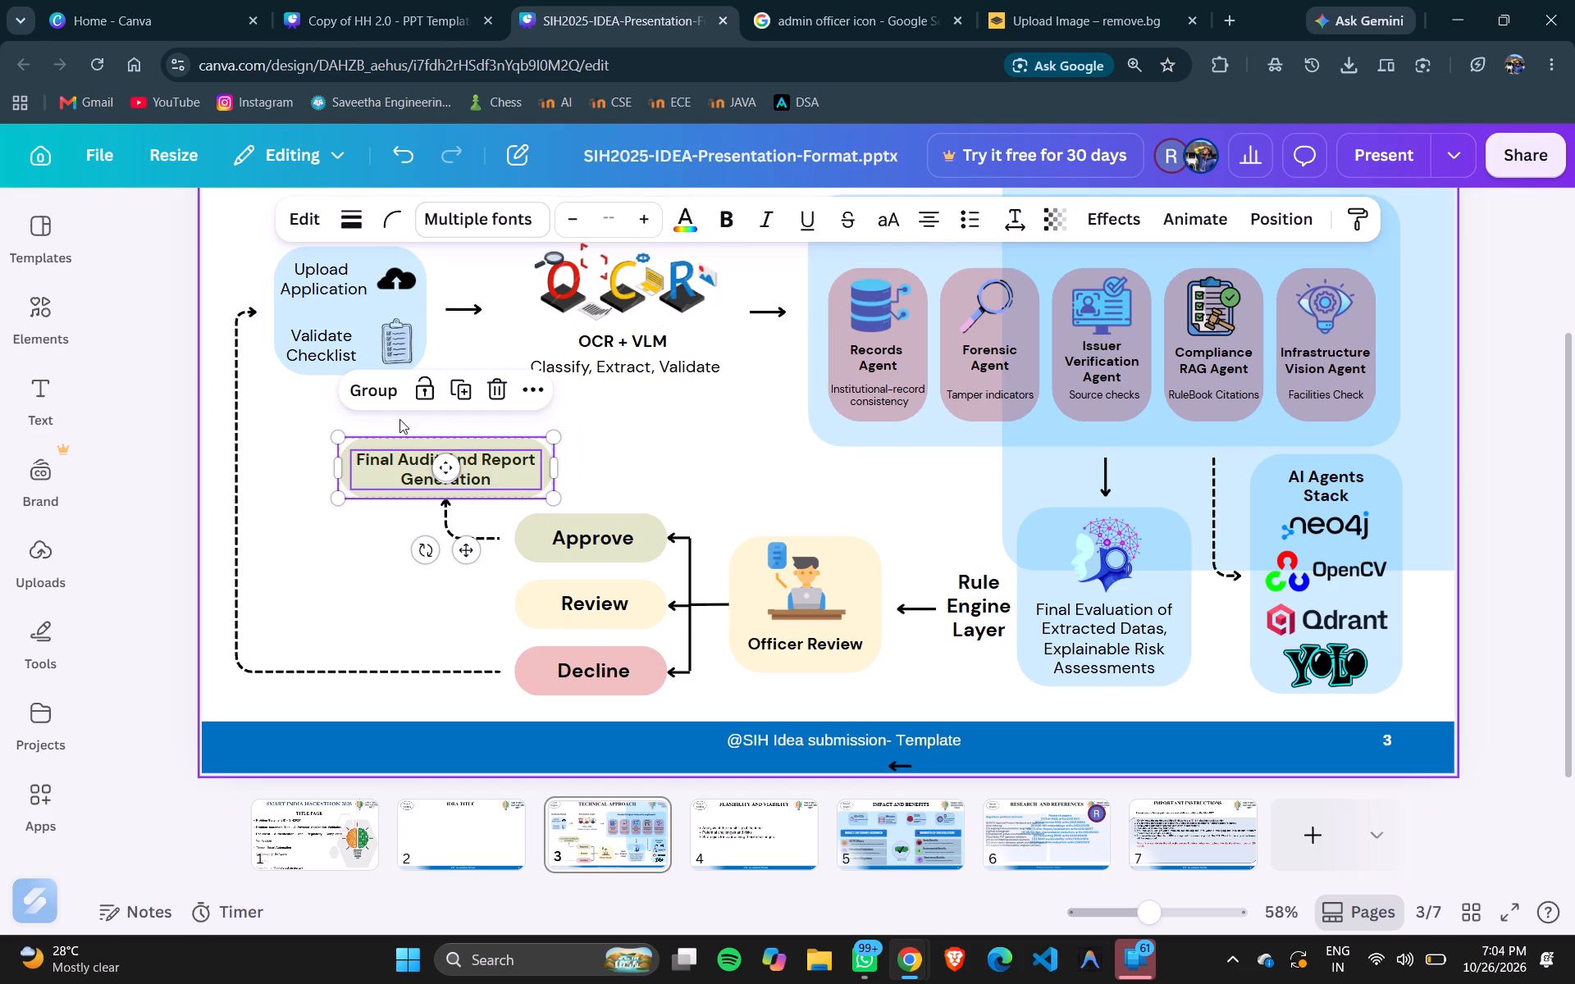
pyautogui.click(385, 395)
pyautogui.moveTo(409, 462); pyautogui.dragTo(399, 480)
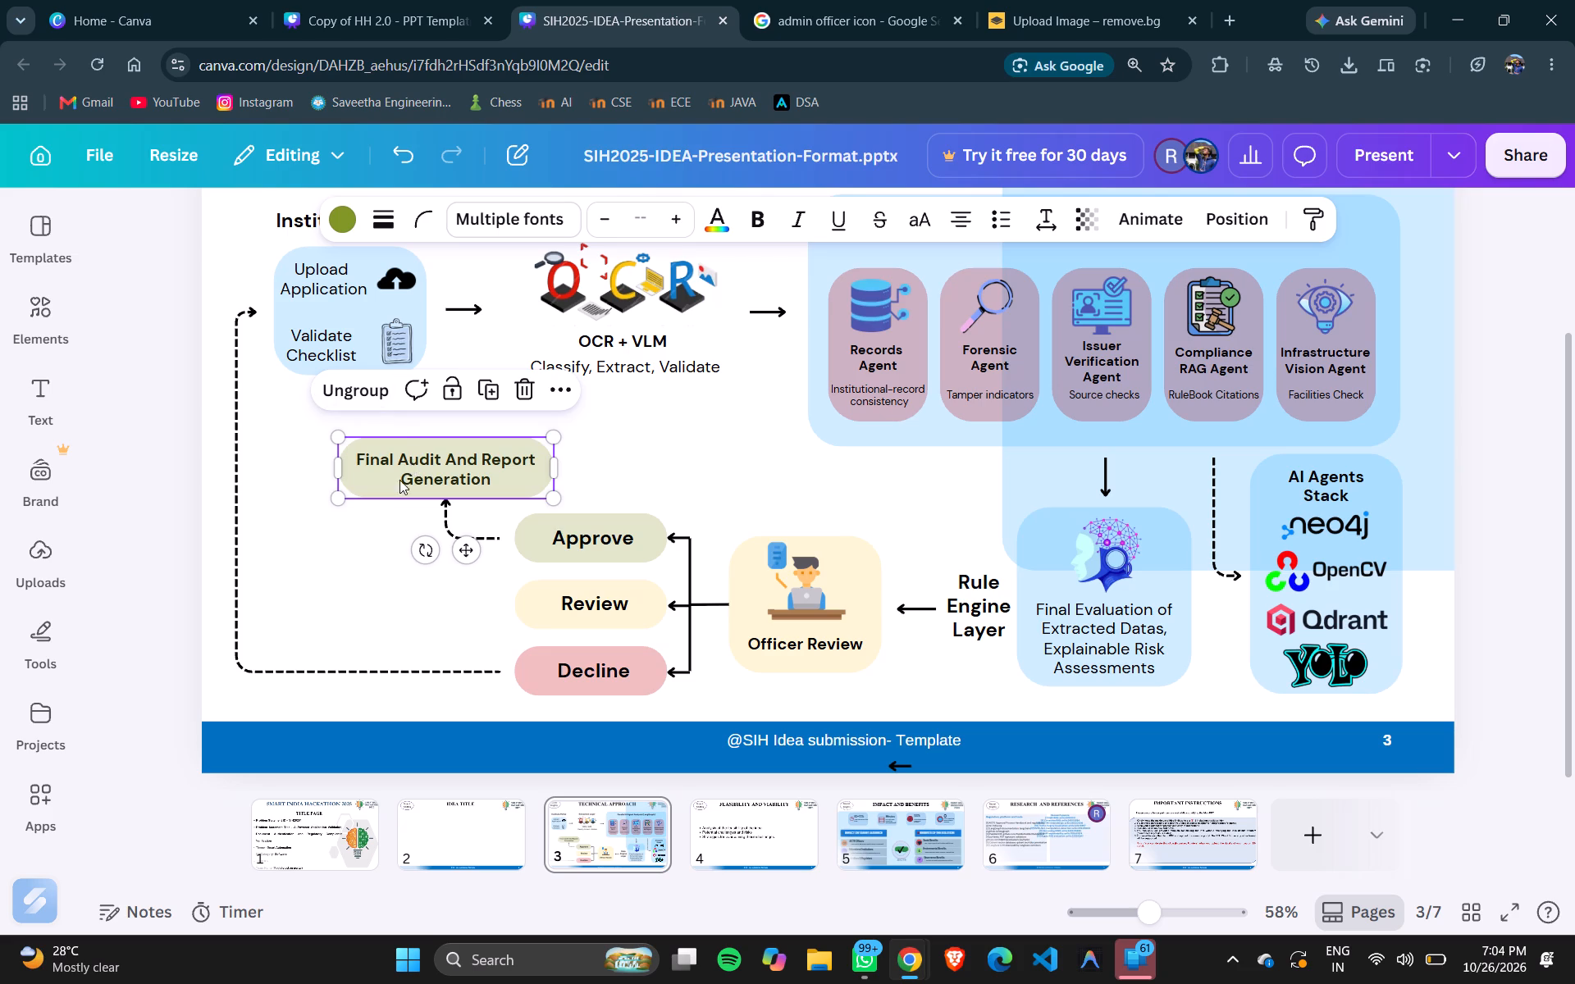
pyautogui.moveTo(399, 480); pyautogui.dragTo(345, 594)
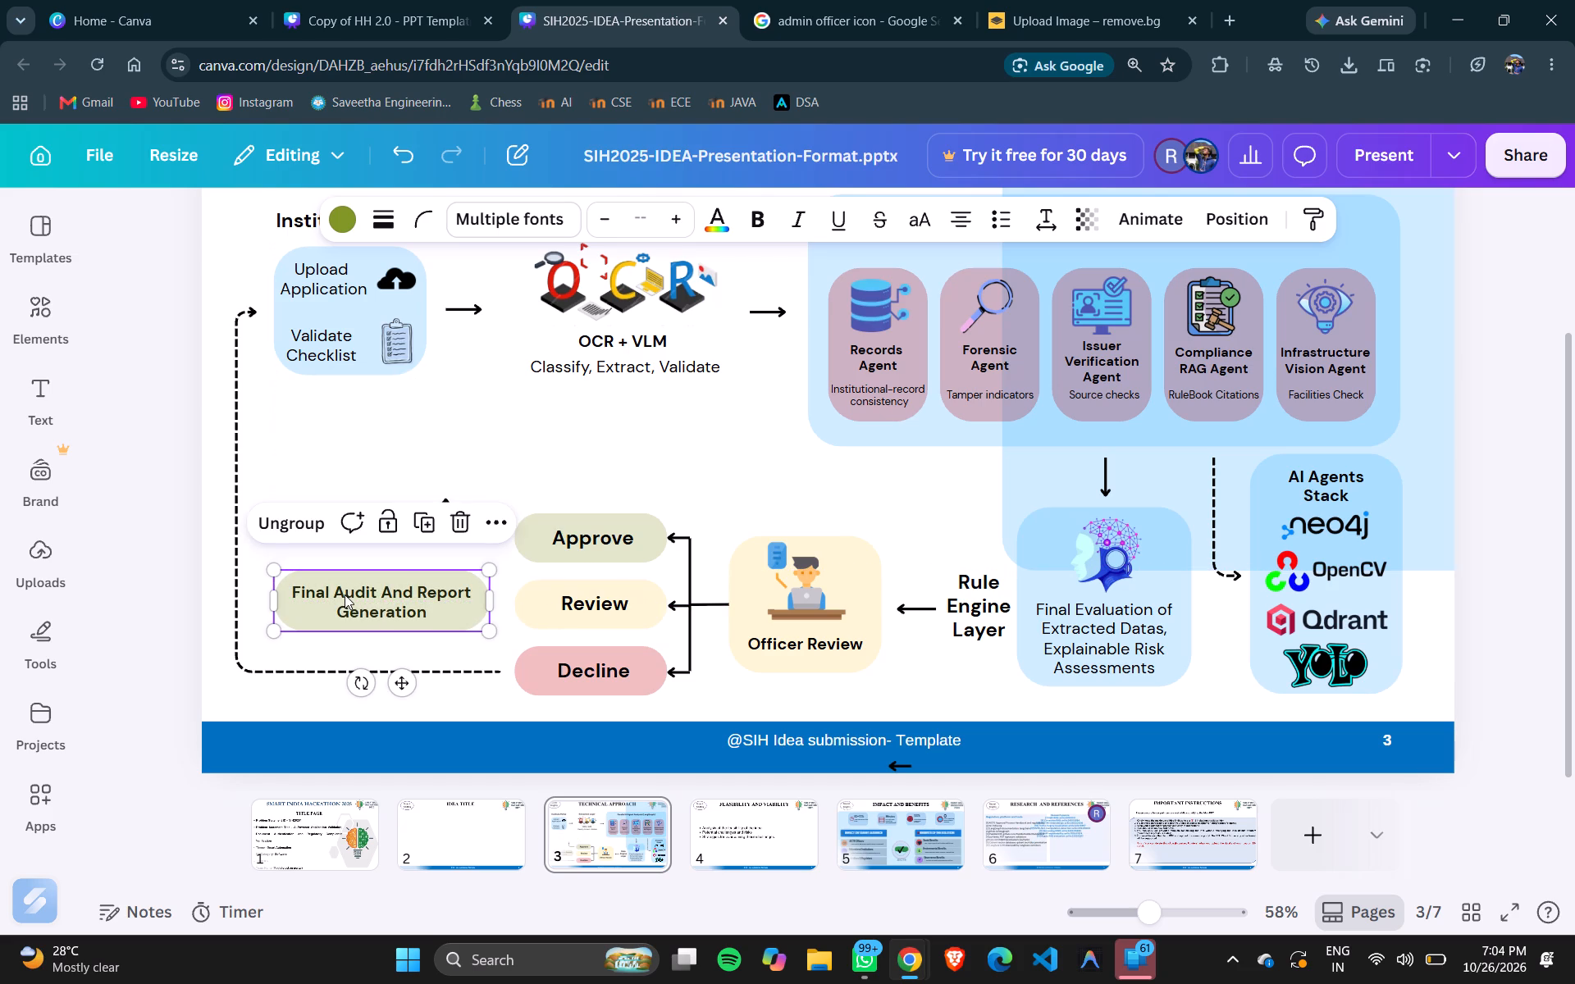
# Reroute the tip of the dashed Approve arrow to point down onto the moved Final Audit And Report Generation box.
pyautogui.click(465, 460)
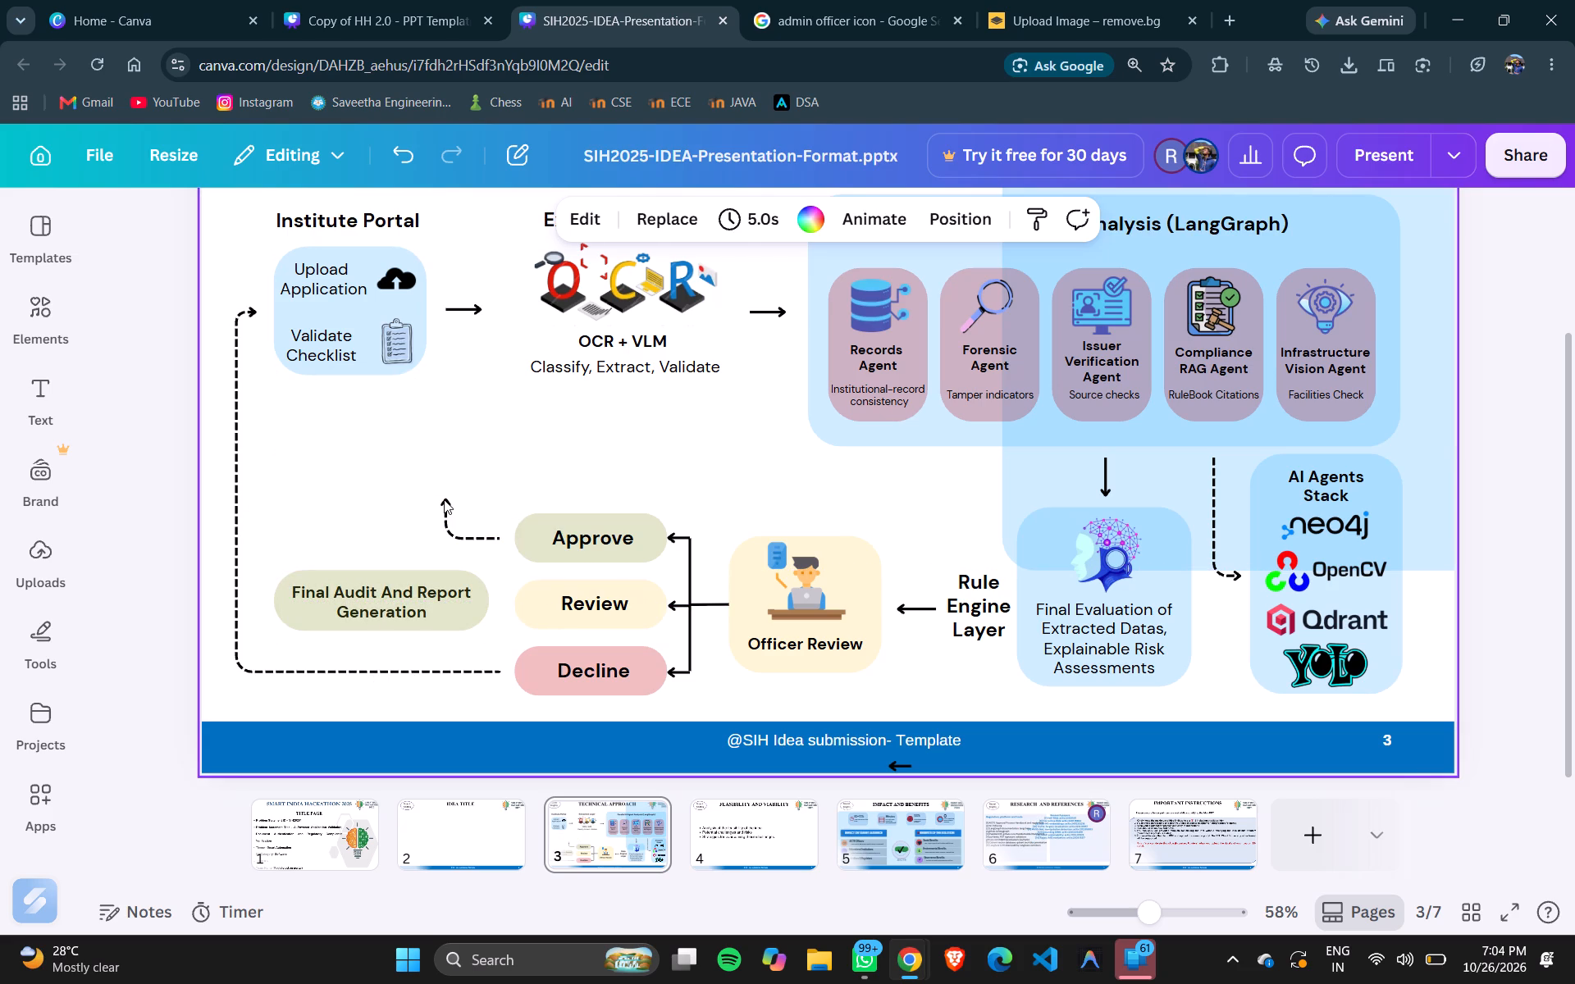
pyautogui.click(444, 499)
pyautogui.click(444, 521)
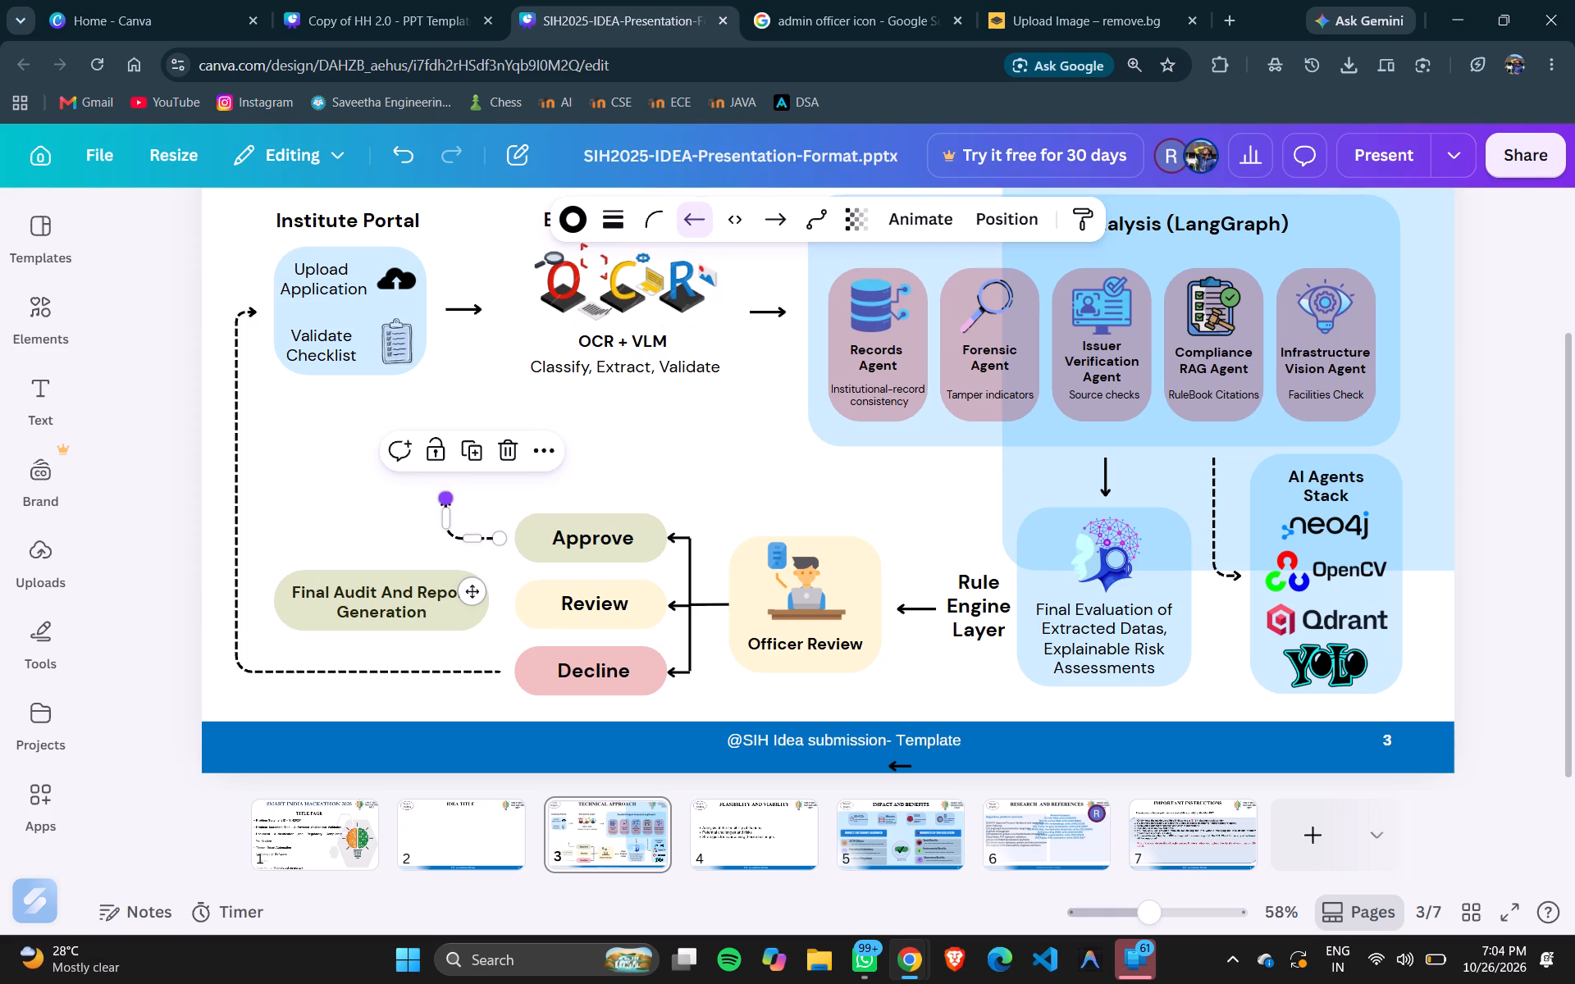
pyautogui.moveTo(443, 501); pyautogui.dragTo(376, 558)
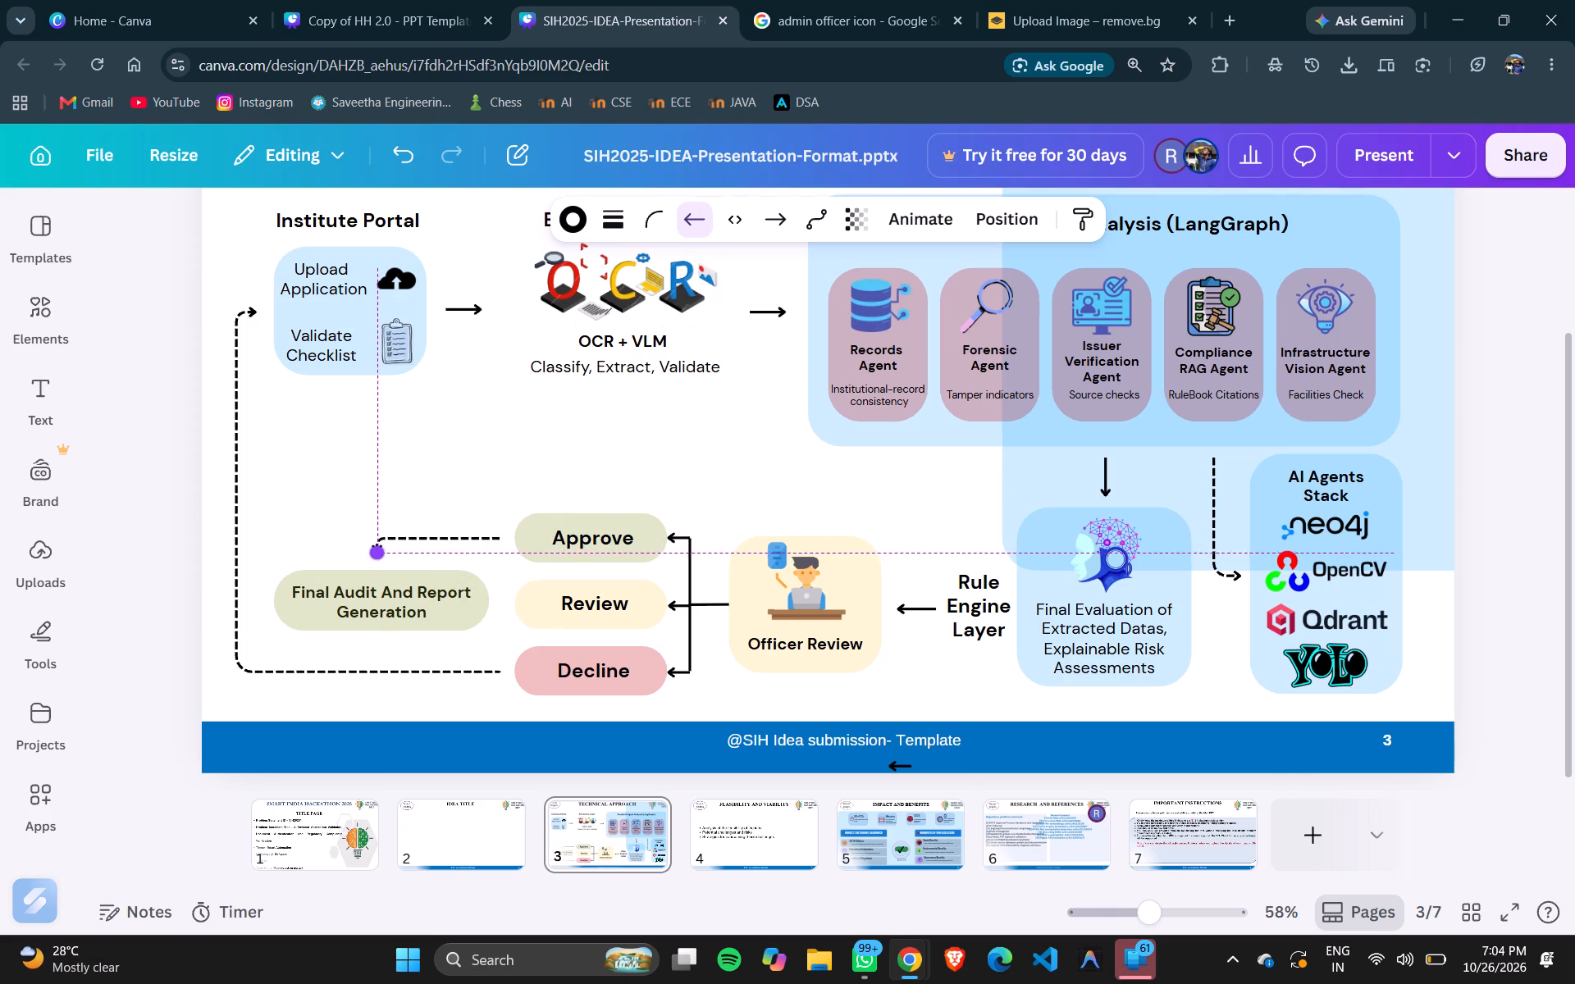
pyautogui.moveTo(376, 558); pyautogui.dragTo(375, 559)
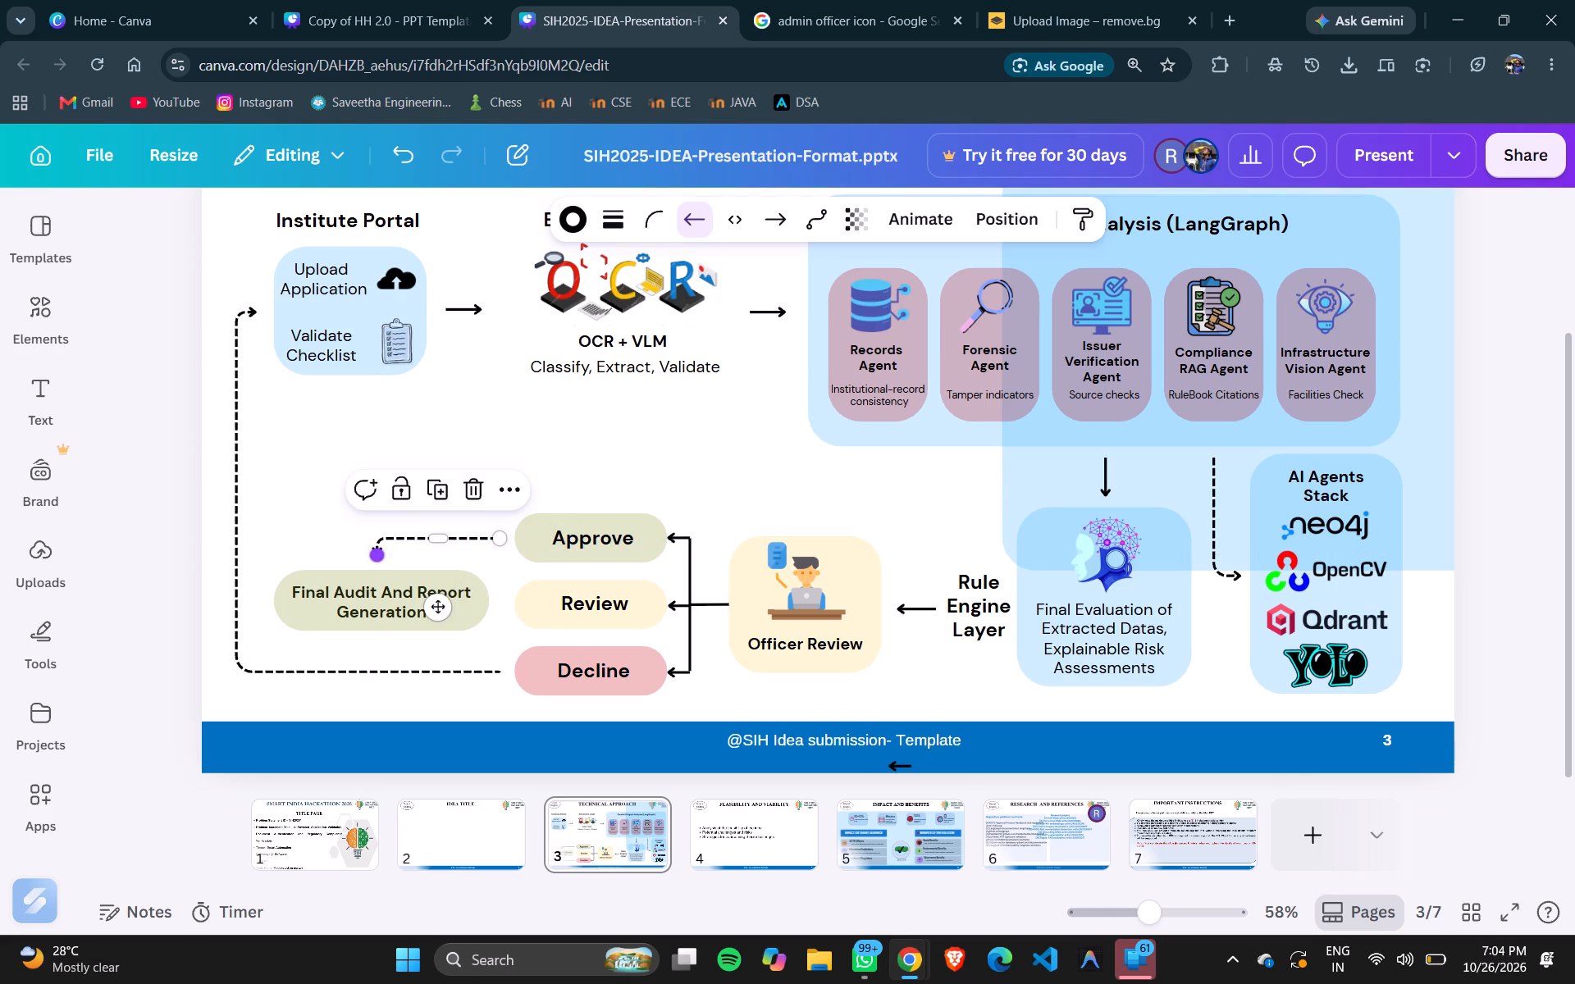
# Move the Final Audit And Report Generation box slightly up, closer to the dashed Approve arrow.
pyautogui.moveTo(392, 598); pyautogui.dragTo(392, 587)
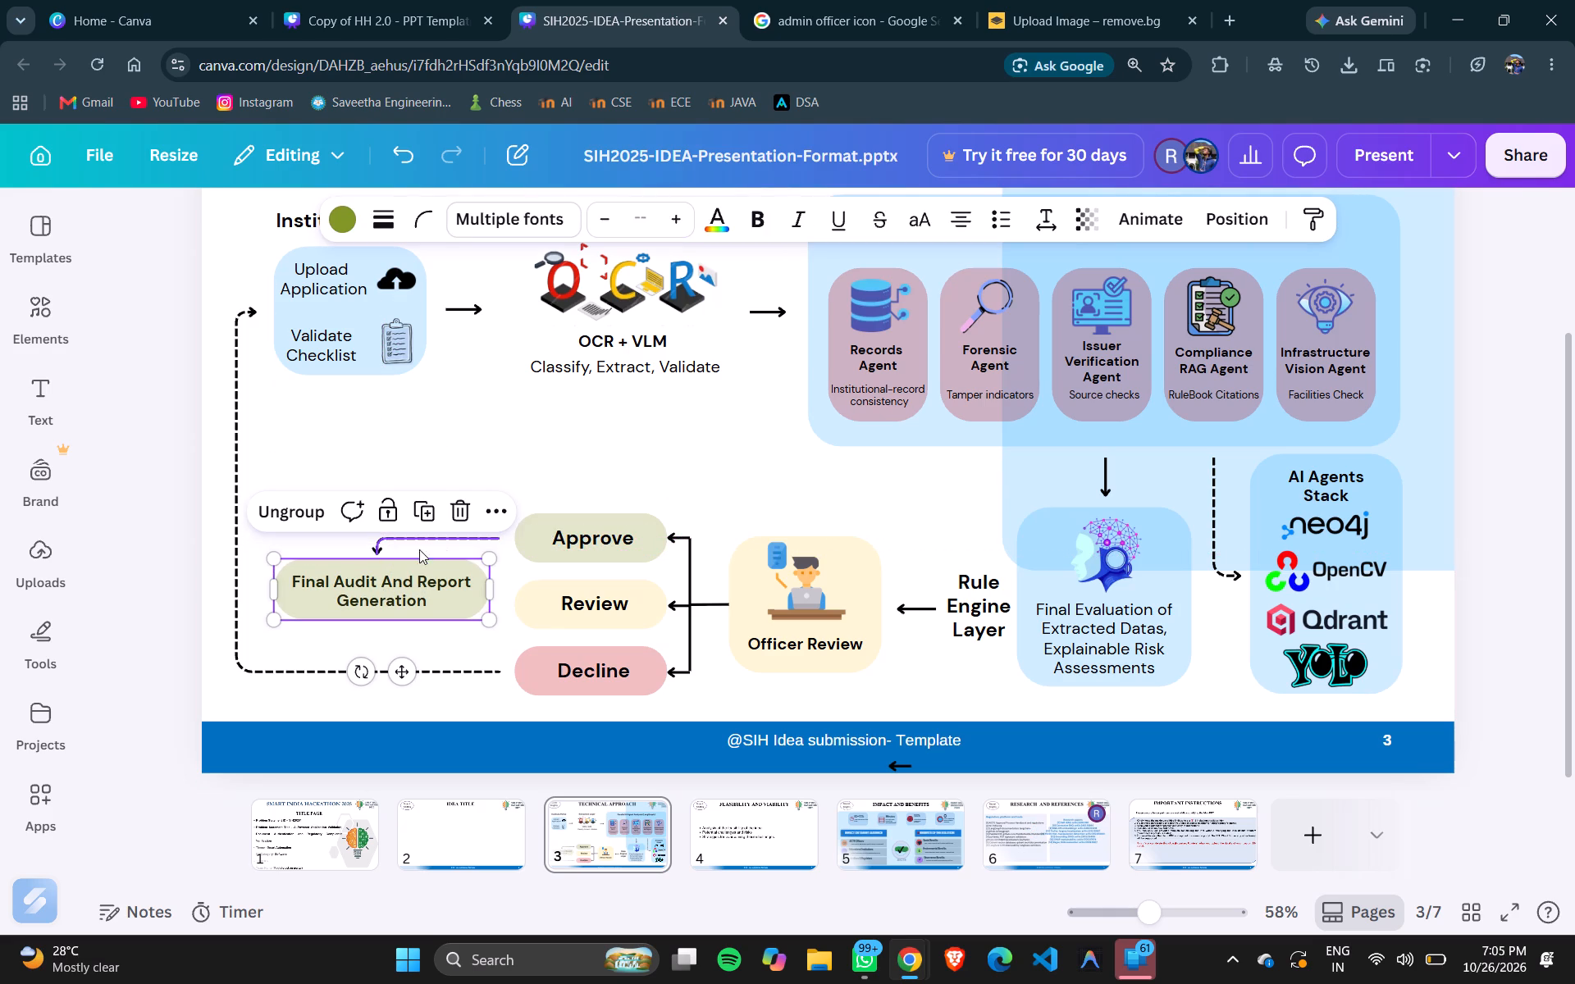
# Raise the dashed Approve arrow above the Final Audit box, with both ends bent down and its start joined to the Approve box.
pyautogui.moveTo(395, 540); pyautogui.dragTo(406, 522)
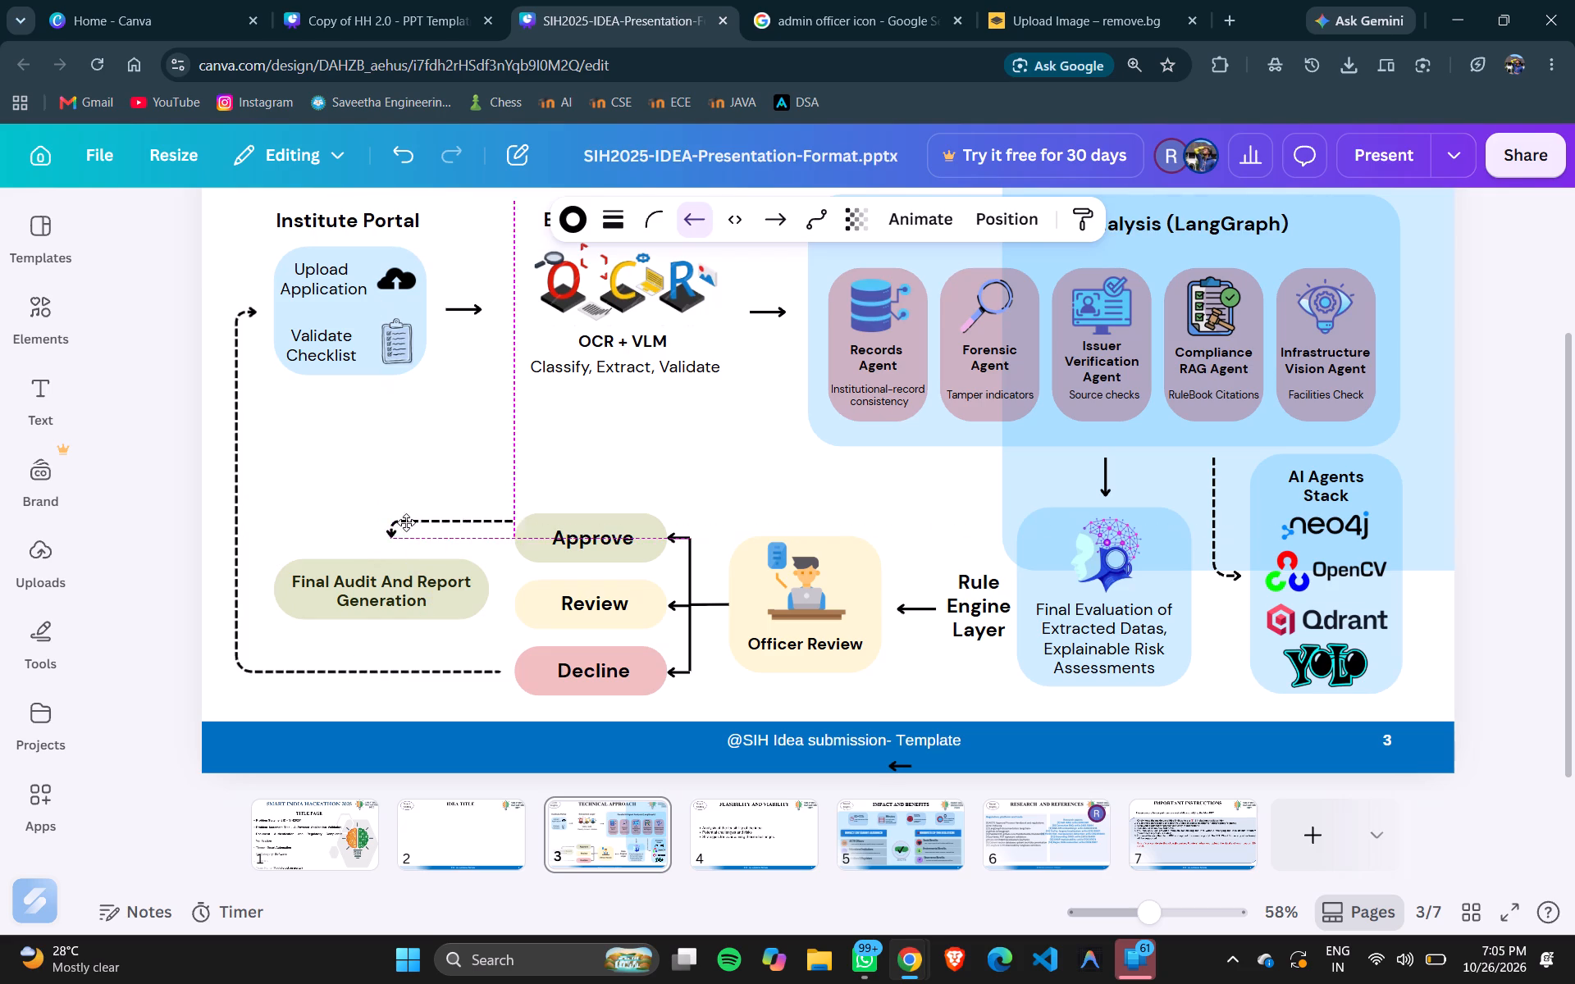
pyautogui.moveTo(406, 522); pyautogui.dragTo(392, 505)
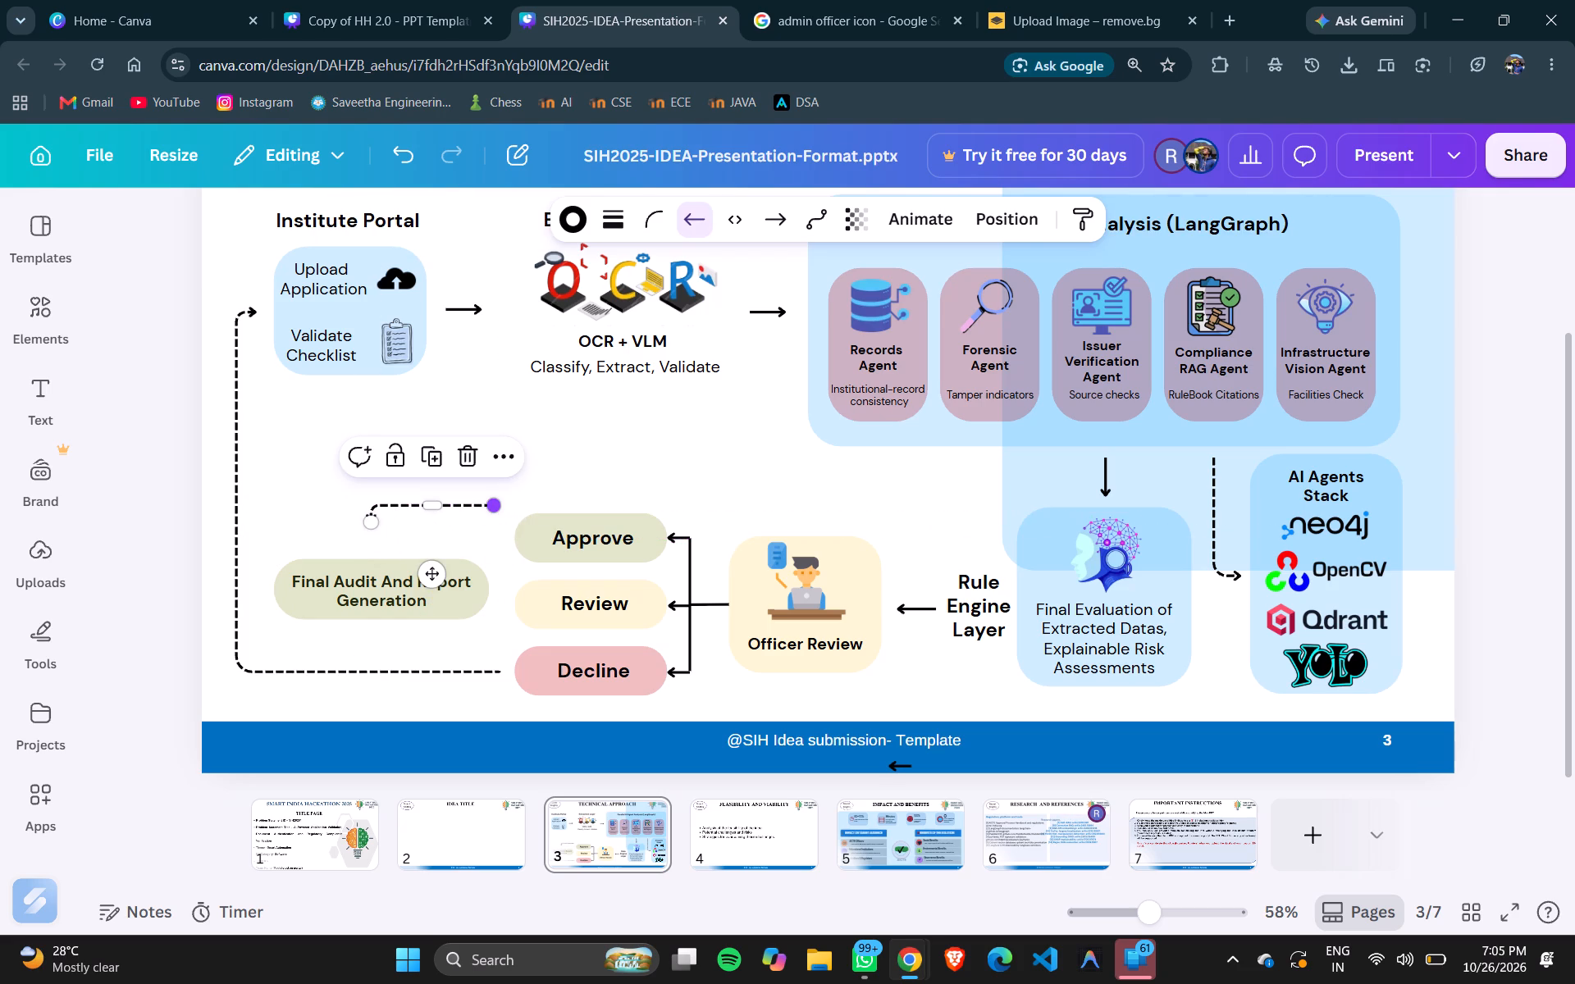
pyautogui.moveTo(486, 506); pyautogui.dragTo(479, 536)
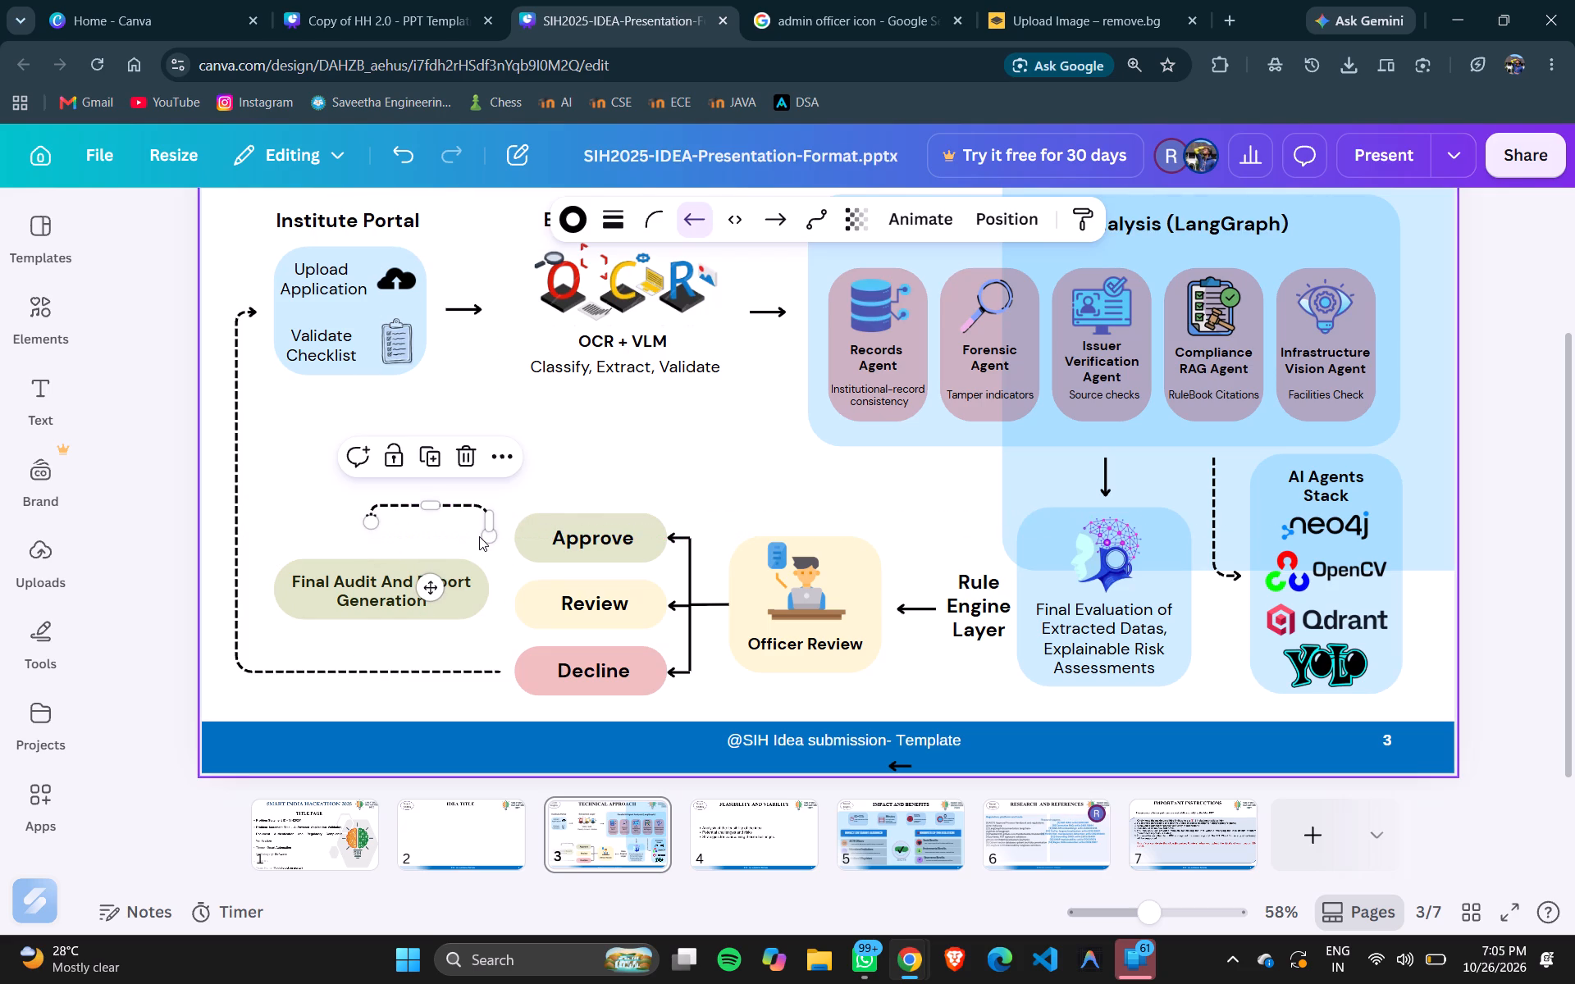
pyautogui.moveTo(377, 526); pyautogui.dragTo(402, 530)
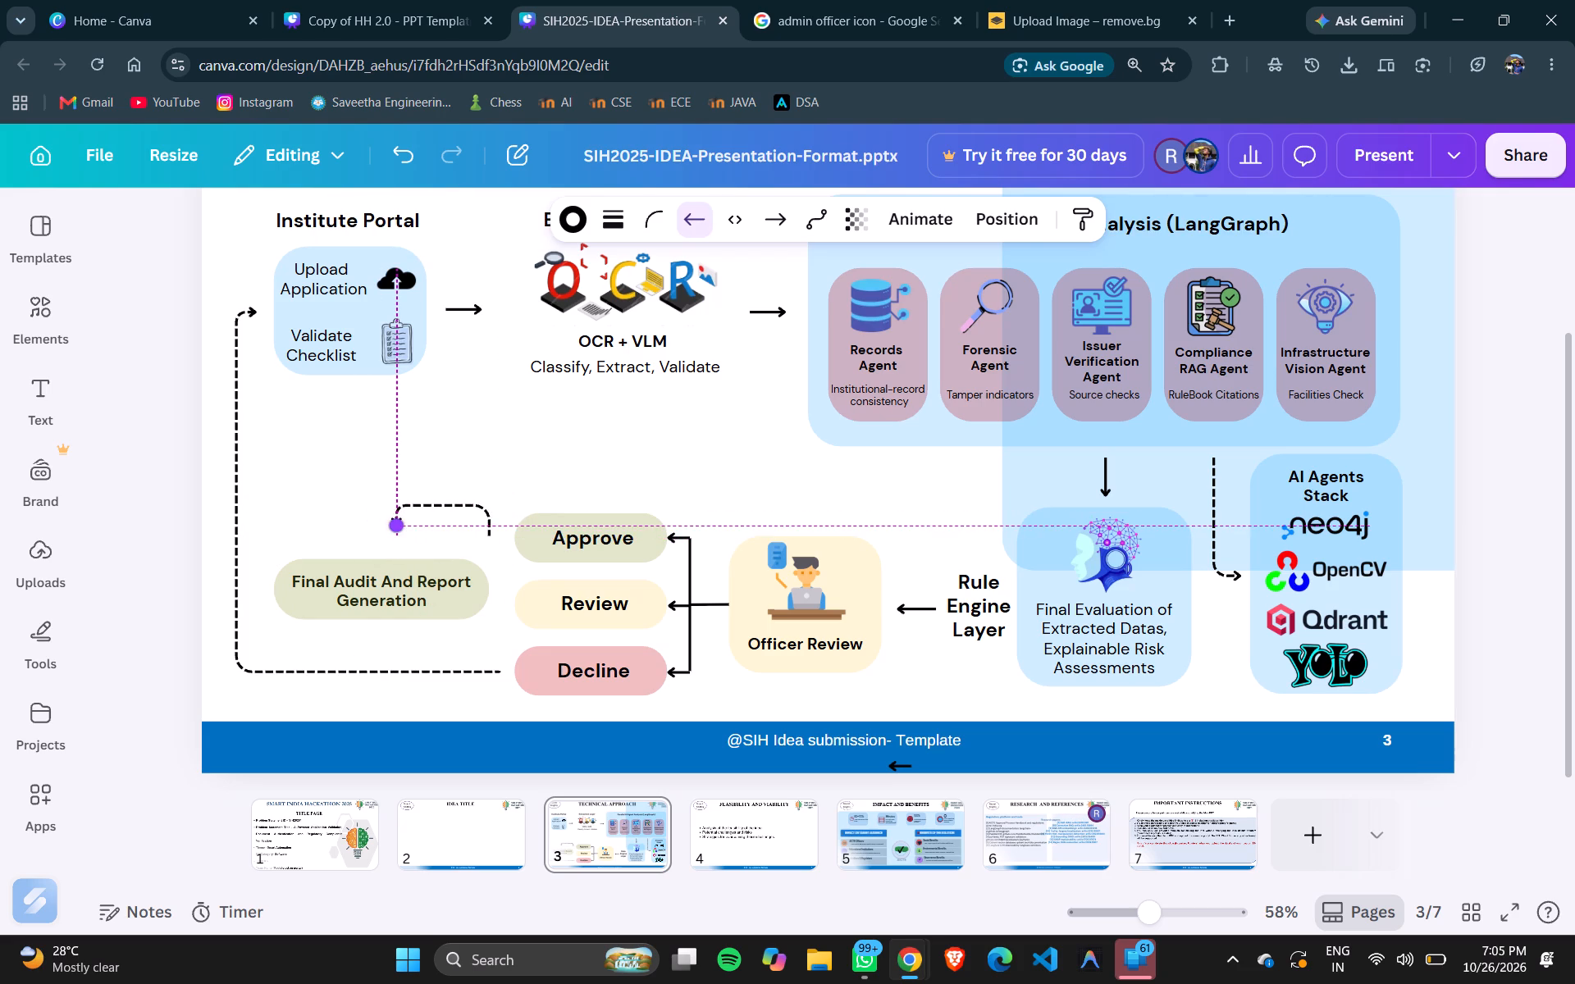
pyautogui.moveTo(402, 530); pyautogui.dragTo(404, 544)
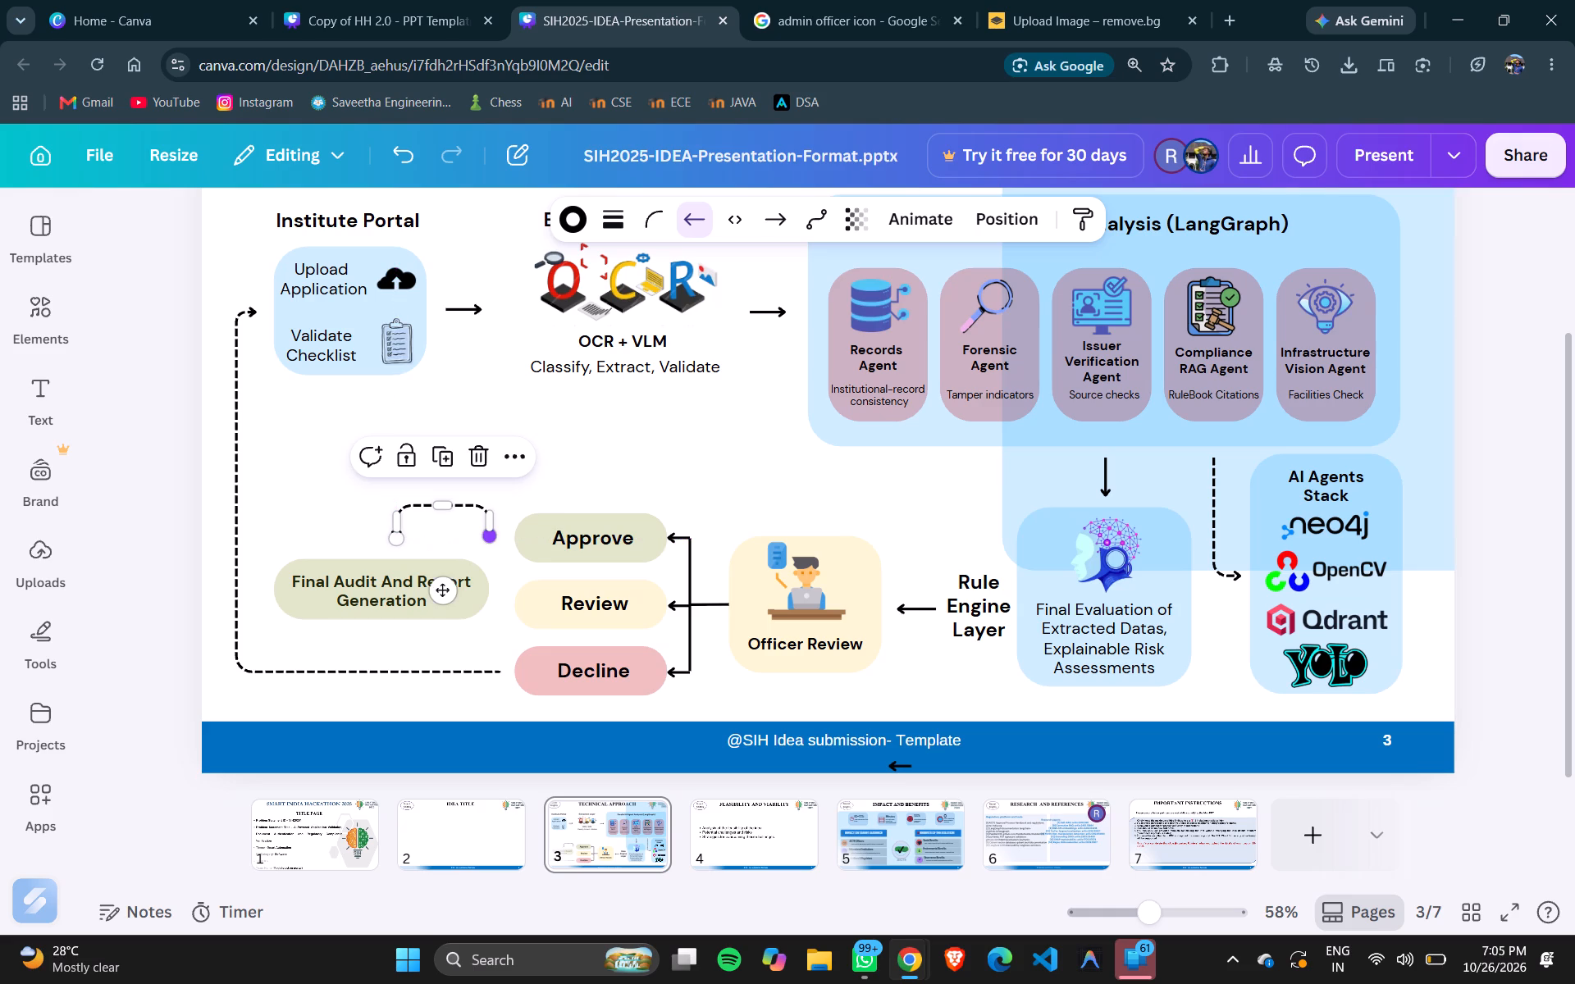
pyautogui.click(490, 524)
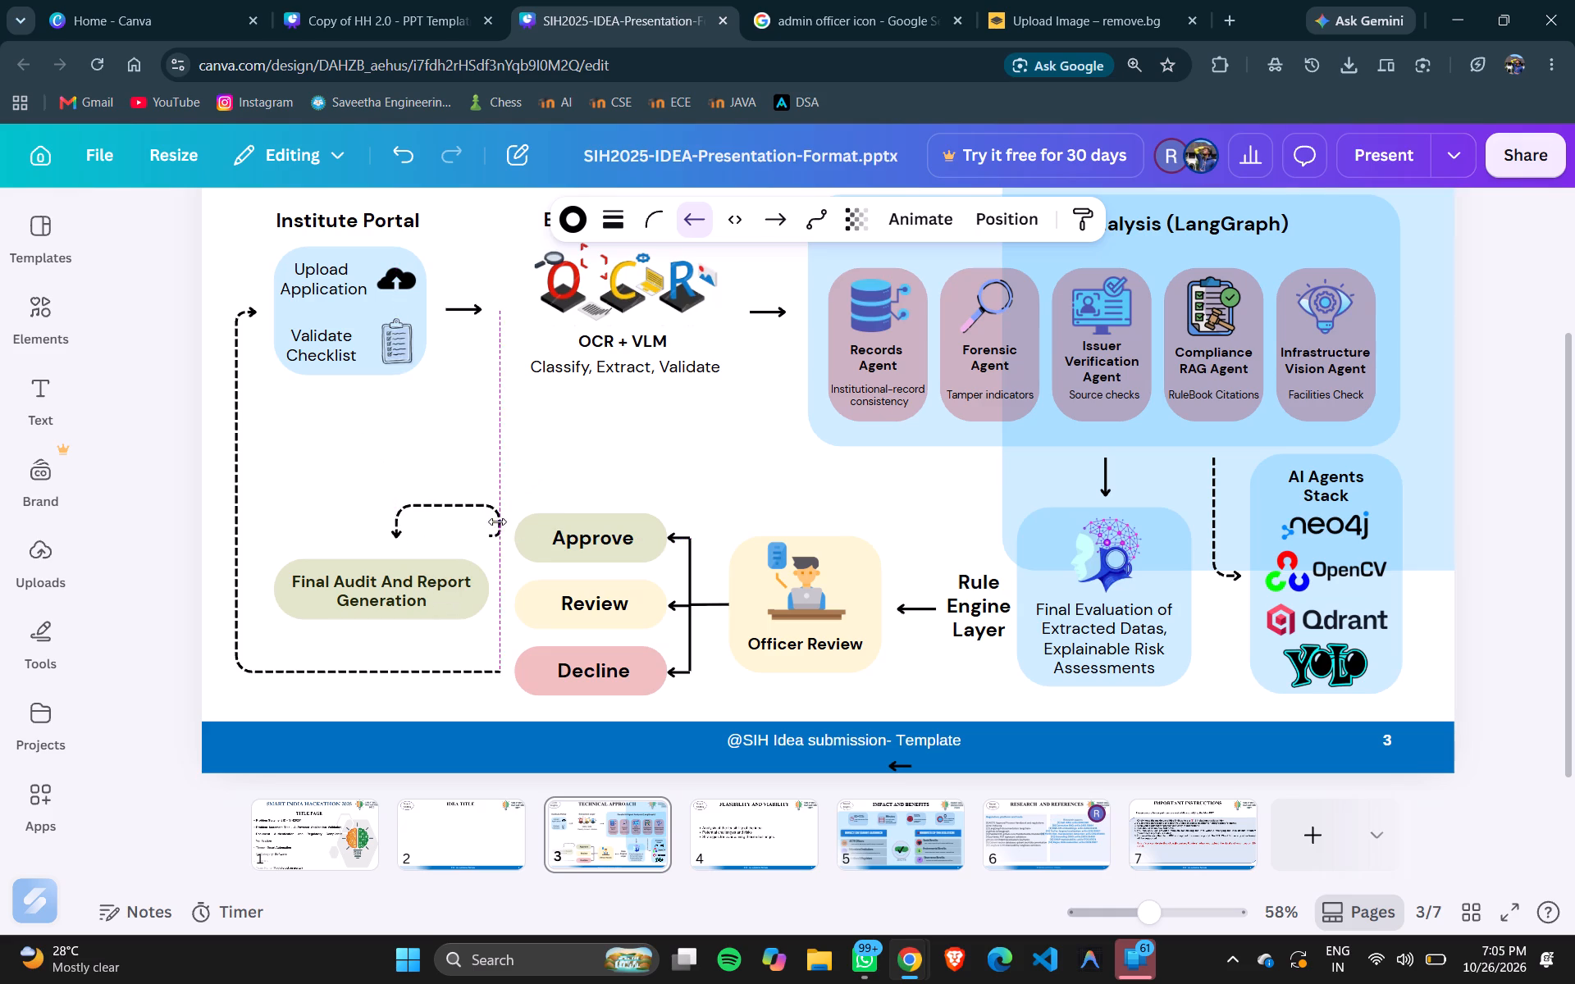
pyautogui.moveTo(487, 540); pyautogui.dragTo(496, 540)
pyautogui.moveTo(496, 540); pyautogui.dragTo(508, 544)
pyautogui.click(527, 484)
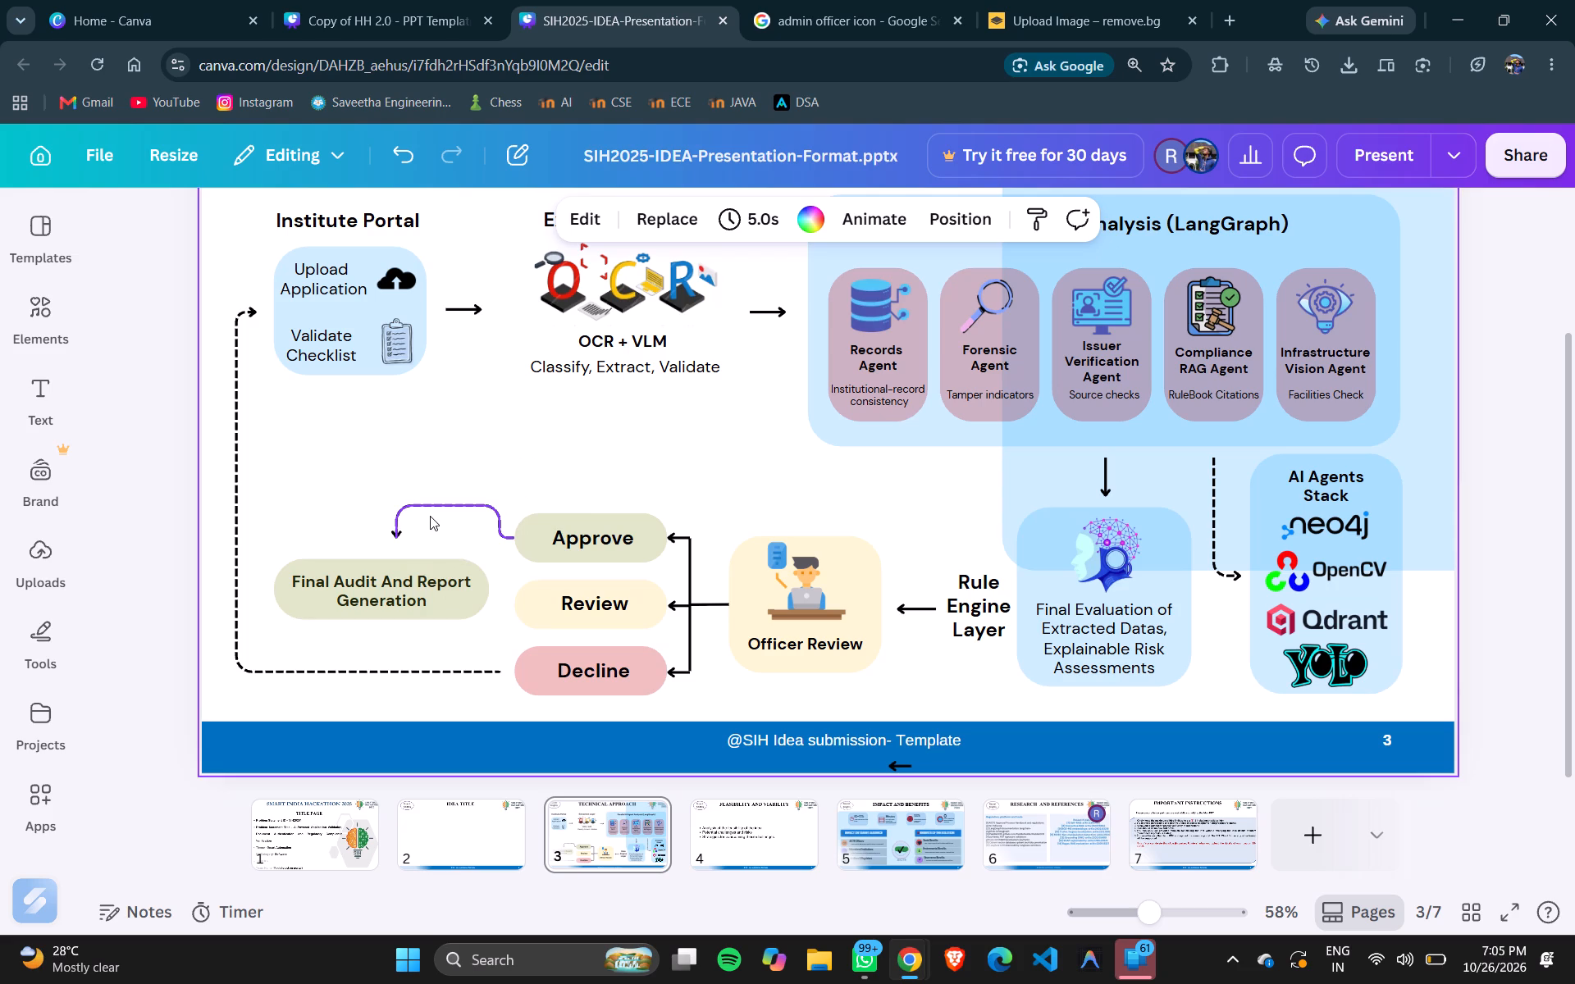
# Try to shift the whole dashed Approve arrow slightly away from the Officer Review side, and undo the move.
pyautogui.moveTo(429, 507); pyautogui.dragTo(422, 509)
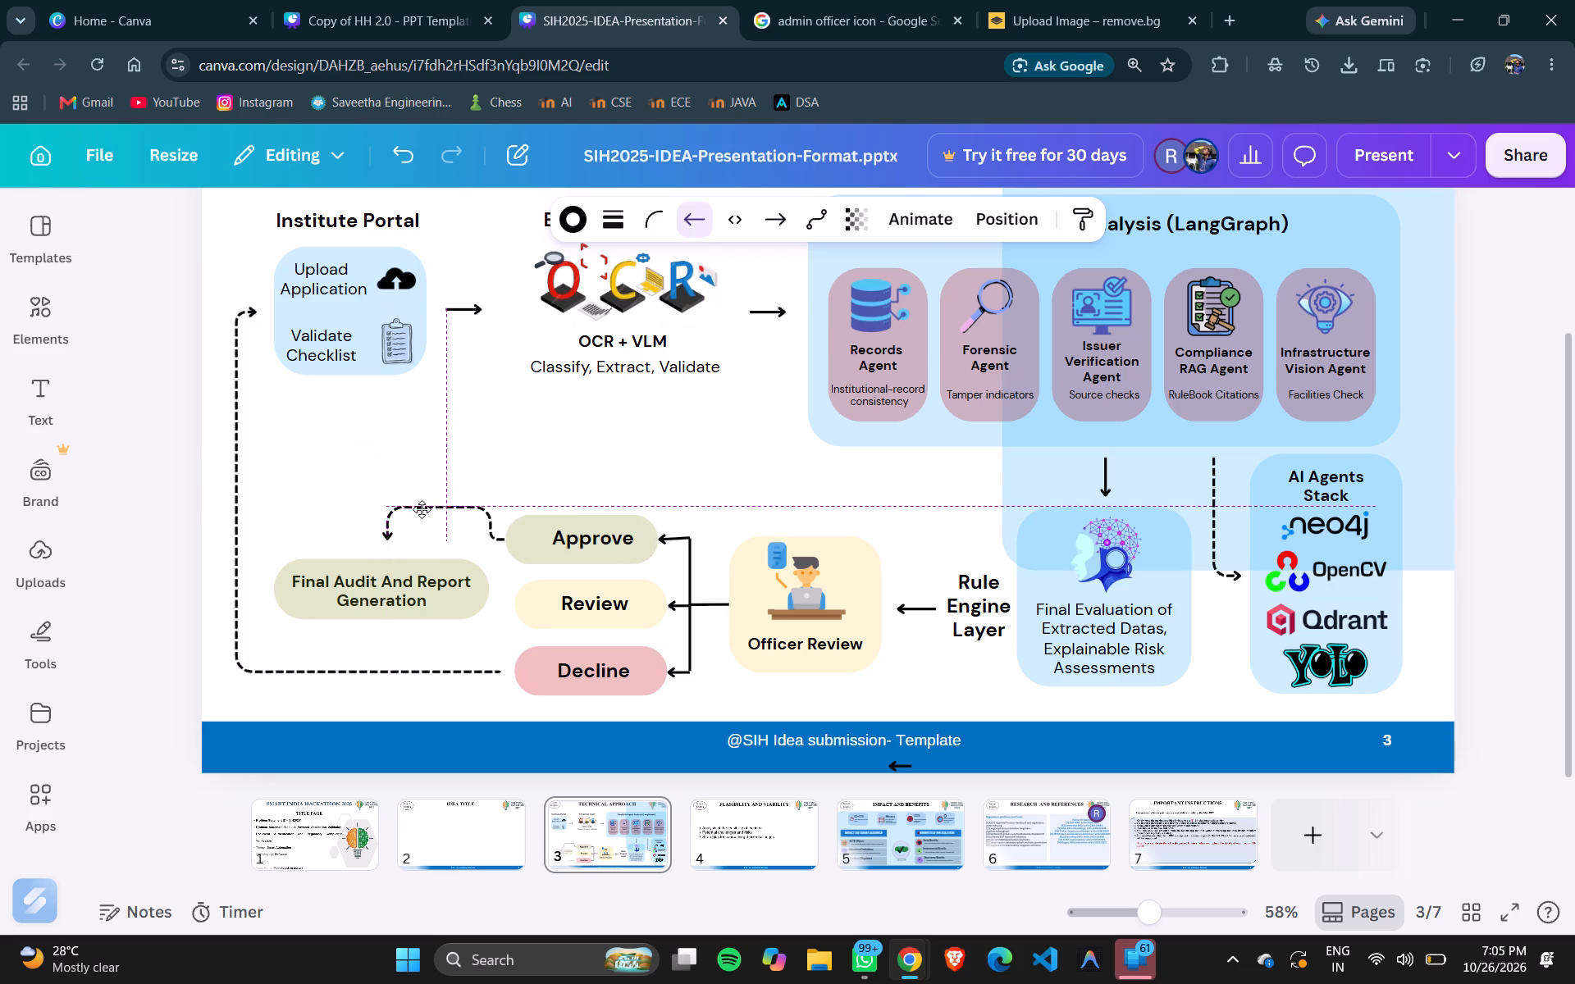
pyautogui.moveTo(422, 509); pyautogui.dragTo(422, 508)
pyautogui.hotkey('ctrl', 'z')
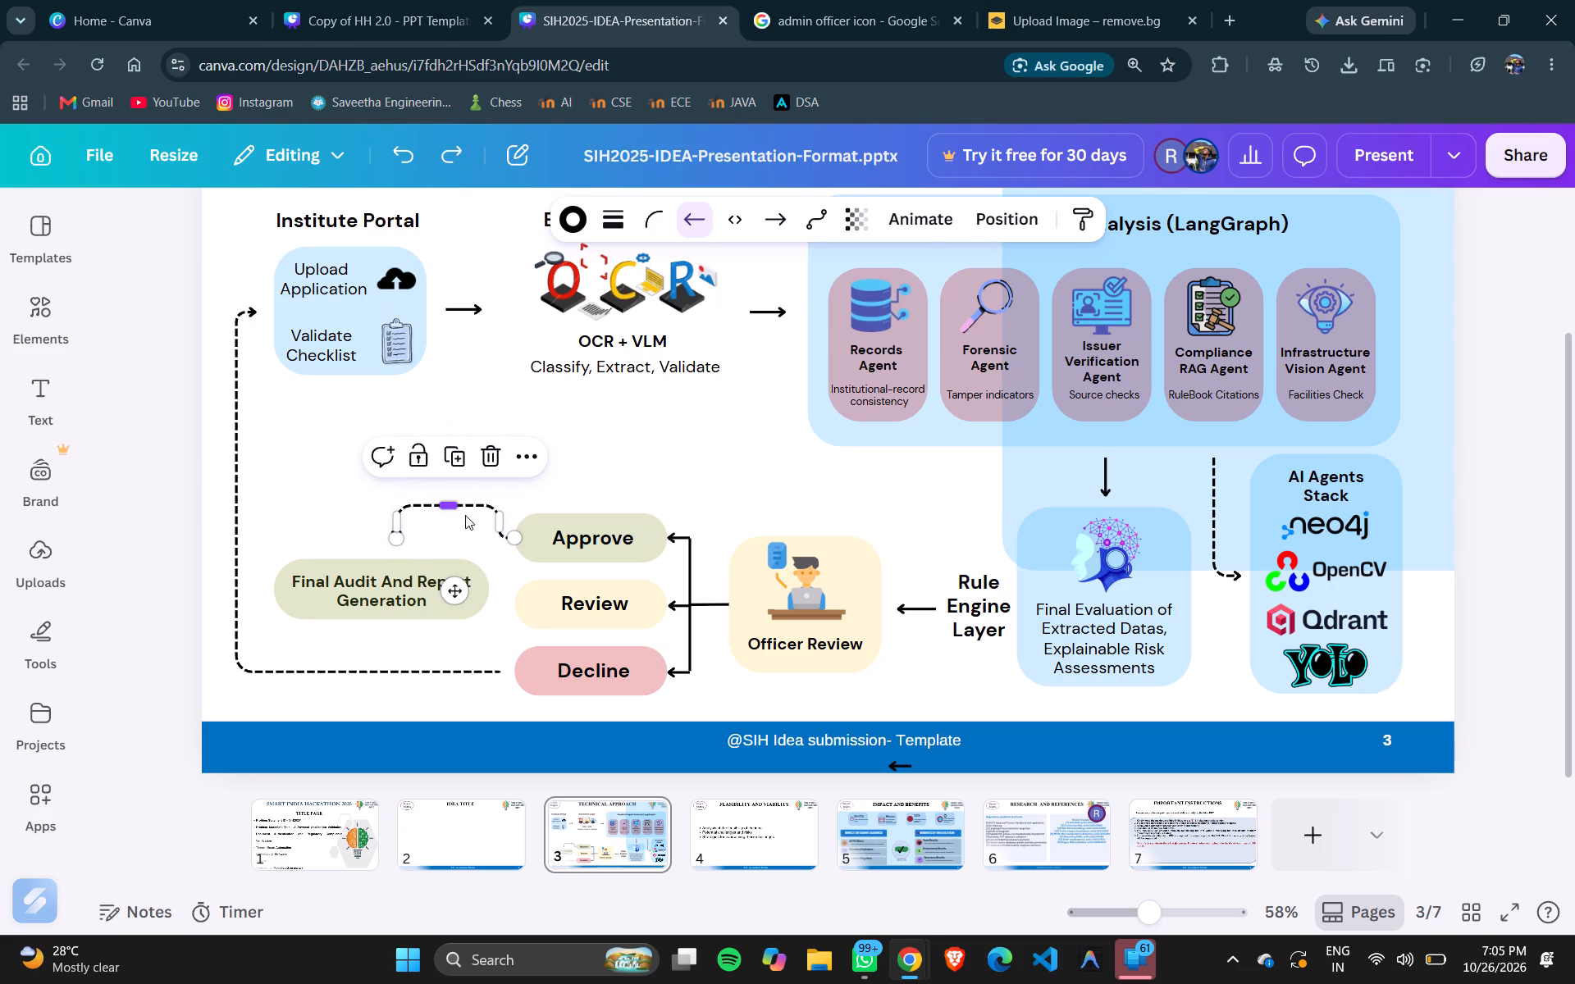
# Detach the dashed arrow's start from the Approve box, and shift the whole arrow over the Final Audit box.
pyautogui.click(509, 539)
pyautogui.moveTo(509, 539); pyautogui.dragTo(490, 540)
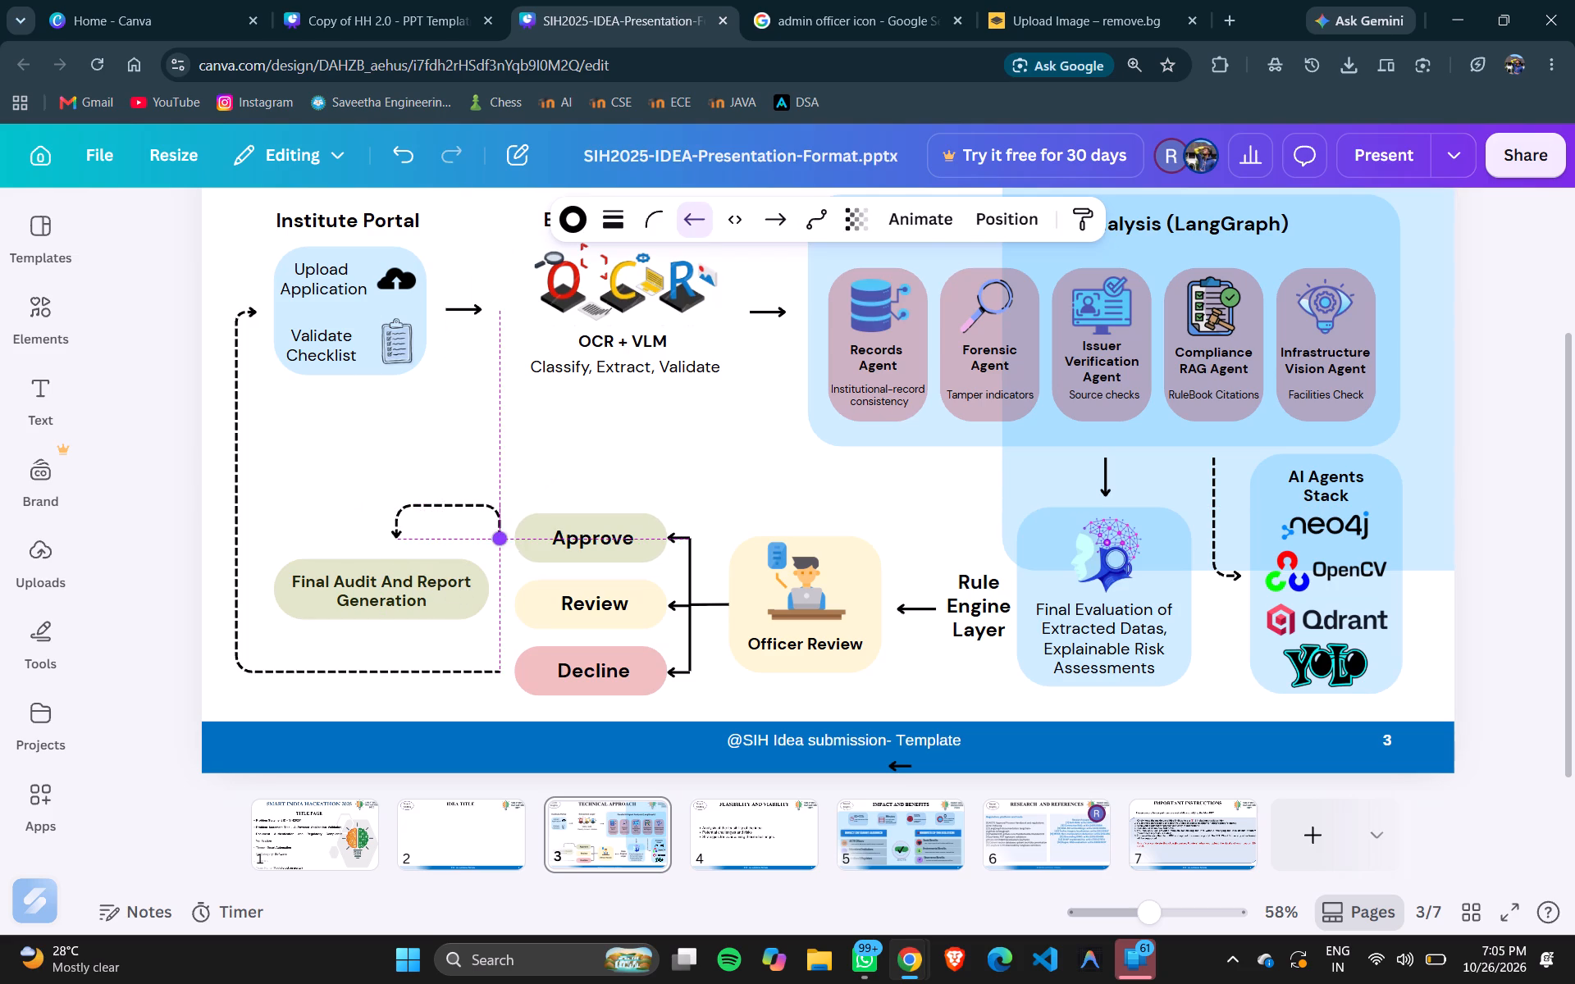
pyautogui.moveTo(490, 540); pyautogui.dragTo(470, 538)
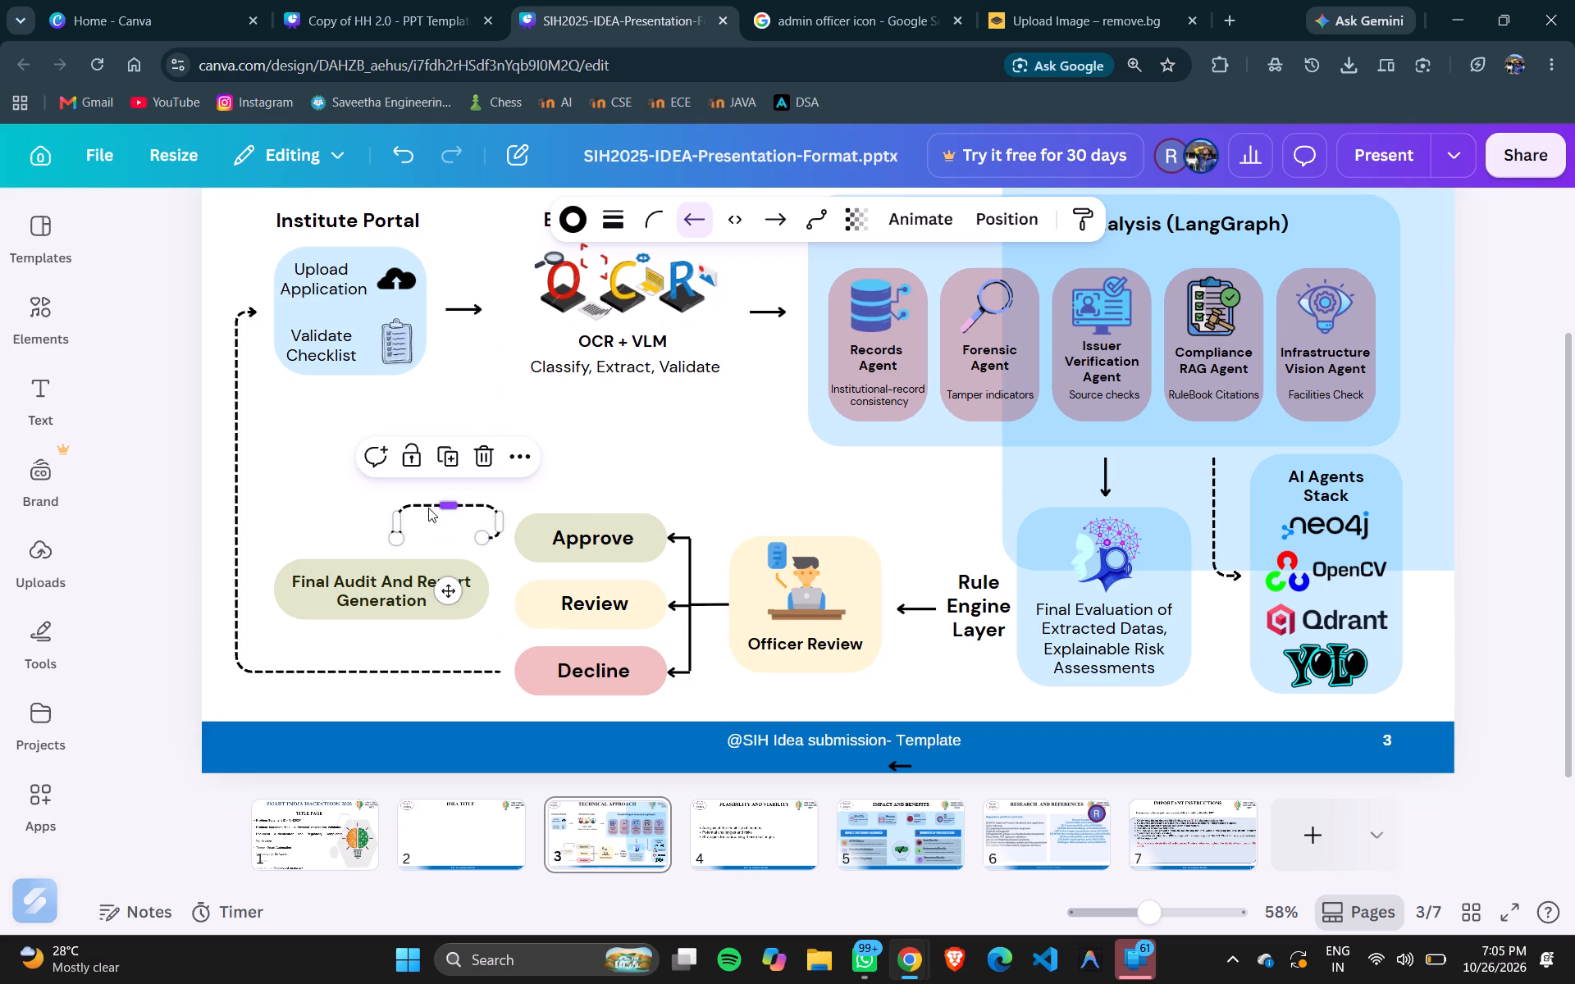
pyautogui.click(420, 500)
pyautogui.click(417, 502)
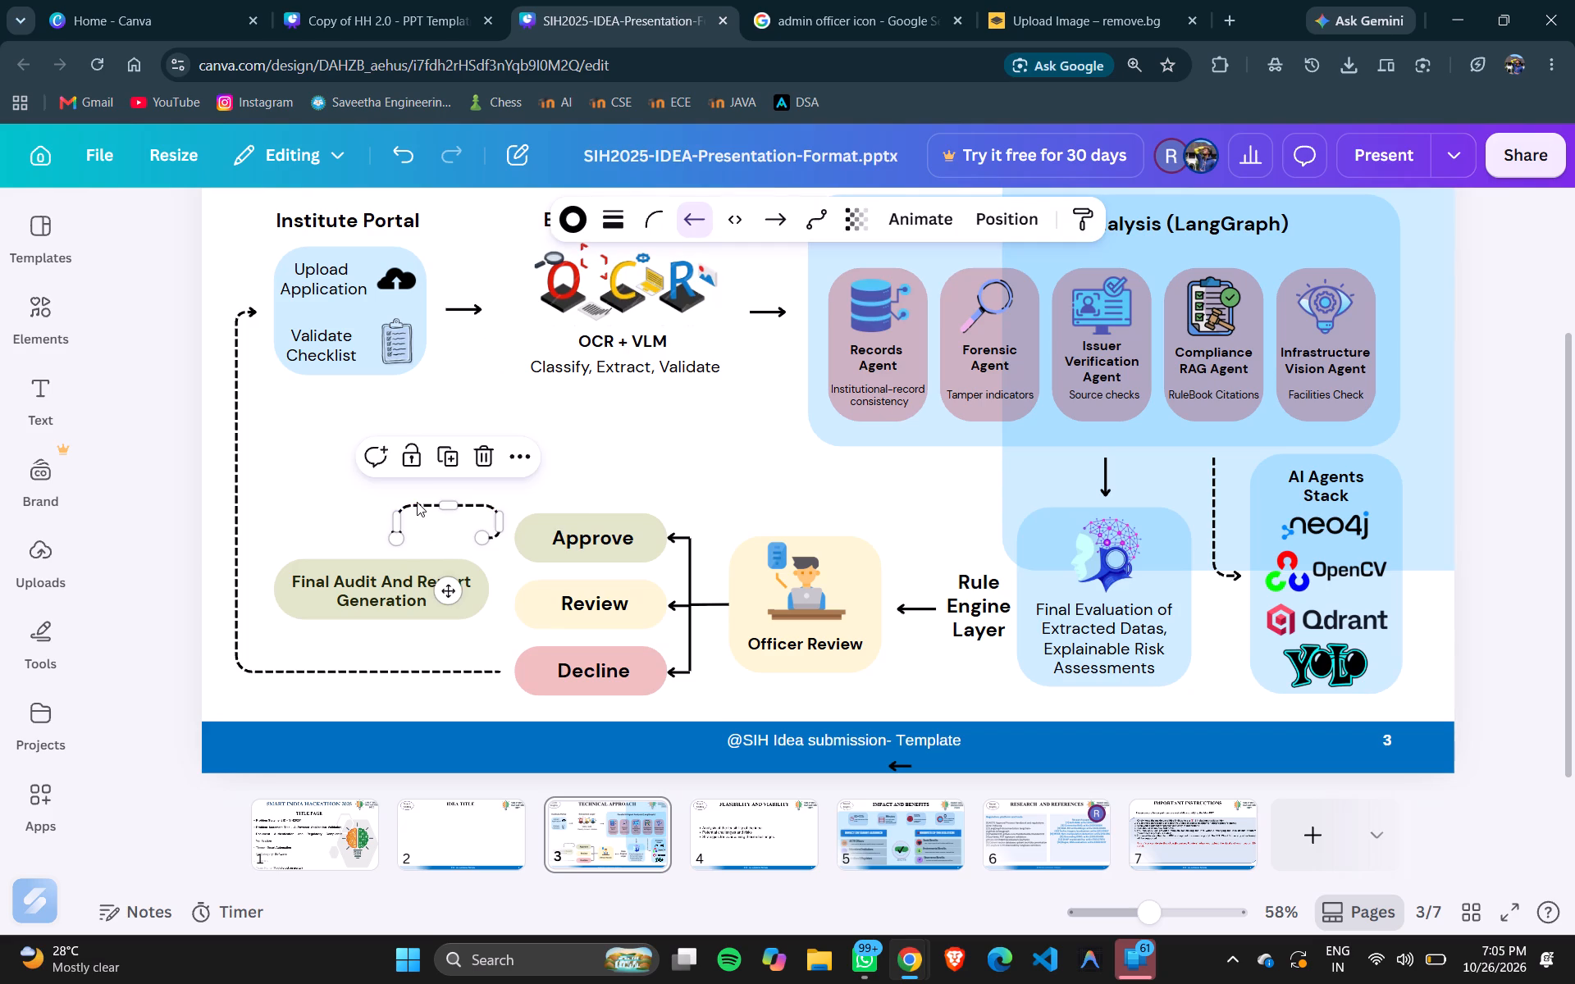
pyautogui.moveTo(417, 502); pyautogui.dragTo(405, 503)
pyautogui.click(405, 503)
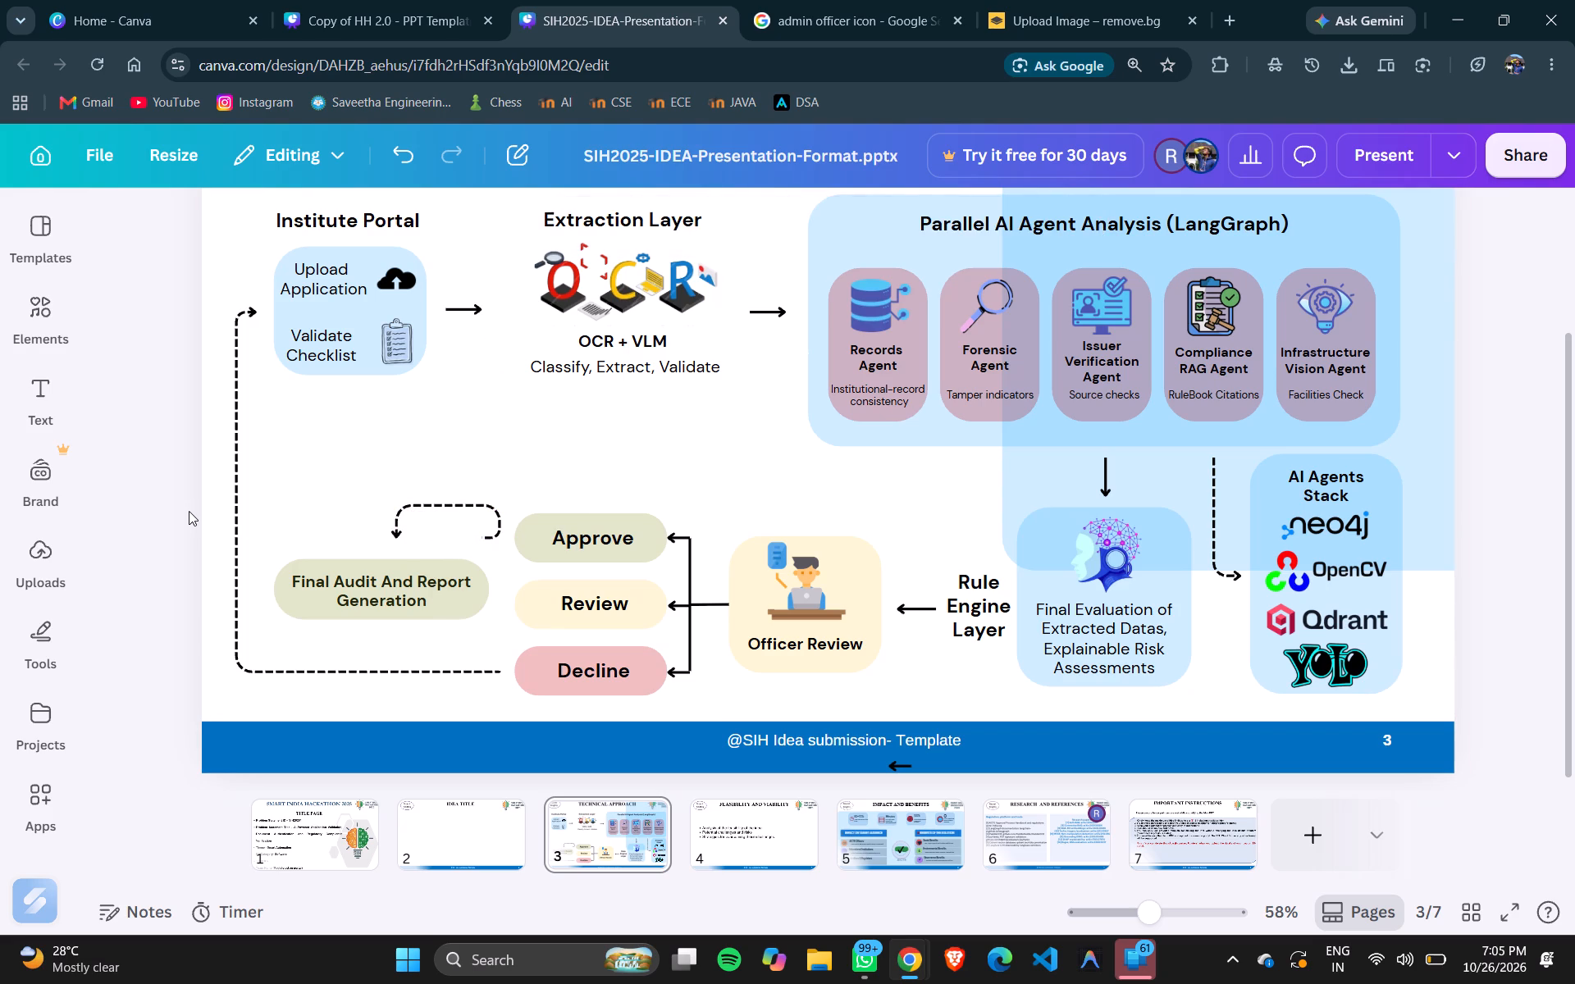
pyautogui.click(189, 509)
pyautogui.click(418, 507)
pyautogui.moveTo(418, 507); pyautogui.dragTo(389, 508)
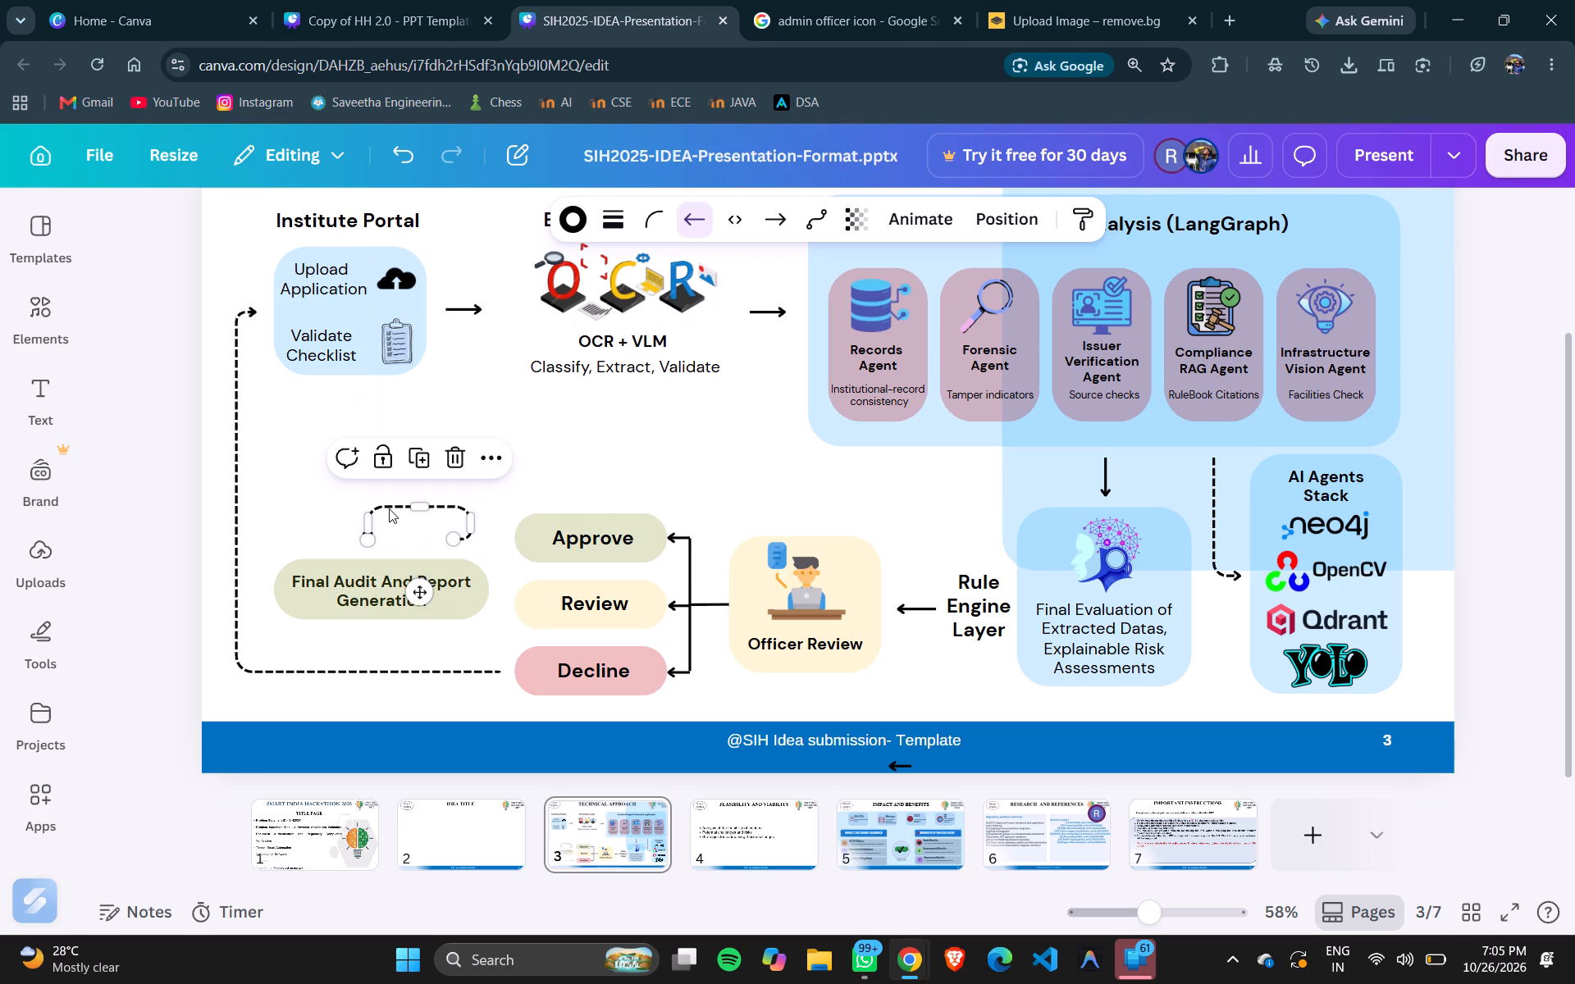
# Move the Final Audit And Report Generation box slightly up beneath the dashed arrow's tip.
pyautogui.moveTo(389, 581); pyautogui.dragTo(389, 572)
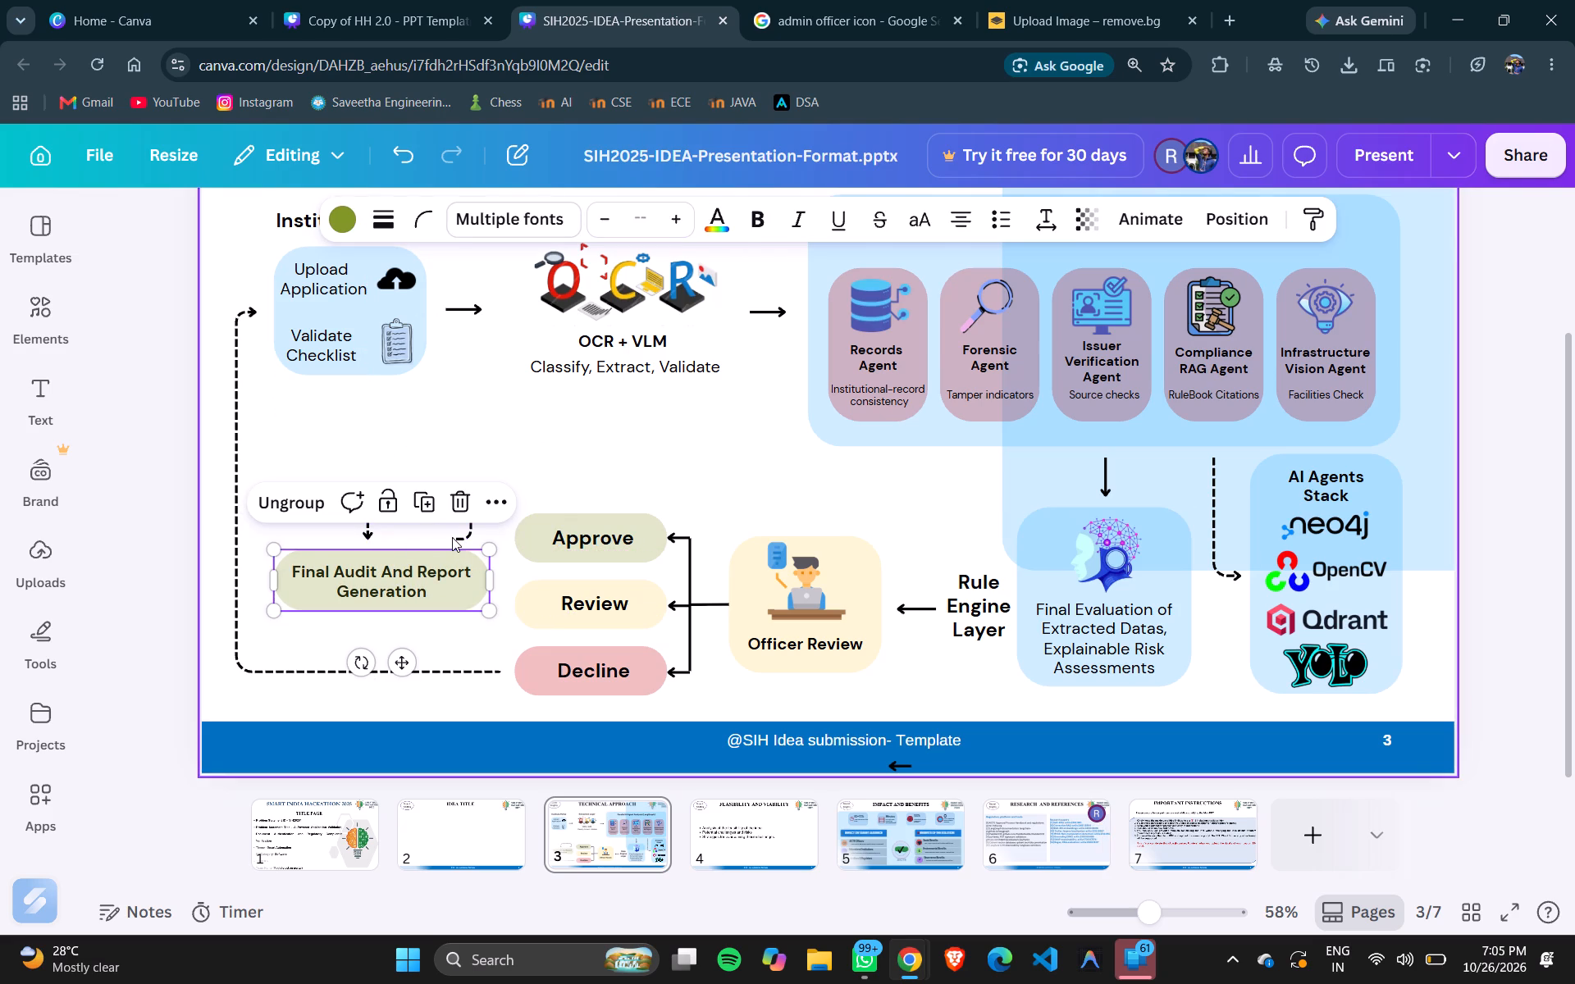
# Extend the dashed arrow's start back to just beside the Approve box, level with the box's middle.
pyautogui.click(452, 537)
pyautogui.click(454, 537)
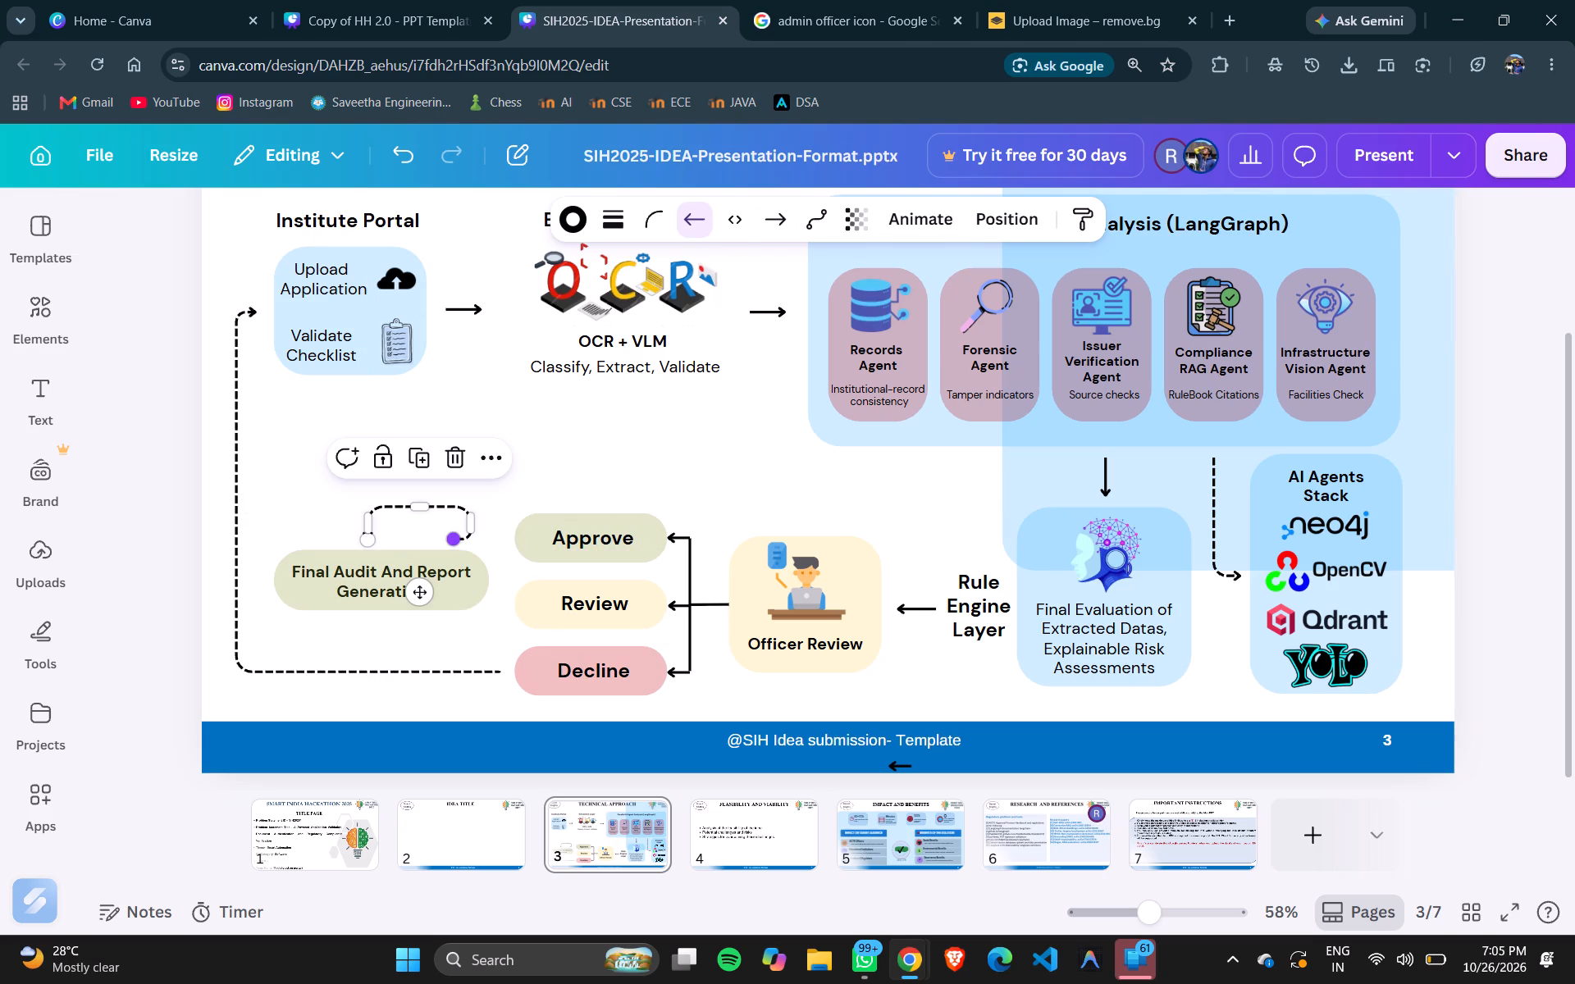
pyautogui.moveTo(454, 537); pyautogui.dragTo(508, 539)
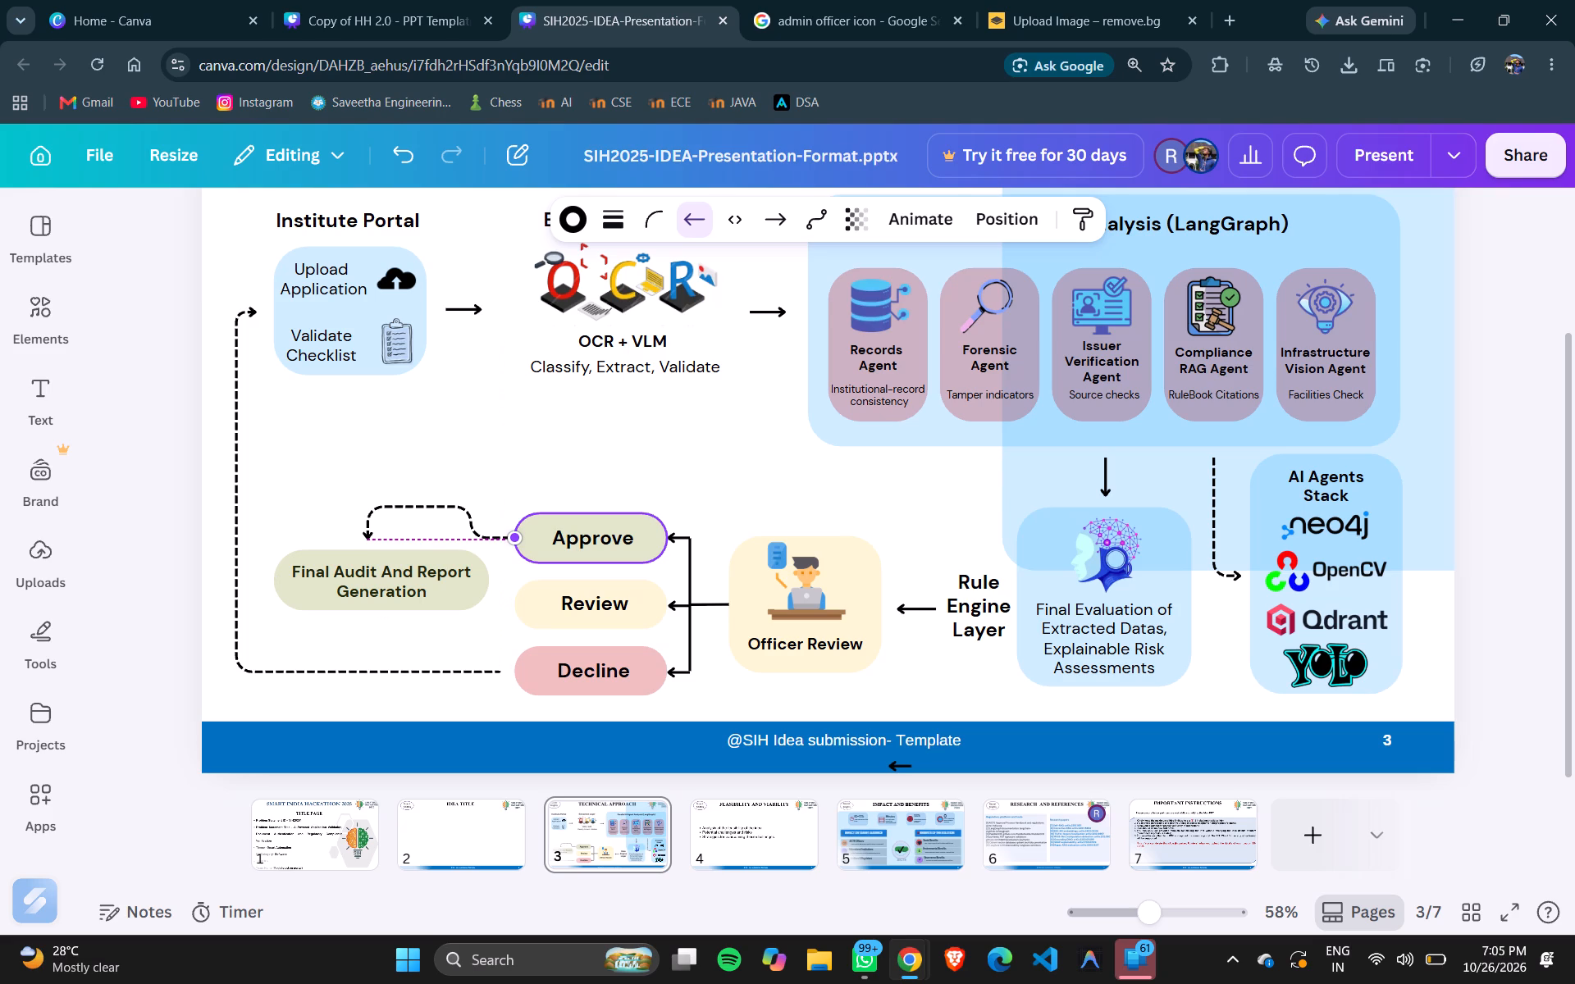
pyautogui.moveTo(508, 539); pyautogui.dragTo(498, 541)
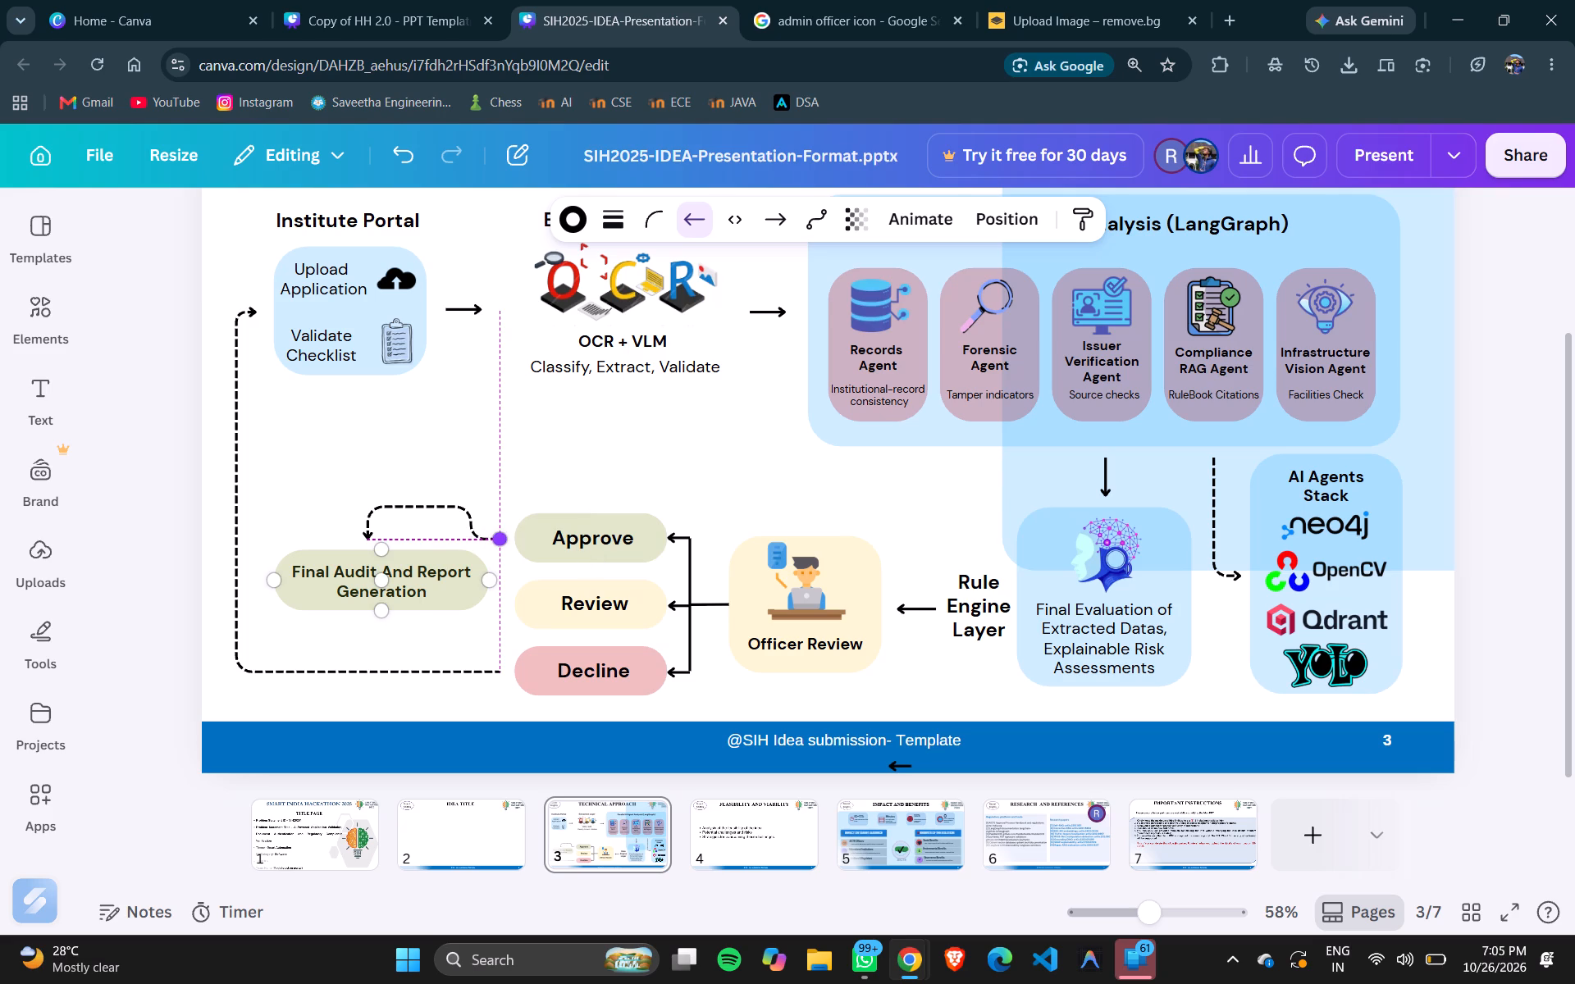
pyautogui.moveTo(498, 541); pyautogui.dragTo(499, 540)
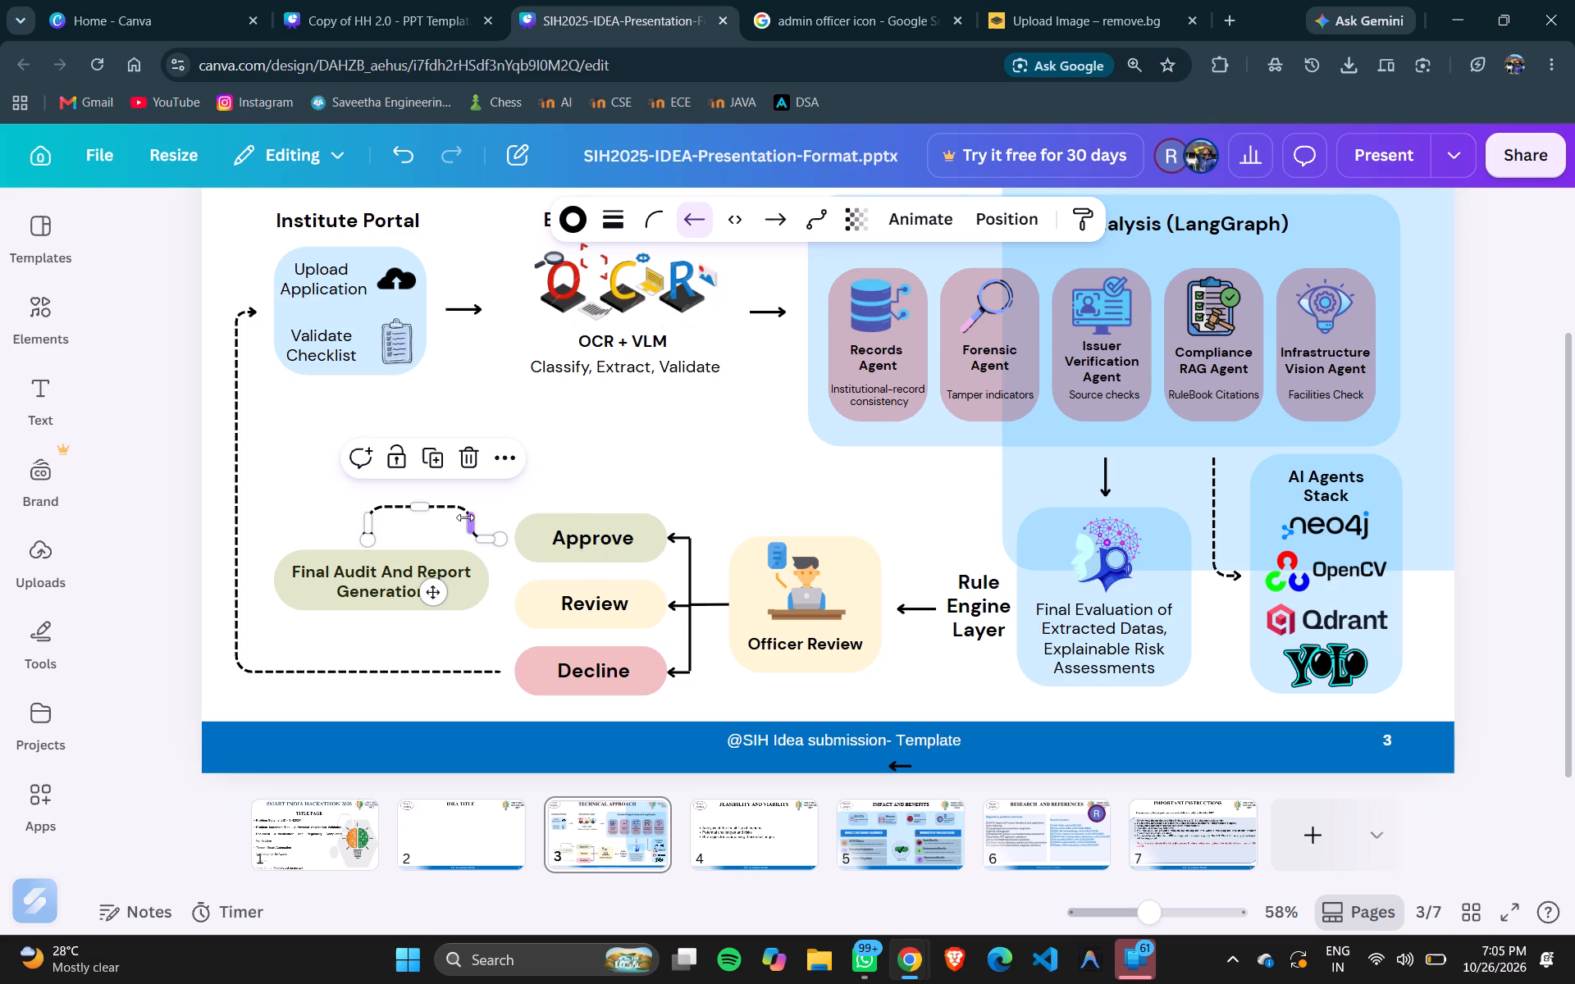
# Flatten the dashed Approve arrow's extra bend and raise its middle run into a low arch over the Final Audit box.
pyautogui.moveTo(465, 519); pyautogui.dragTo(390, 512)
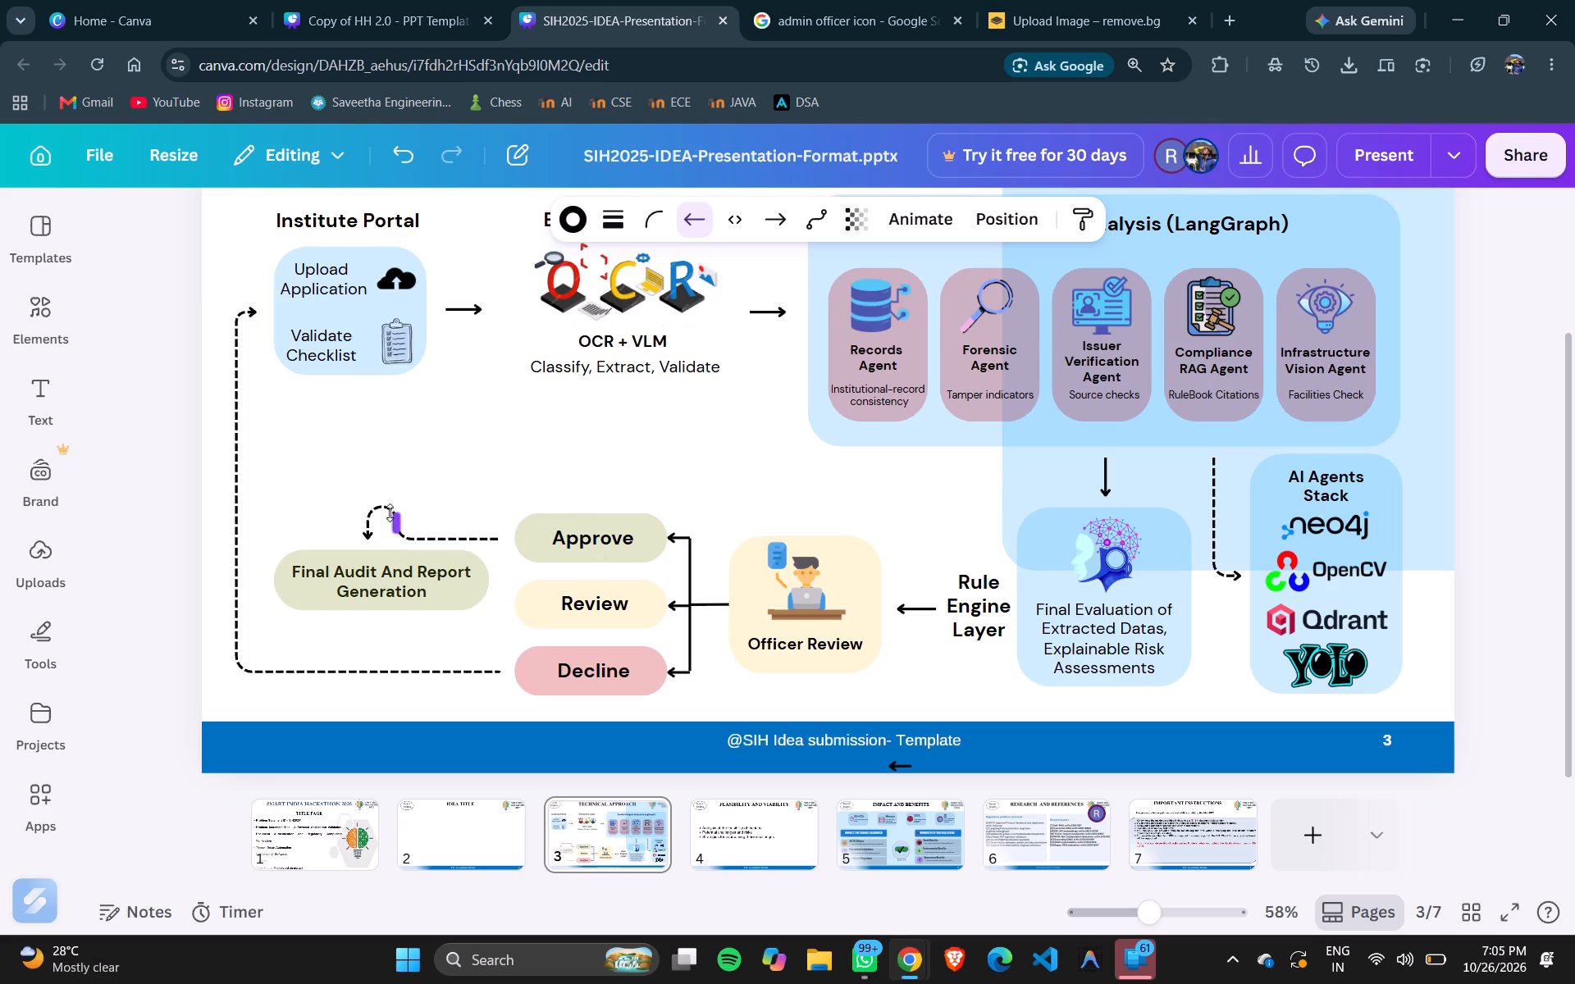
pyautogui.moveTo(390, 512); pyautogui.dragTo(360, 517)
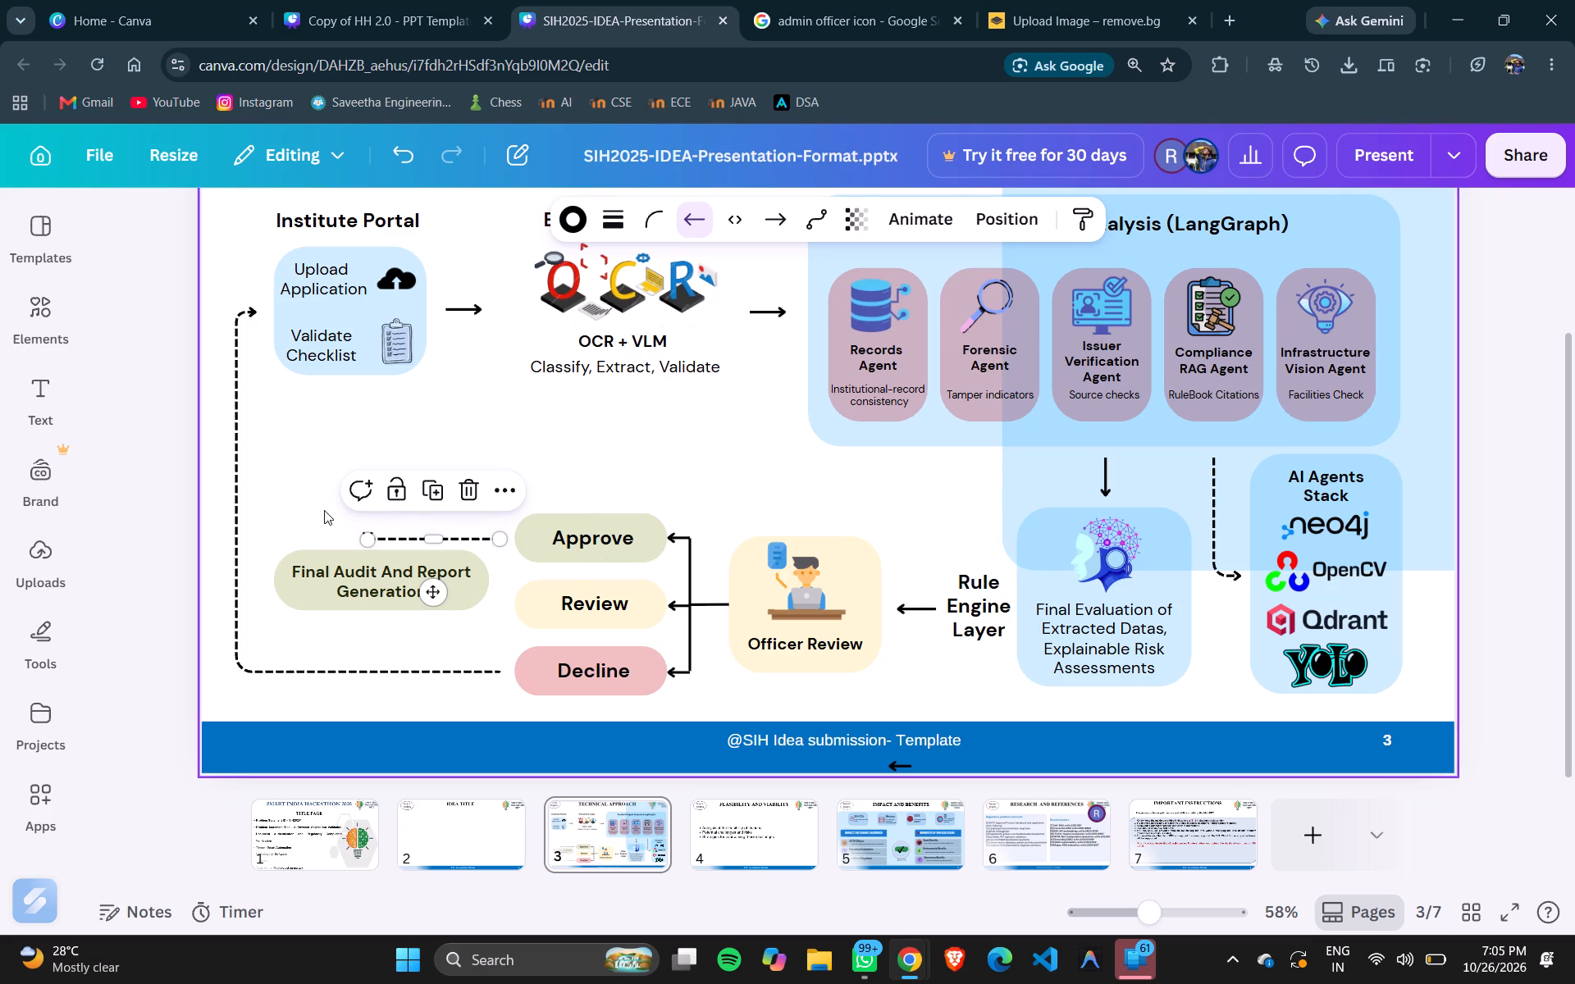
pyautogui.click(324, 510)
pyautogui.click(422, 538)
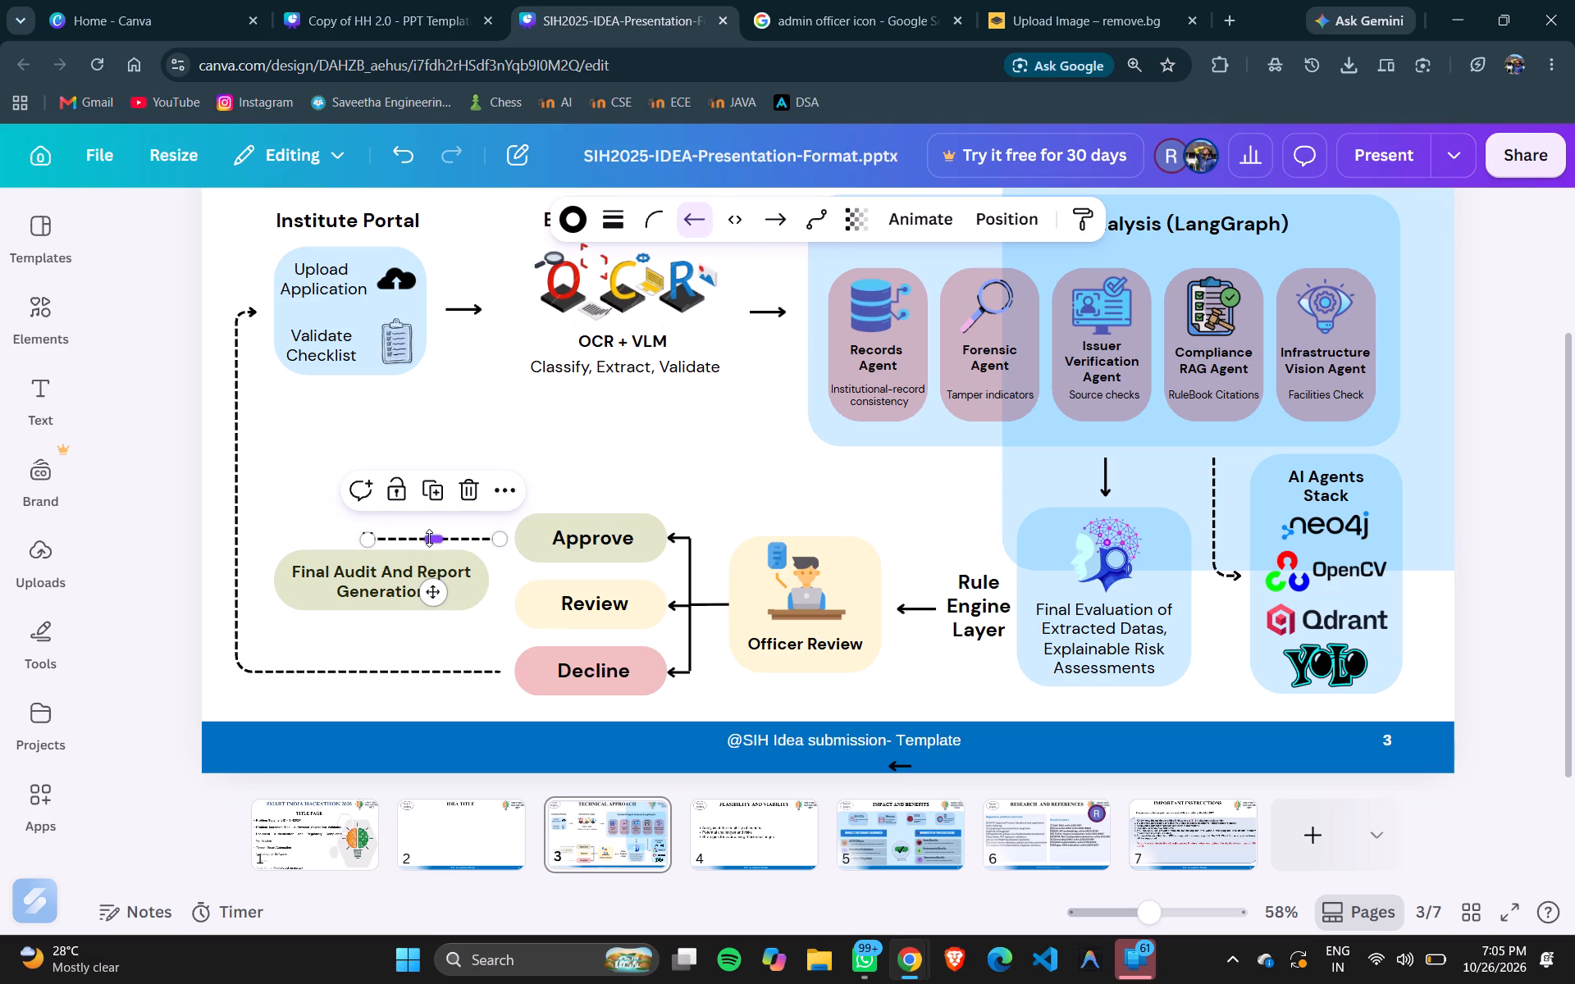
pyautogui.moveTo(429, 538); pyautogui.dragTo(427, 515)
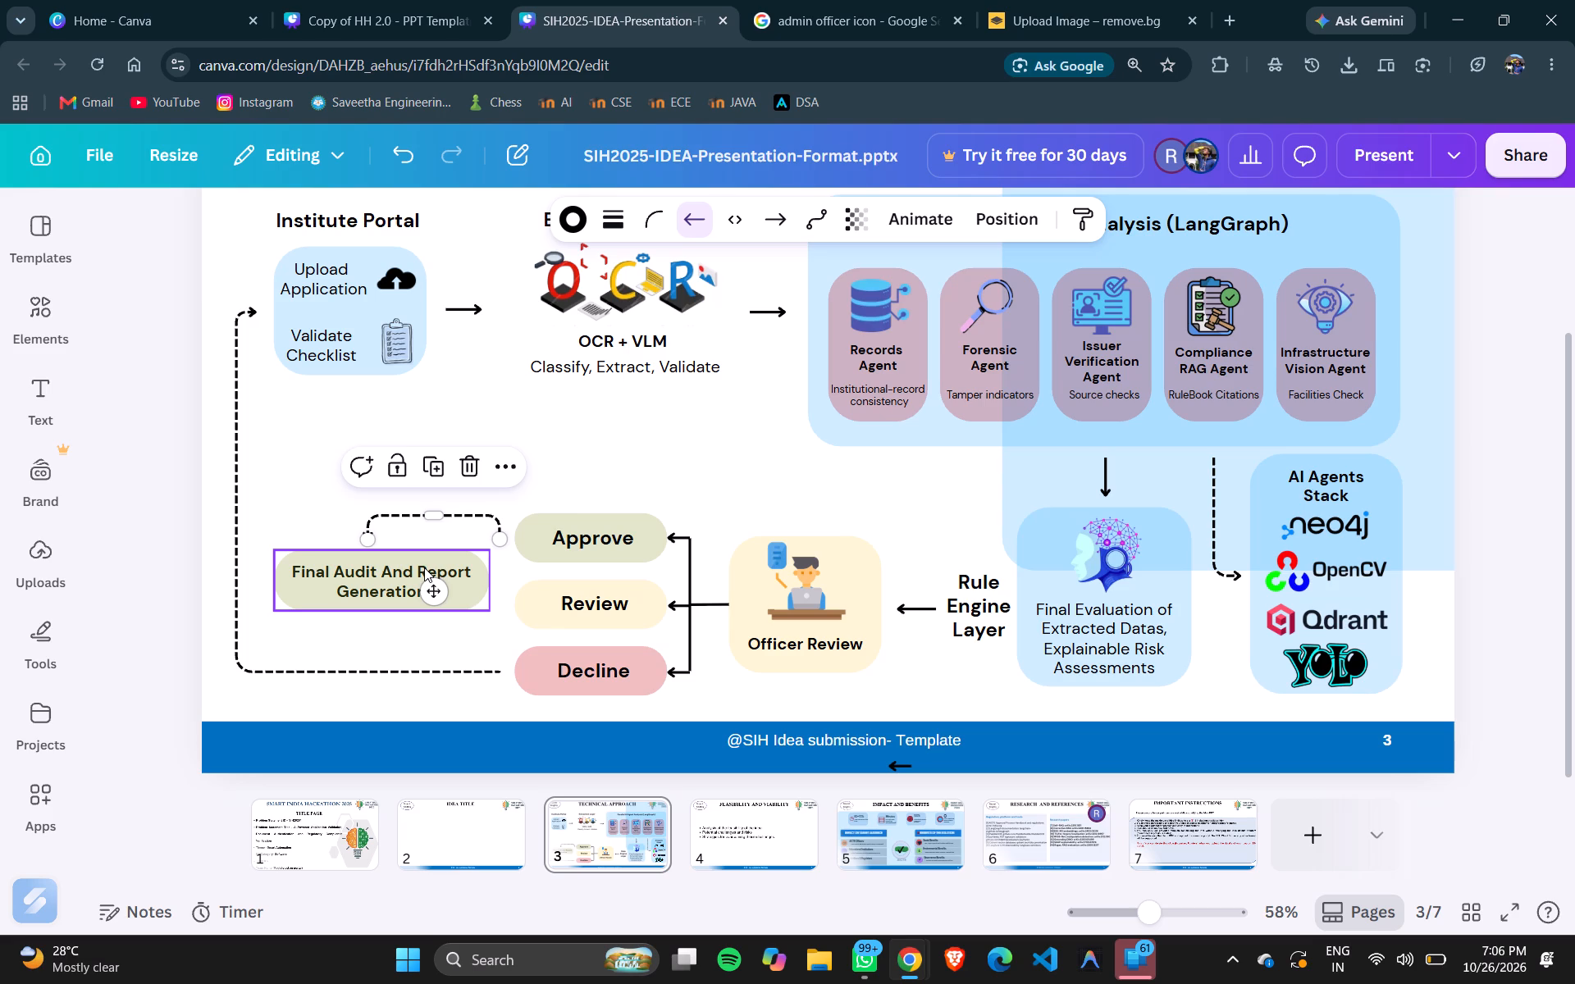
pyautogui.click(157, 541)
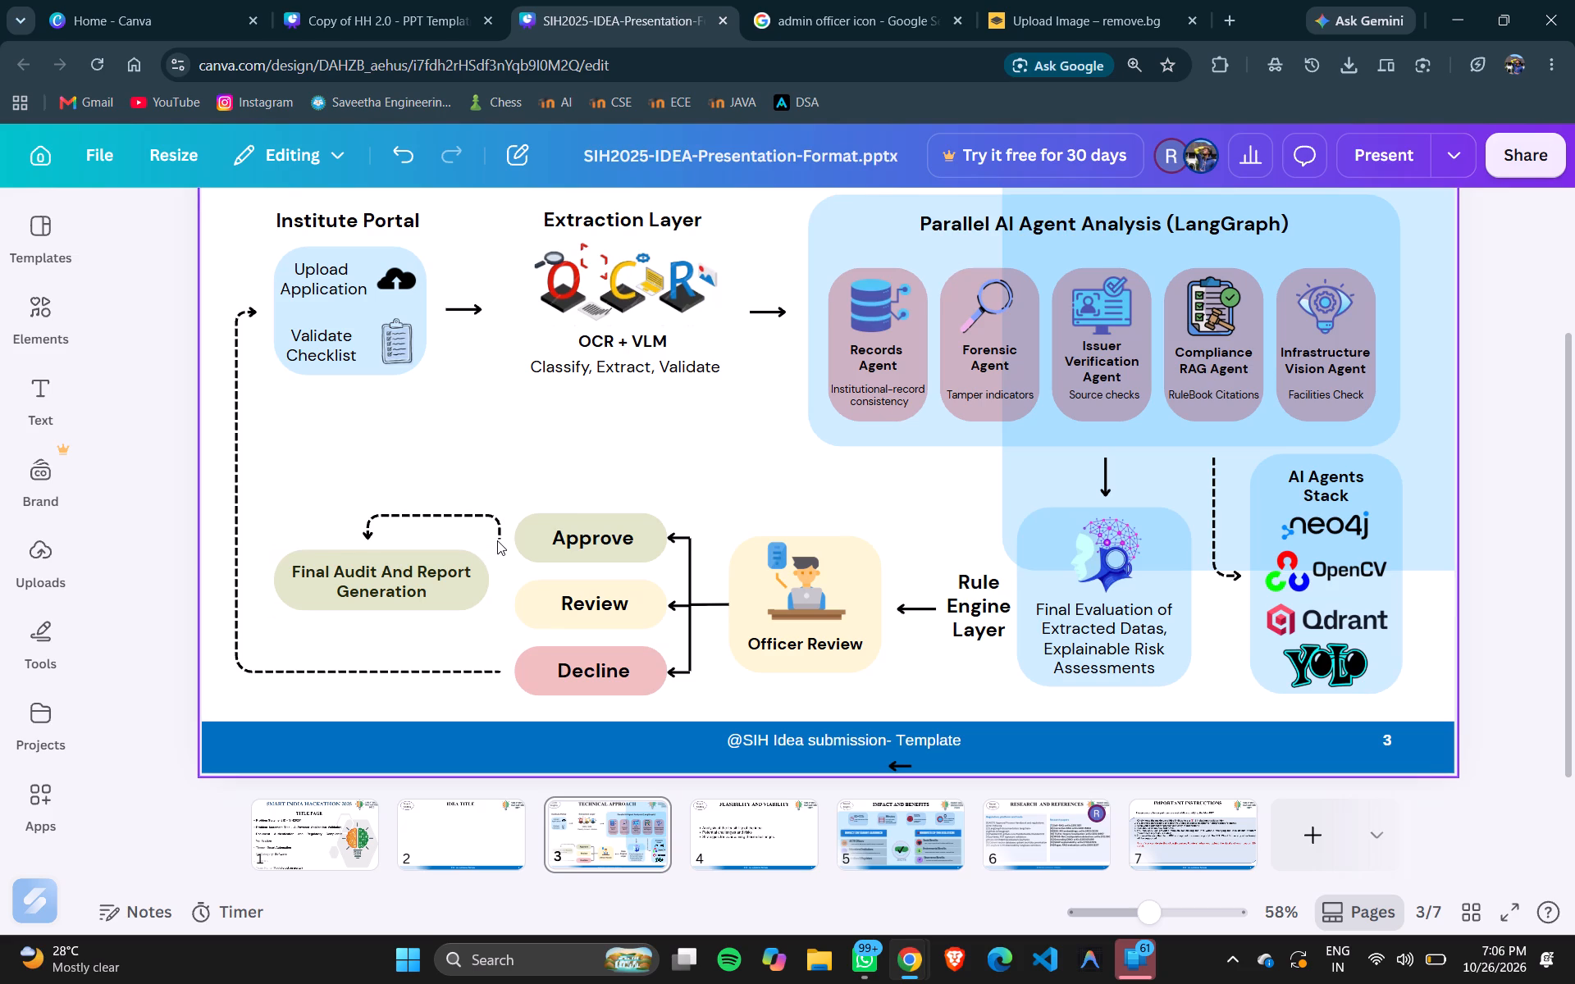
# Nudge the Final Audit And Report Generation box slightly up and toward the Approve box.
pyautogui.click(454, 586)
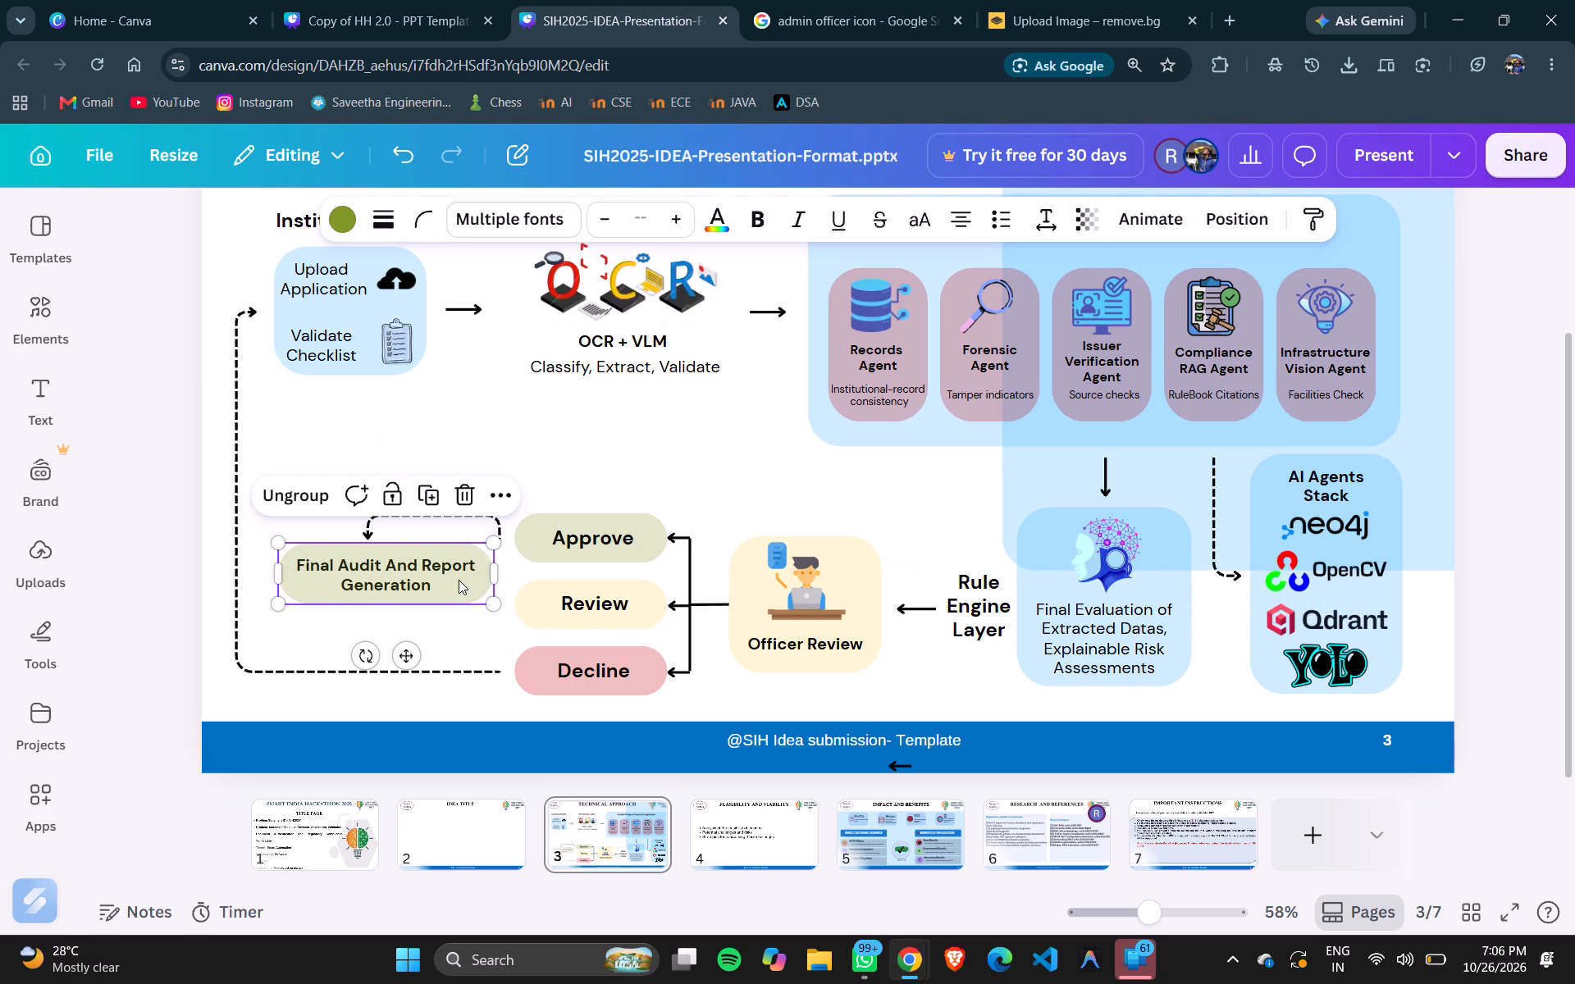
pyautogui.press('Right')
pyautogui.press('Up')
pyautogui.press('Left')
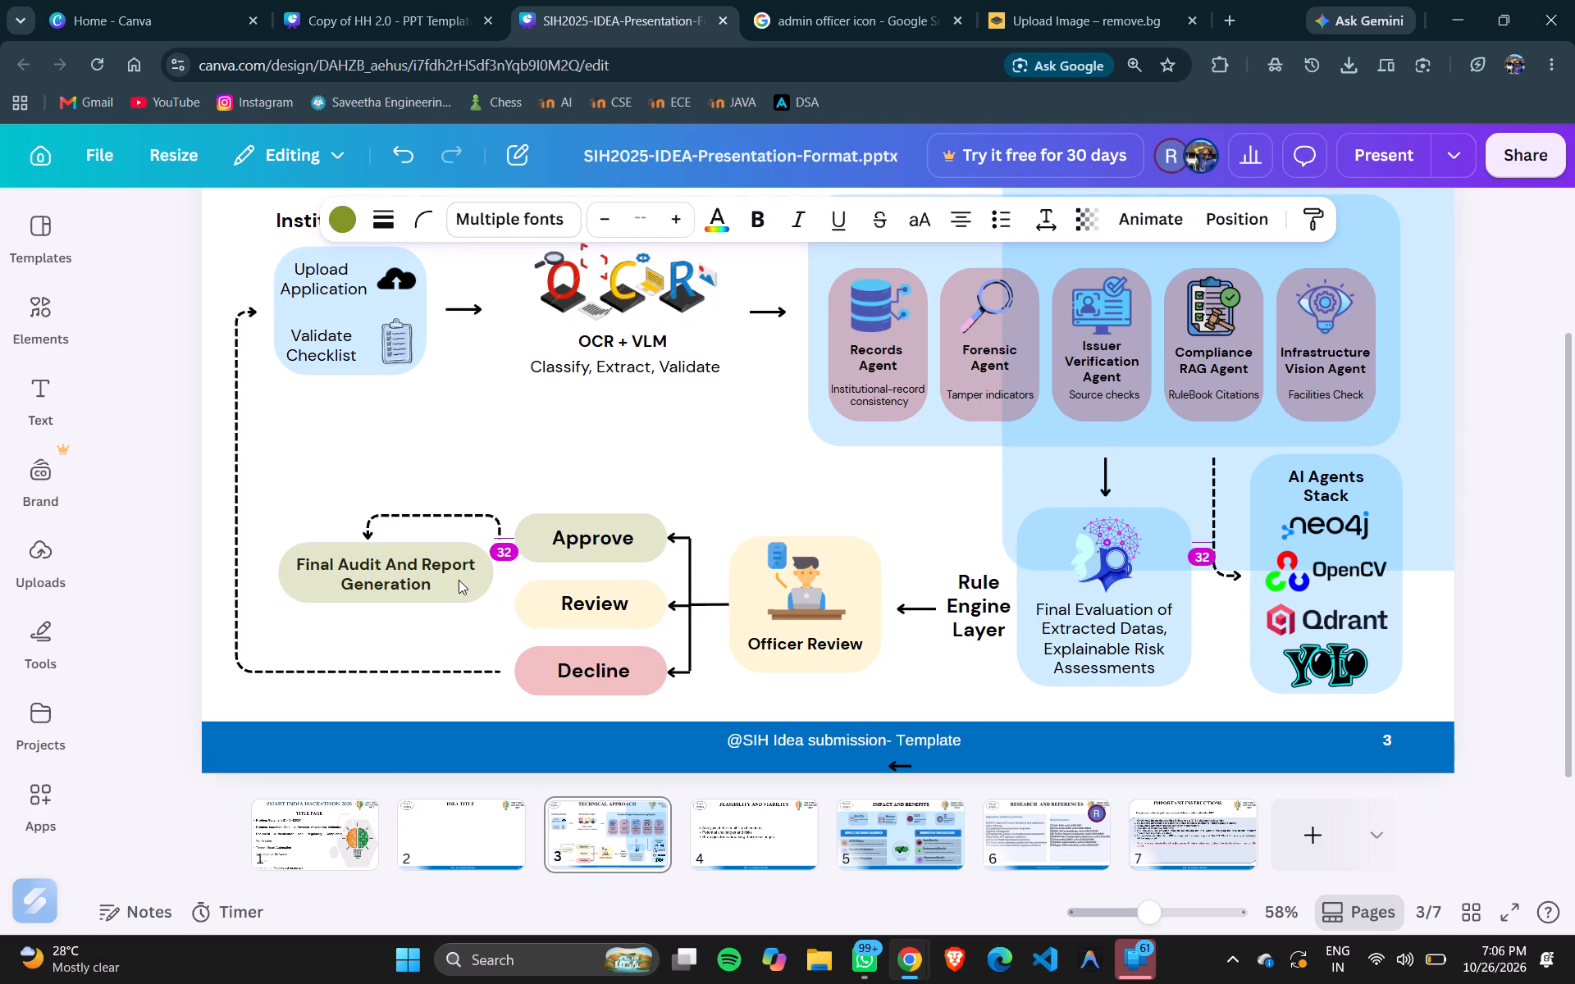
# Move the dashed Approve arrow's tip and end segment so it points straight down above the centre of the Final Audit box.
pyautogui.click(381, 518)
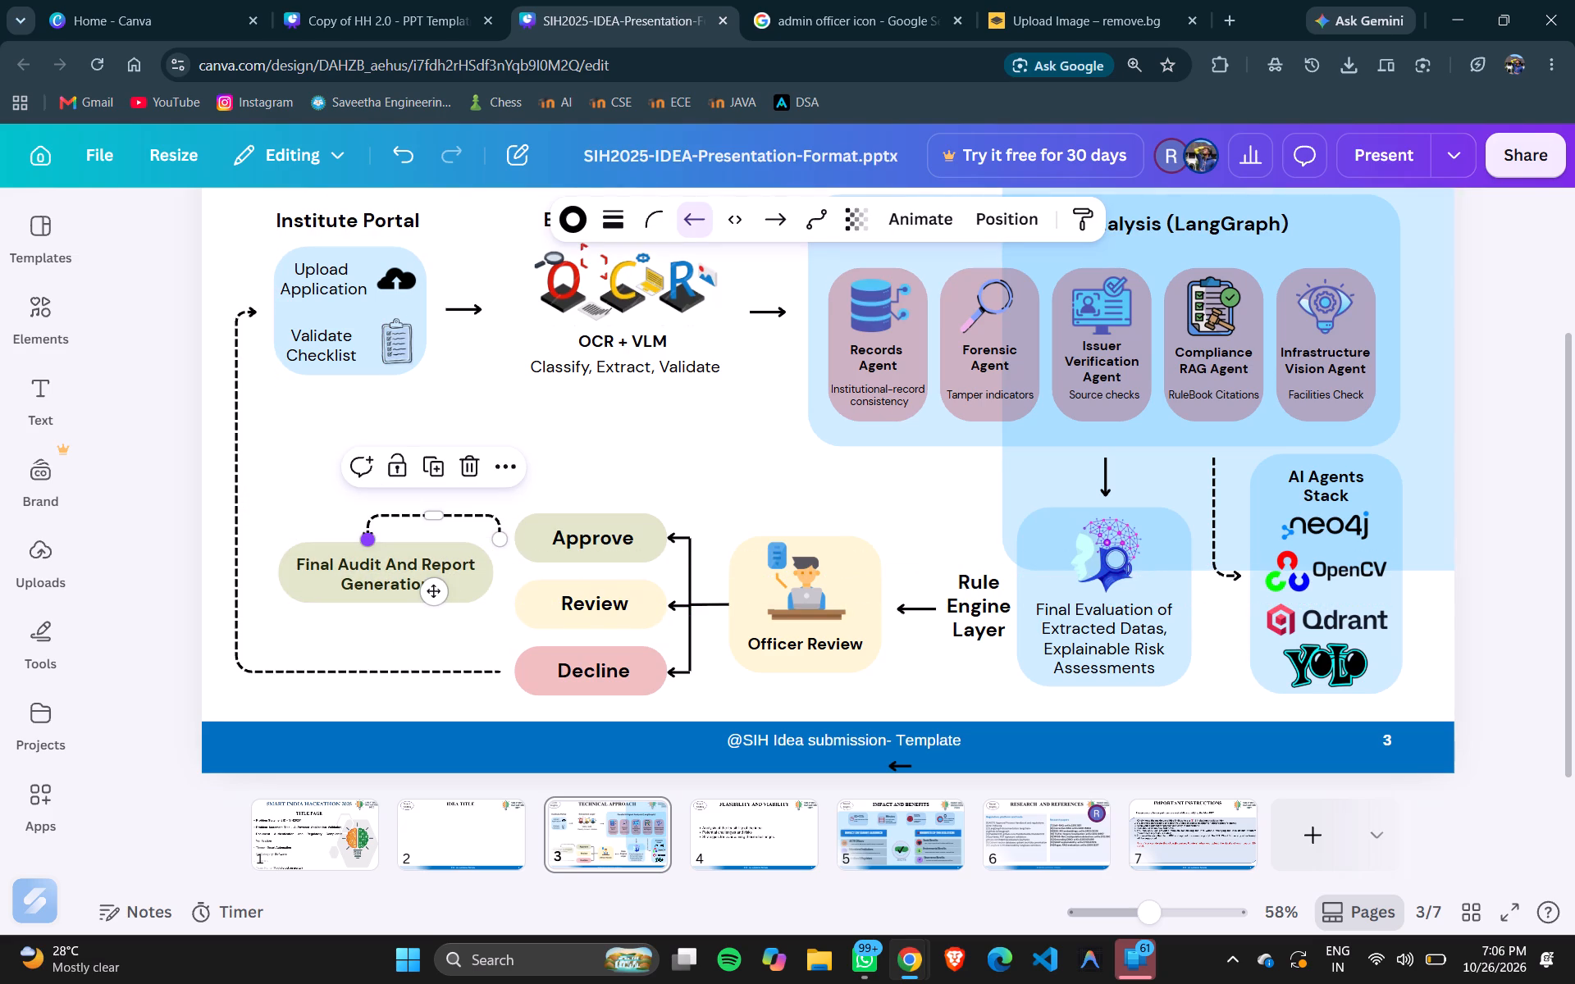
pyautogui.moveTo(365, 538); pyautogui.dragTo(392, 490)
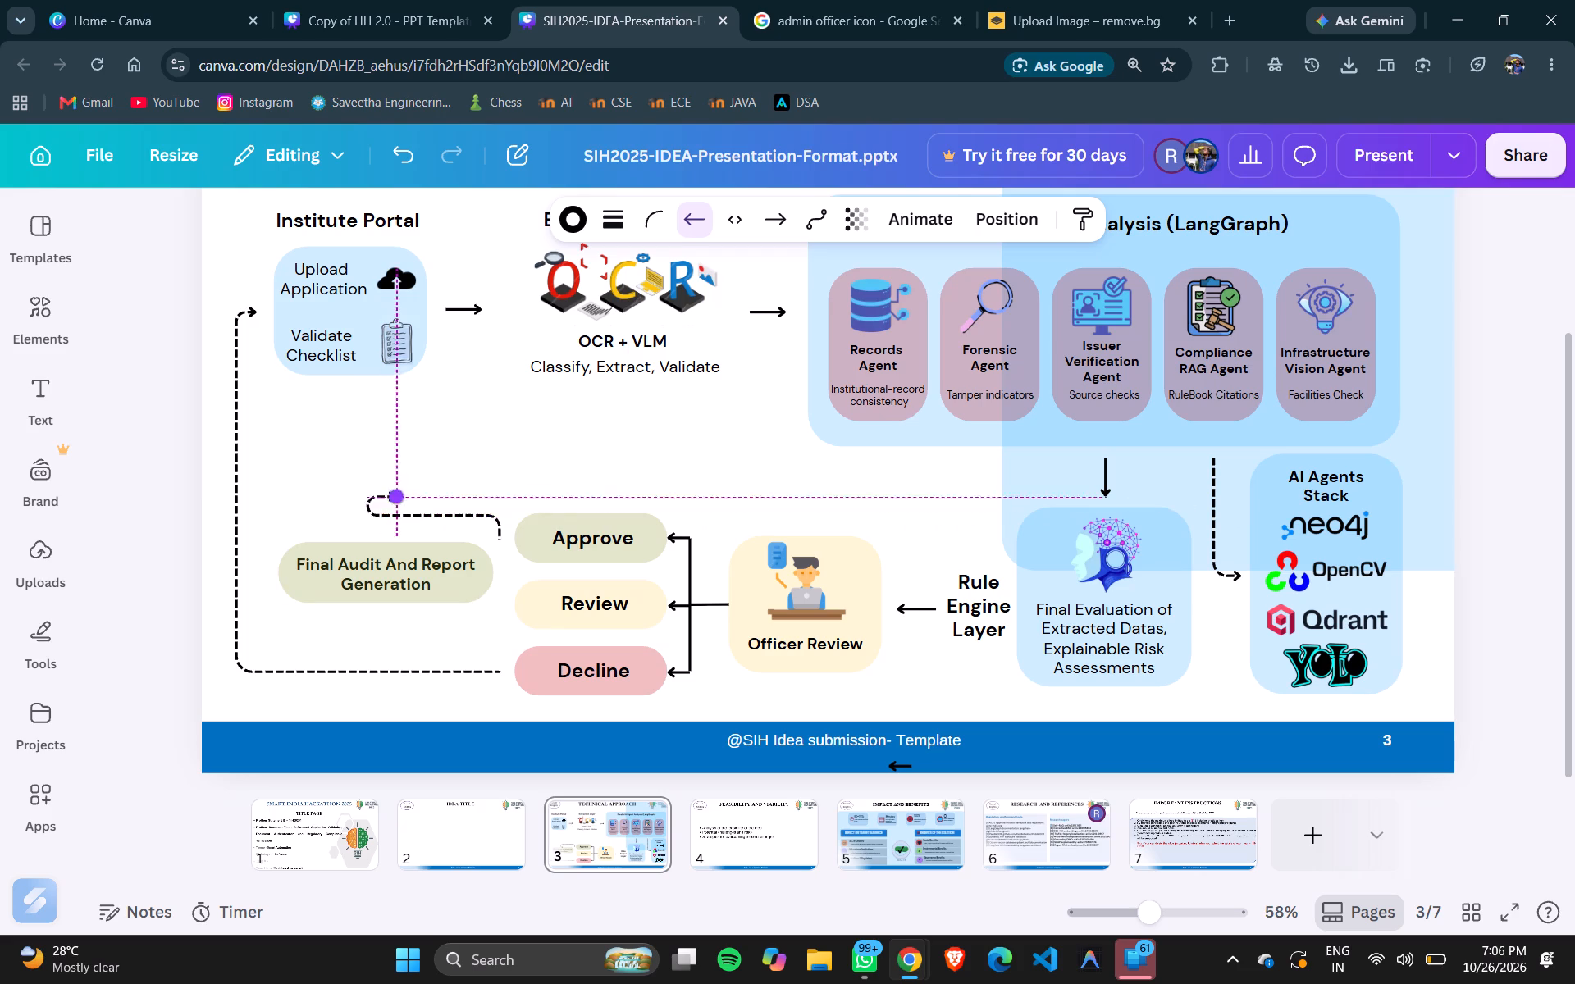
pyautogui.moveTo(392, 490); pyautogui.dragTo(381, 530)
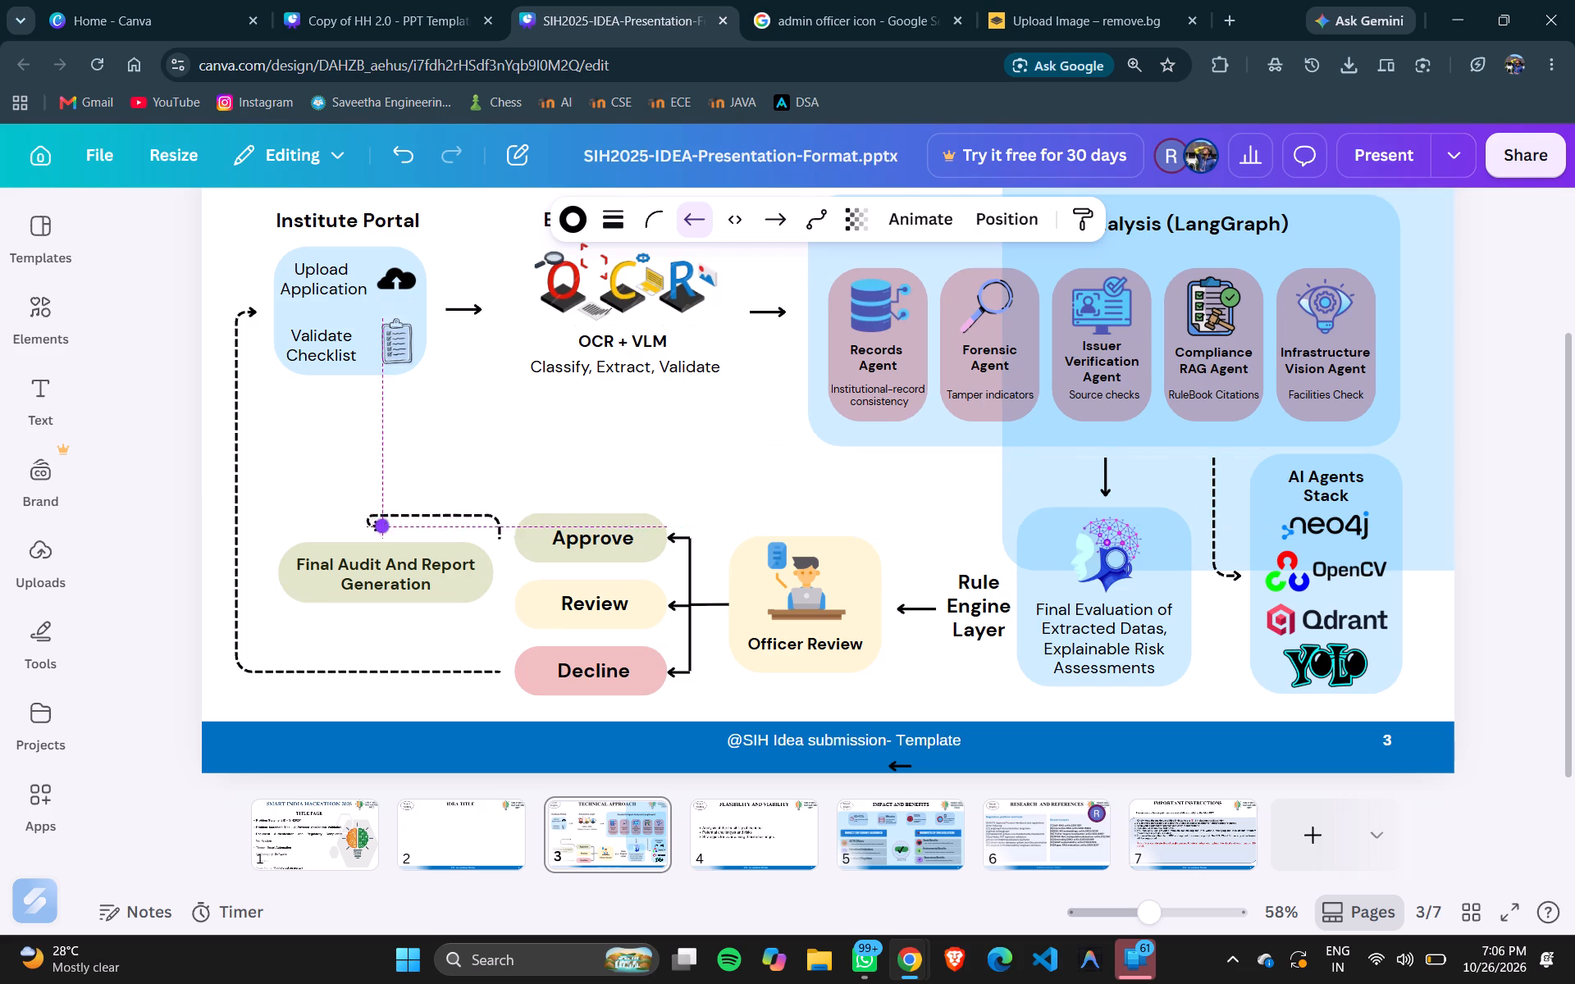
pyautogui.moveTo(381, 530); pyautogui.dragTo(390, 527)
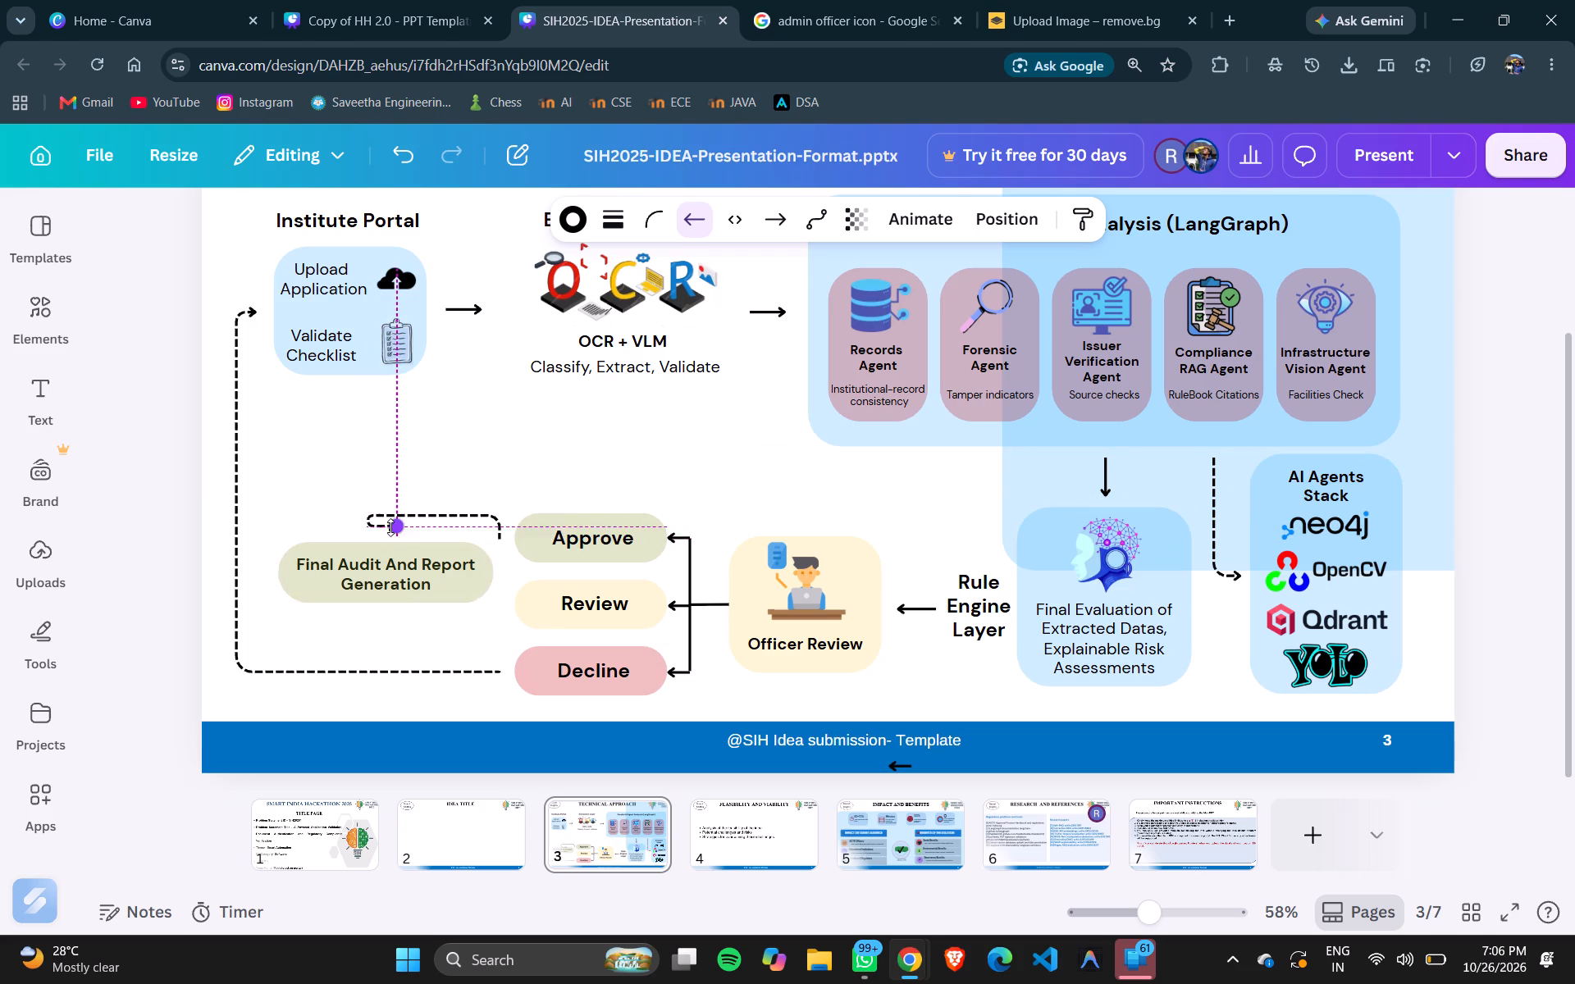
pyautogui.moveTo(390, 527); pyautogui.dragTo(392, 526)
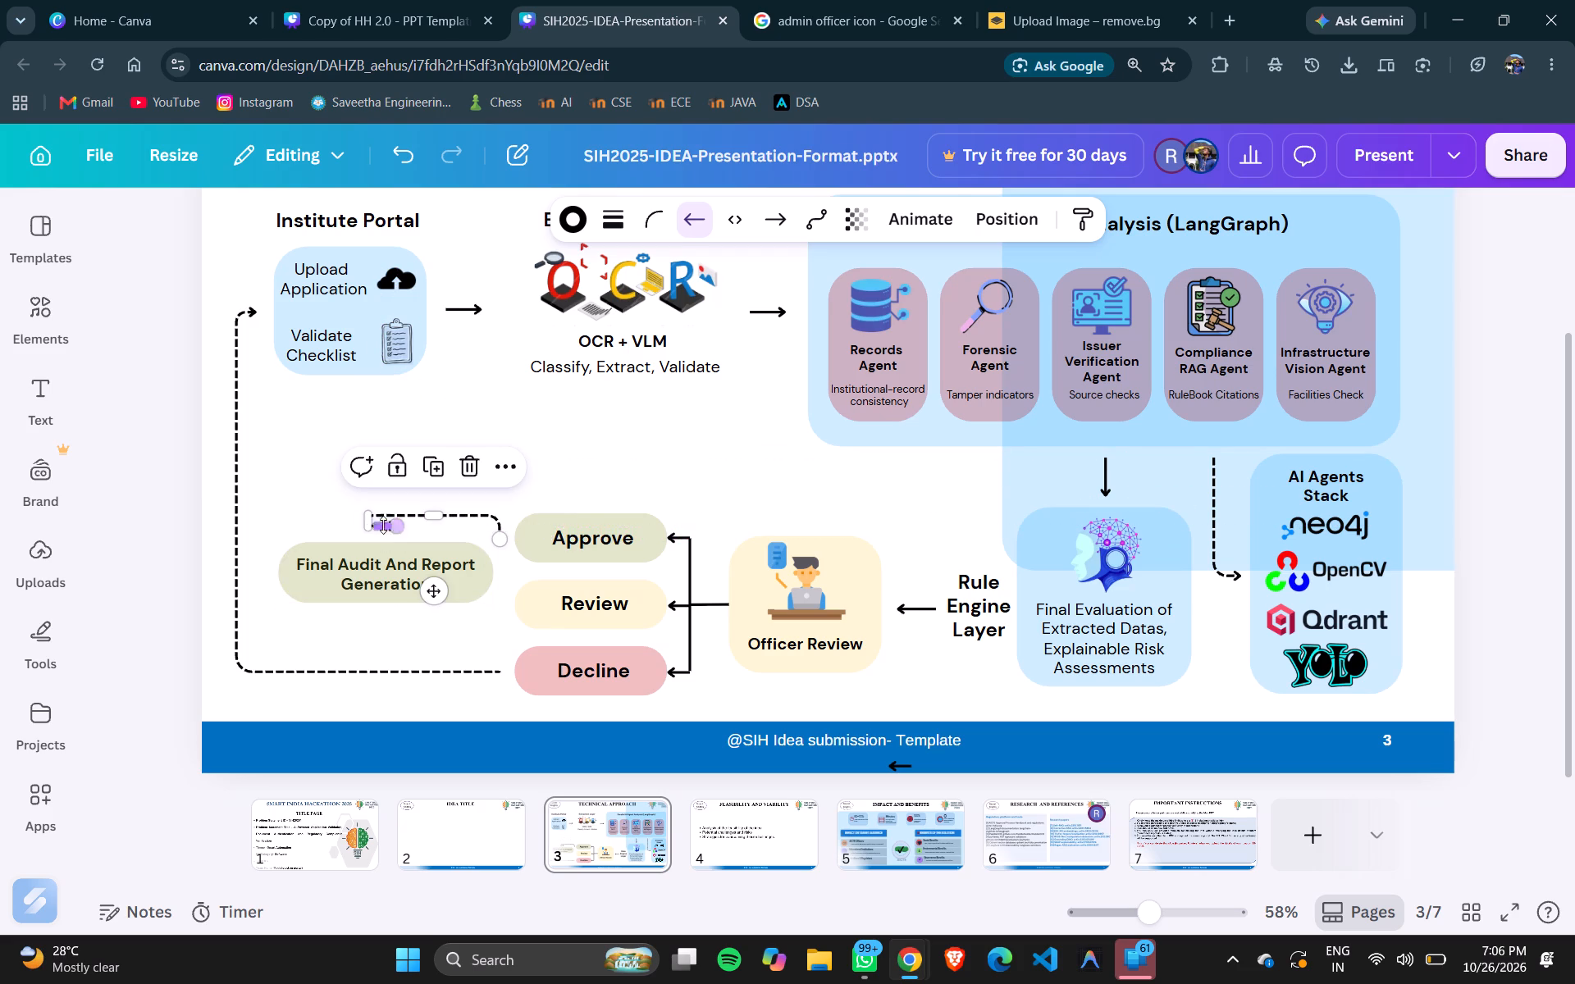
pyautogui.moveTo(368, 517); pyautogui.dragTo(388, 517)
pyautogui.click(393, 521)
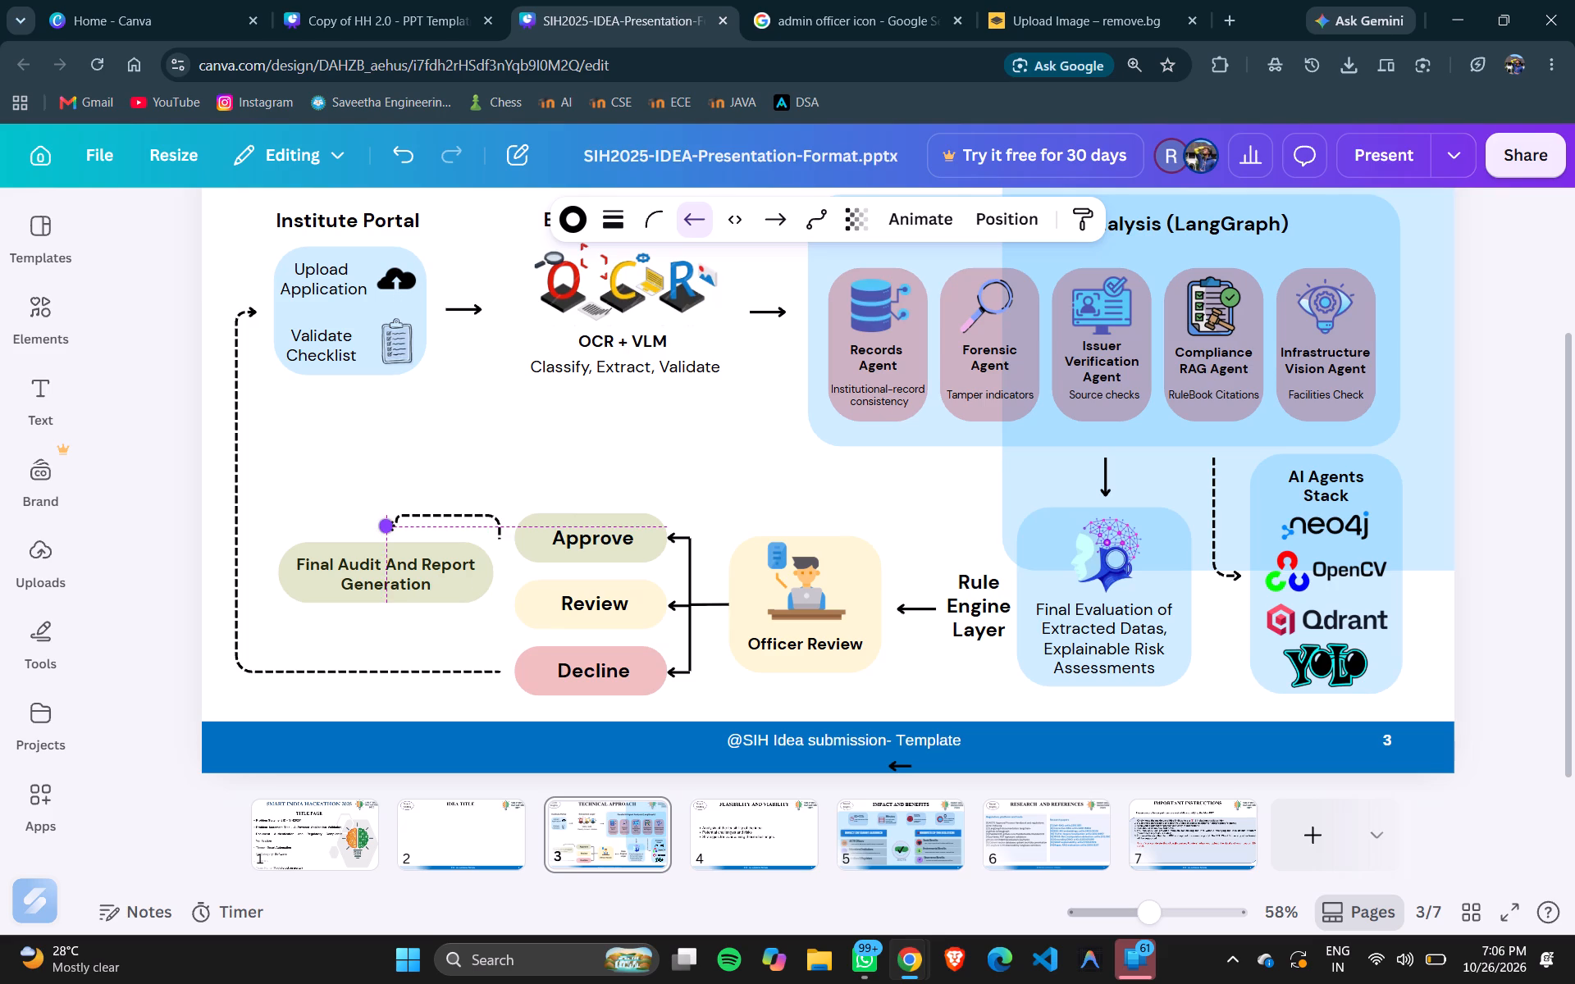
pyautogui.click(396, 520)
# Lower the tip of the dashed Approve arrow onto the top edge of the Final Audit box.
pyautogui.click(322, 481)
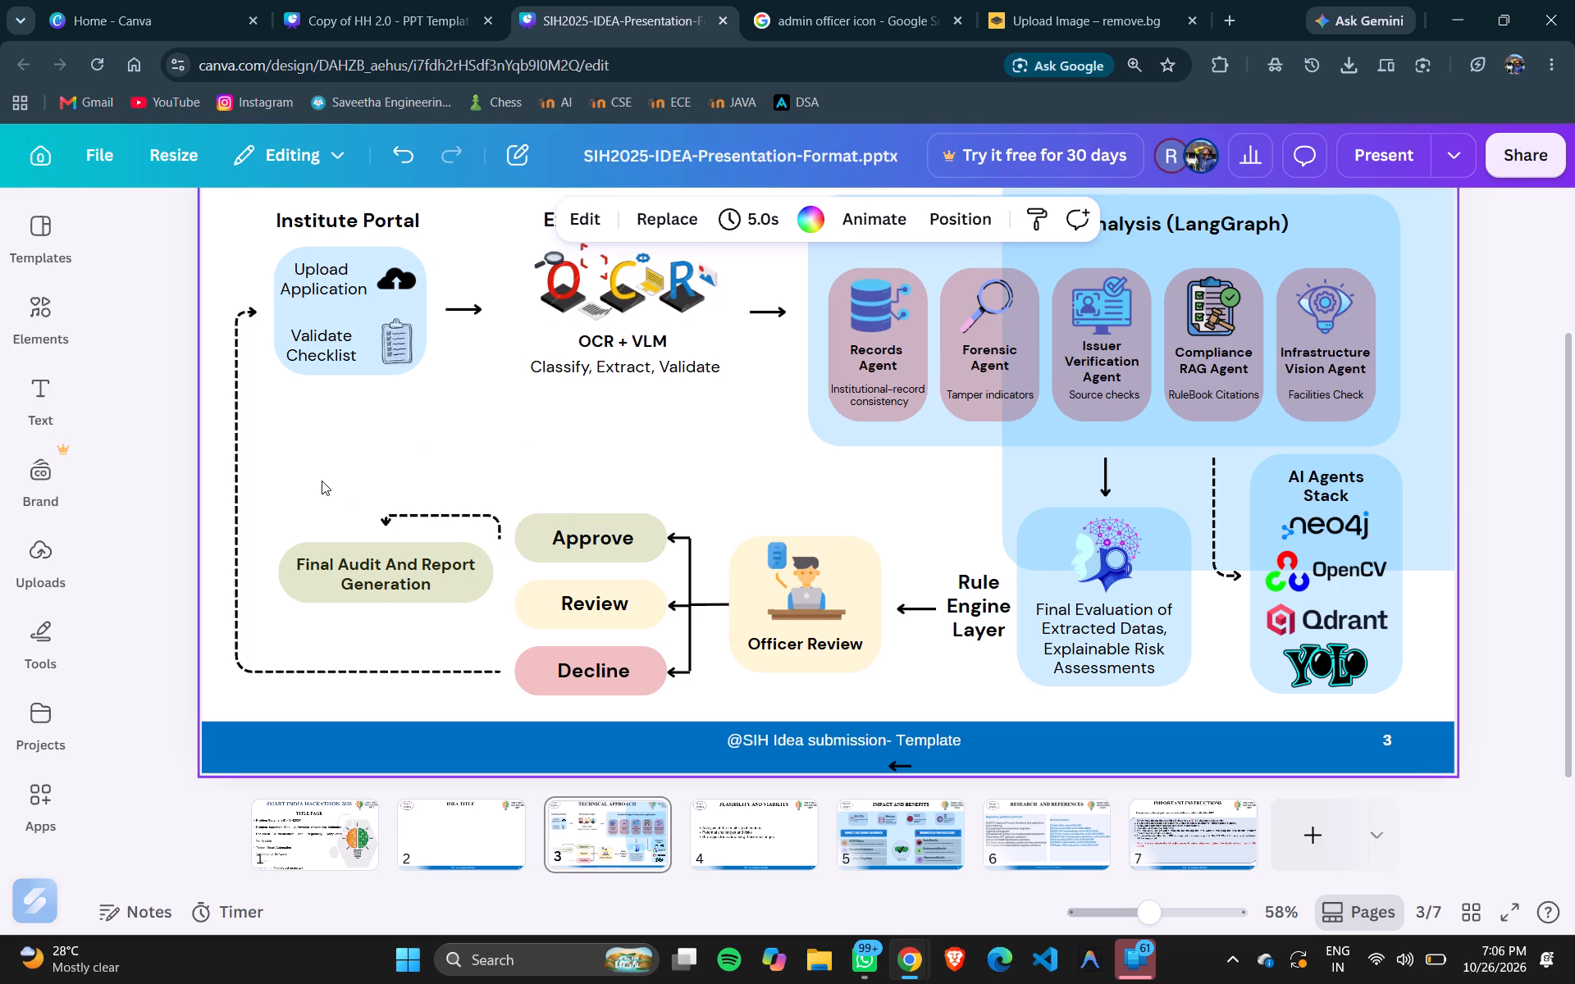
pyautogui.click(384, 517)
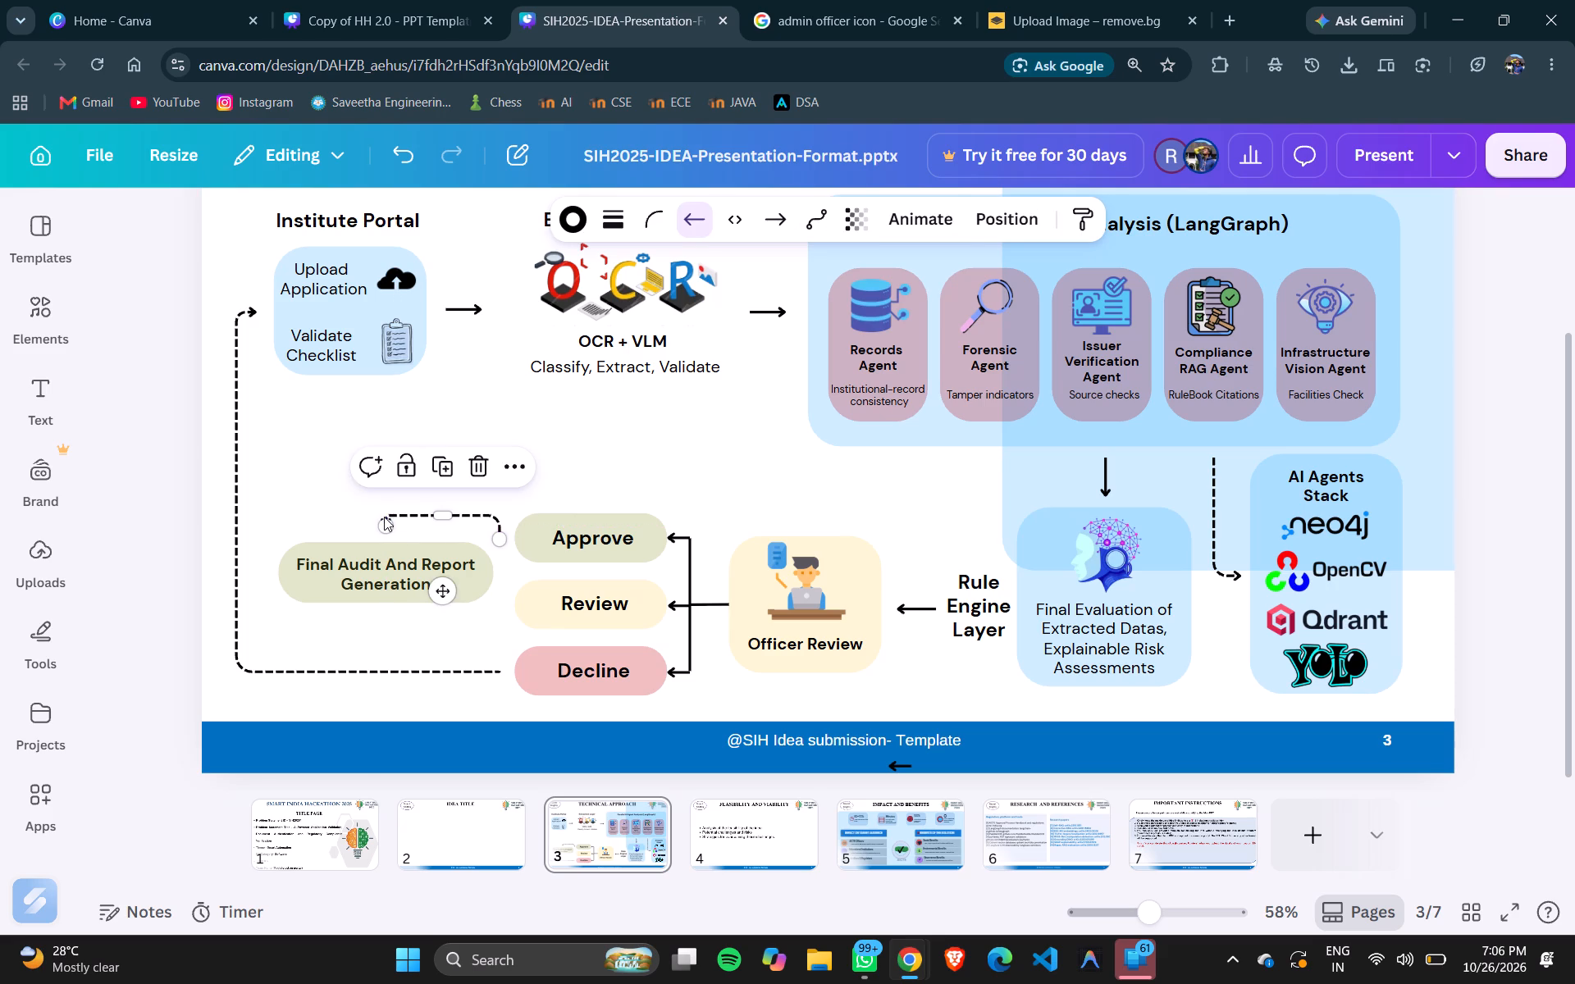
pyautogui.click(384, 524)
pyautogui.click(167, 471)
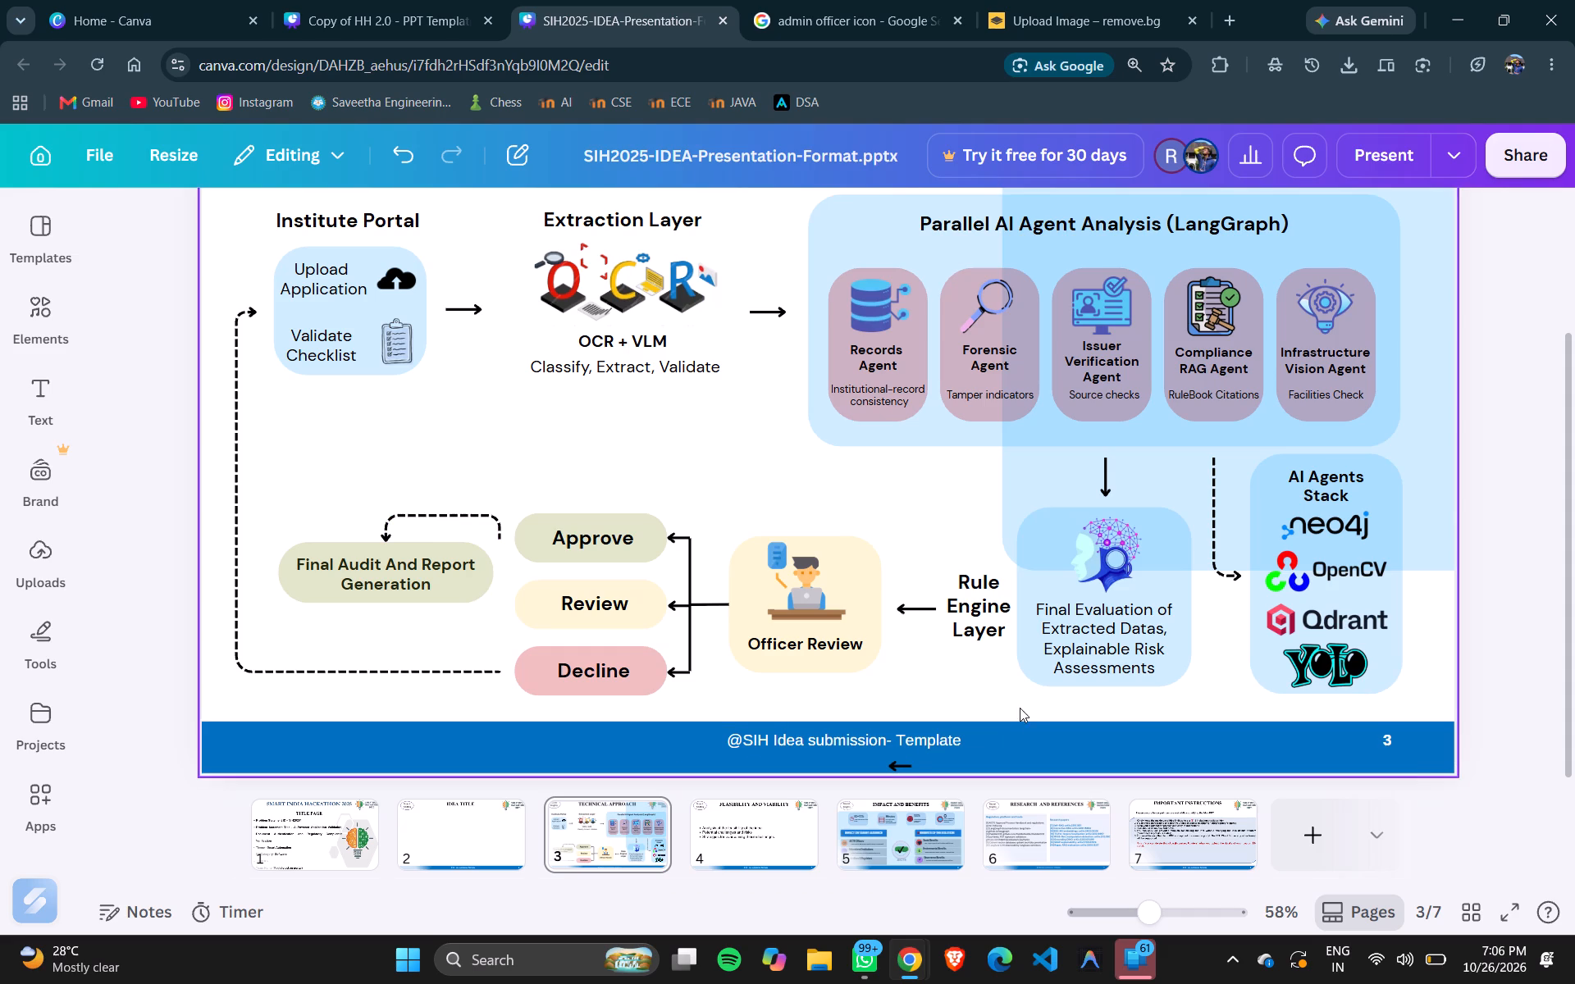
# Delete the stray small arrow at the bottom edge of the Technical Approach slide.
pyautogui.click(896, 768)
pyautogui.press('Delete')
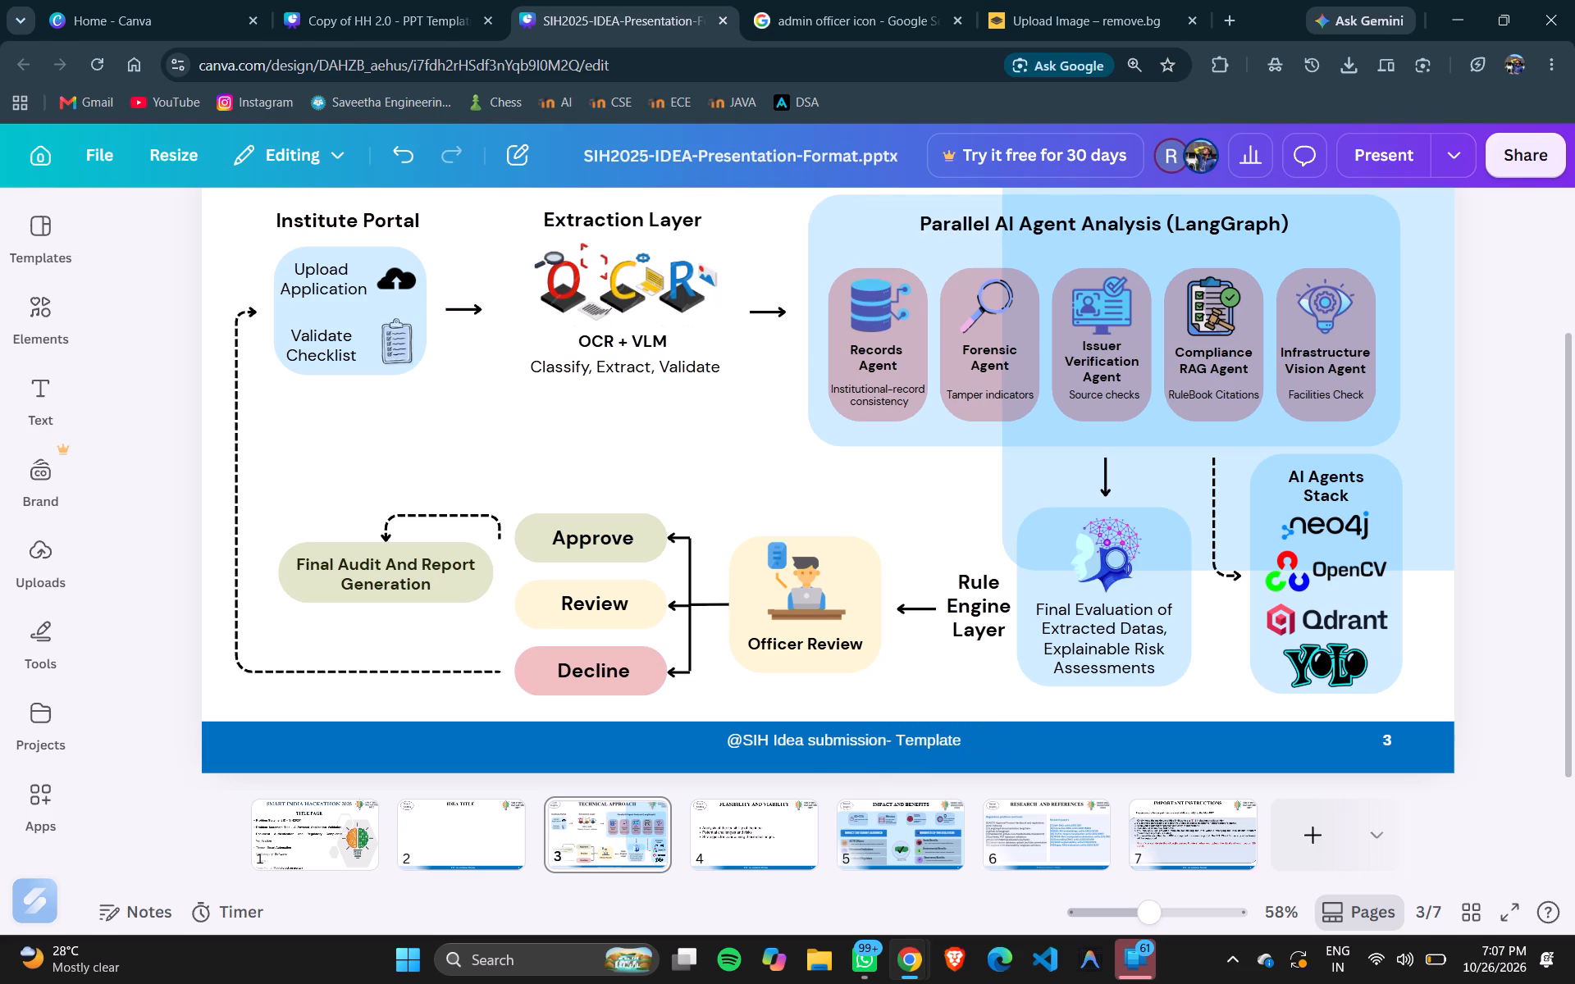
# On slide 5, Impact and Benefits, delete the translucent light-blue rectangle covering the slide content.
pyautogui.click(1066, 832)
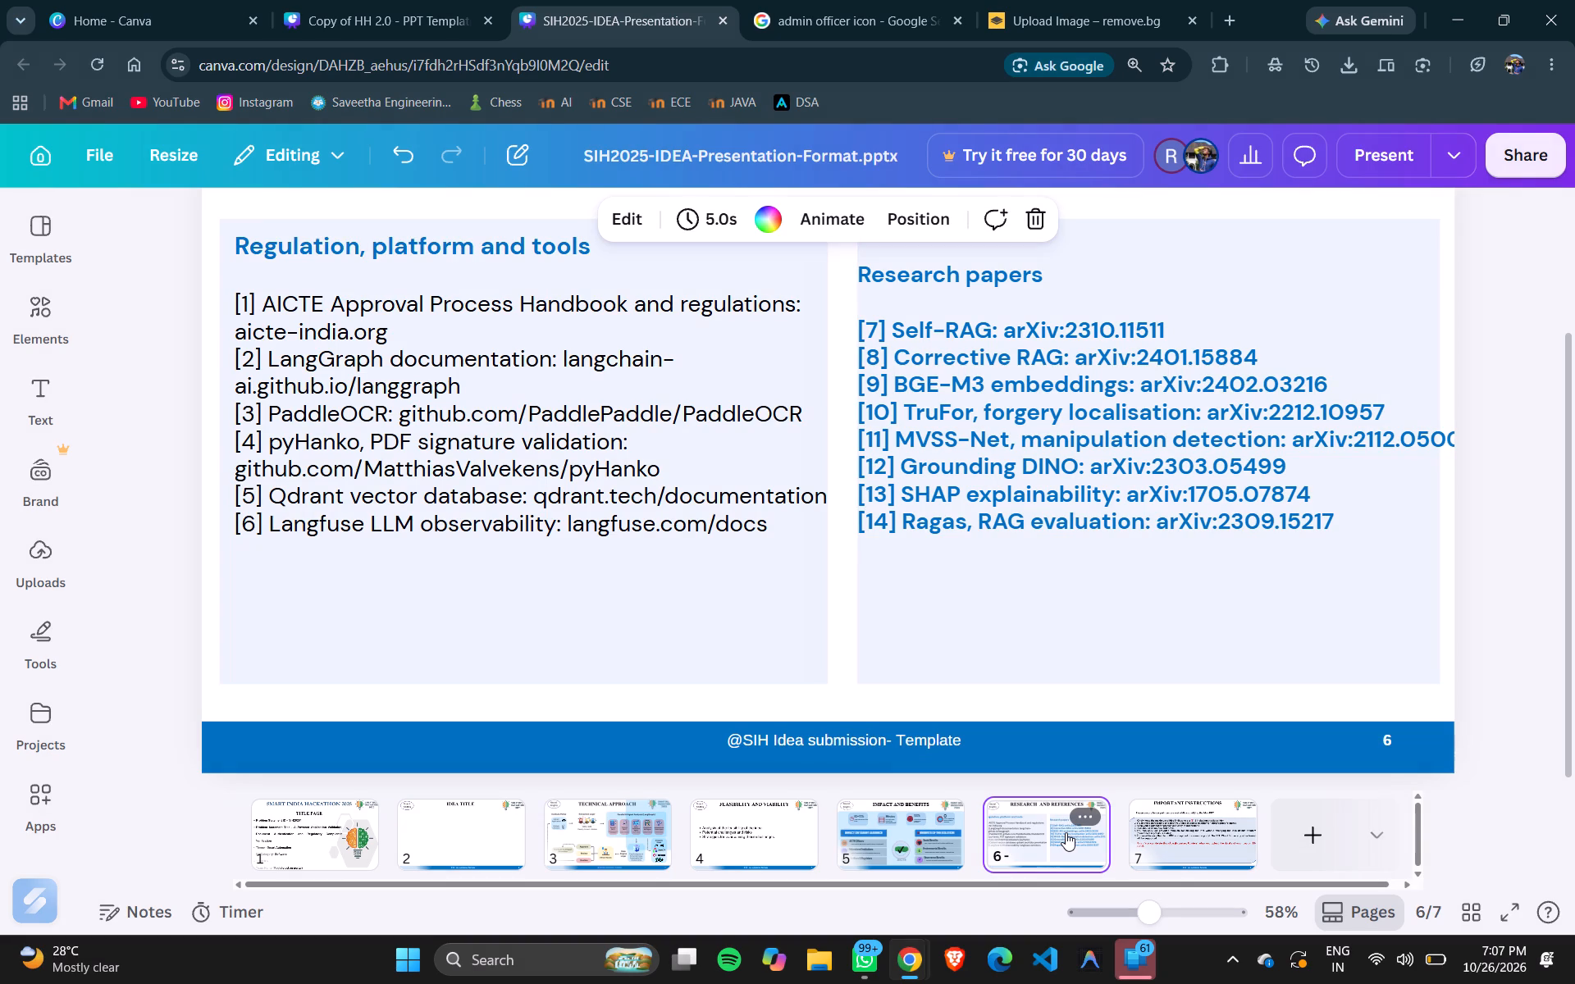
pyautogui.click(911, 827)
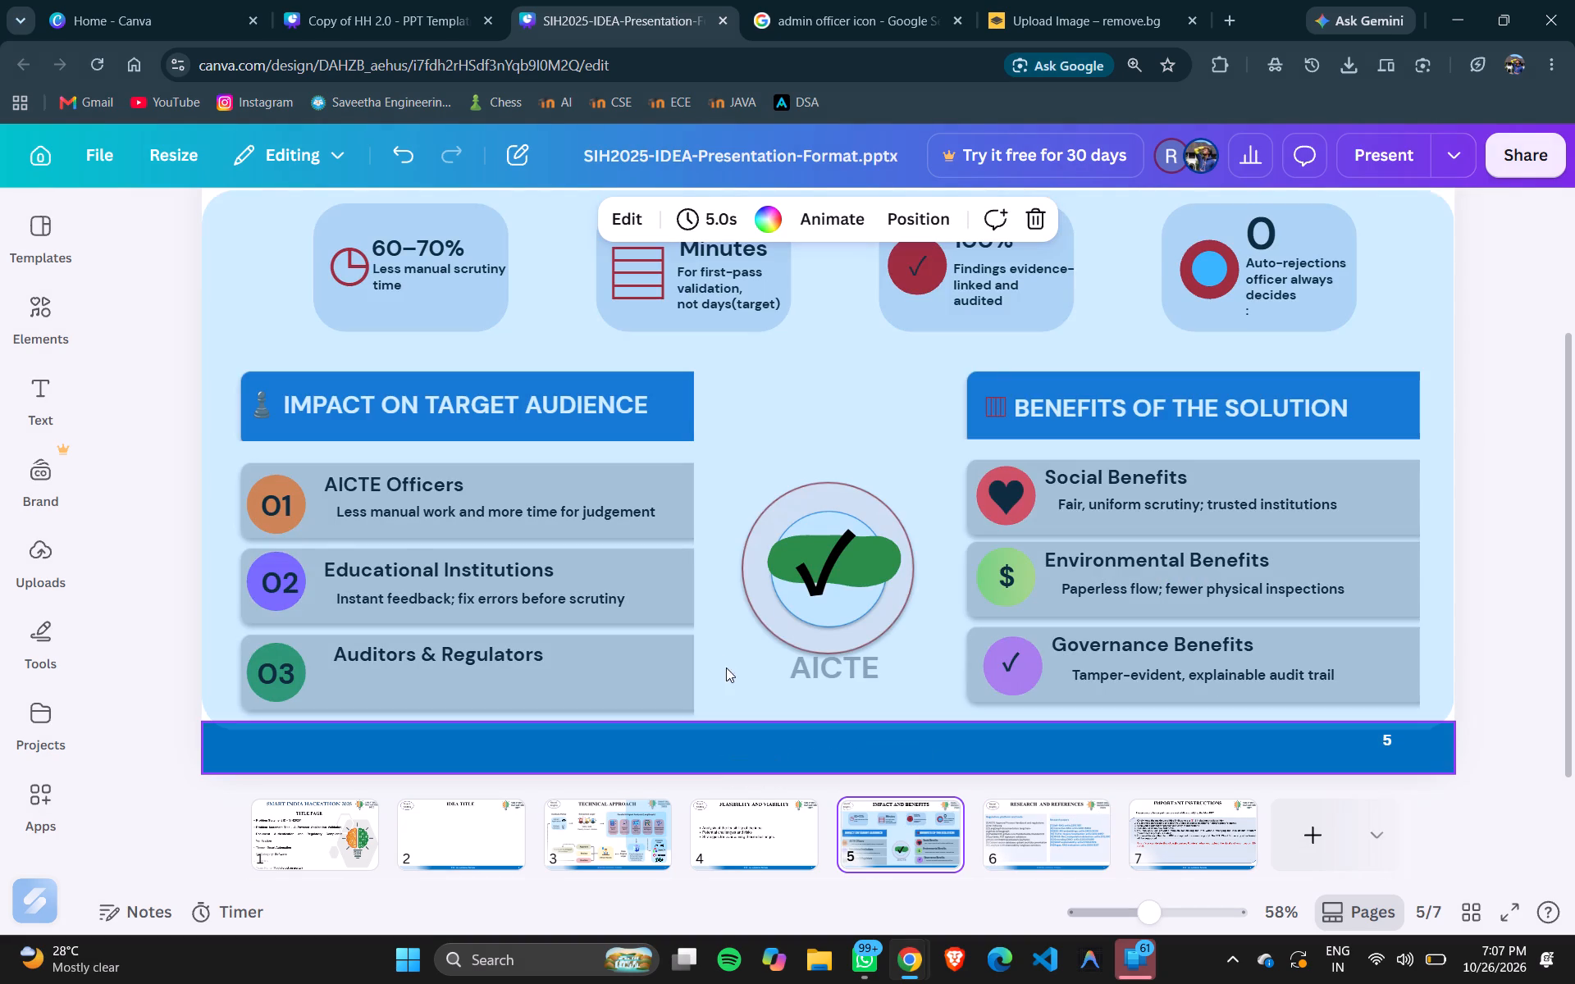
pyautogui.scroll(2, 722, 654)
pyautogui.click(791, 604)
pyautogui.press('Delete')
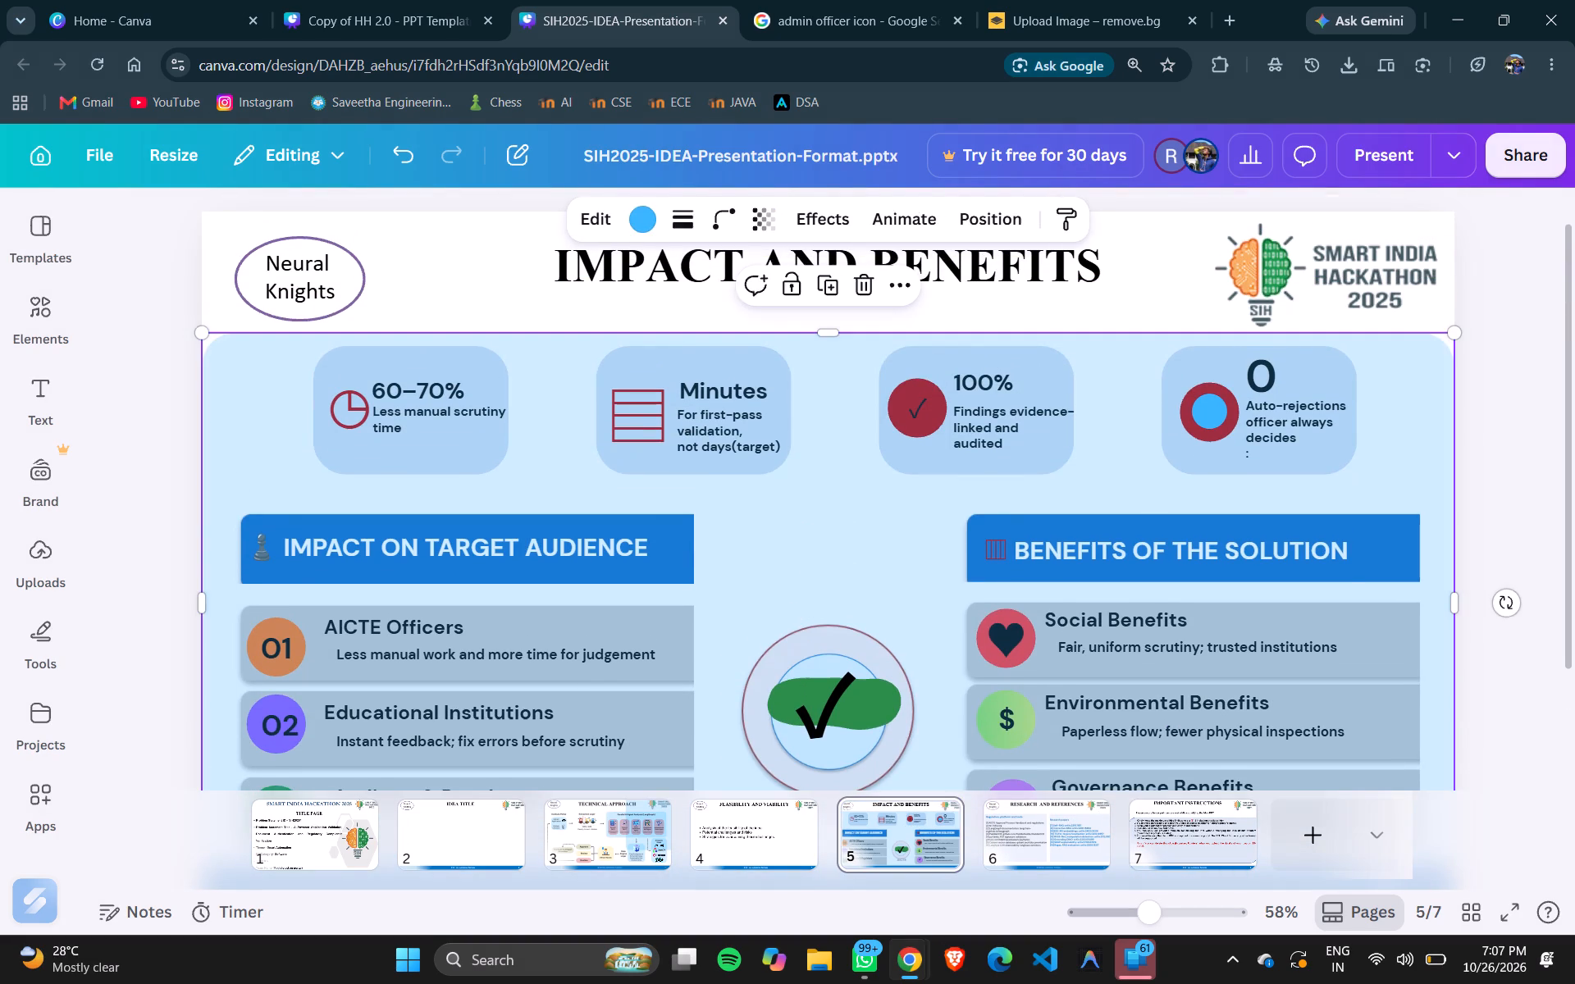
pyautogui.scroll(-2, 791, 604)
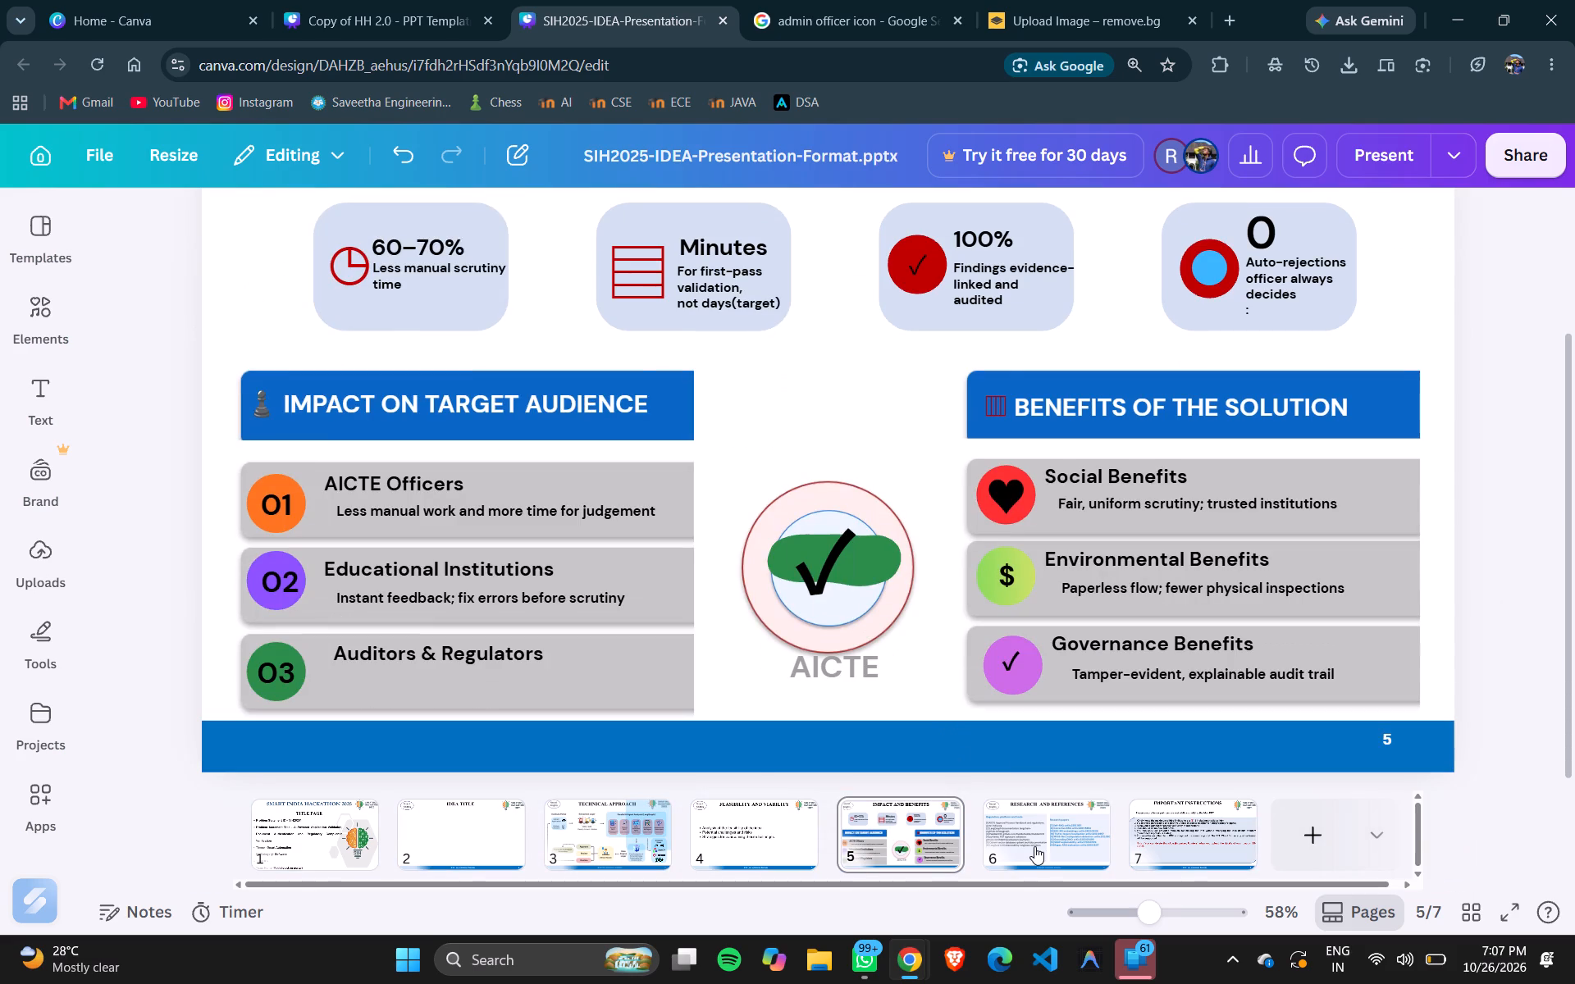
# On slide 3, delete the dashed arrow running from Approve to the Final Audit box.
pyautogui.click(735, 830)
pyautogui.click(624, 826)
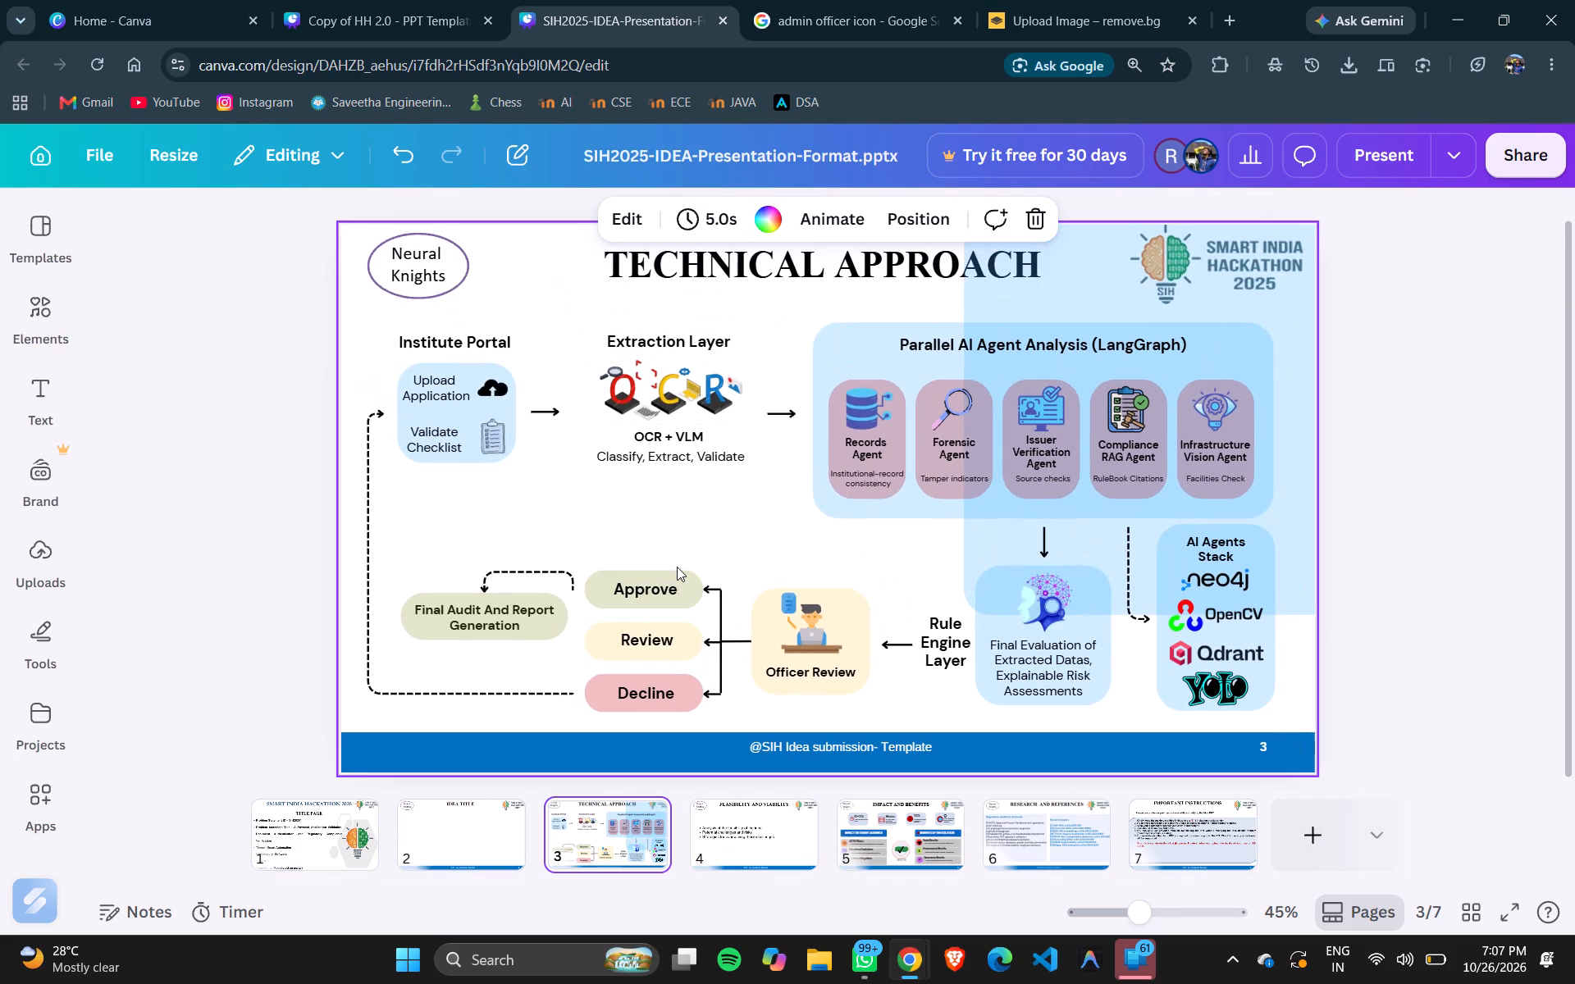
pyautogui.click(526, 572)
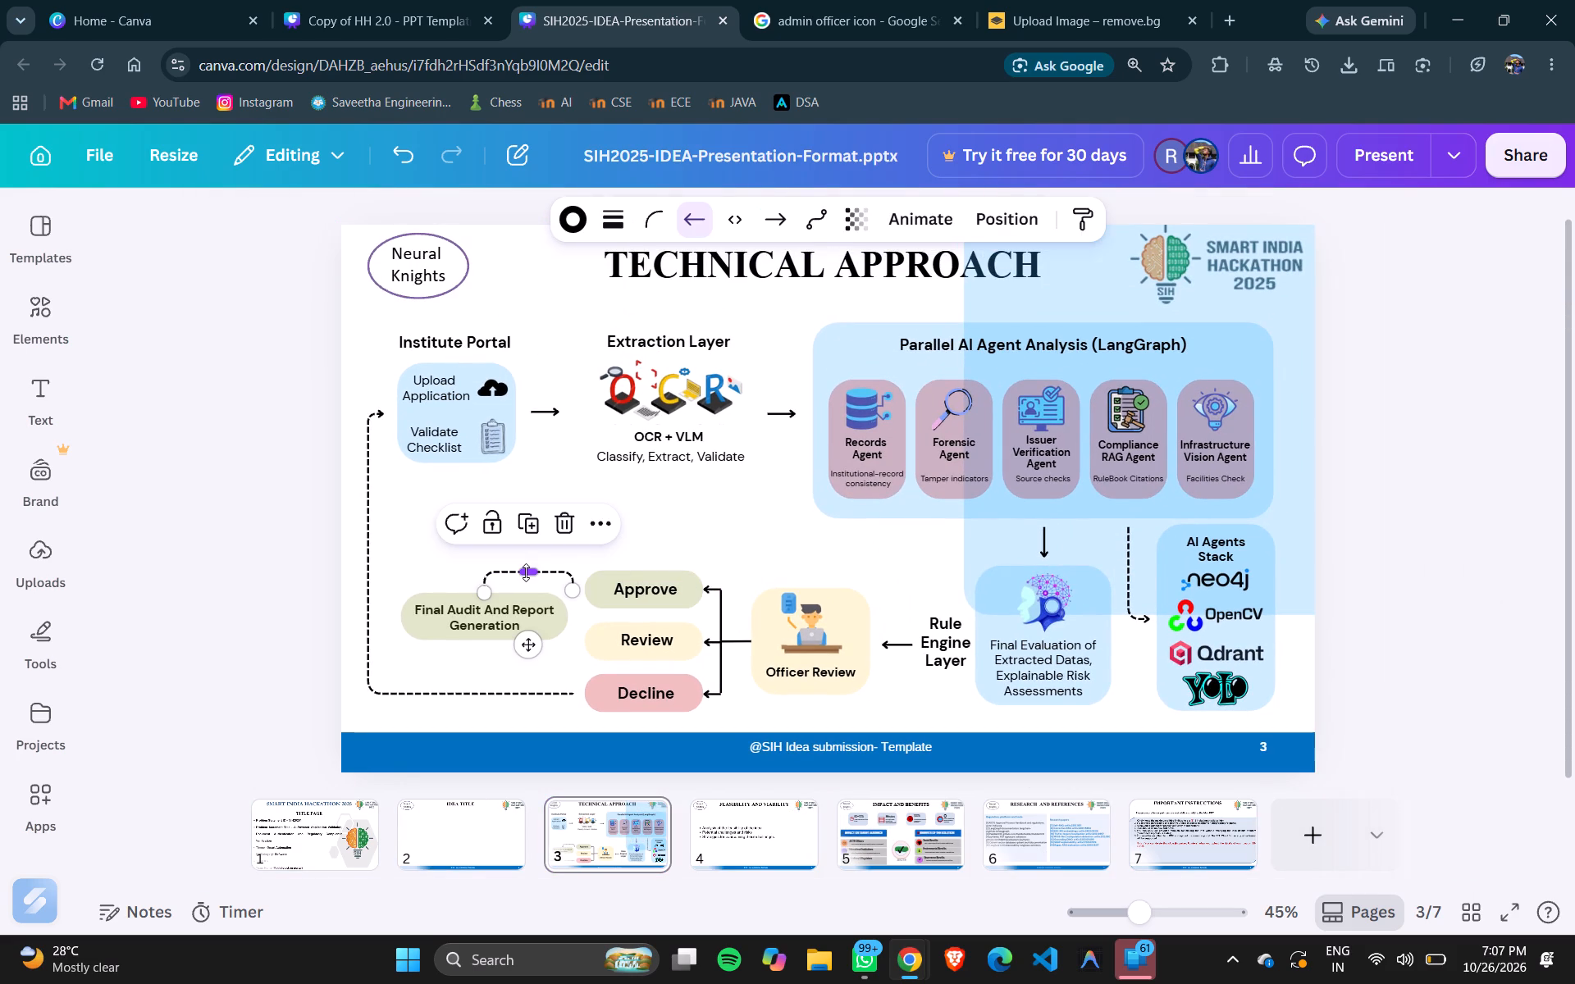
pyautogui.press('Delete')
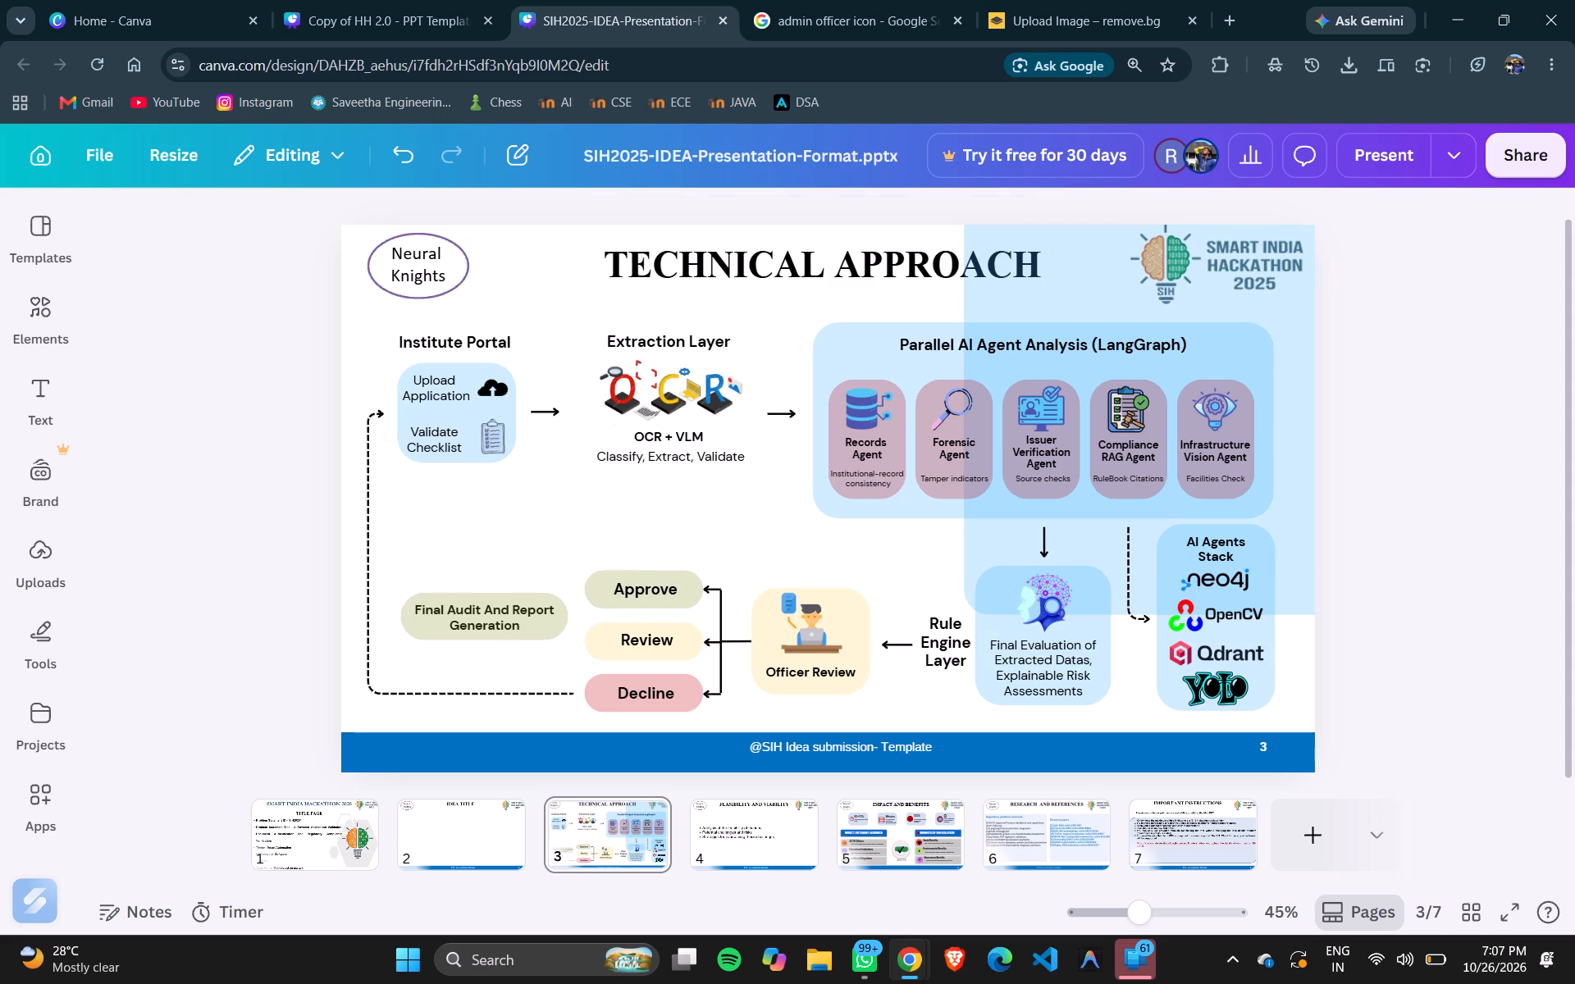
# Nudge the Final Audit And Report Generation box slightly downward.
pyautogui.hscroll(1, 625, 654)
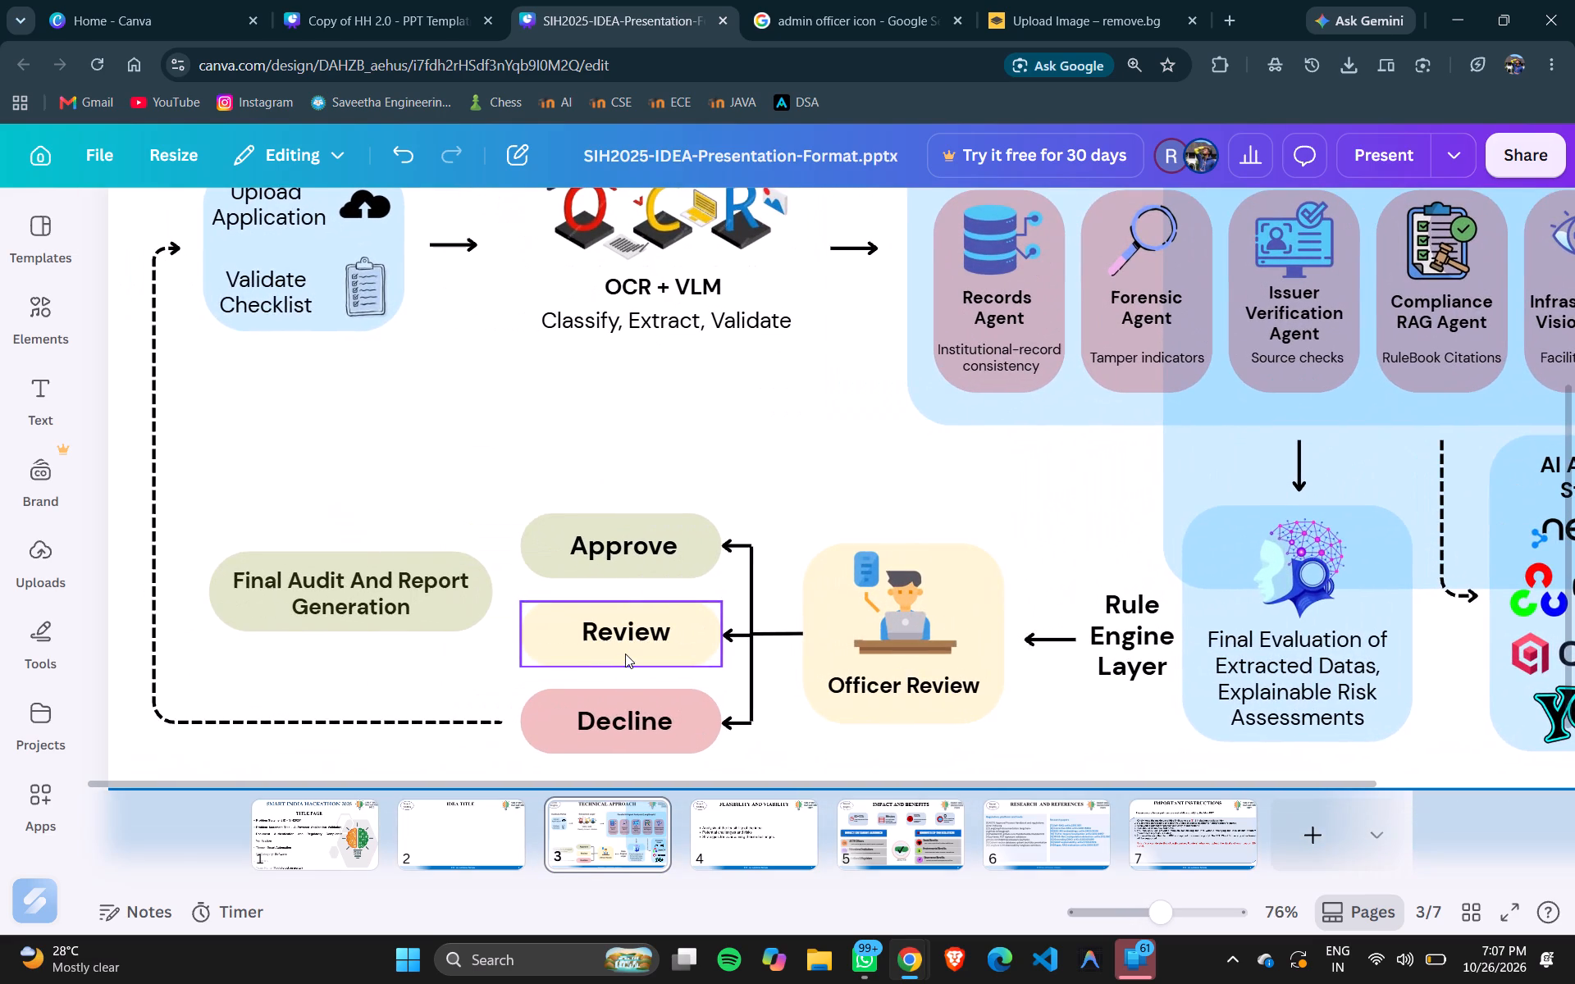
pyautogui.hscroll(1, 491, 588)
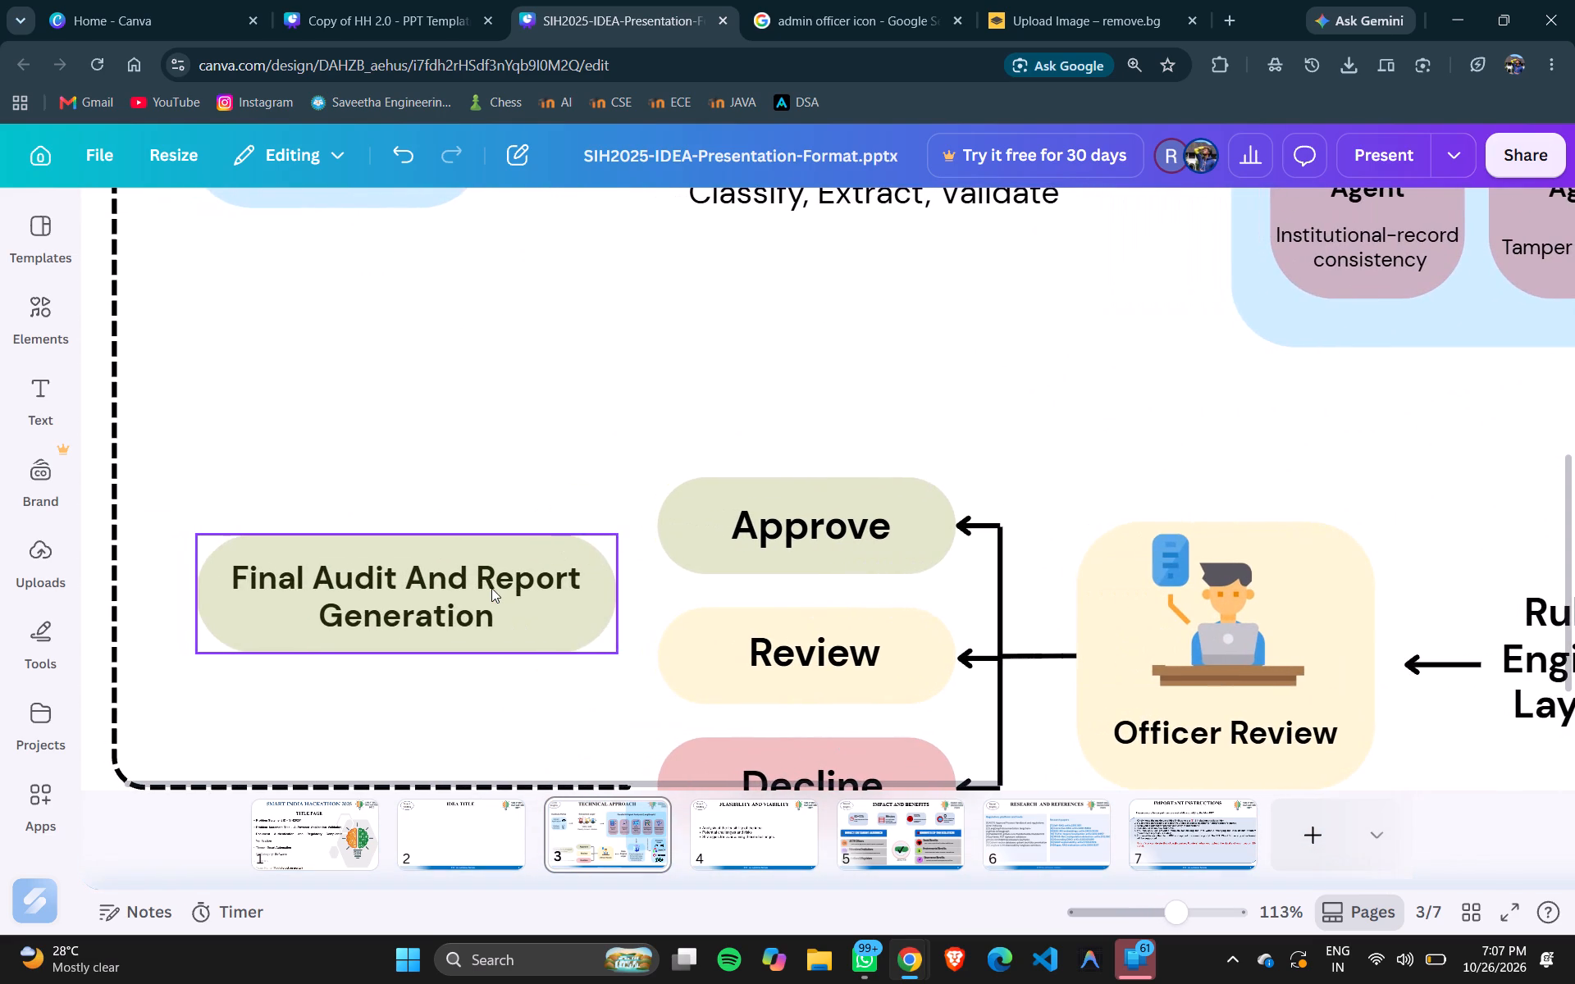
pyautogui.click(462, 599)
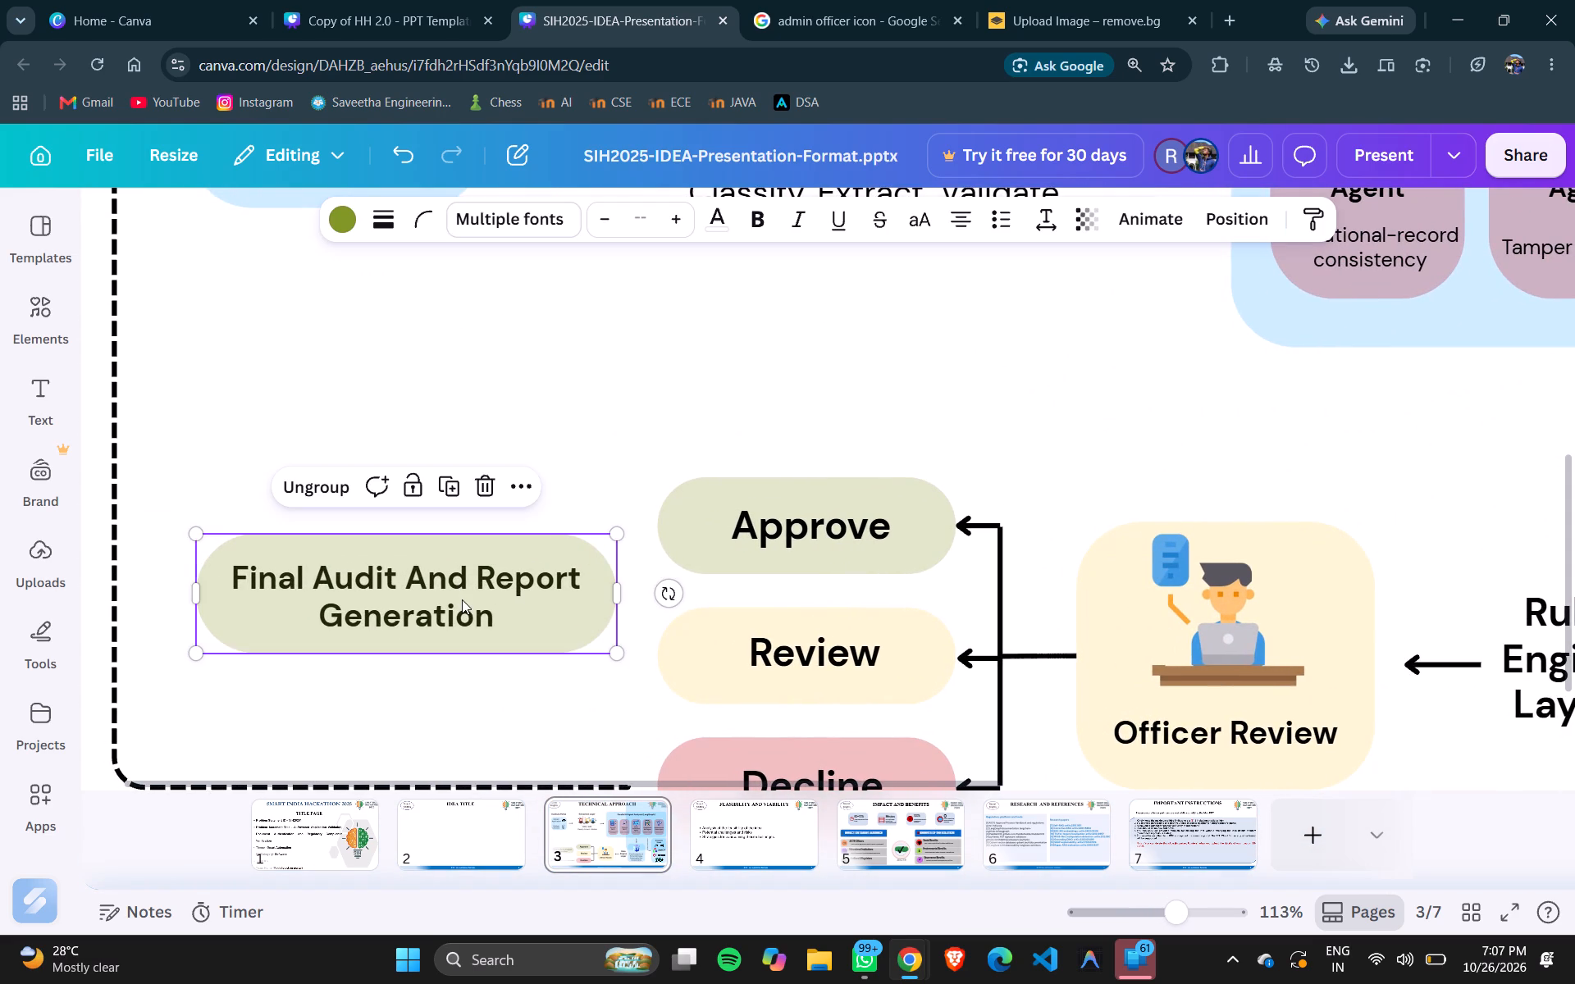
pyautogui.press('Up')
pyautogui.press('Down')
pyautogui.press('Down')
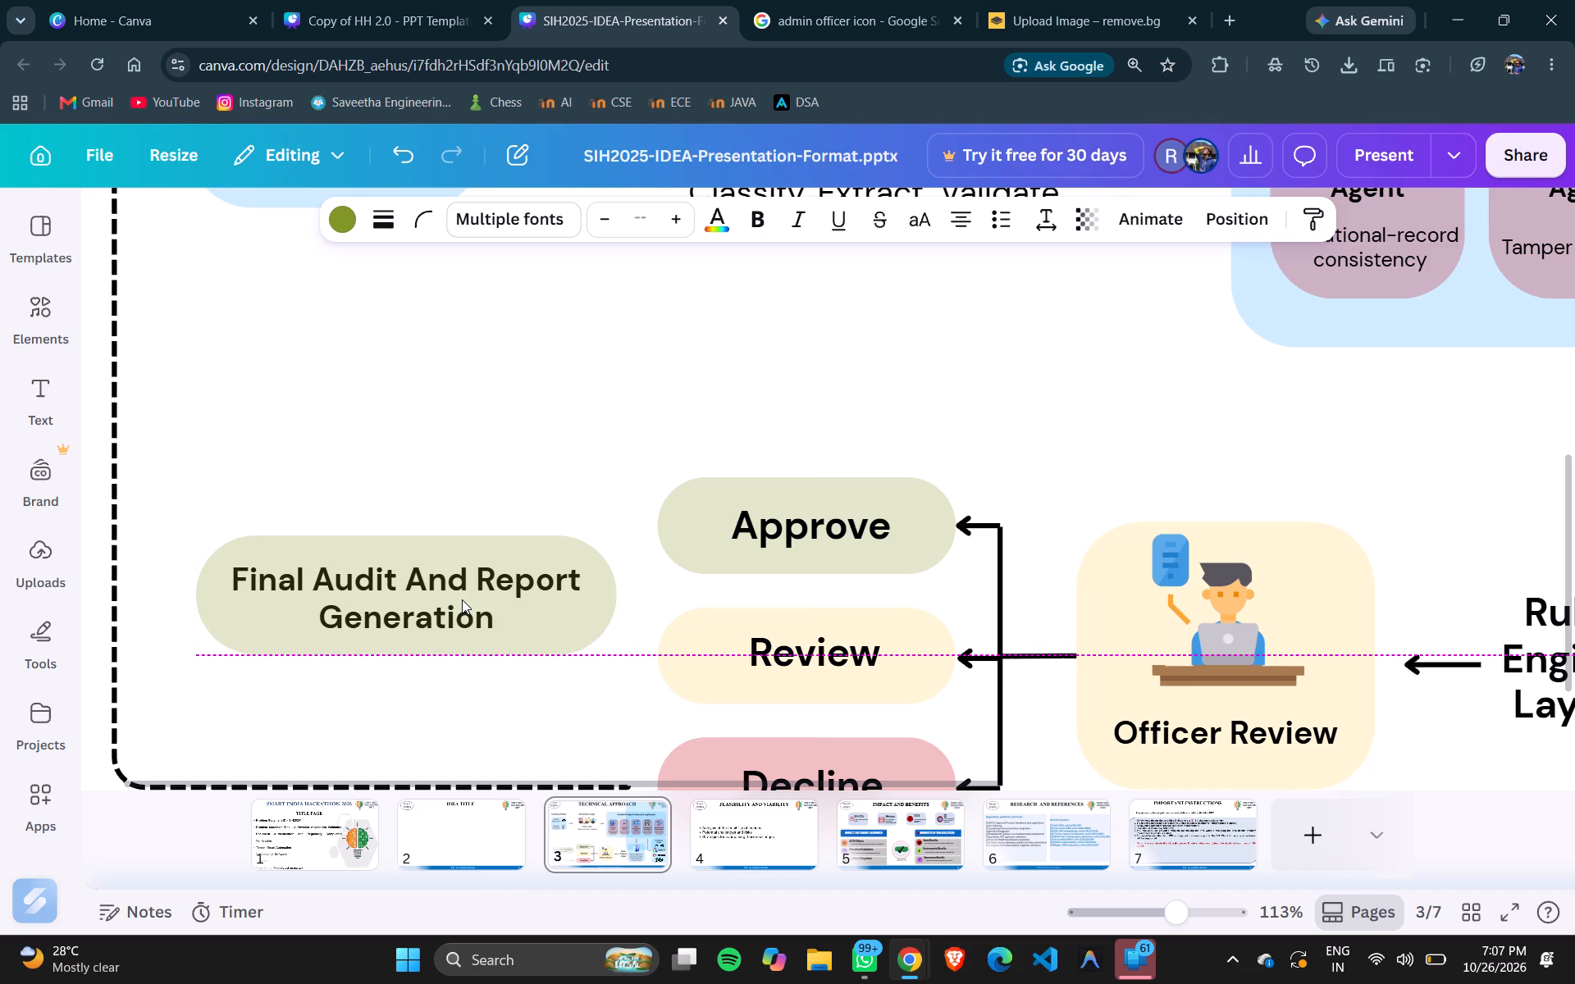
pyautogui.press('Down')
pyautogui.press('Down')
pyautogui.press('Up')
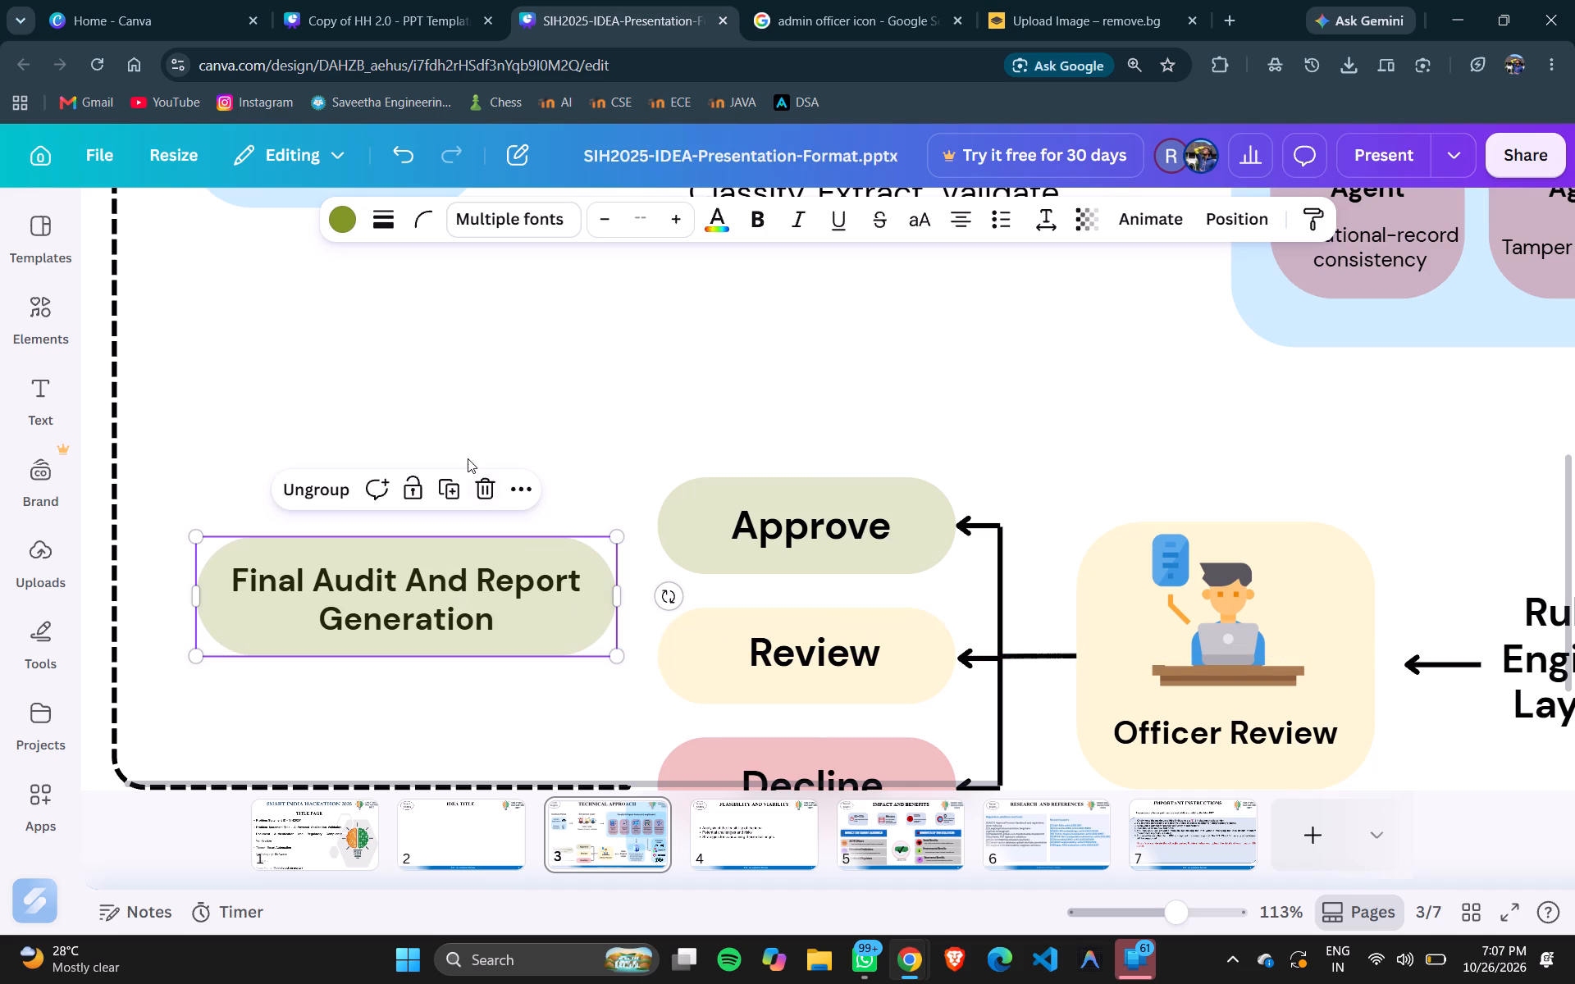
pyautogui.click(686, 412)
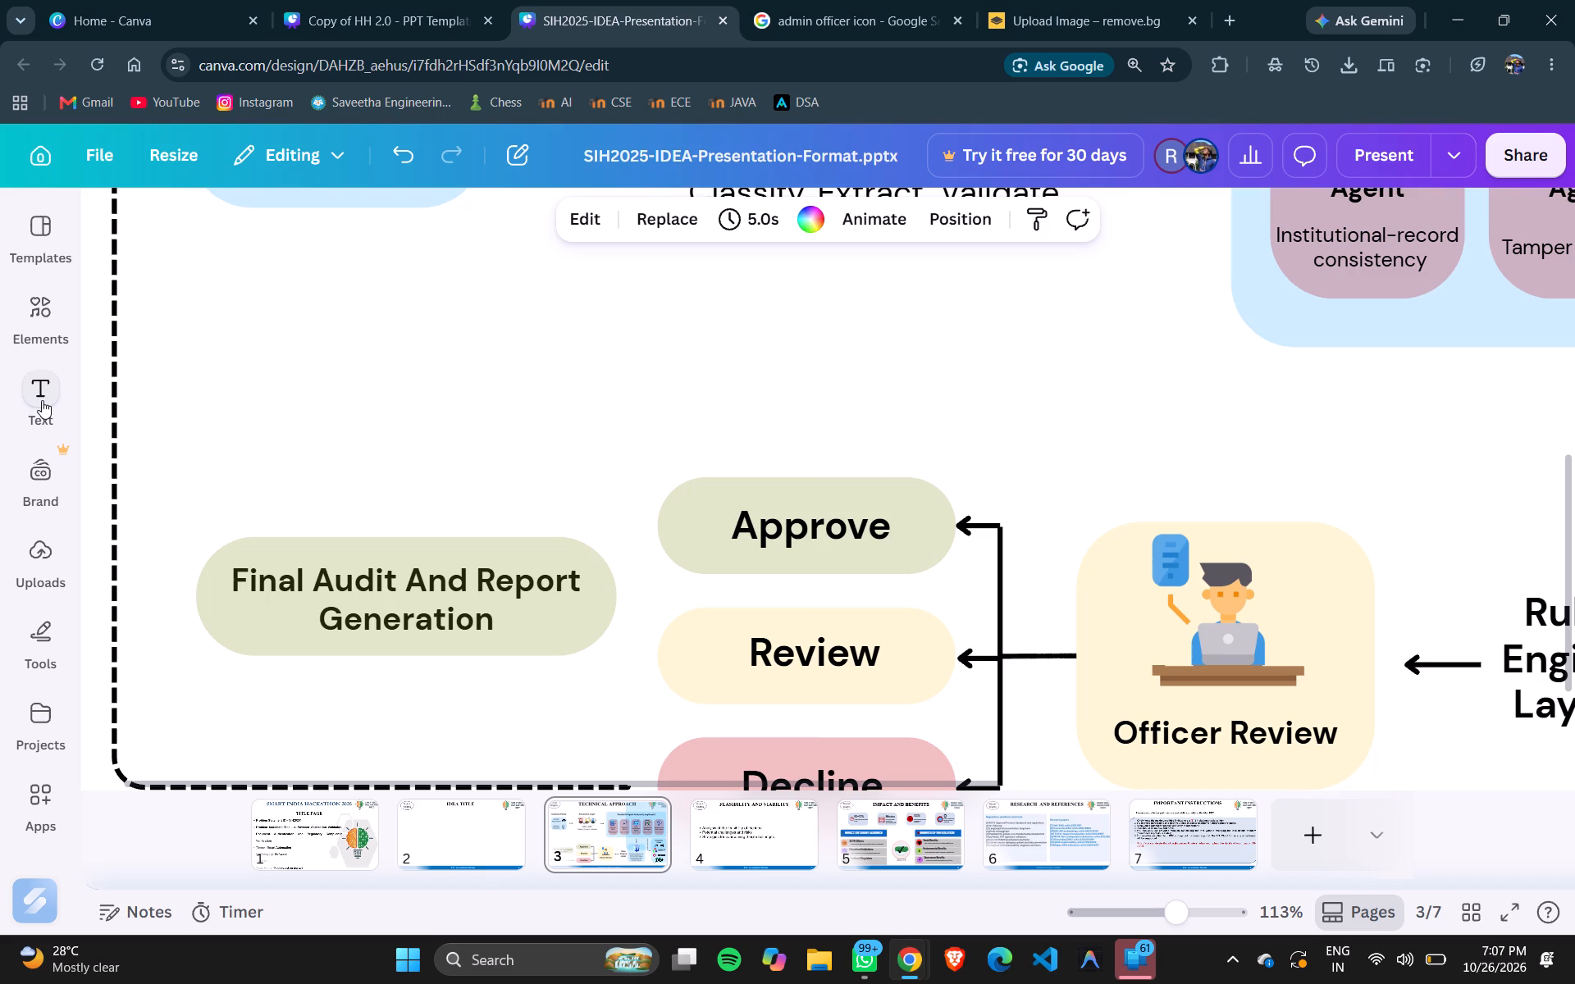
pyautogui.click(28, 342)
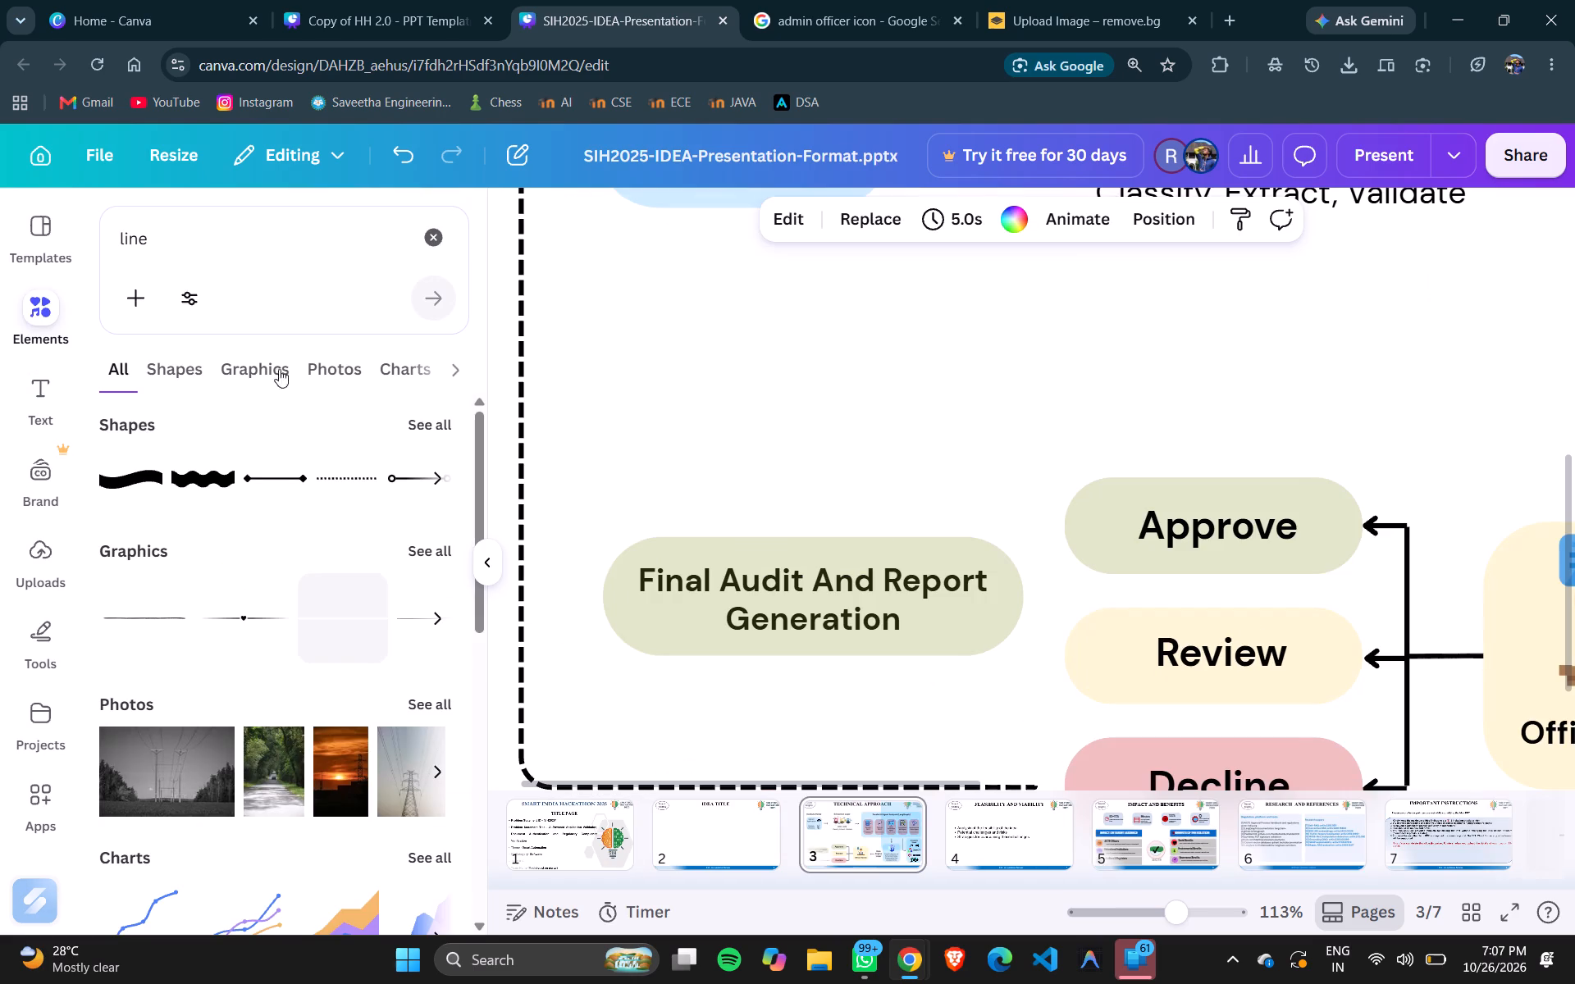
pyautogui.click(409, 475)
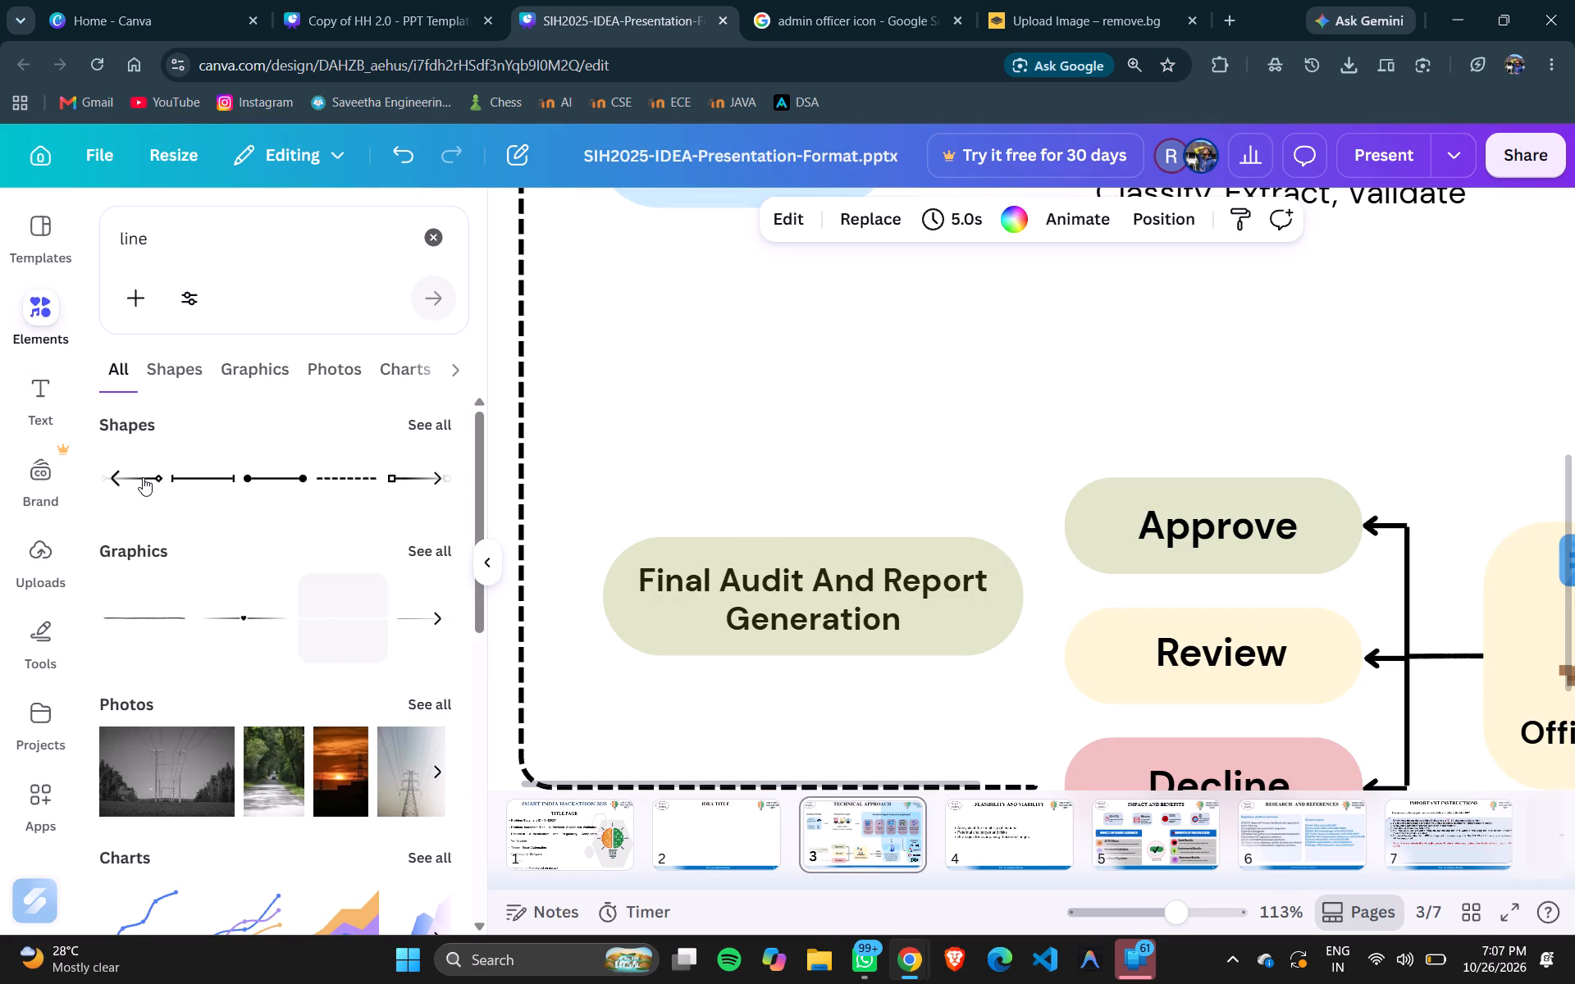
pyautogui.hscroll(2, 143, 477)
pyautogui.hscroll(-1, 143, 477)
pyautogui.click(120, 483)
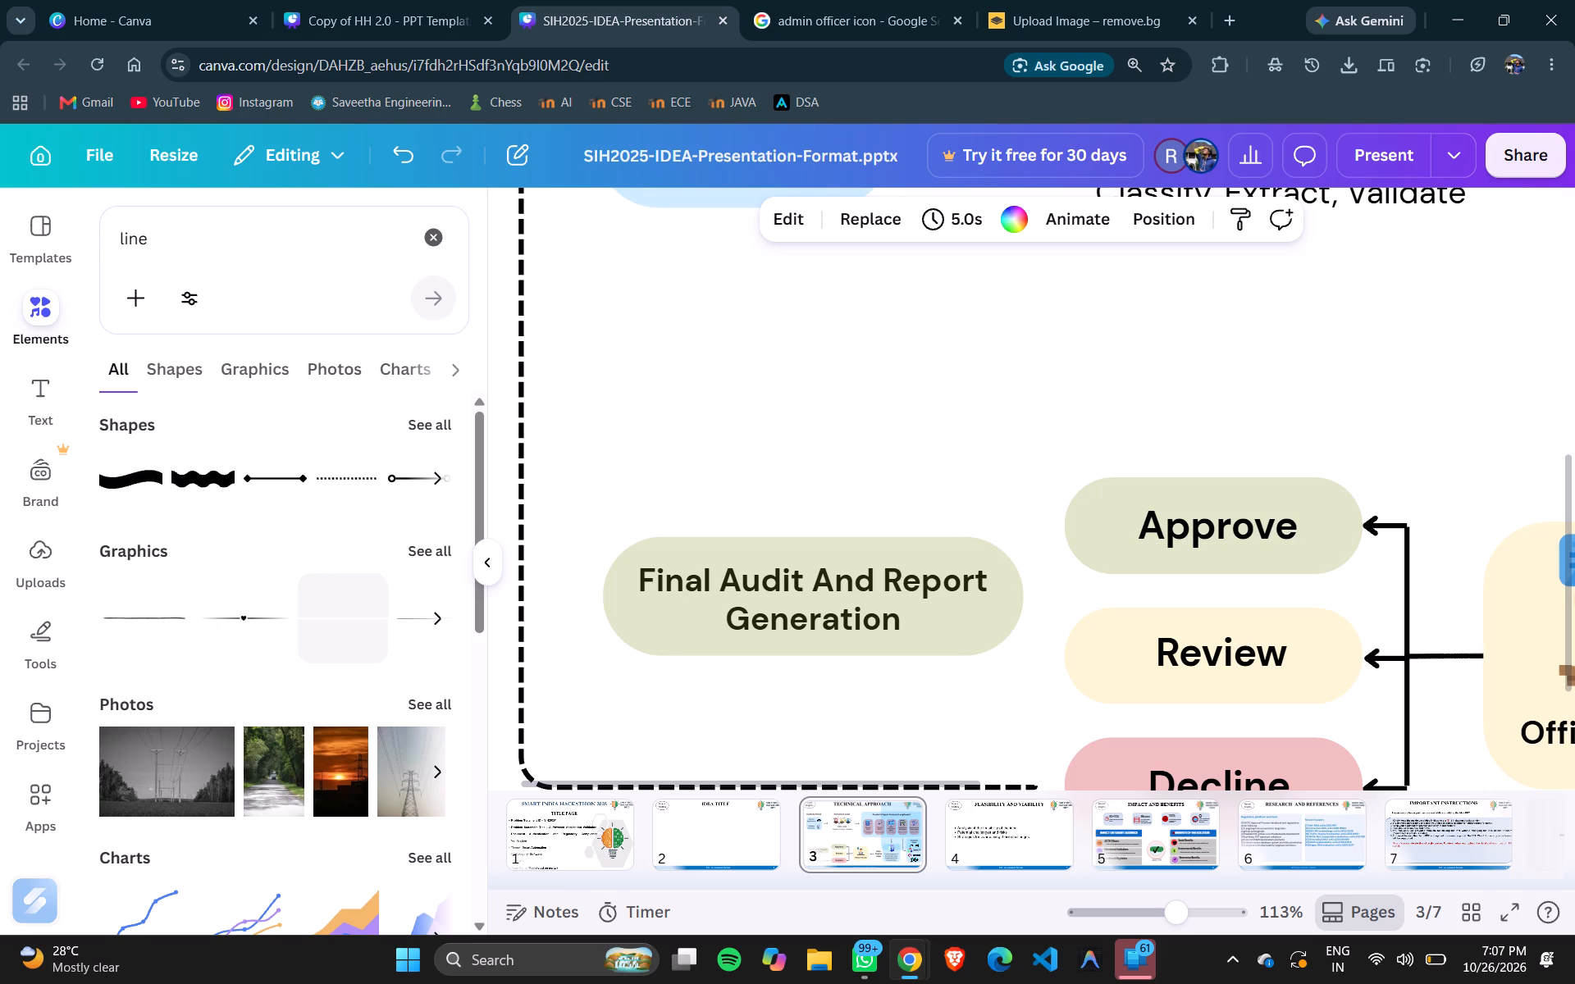
# Duplicate the small solid arrow pointing at Approve and place the copy beside the Final Audit box, pointing at it.
pyautogui.click(1395, 524)
pyautogui.hotkey('ctrl', 'd')
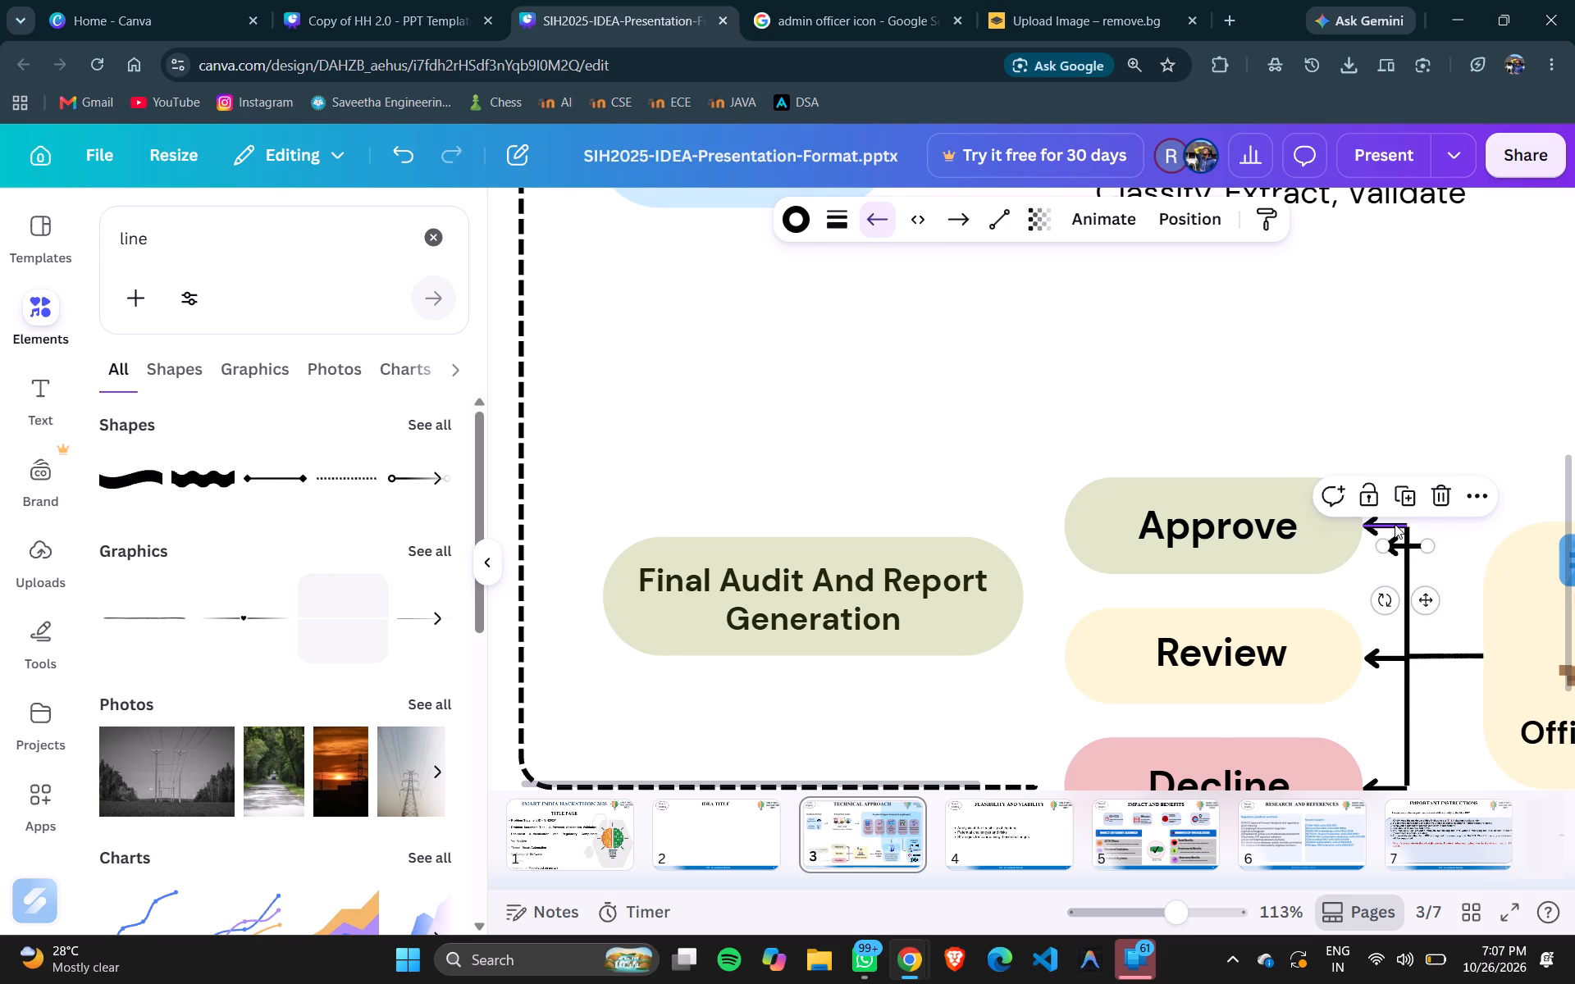
pyautogui.moveTo(1399, 546); pyautogui.dragTo(1039, 584)
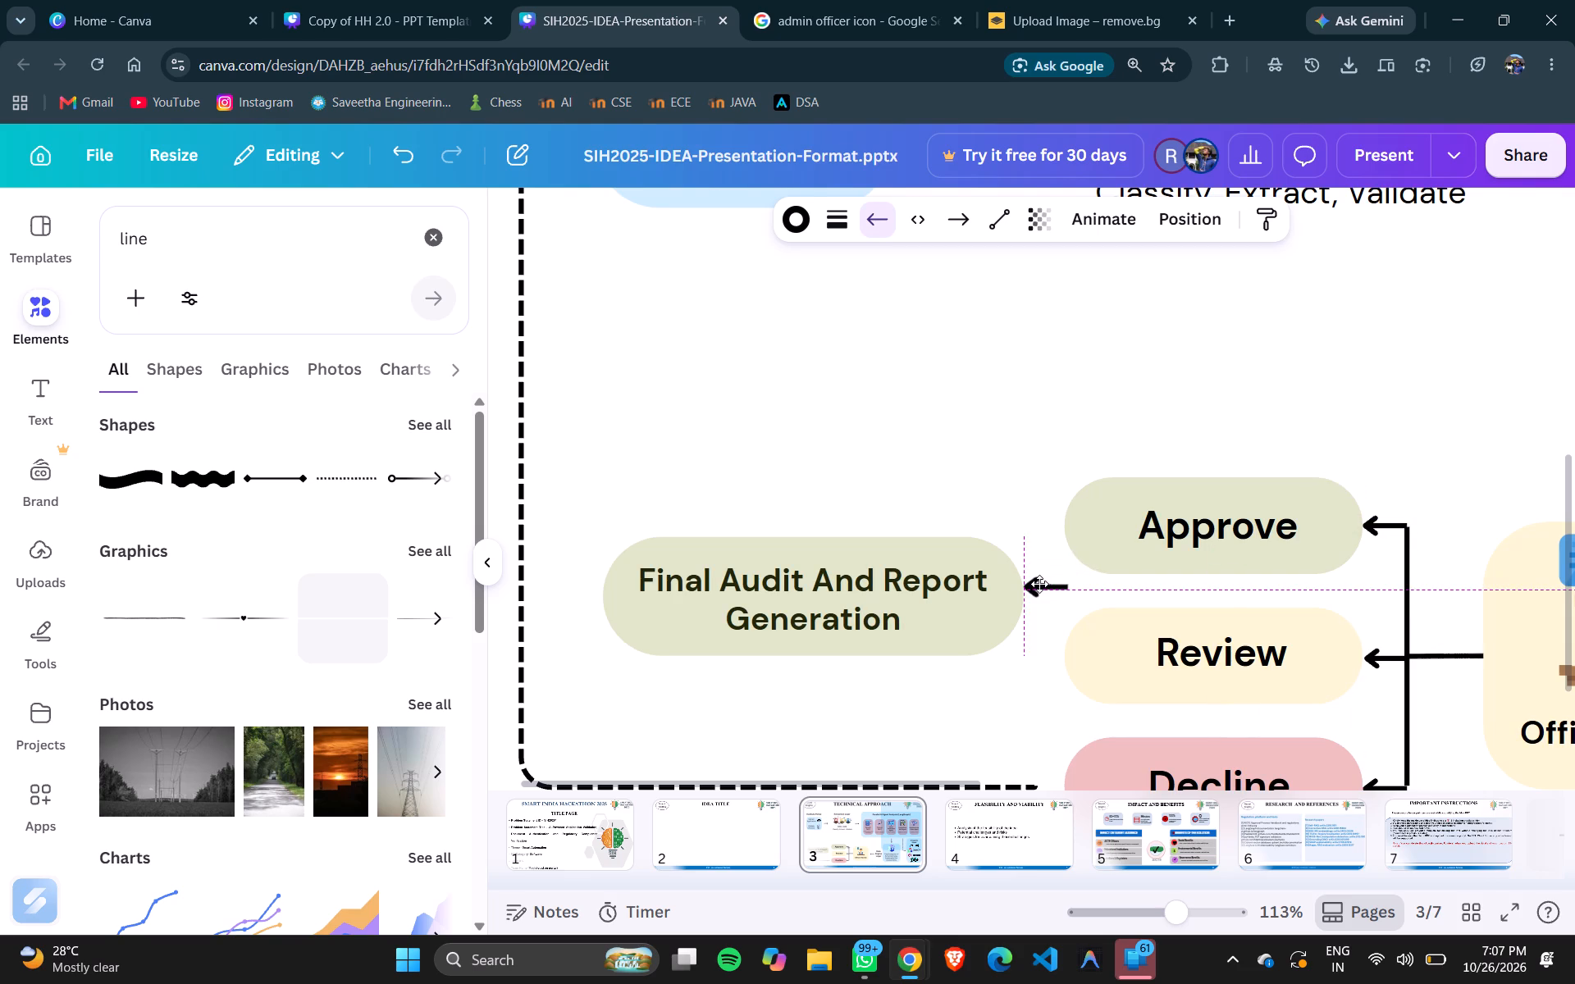
pyautogui.moveTo(1039, 584); pyautogui.dragTo(1044, 584)
# Slant the copied arrow so it runs from beside the Approve box's middle down to the Final Audit box's nearest edge.
pyautogui.moveTo(1069, 585); pyautogui.dragTo(1053, 534)
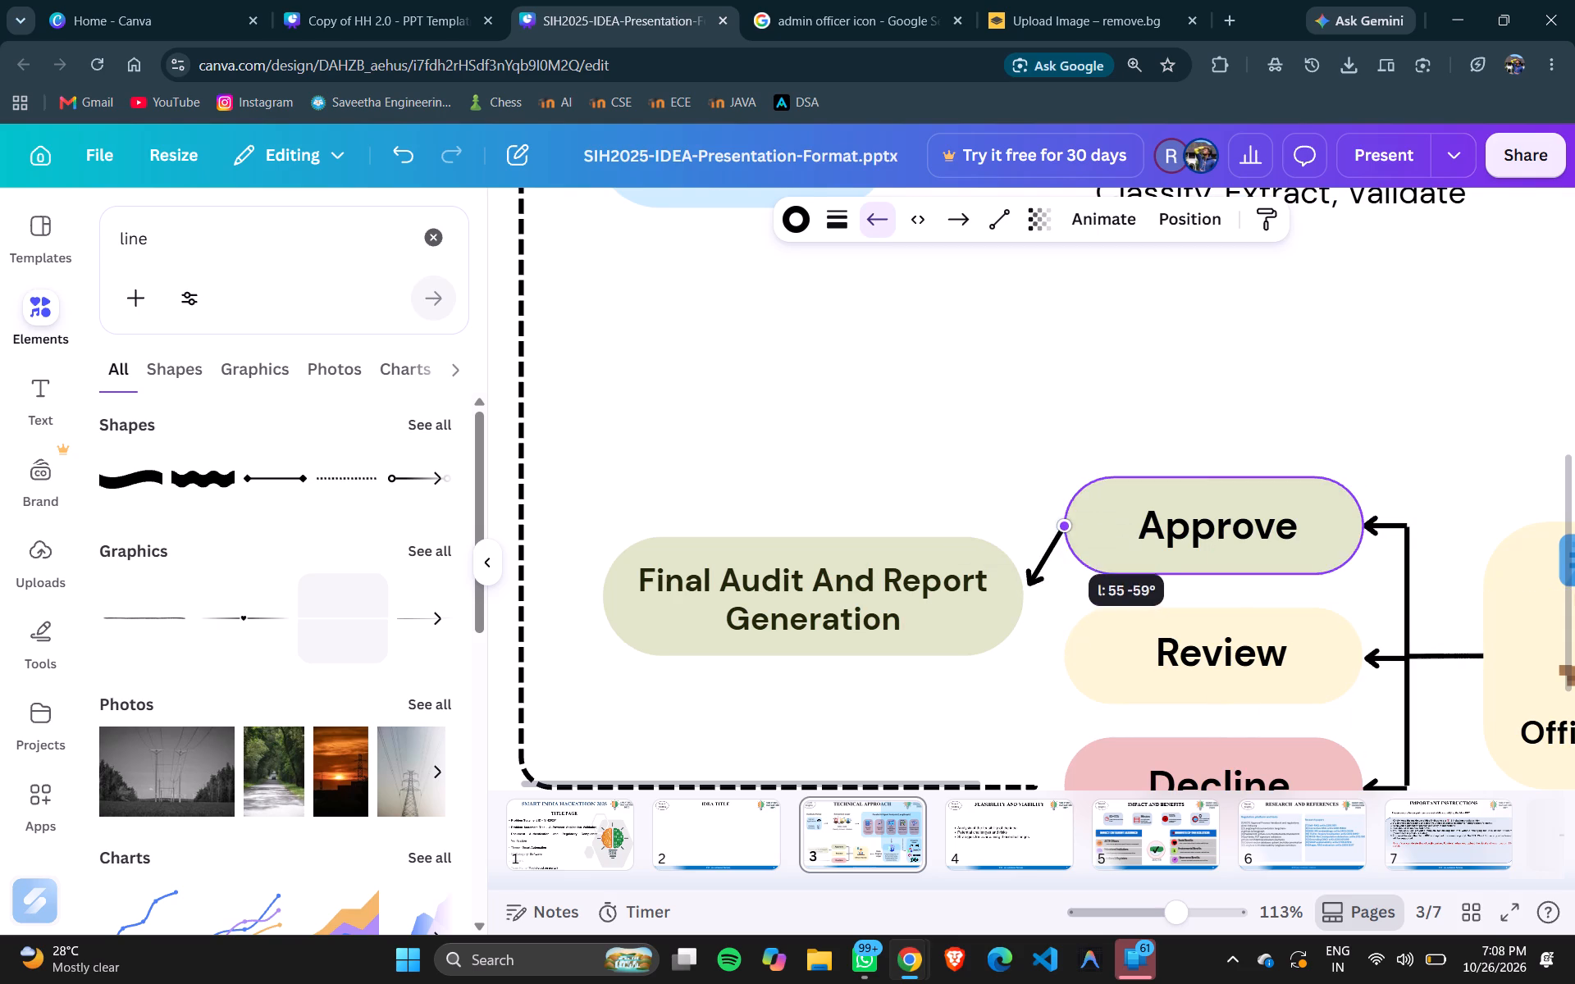
pyautogui.moveTo(1053, 534); pyautogui.dragTo(1053, 538)
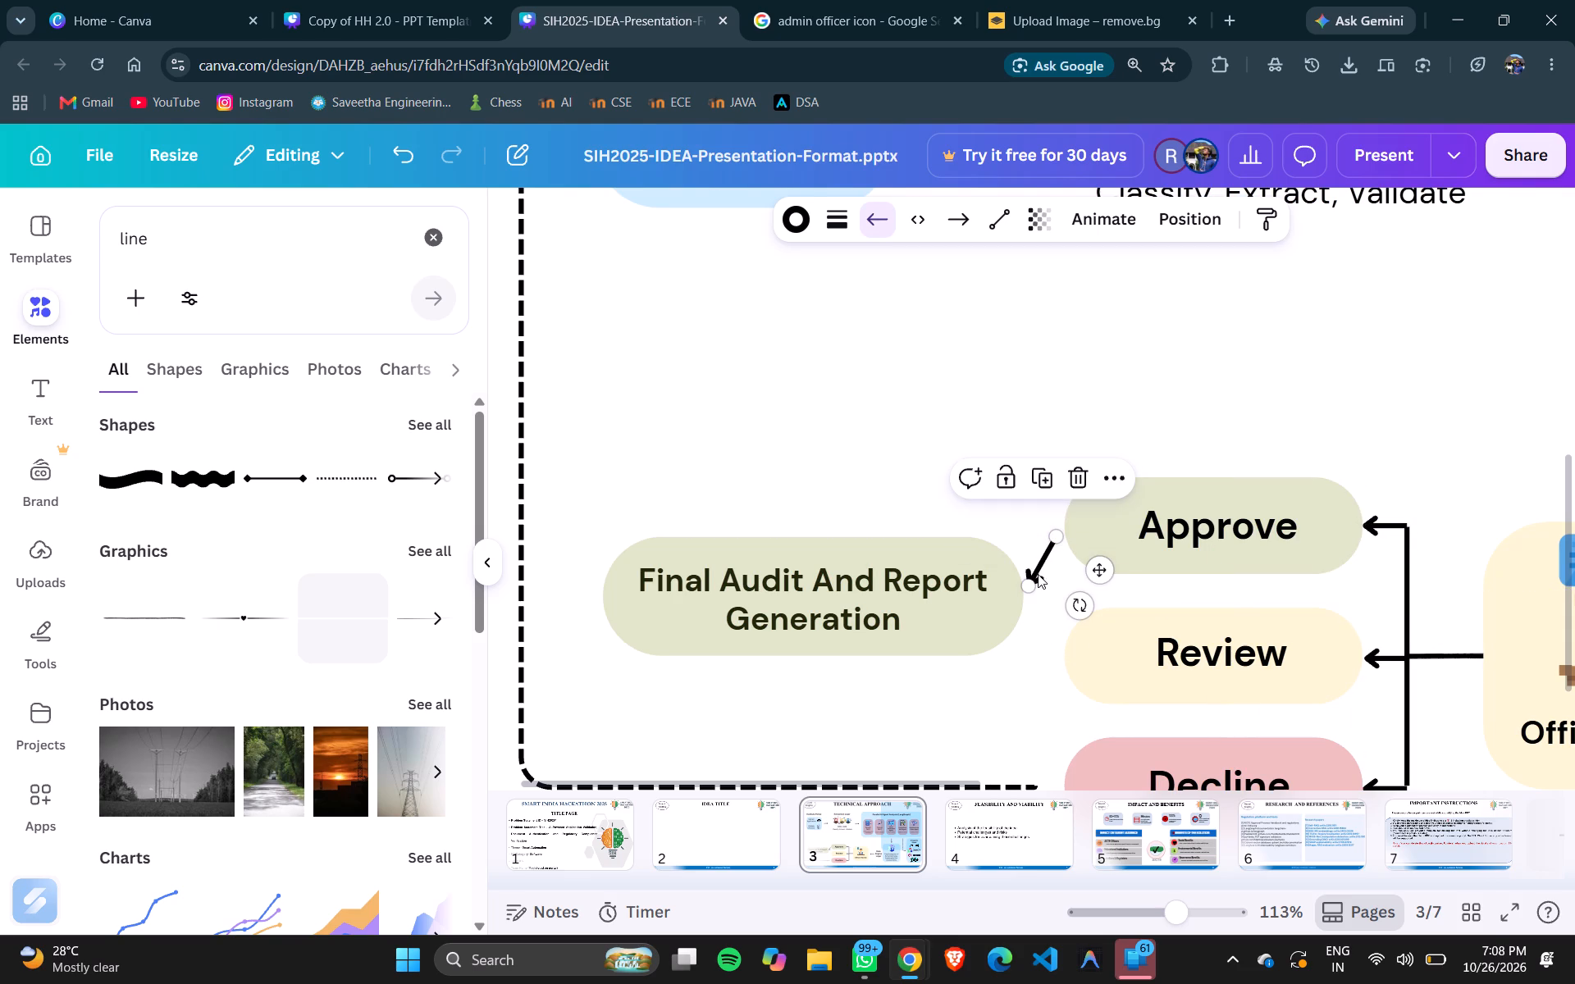
pyautogui.click(1039, 566)
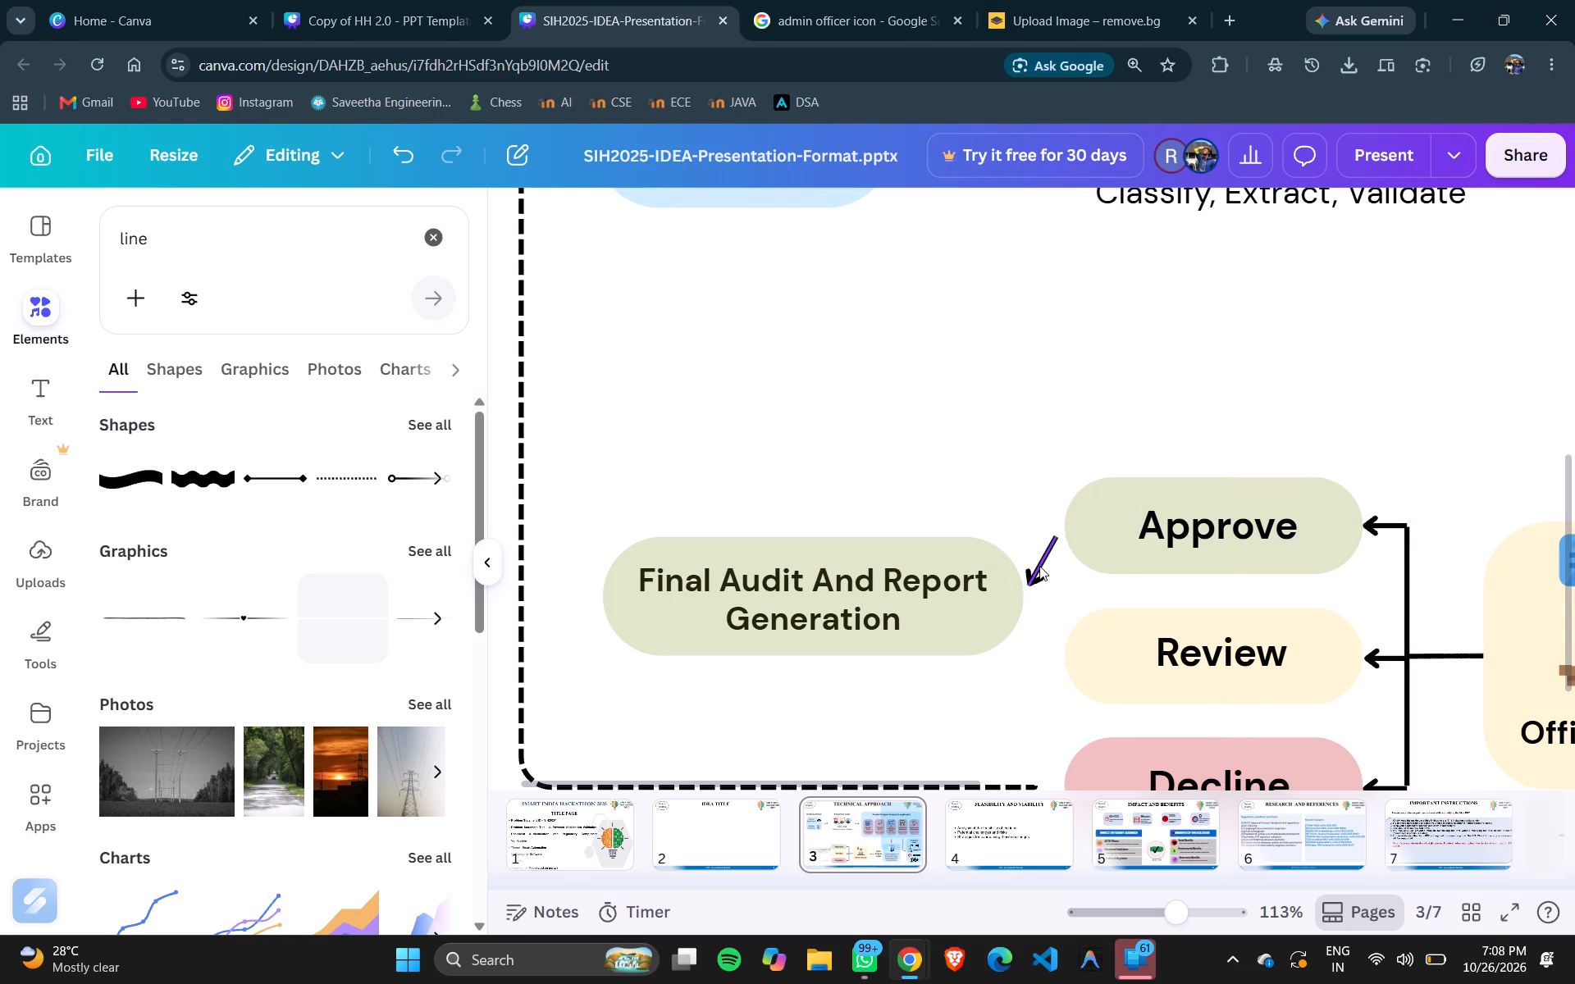
pyautogui.hotkey('ctrl', 'd')
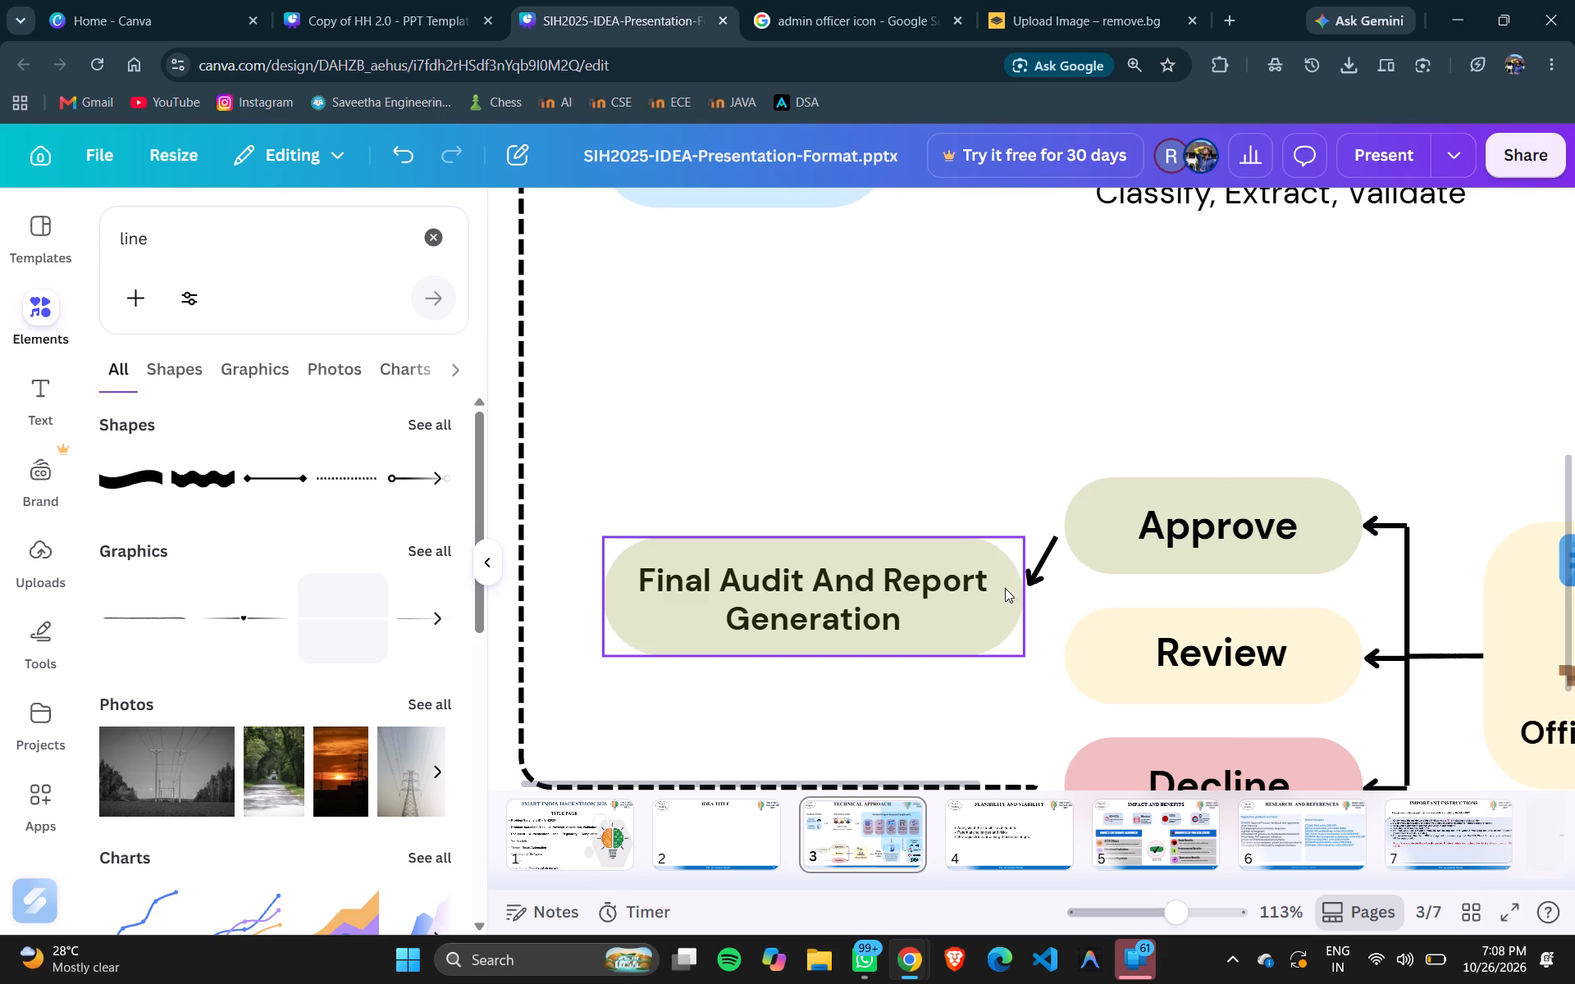
pyautogui.click(1045, 558)
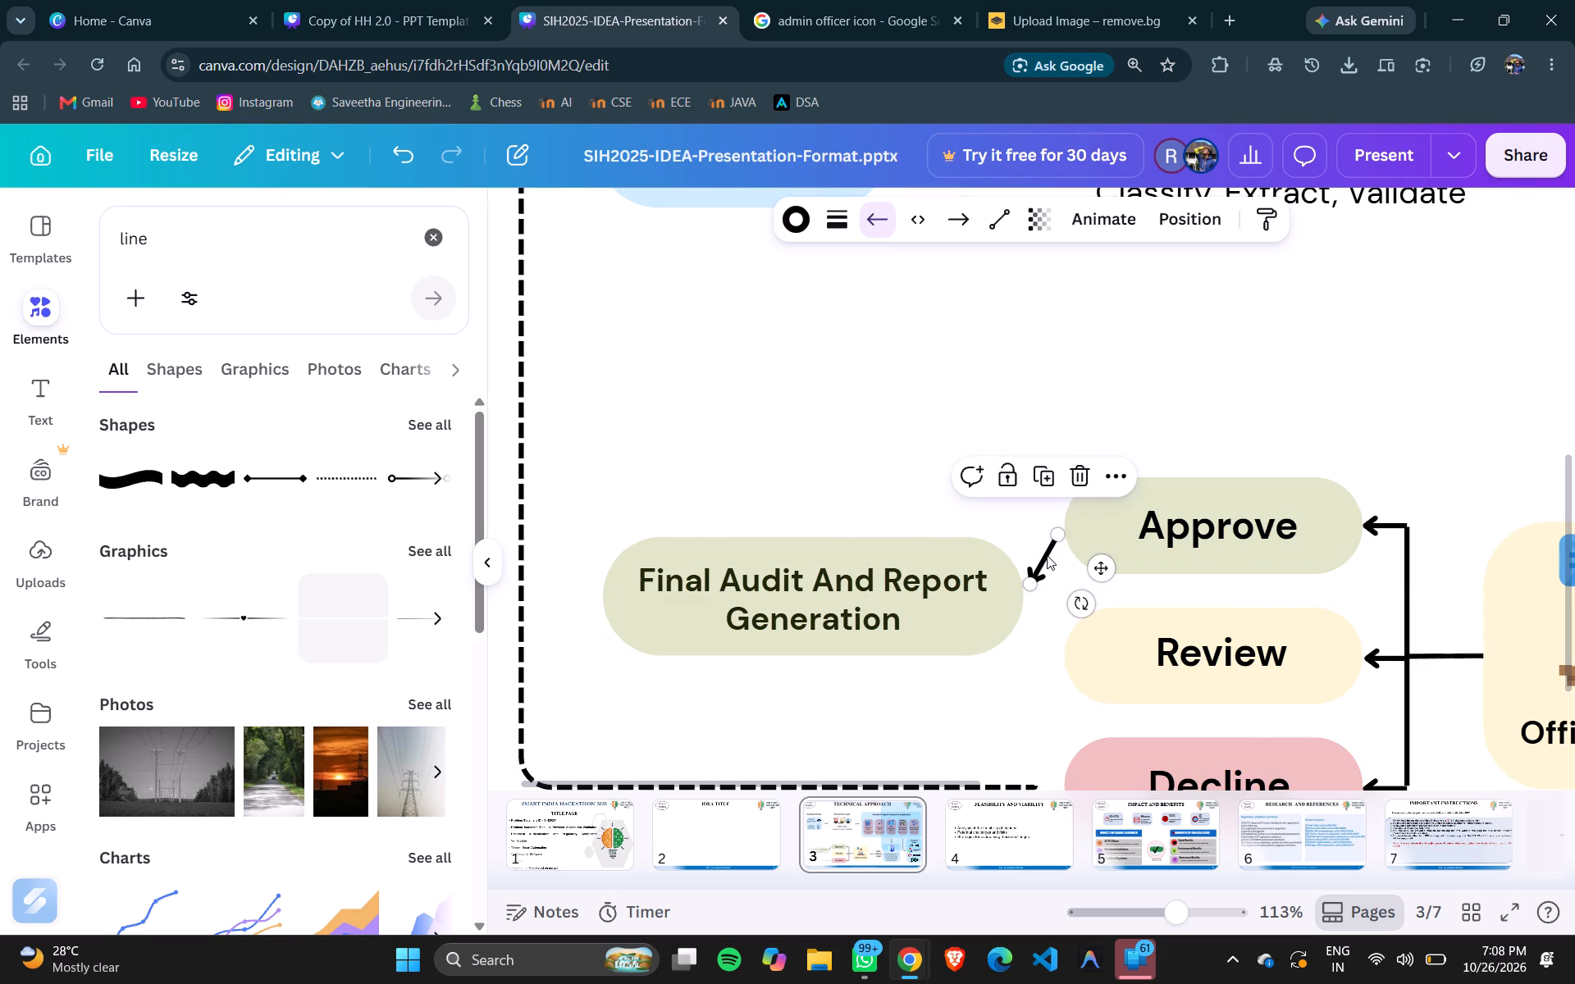
pyautogui.moveTo(1034, 577); pyautogui.dragTo(1027, 589)
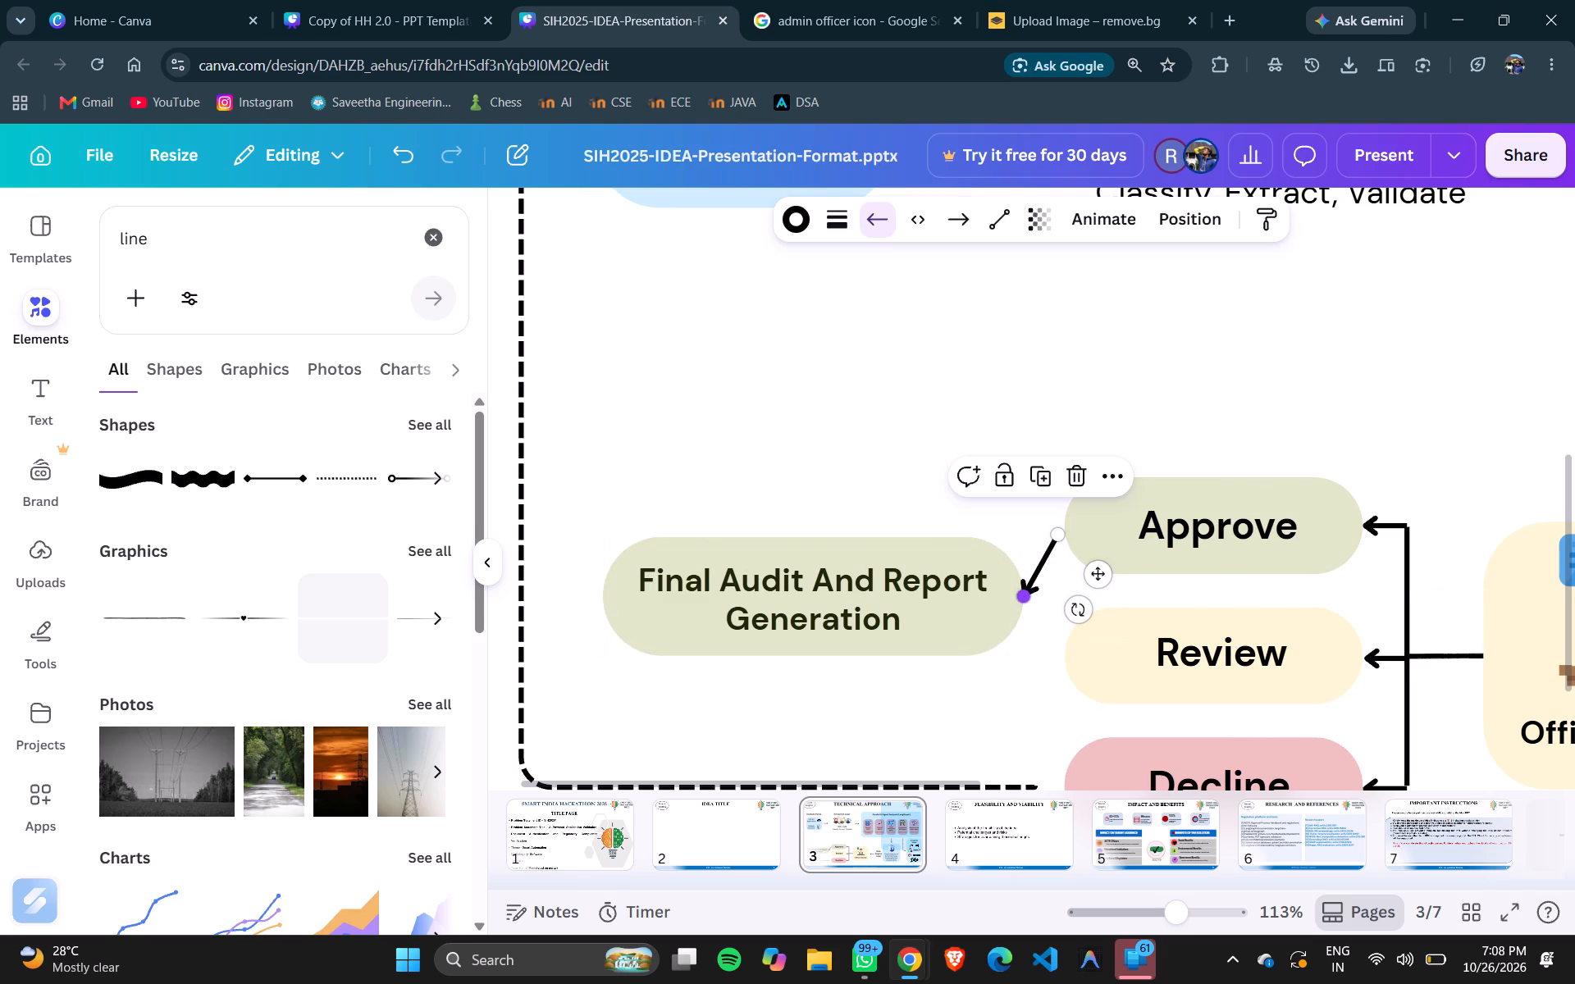
pyautogui.click(1039, 569)
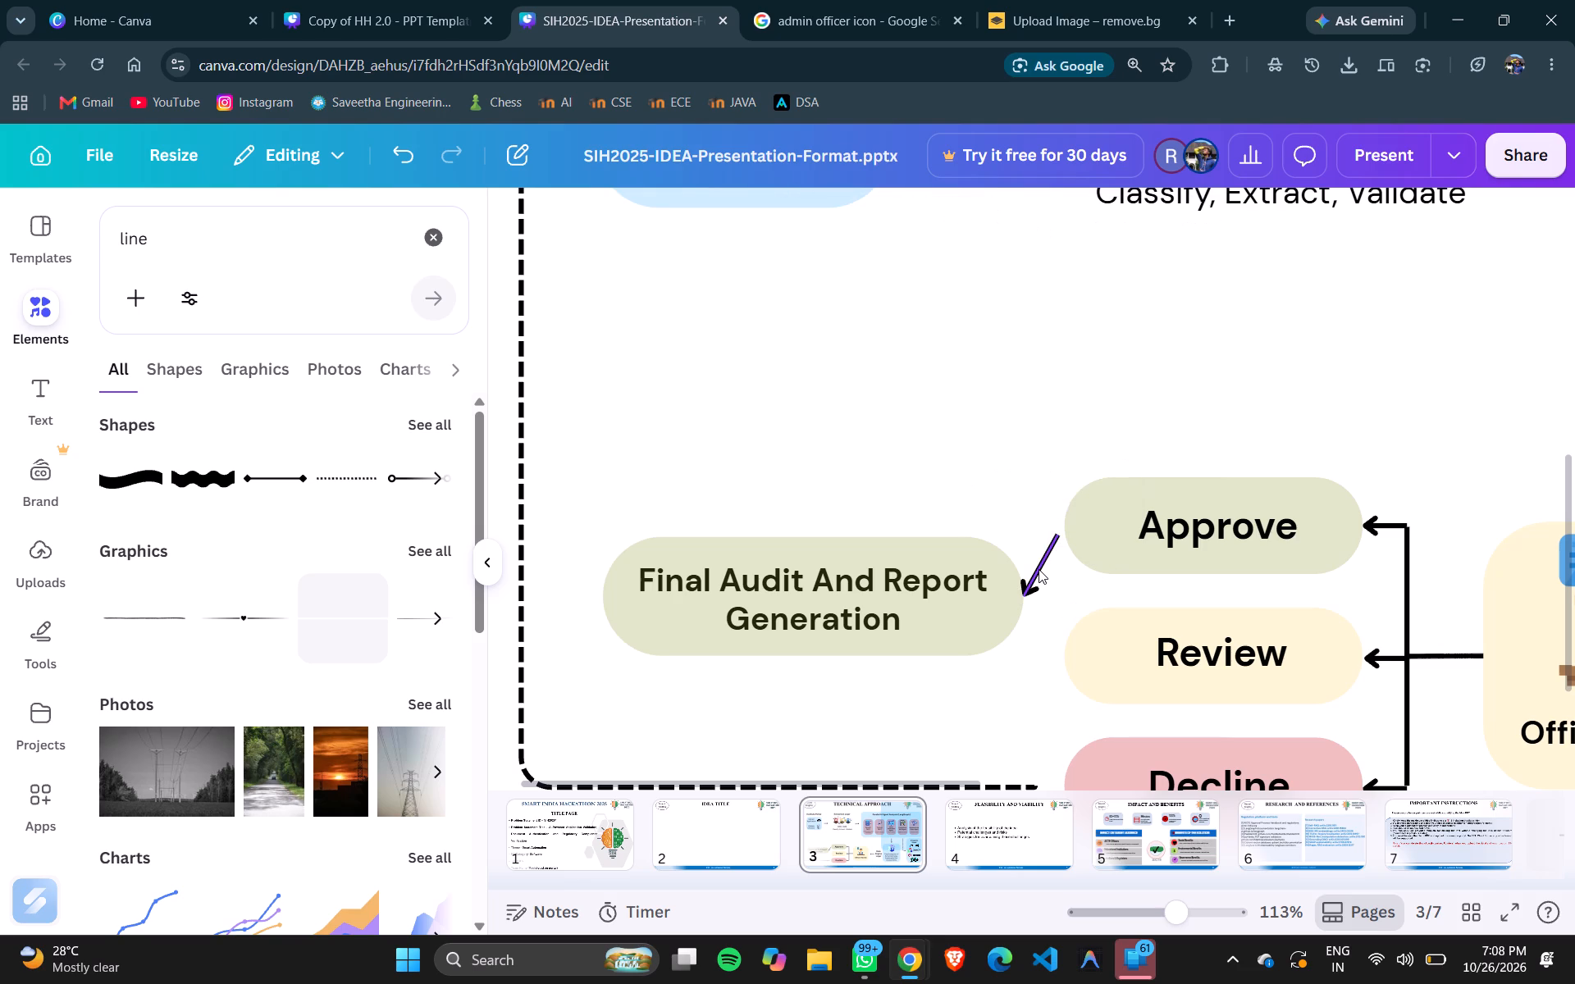
pyautogui.hotkey('ctrl', 'd')
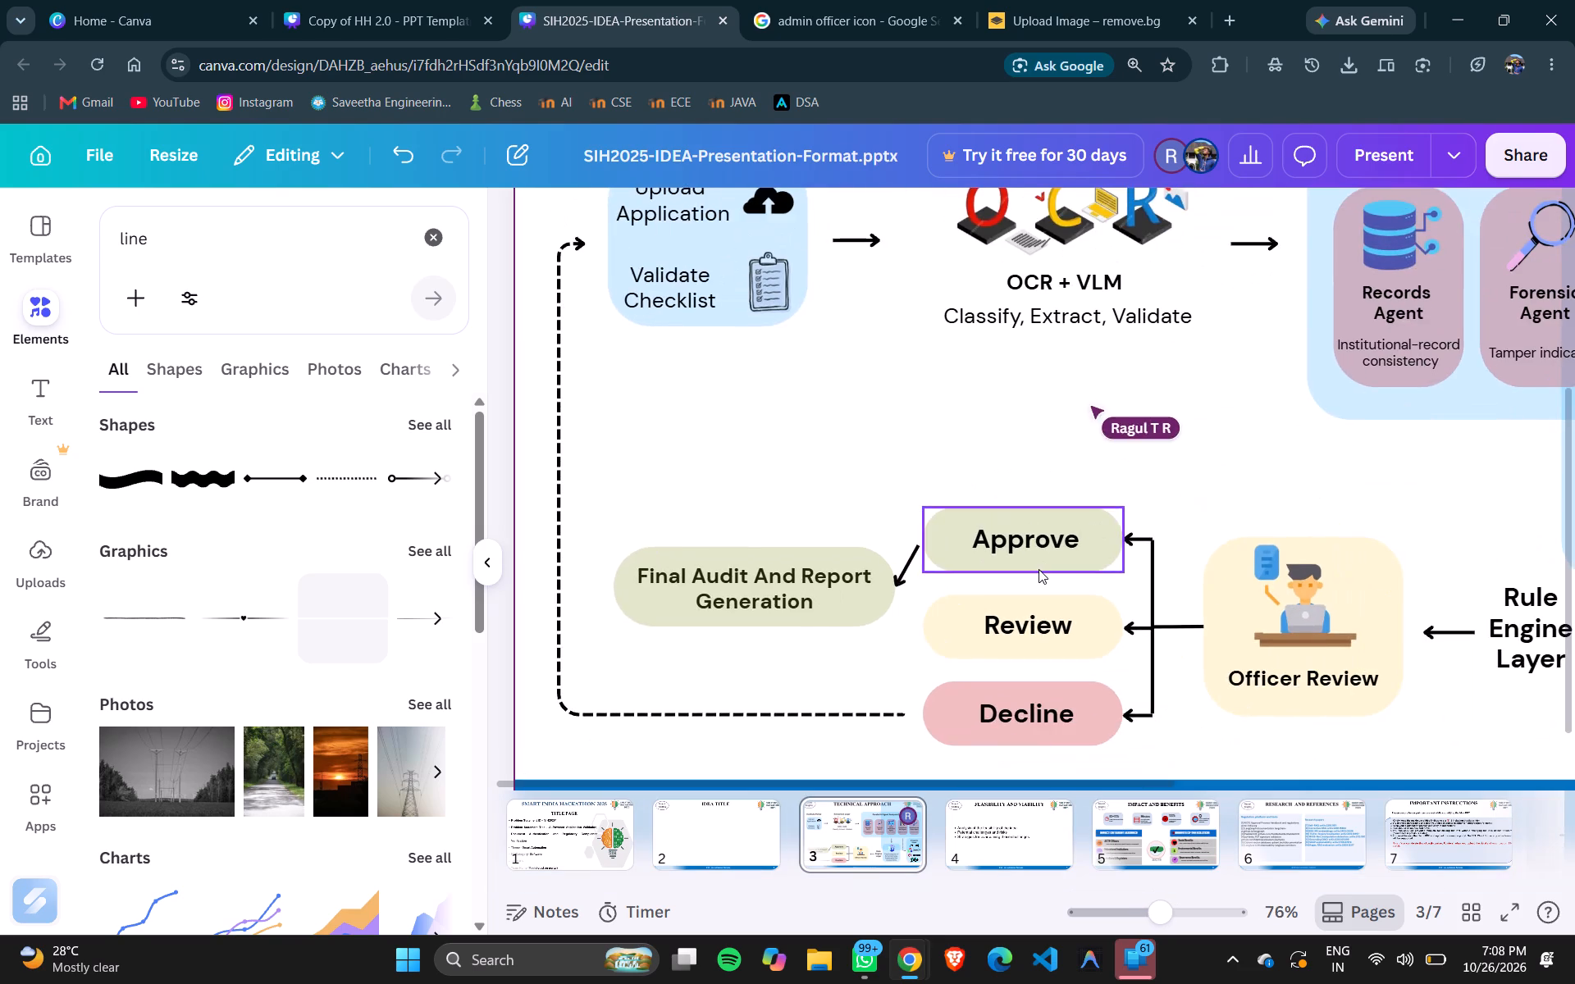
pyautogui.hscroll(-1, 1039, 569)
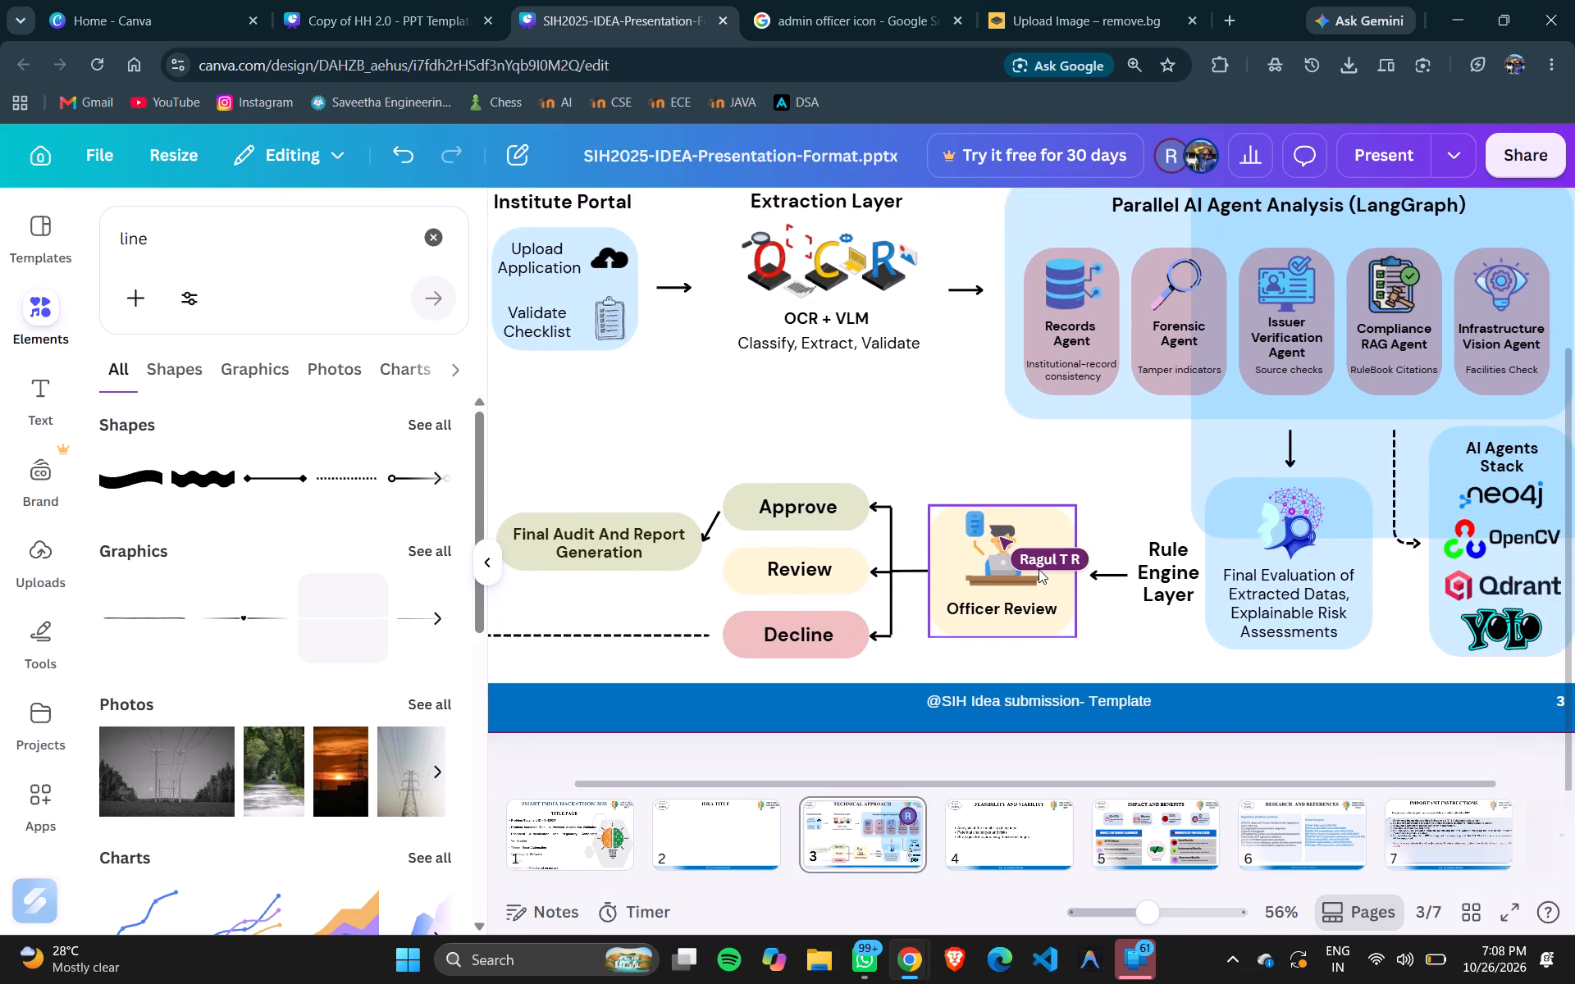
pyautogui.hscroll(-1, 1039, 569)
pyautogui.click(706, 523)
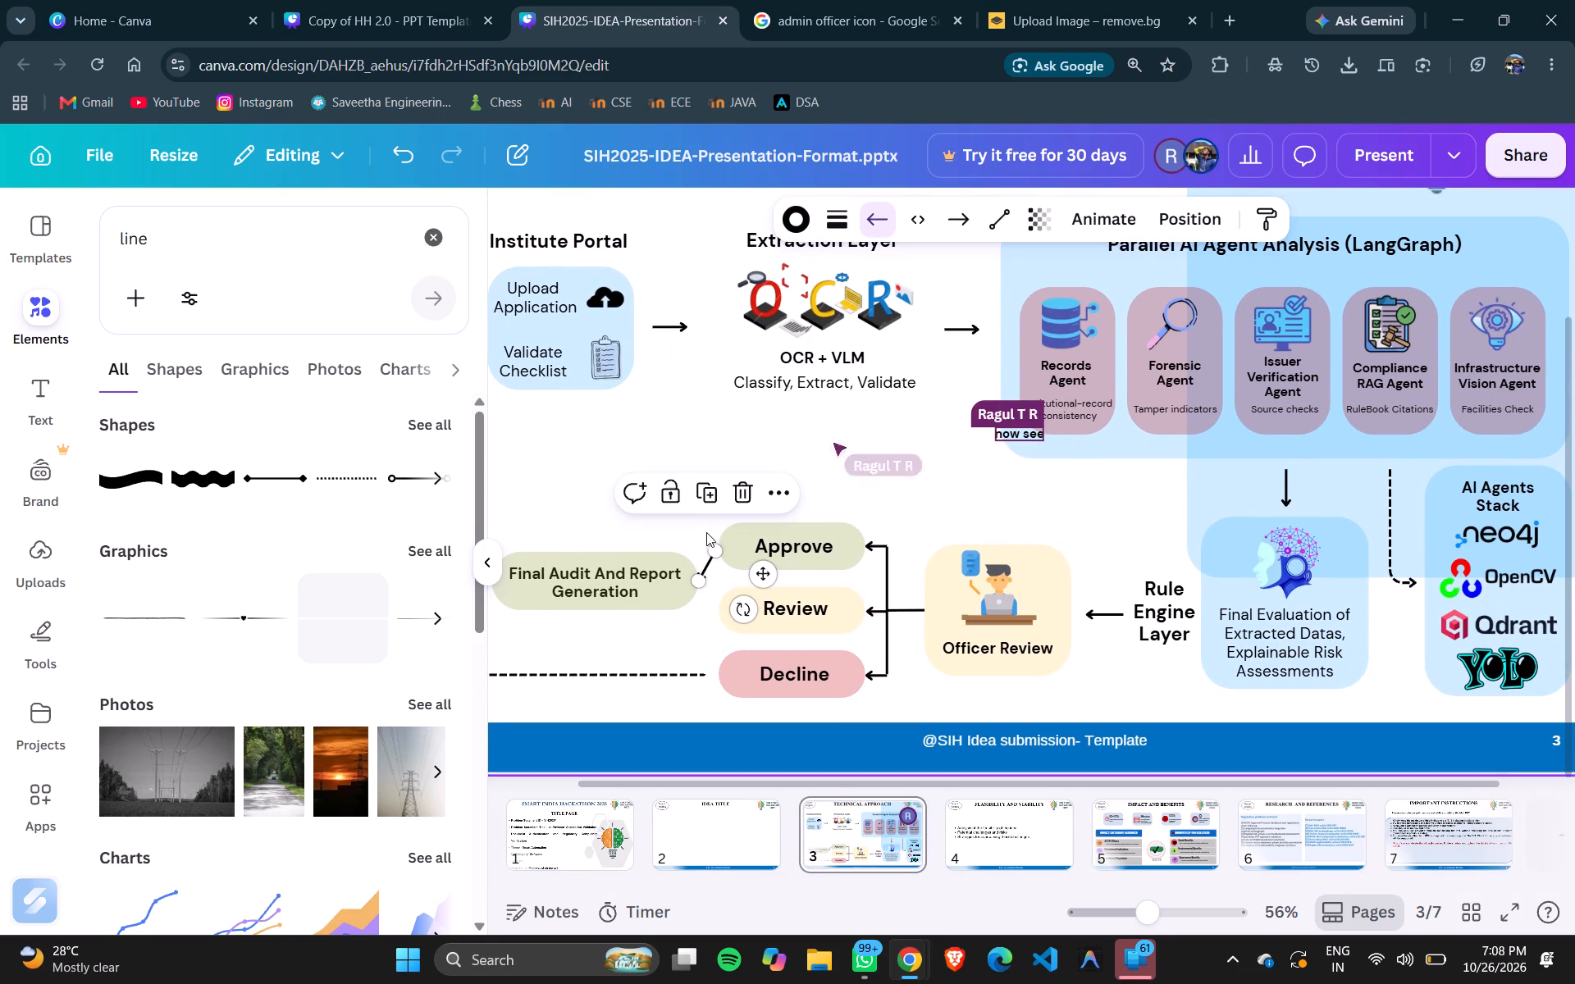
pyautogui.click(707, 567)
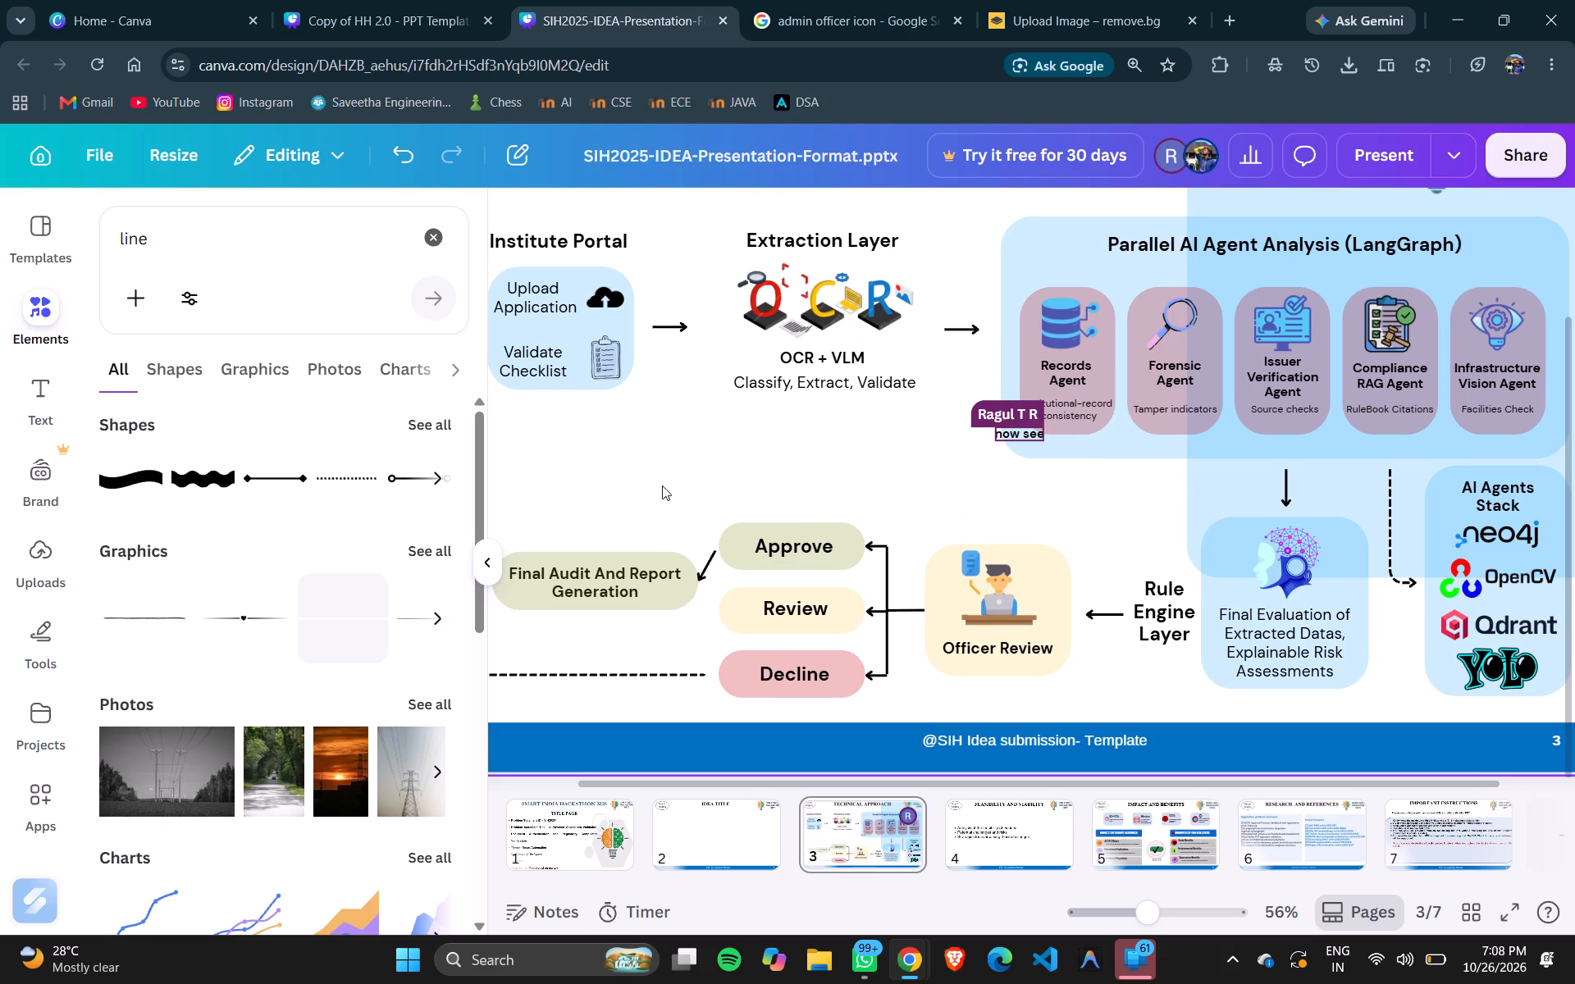
# Duplicate the slanted Approve arrow and run the copy from the Review box's near edge to the Final Audit box.
pyautogui.click(710, 566)
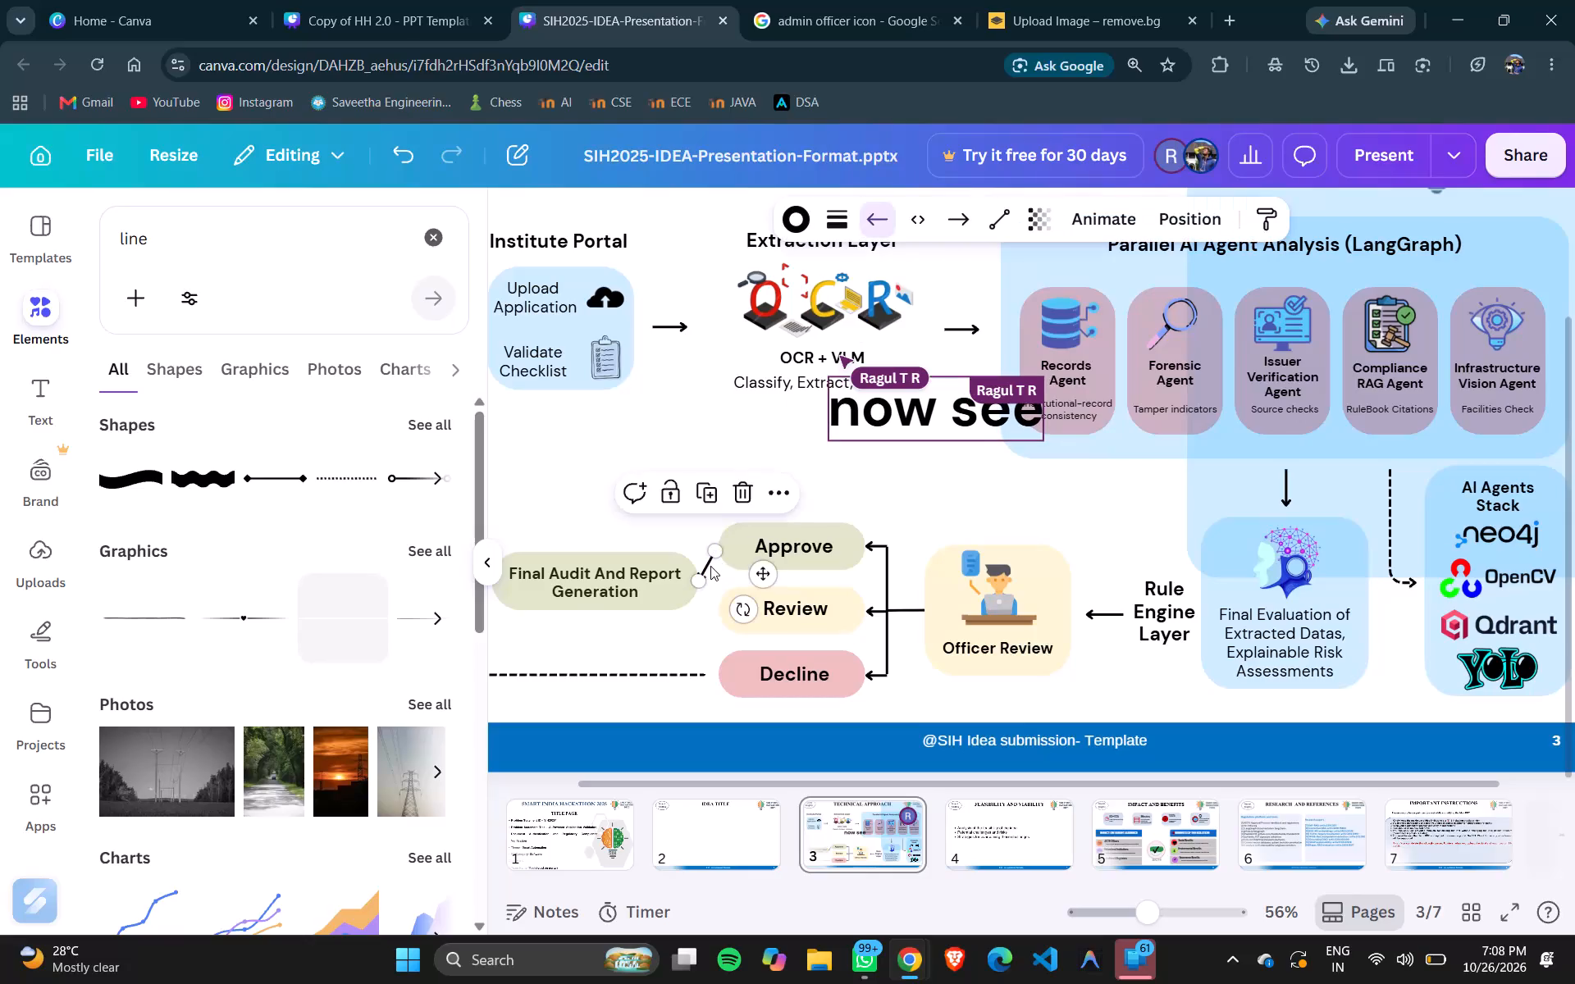
pyautogui.hotkey('ctrl', 'd')
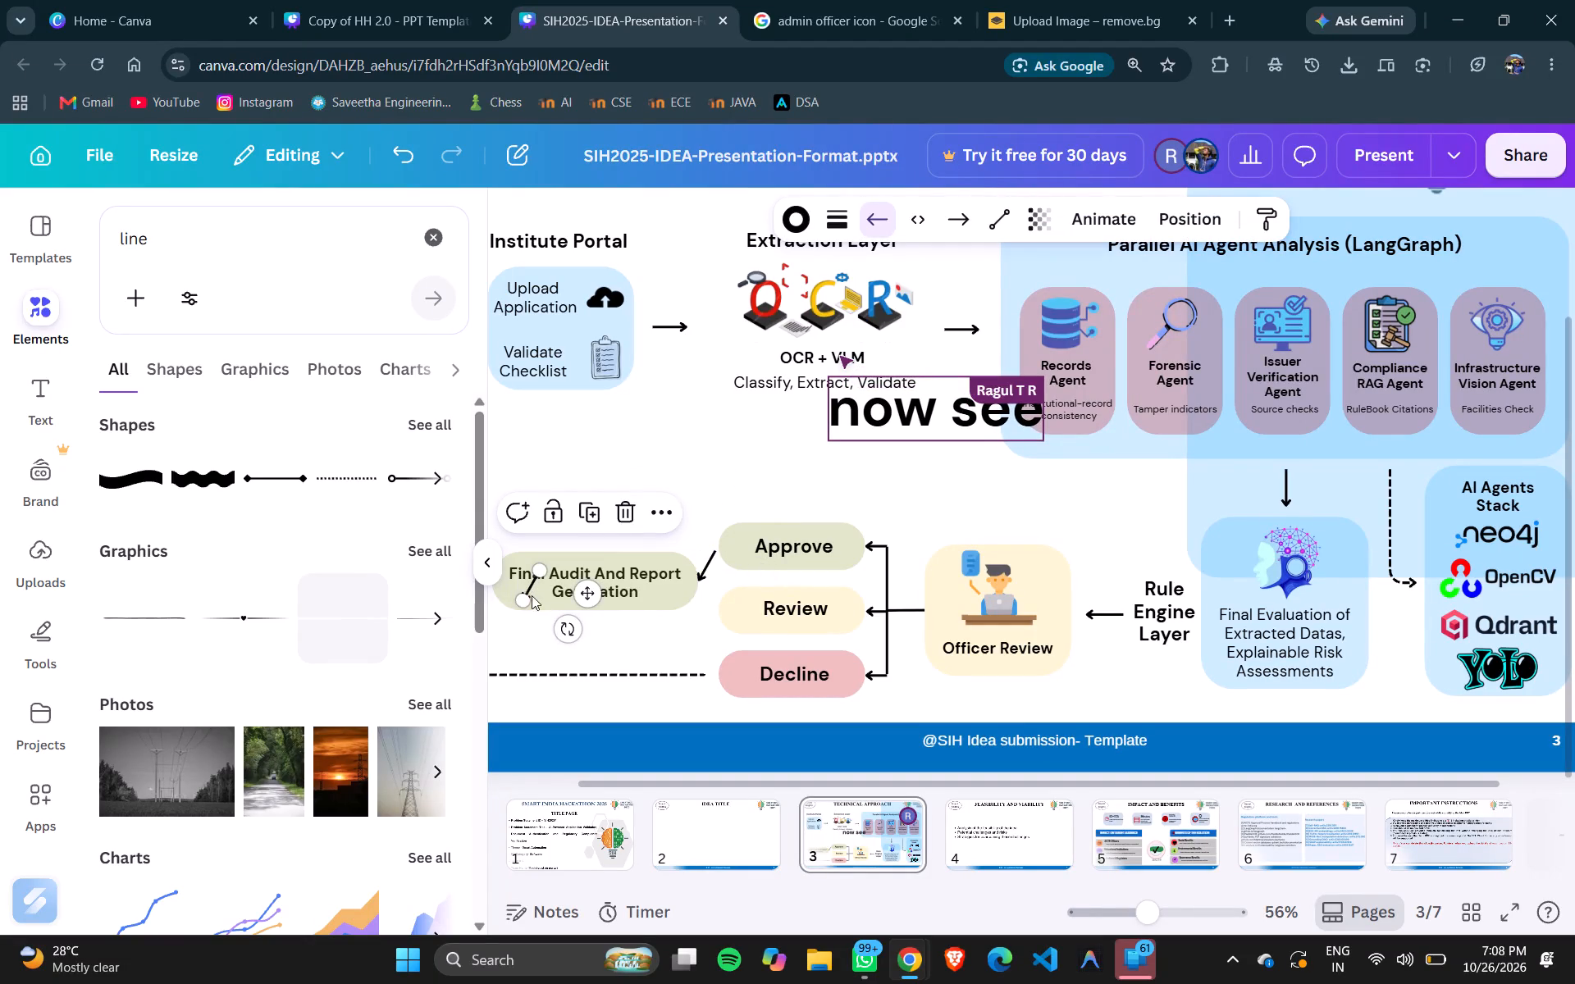
pyautogui.moveTo(524, 597); pyautogui.dragTo(699, 582)
pyautogui.moveTo(541, 567); pyautogui.dragTo(710, 609)
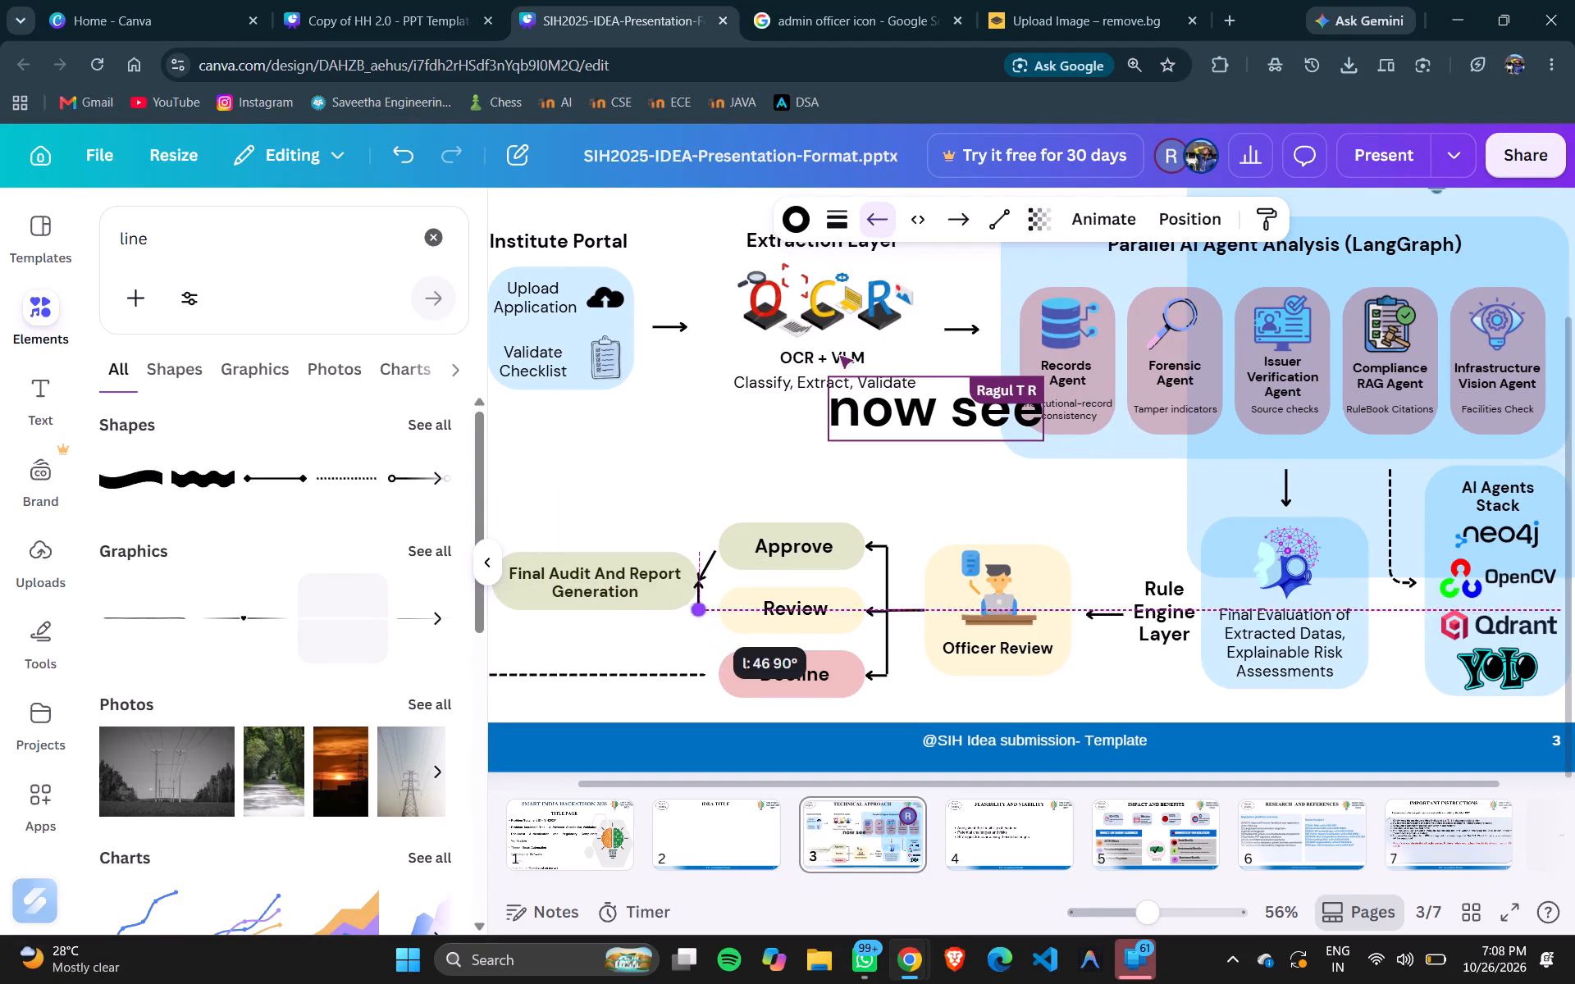
pyautogui.moveTo(710, 609); pyautogui.dragTo(724, 616)
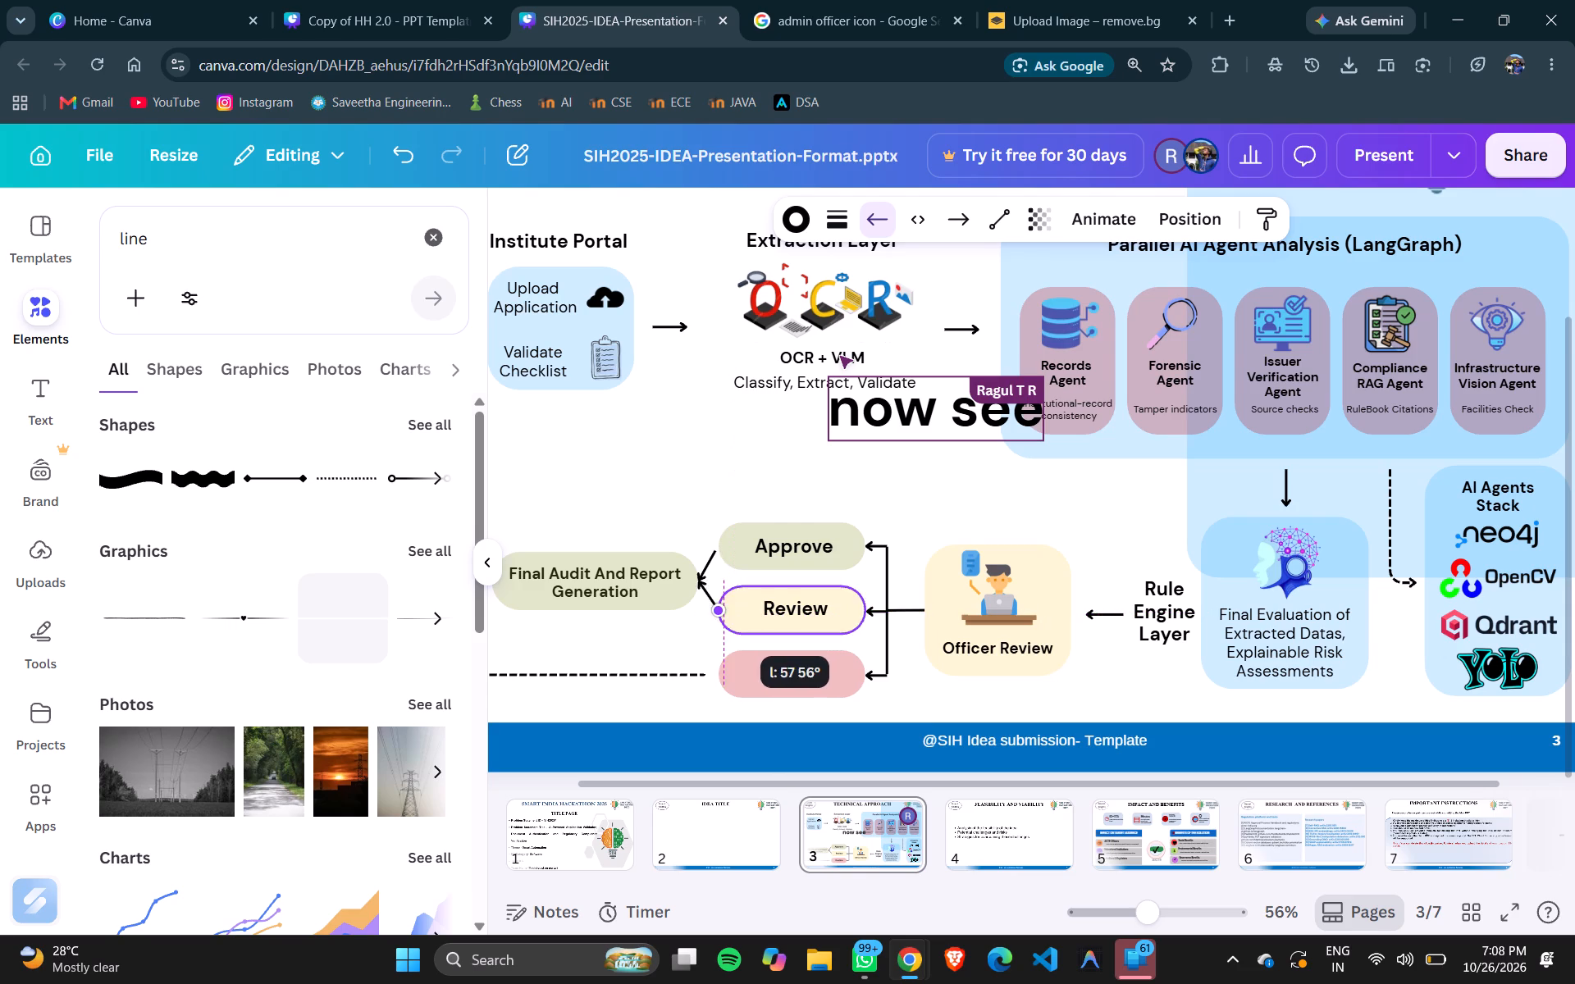
pyautogui.click(717, 554)
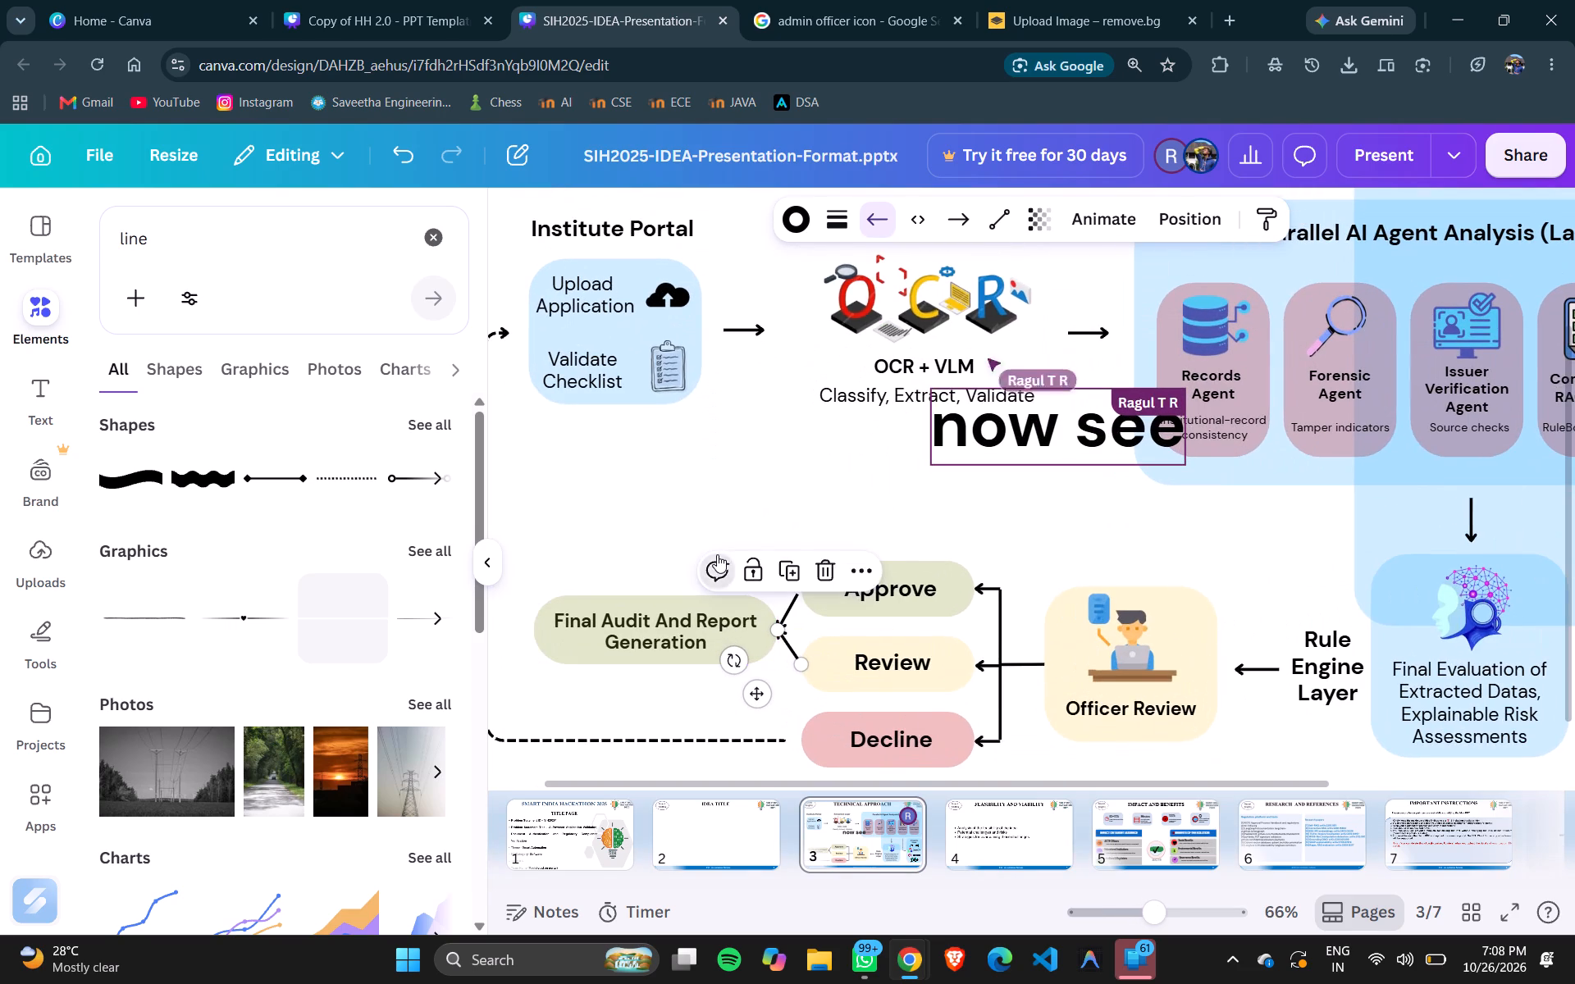
pyautogui.click(707, 522)
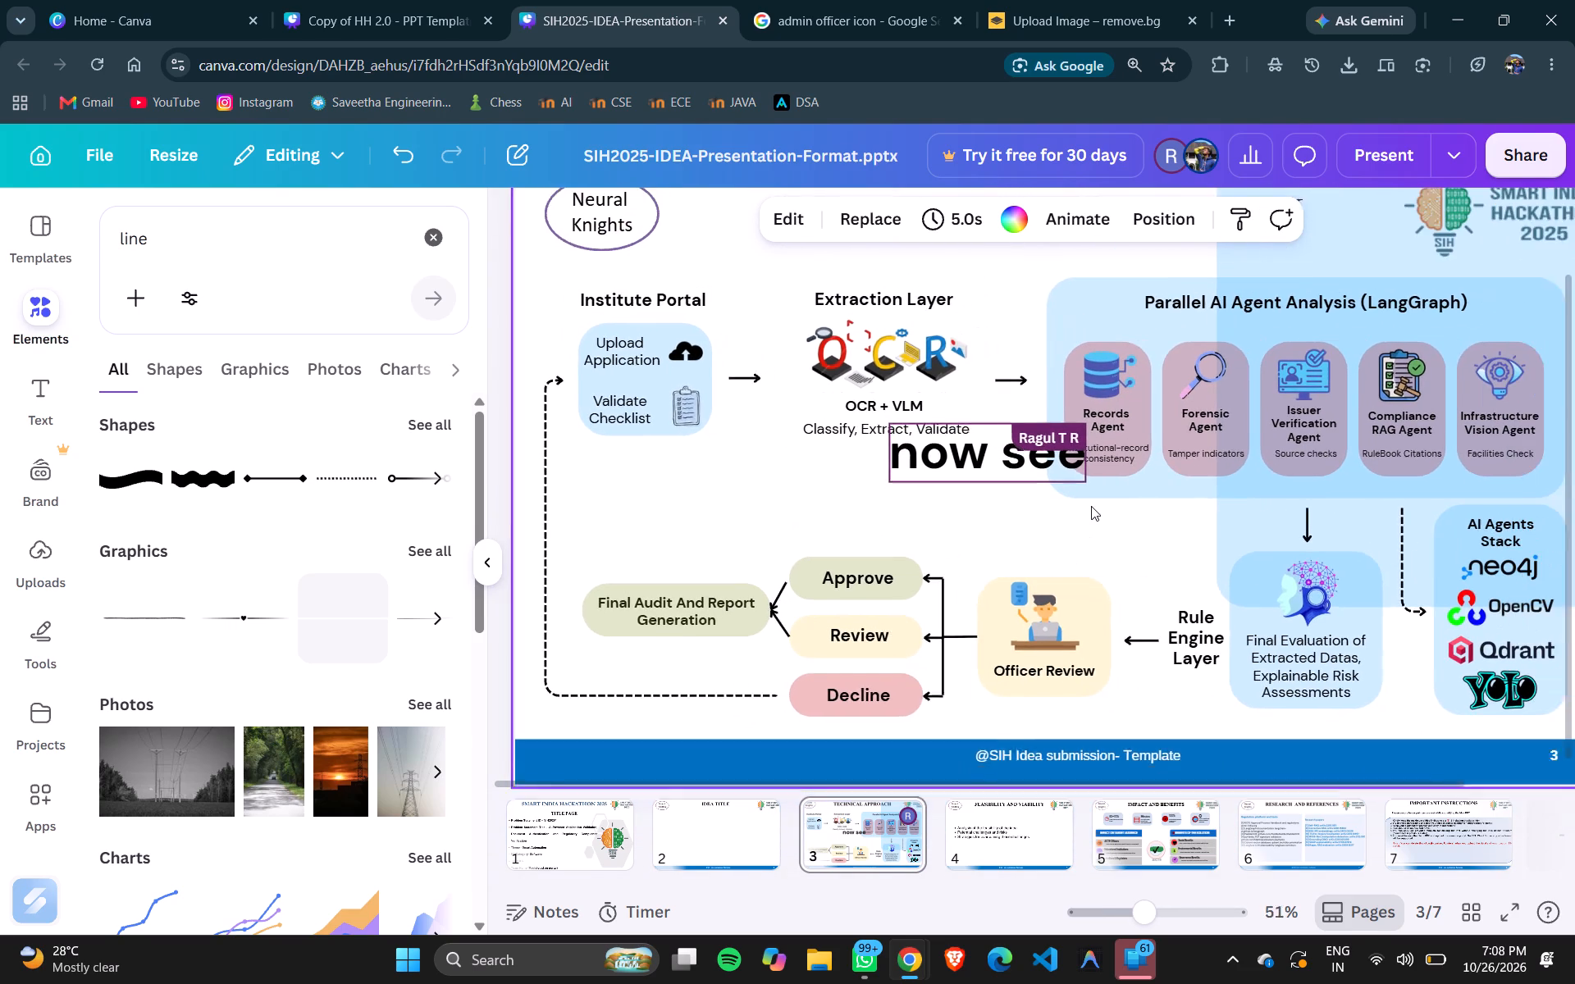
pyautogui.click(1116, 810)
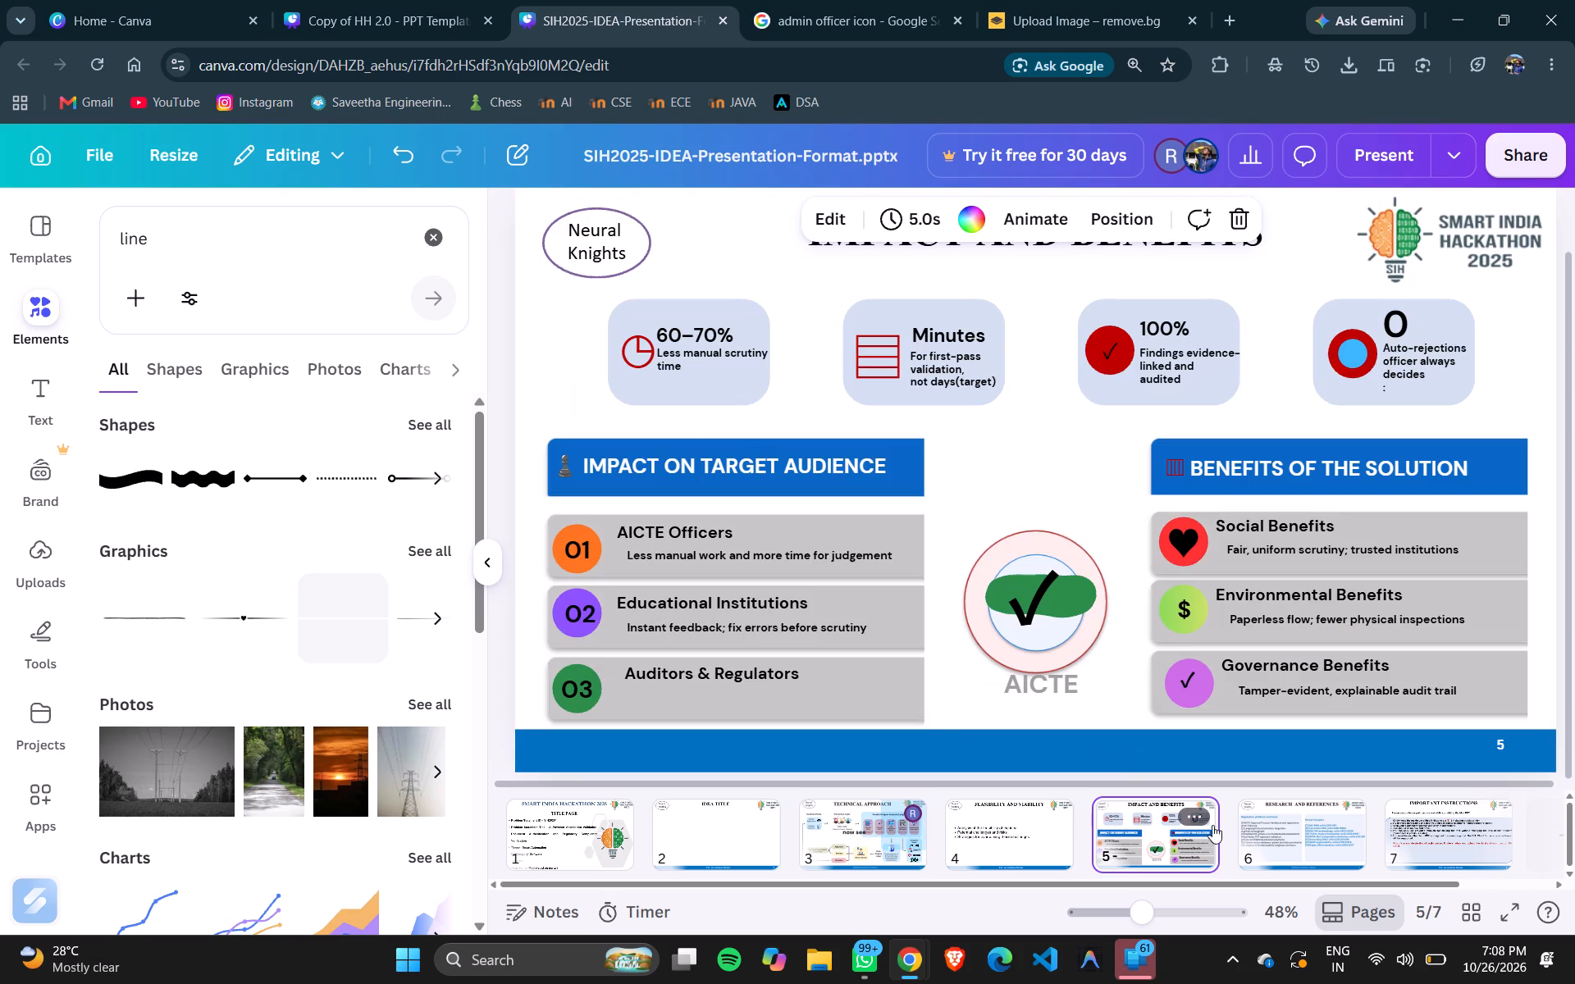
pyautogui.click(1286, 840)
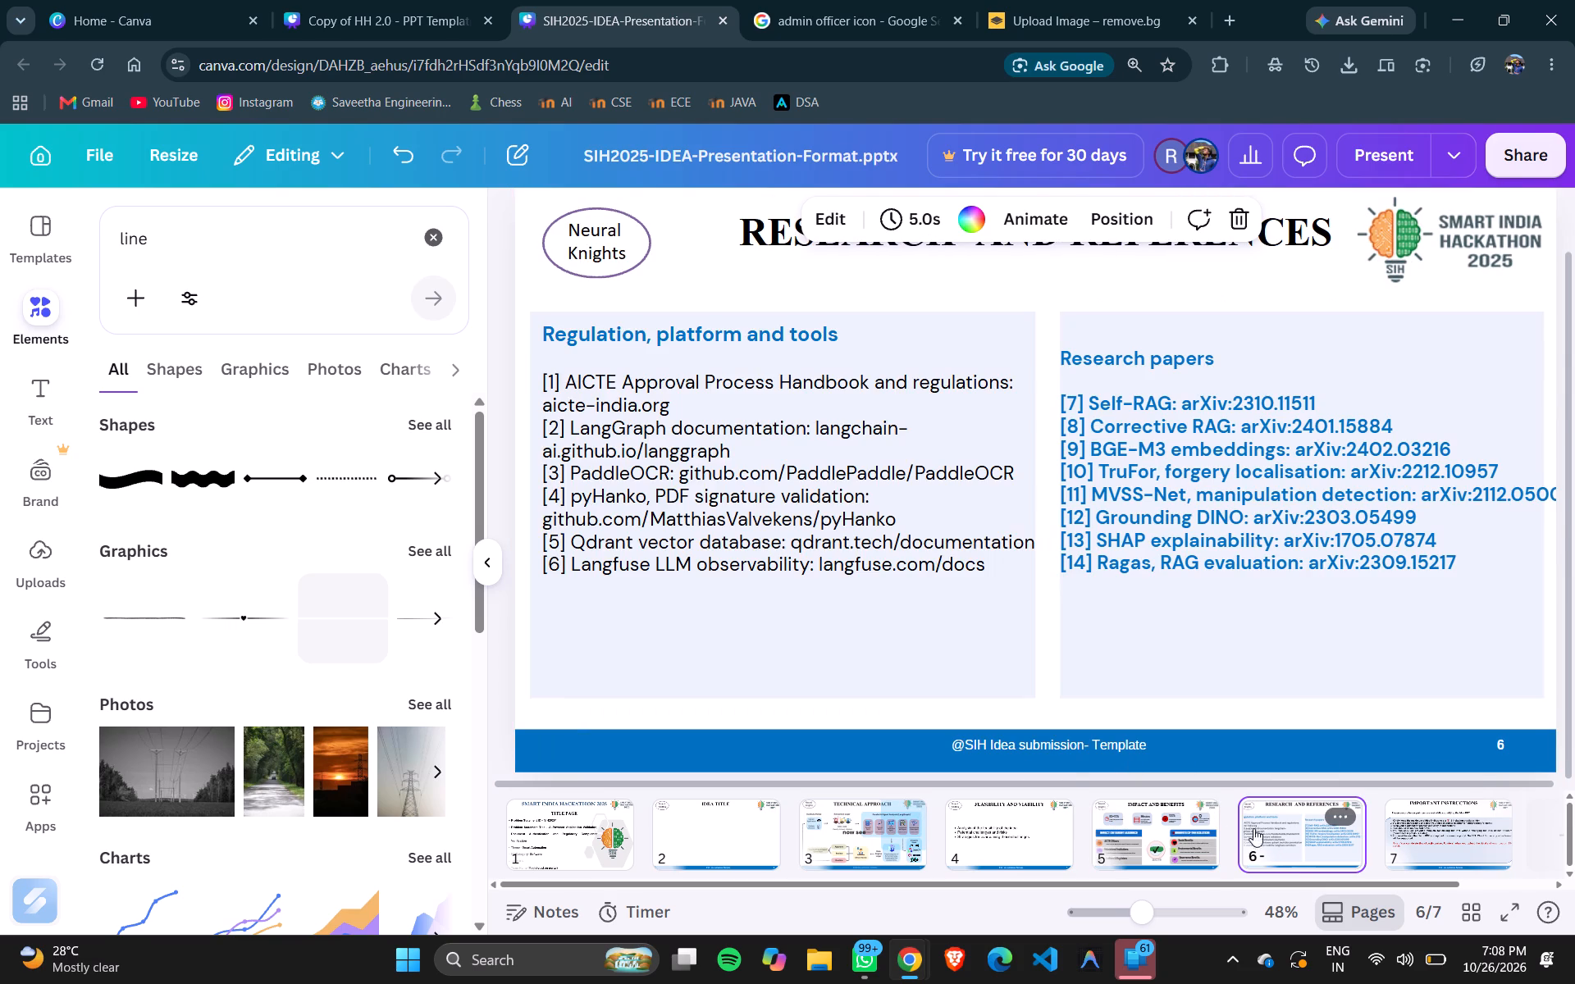
# Delete the stray "now see" text from slide 3.
pyautogui.click(885, 828)
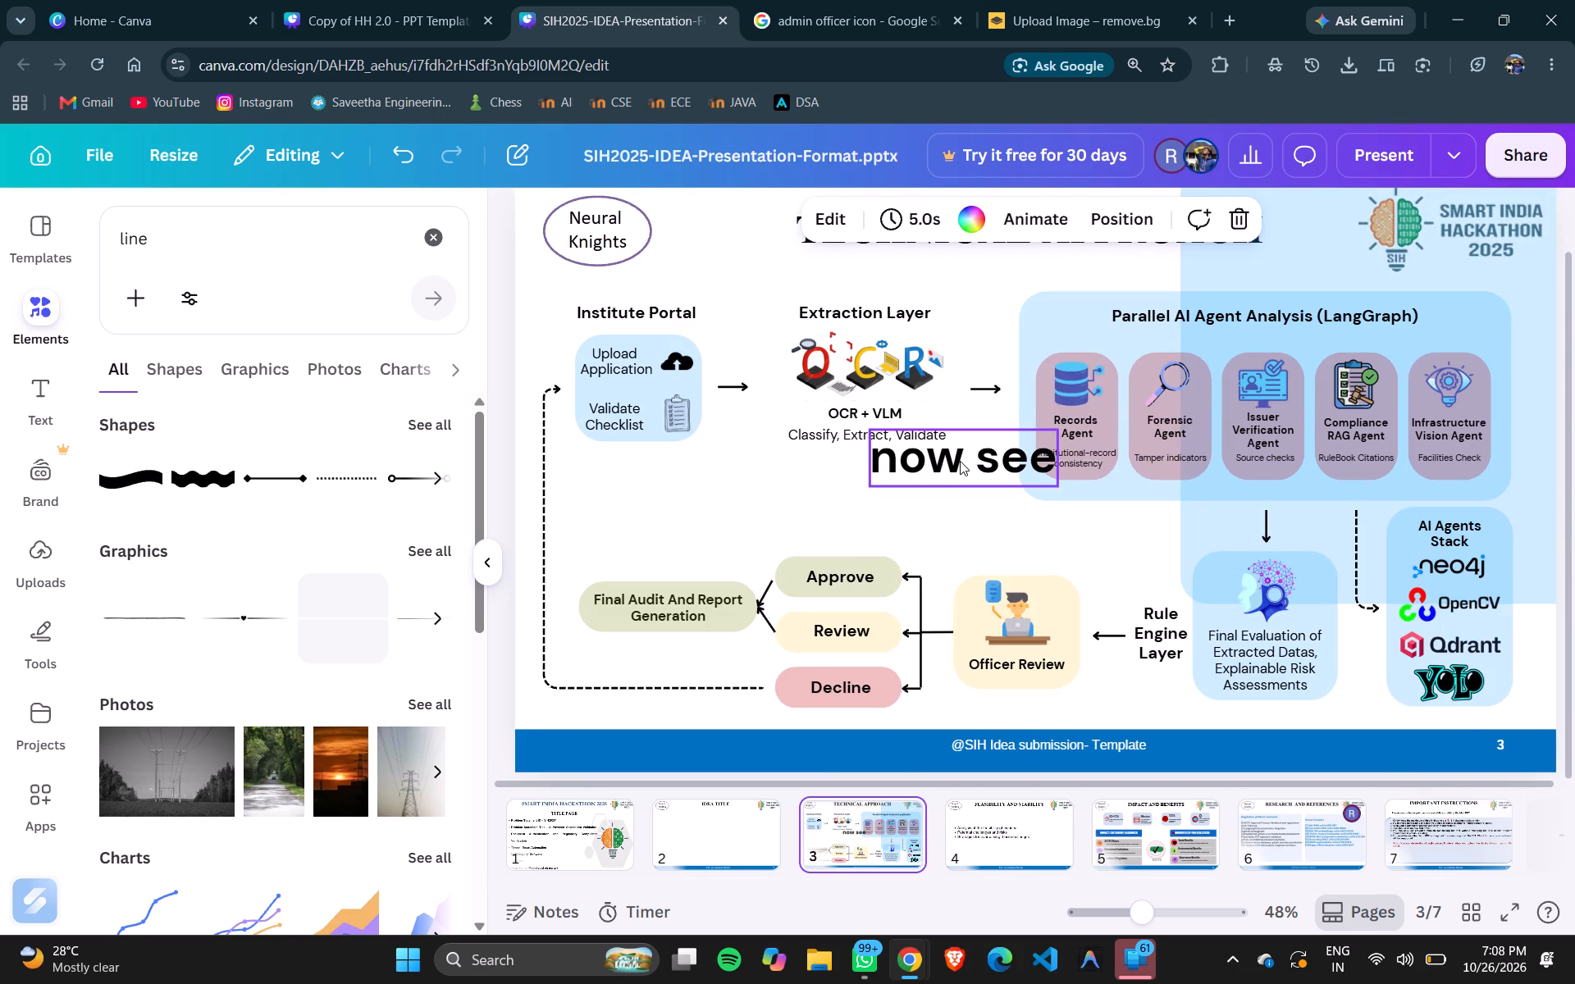
pyautogui.click(960, 461)
pyautogui.press('Delete')
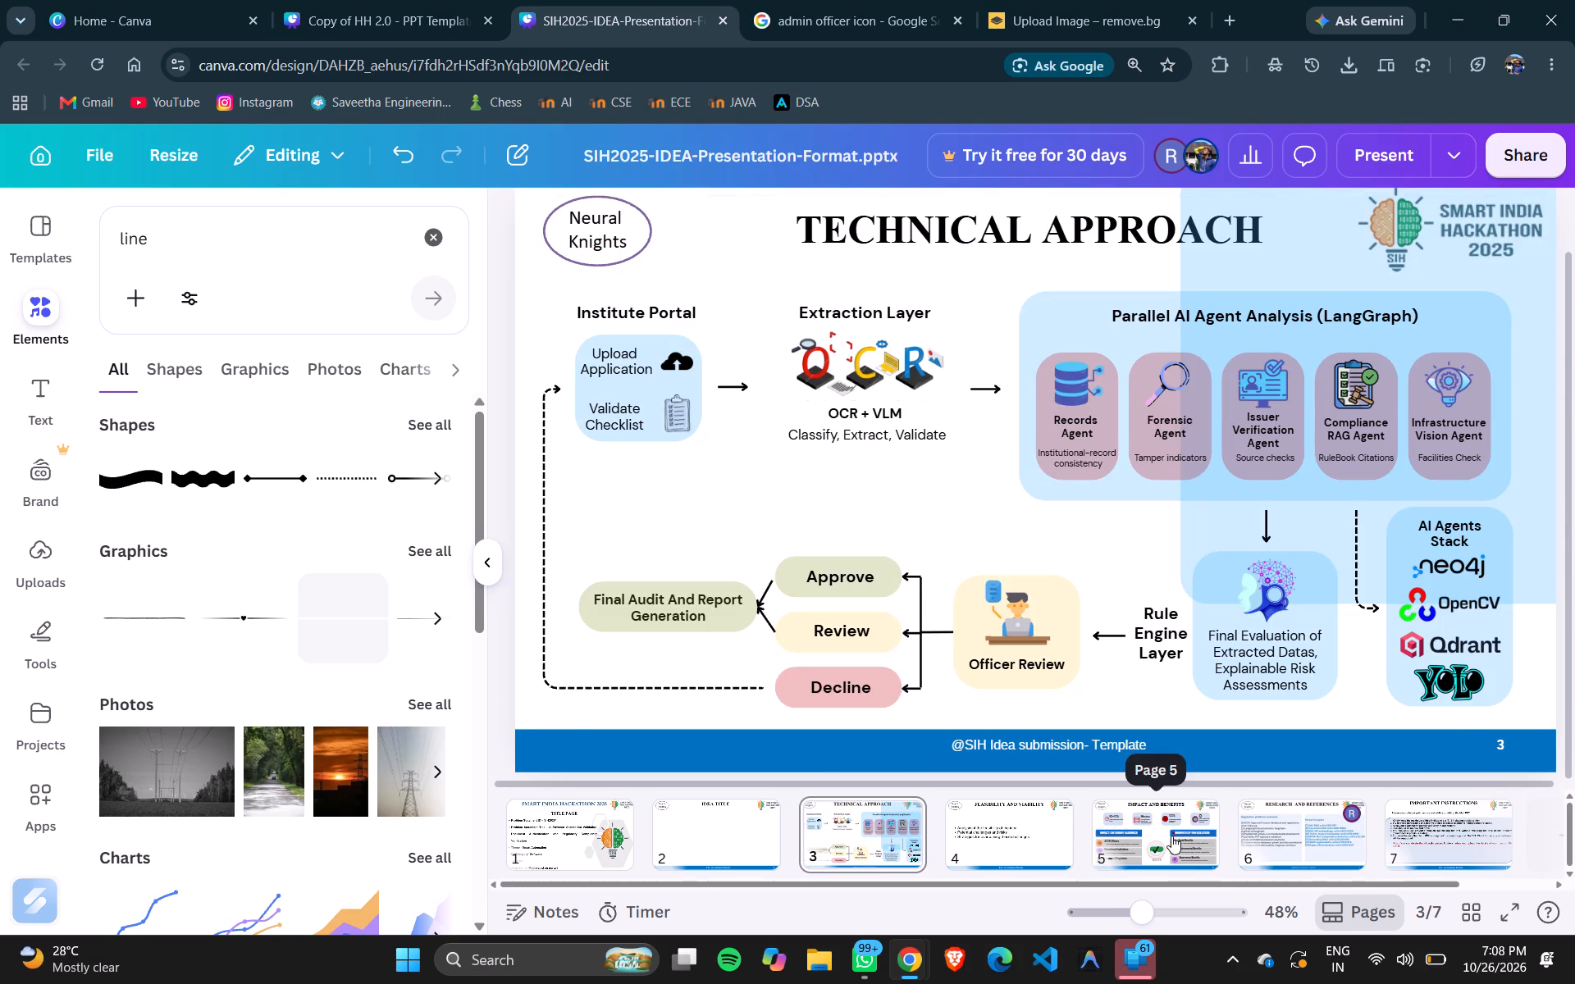
# Open slide 6, Research and References, and collapse the side panel to widen the canvas.
pyautogui.click(1171, 836)
pyautogui.click(1267, 803)
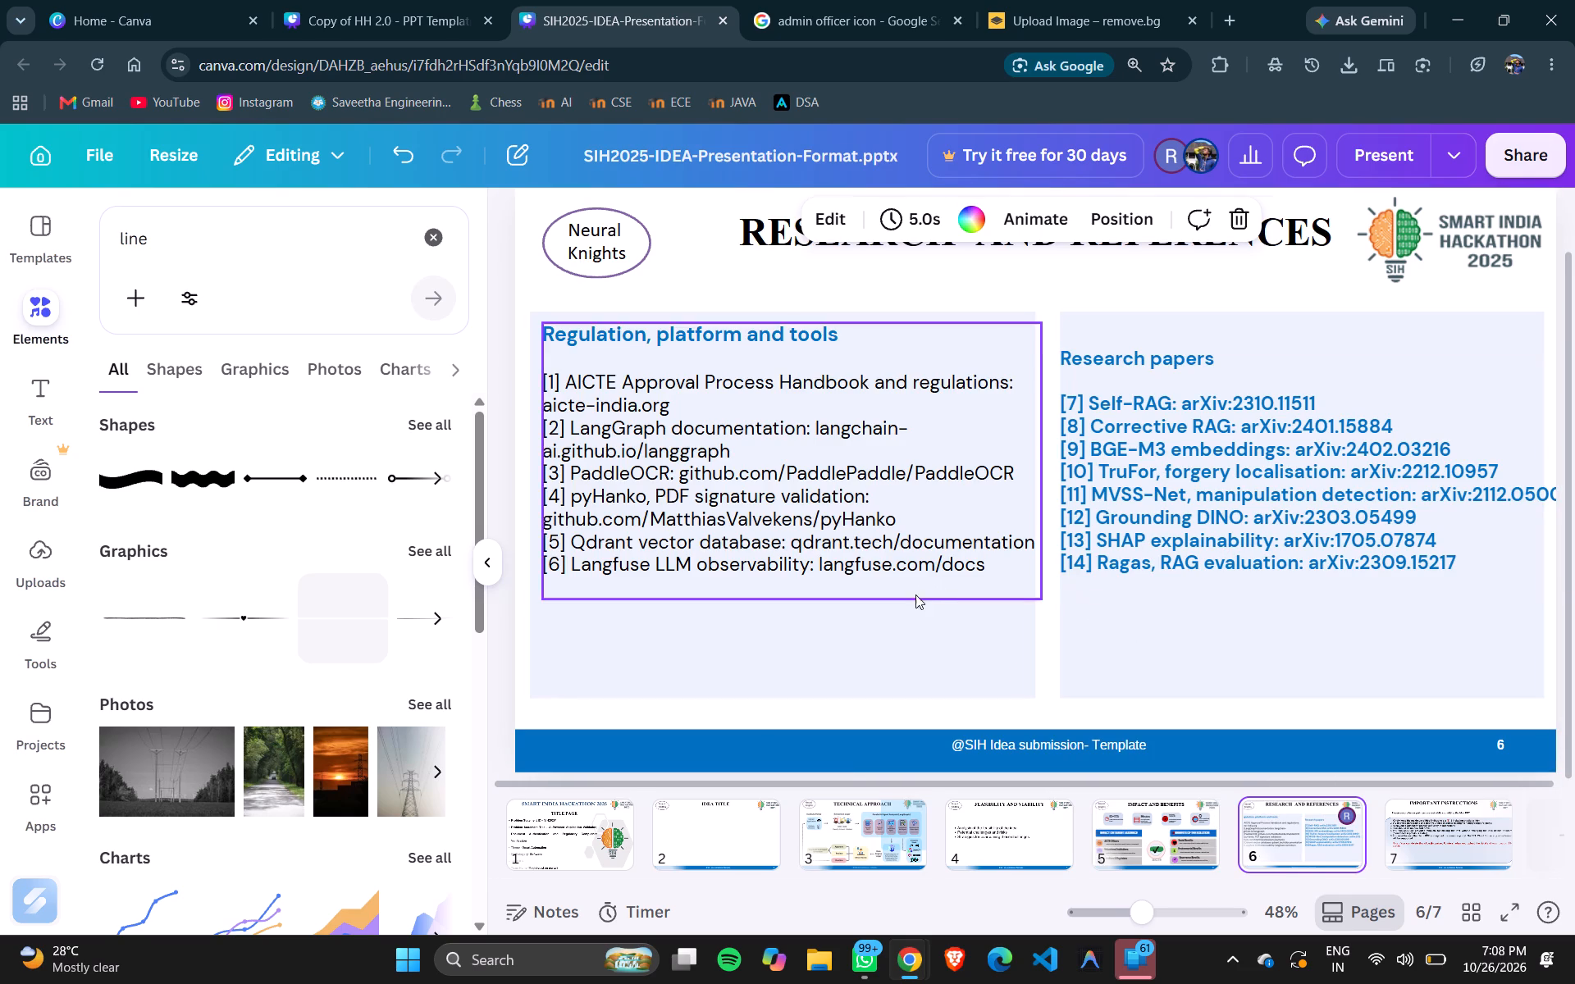
pyautogui.tripleClick(921, 646)
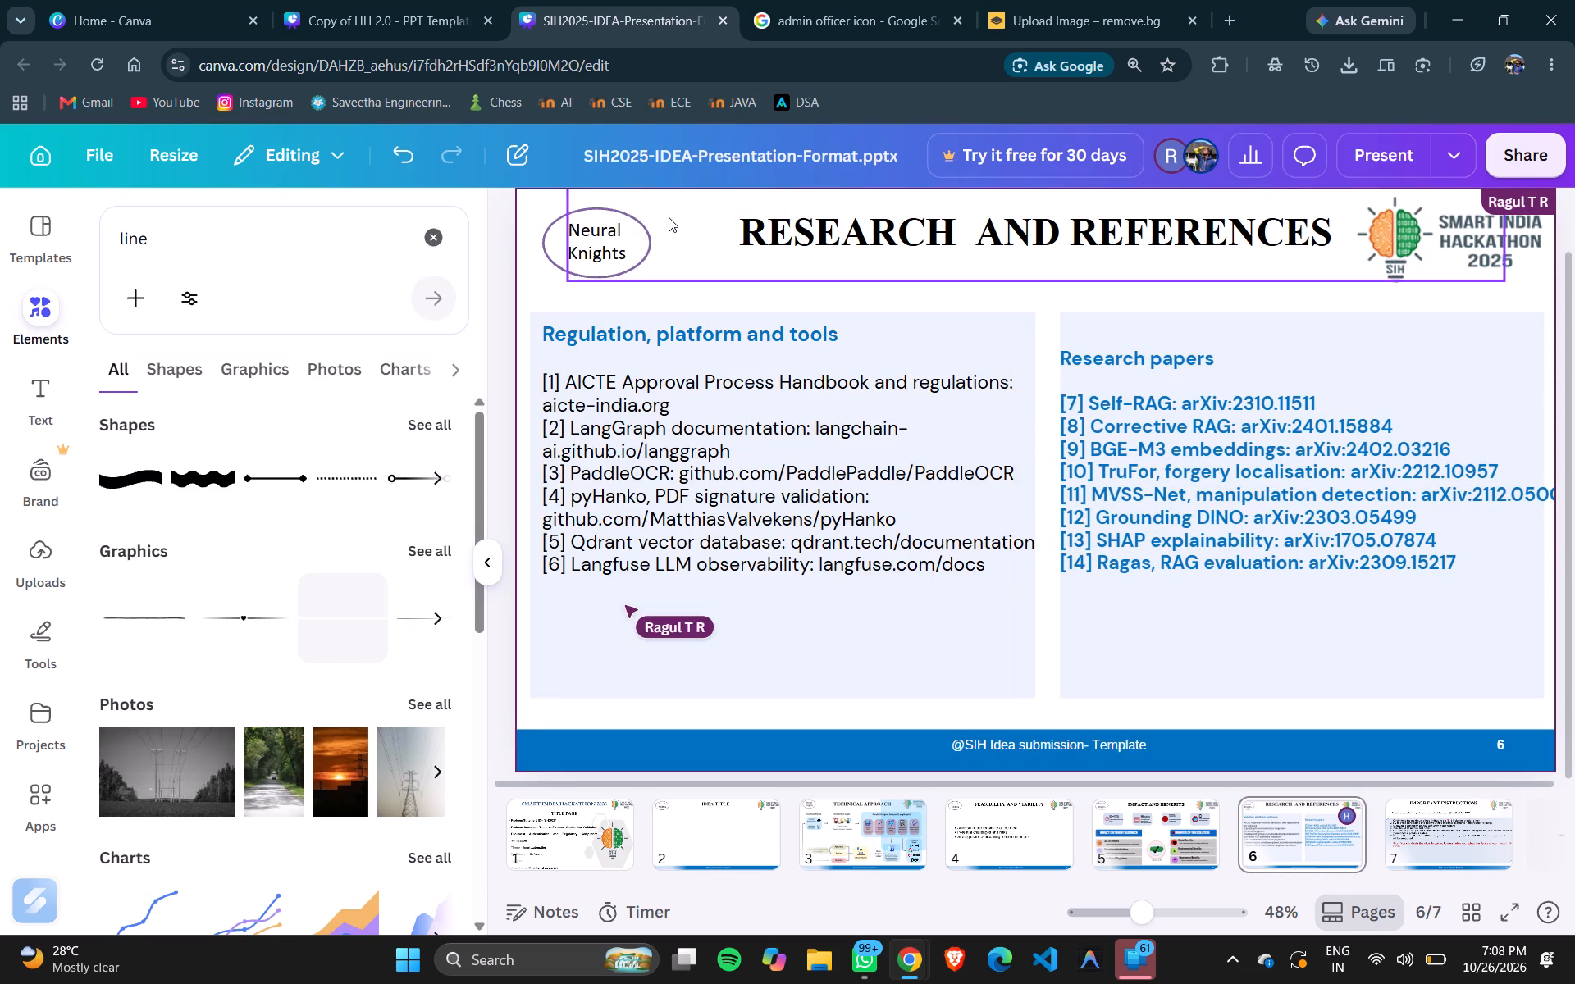
pyautogui.click(24, 235)
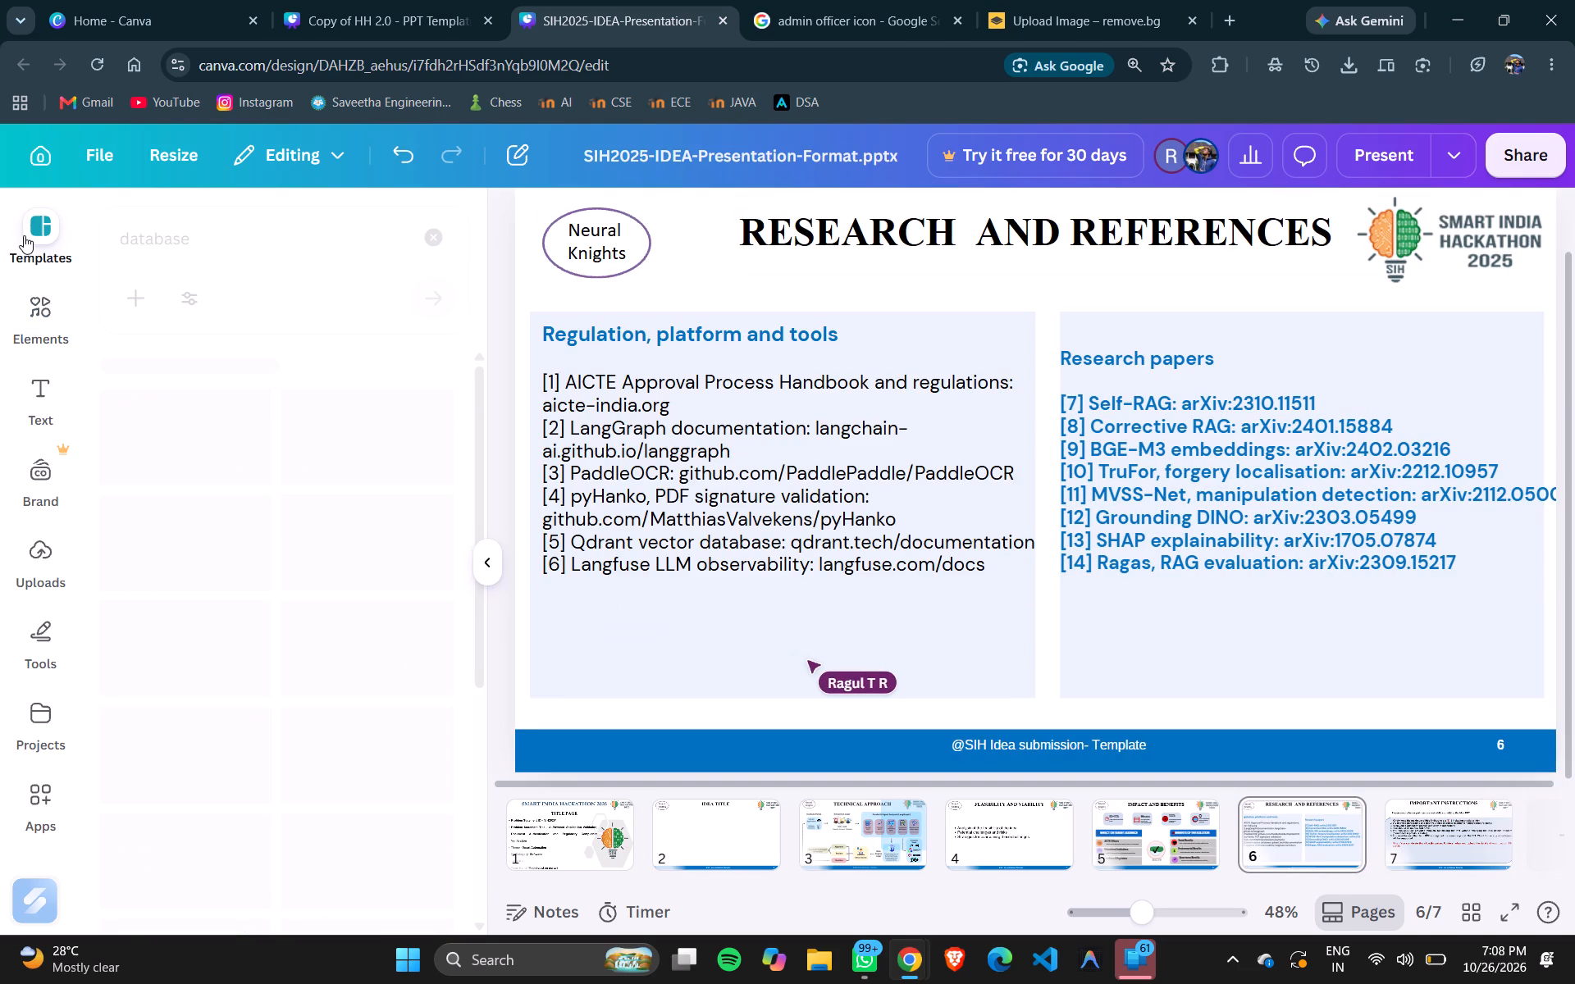
pyautogui.click(479, 563)
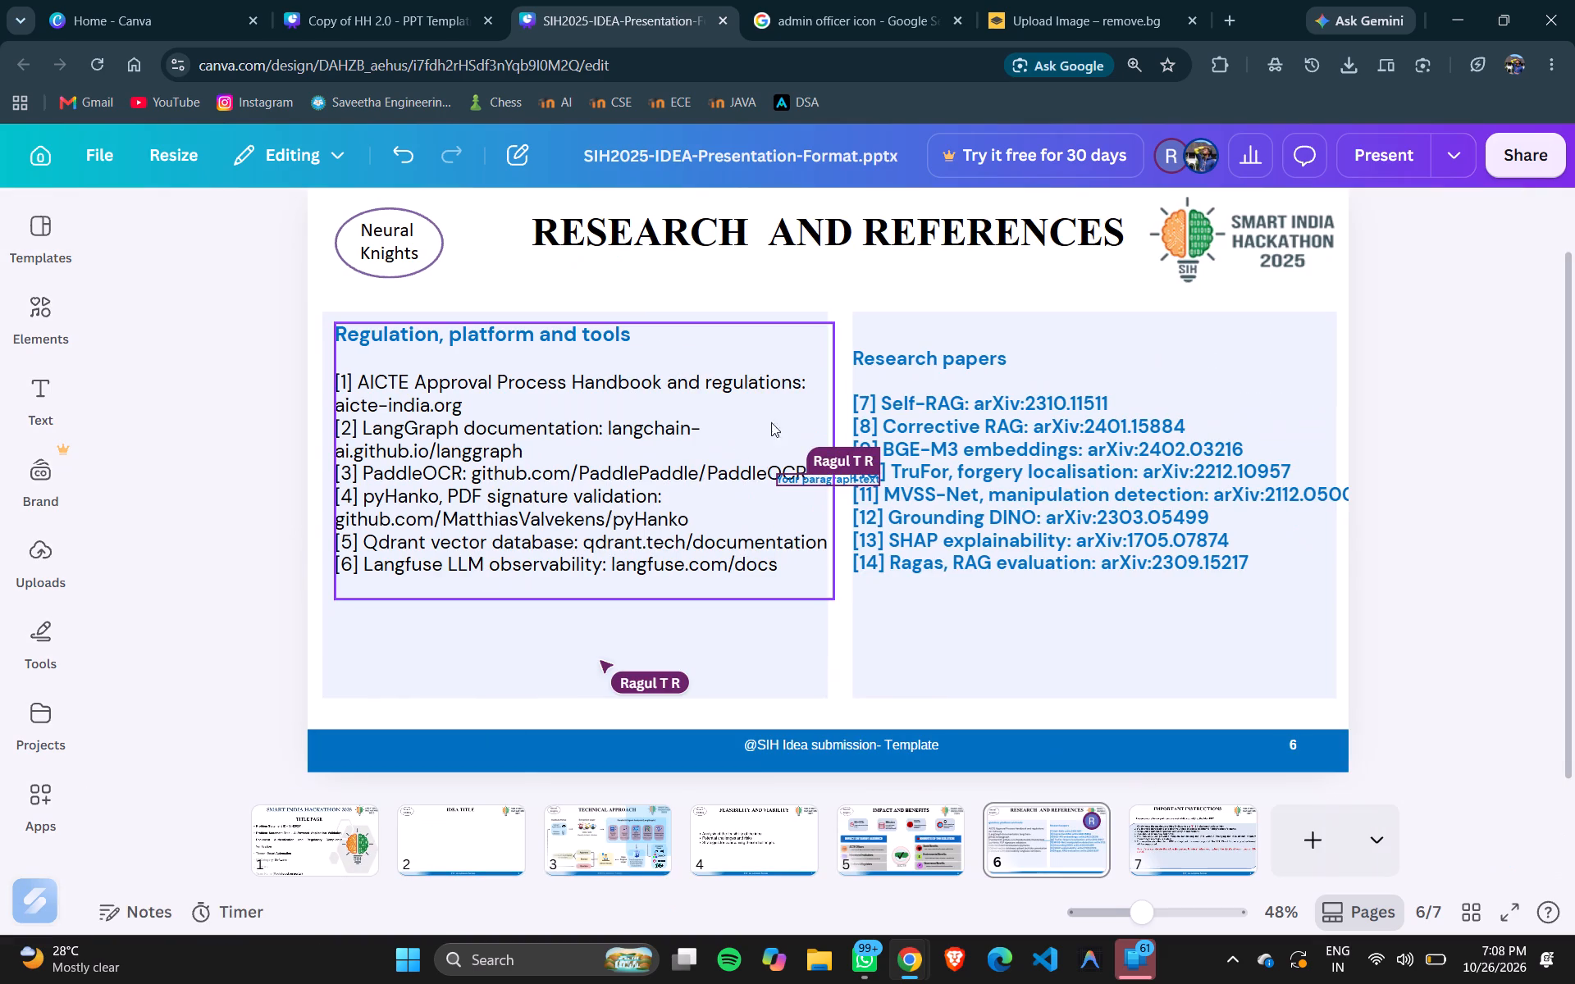
pyautogui.click(283, 318)
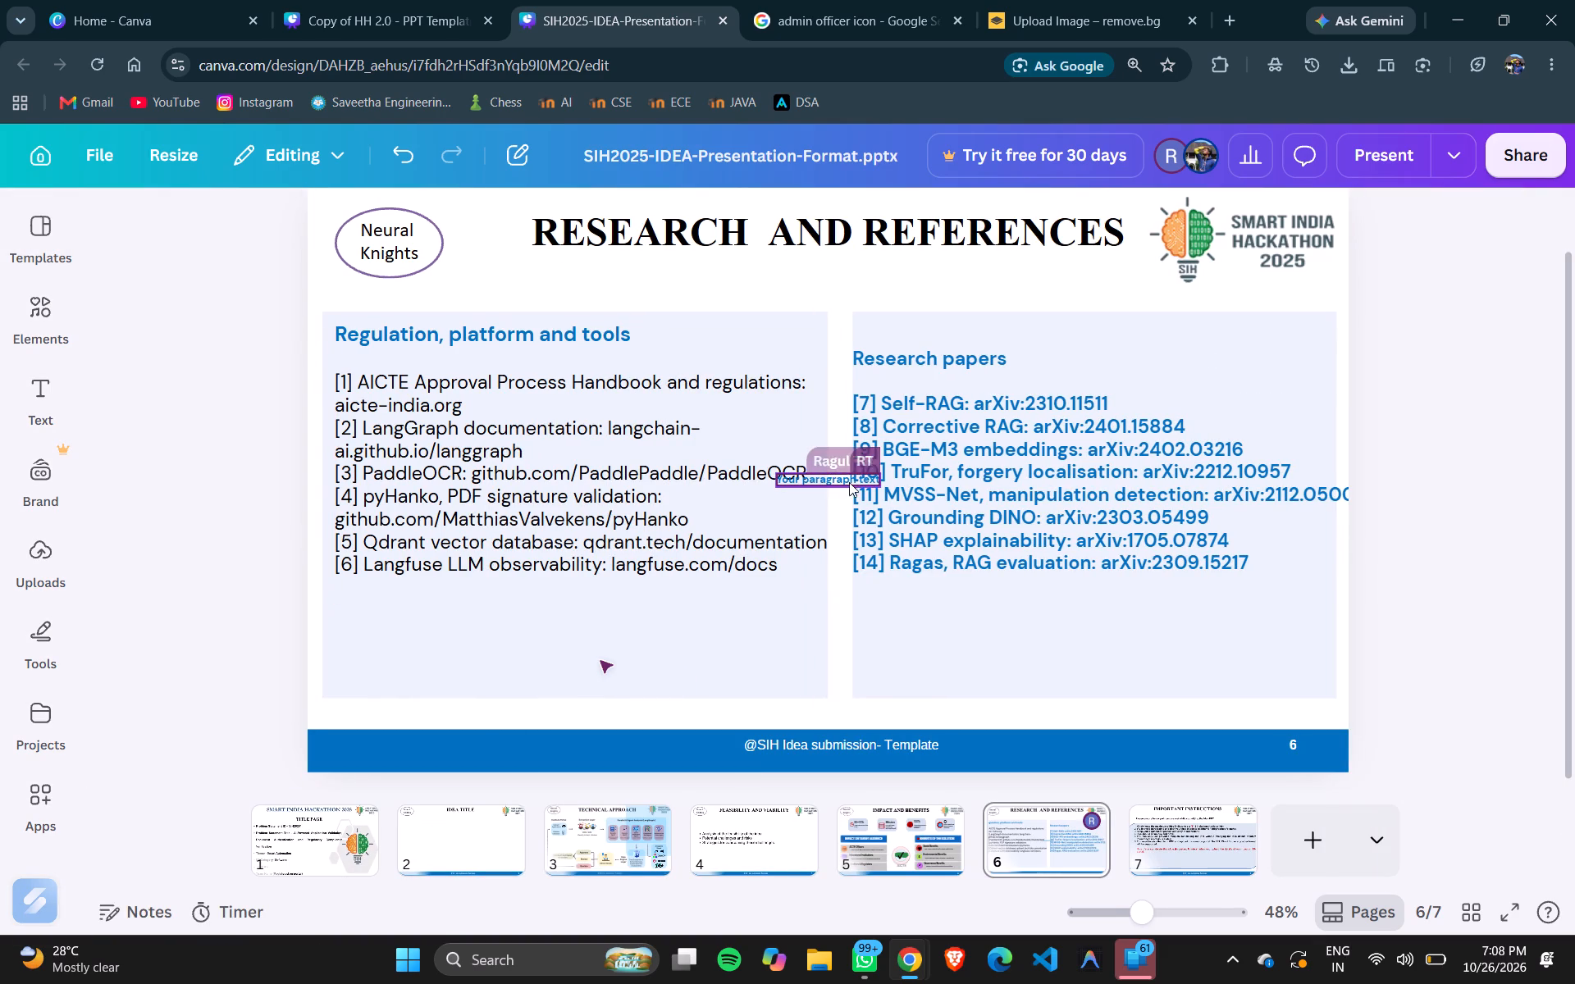
# Replace the small placeholder paragraph text on slide 6 with "Colour elam check pani mathu da".
pyautogui.doubleClick(847, 483)
pyautogui.write('Colour elam check pani')
pyautogui.press('space')
pyautogui.write('mathu da')
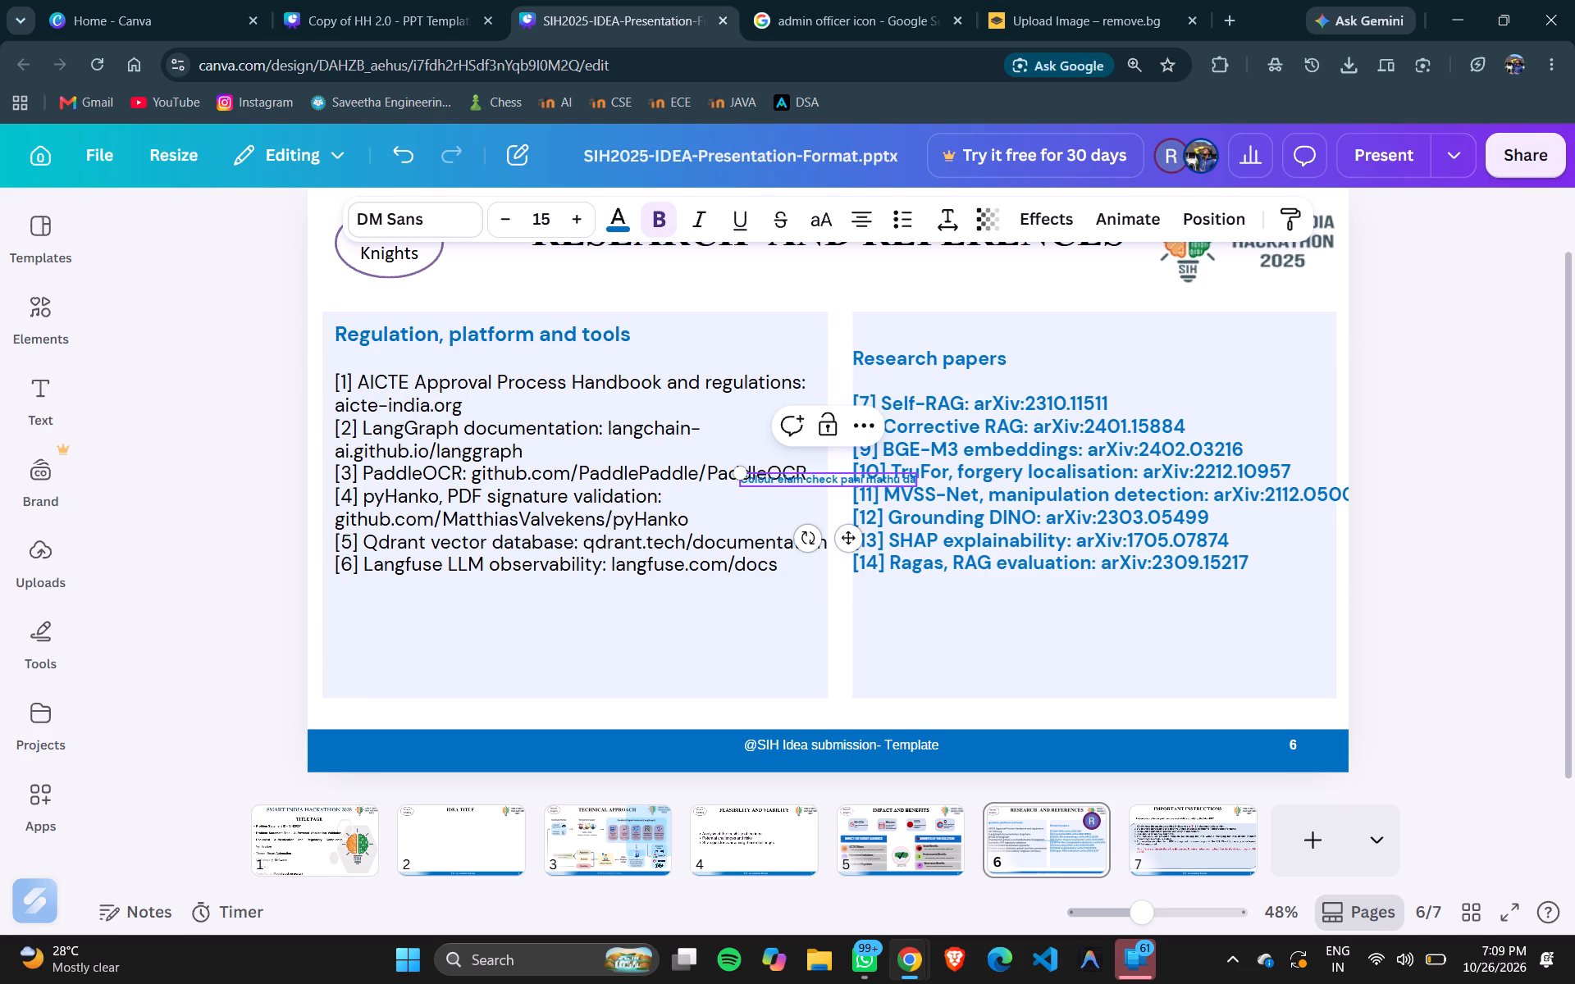
pyautogui.click(101, 687)
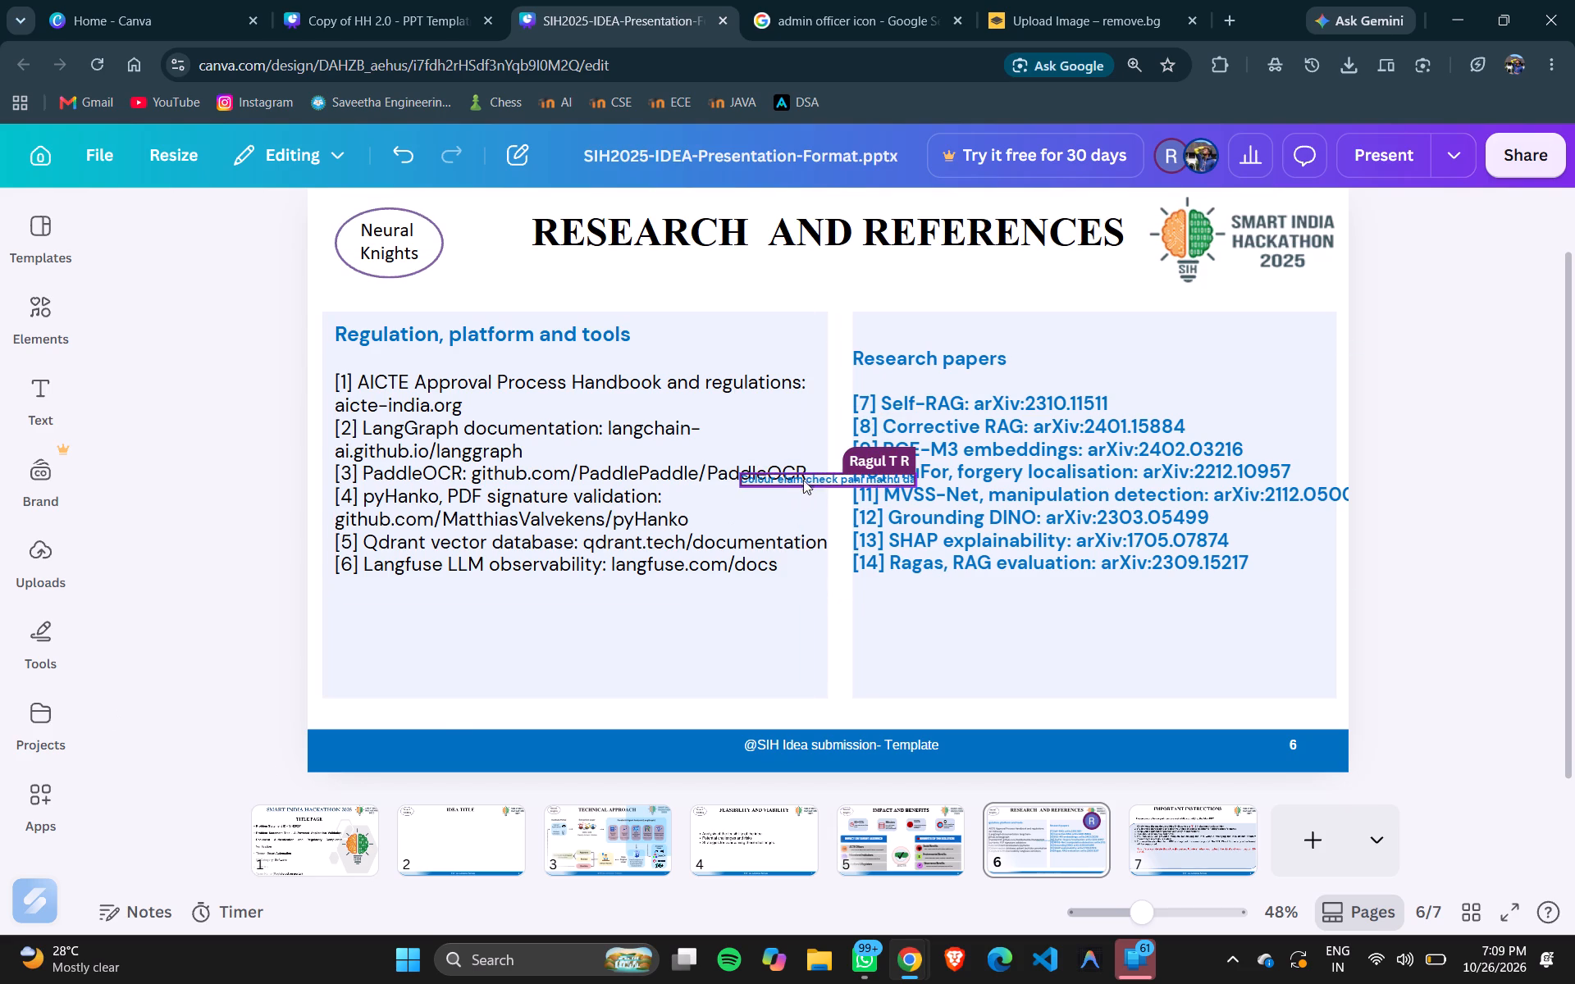
# Move the "Colour elam check pani mathu da" note into the empty area below the Langfuse reference.
pyautogui.moveTo(813, 476); pyautogui.dragTo(590, 635)
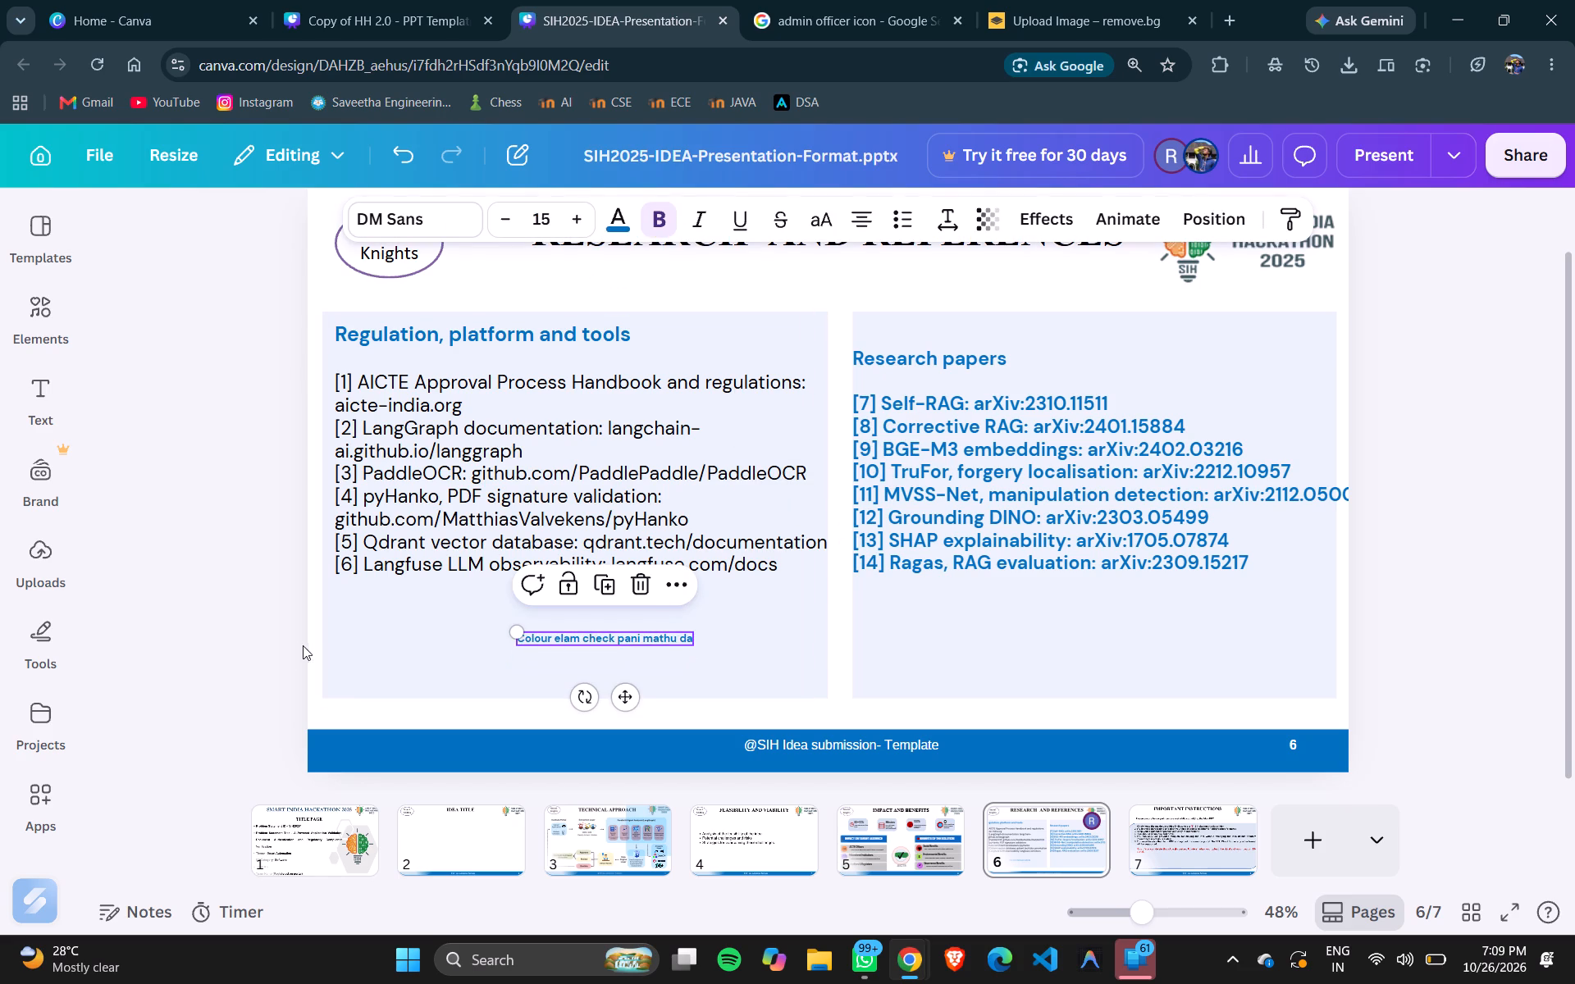
pyautogui.click(158, 541)
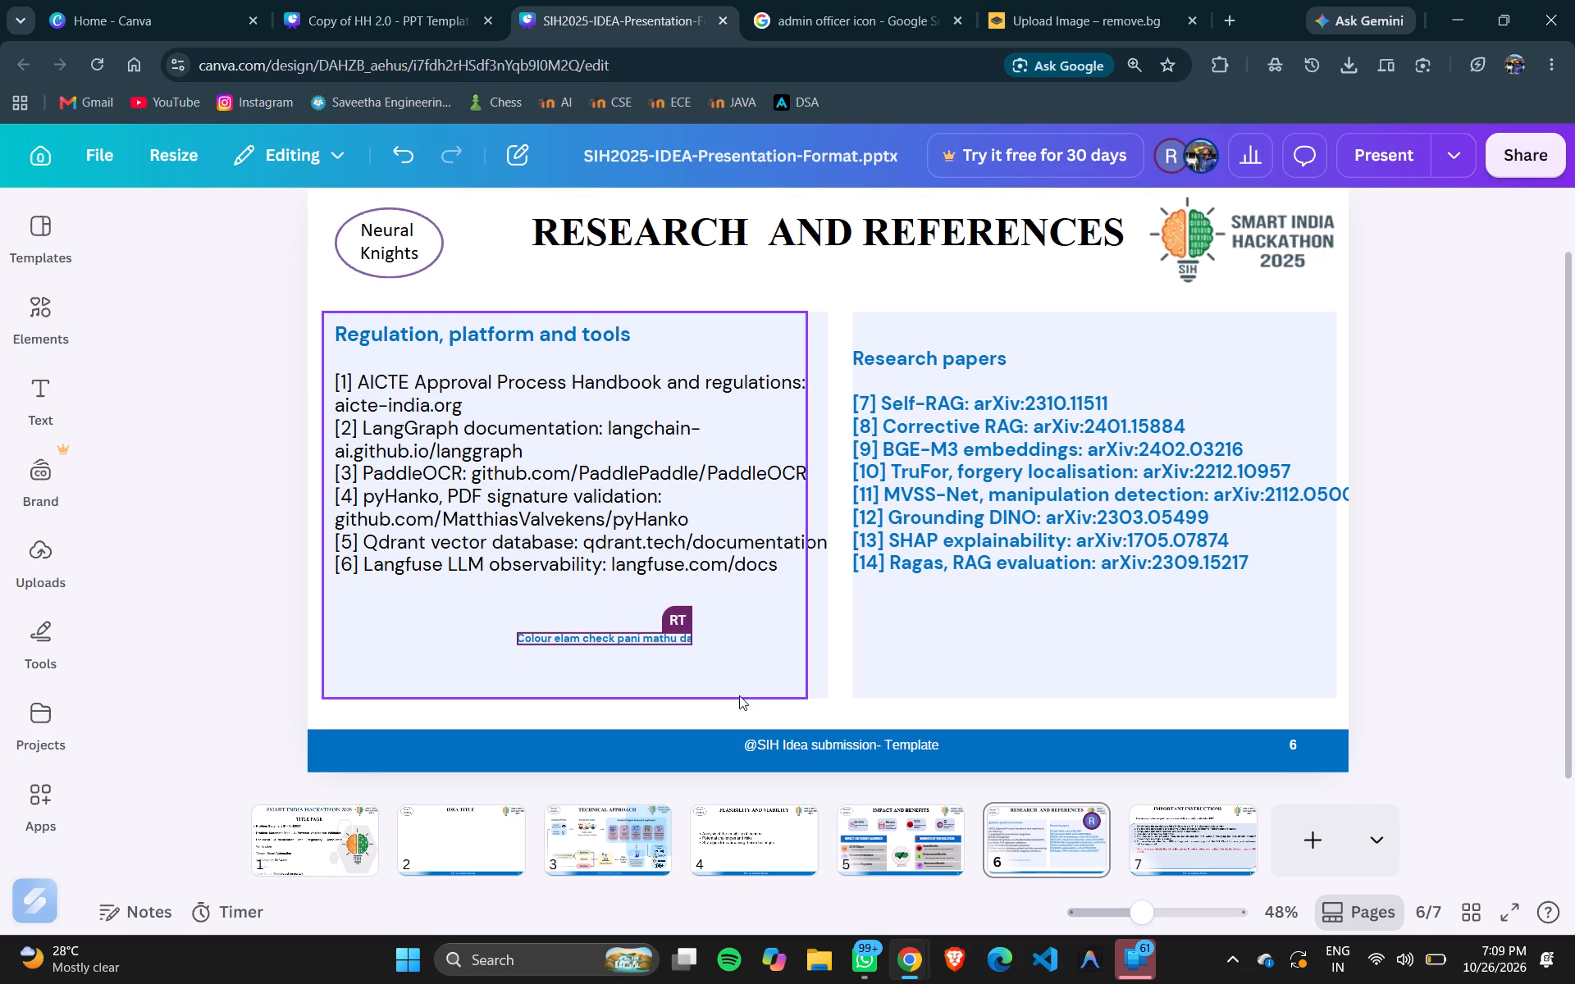
pyautogui.click(644, 641)
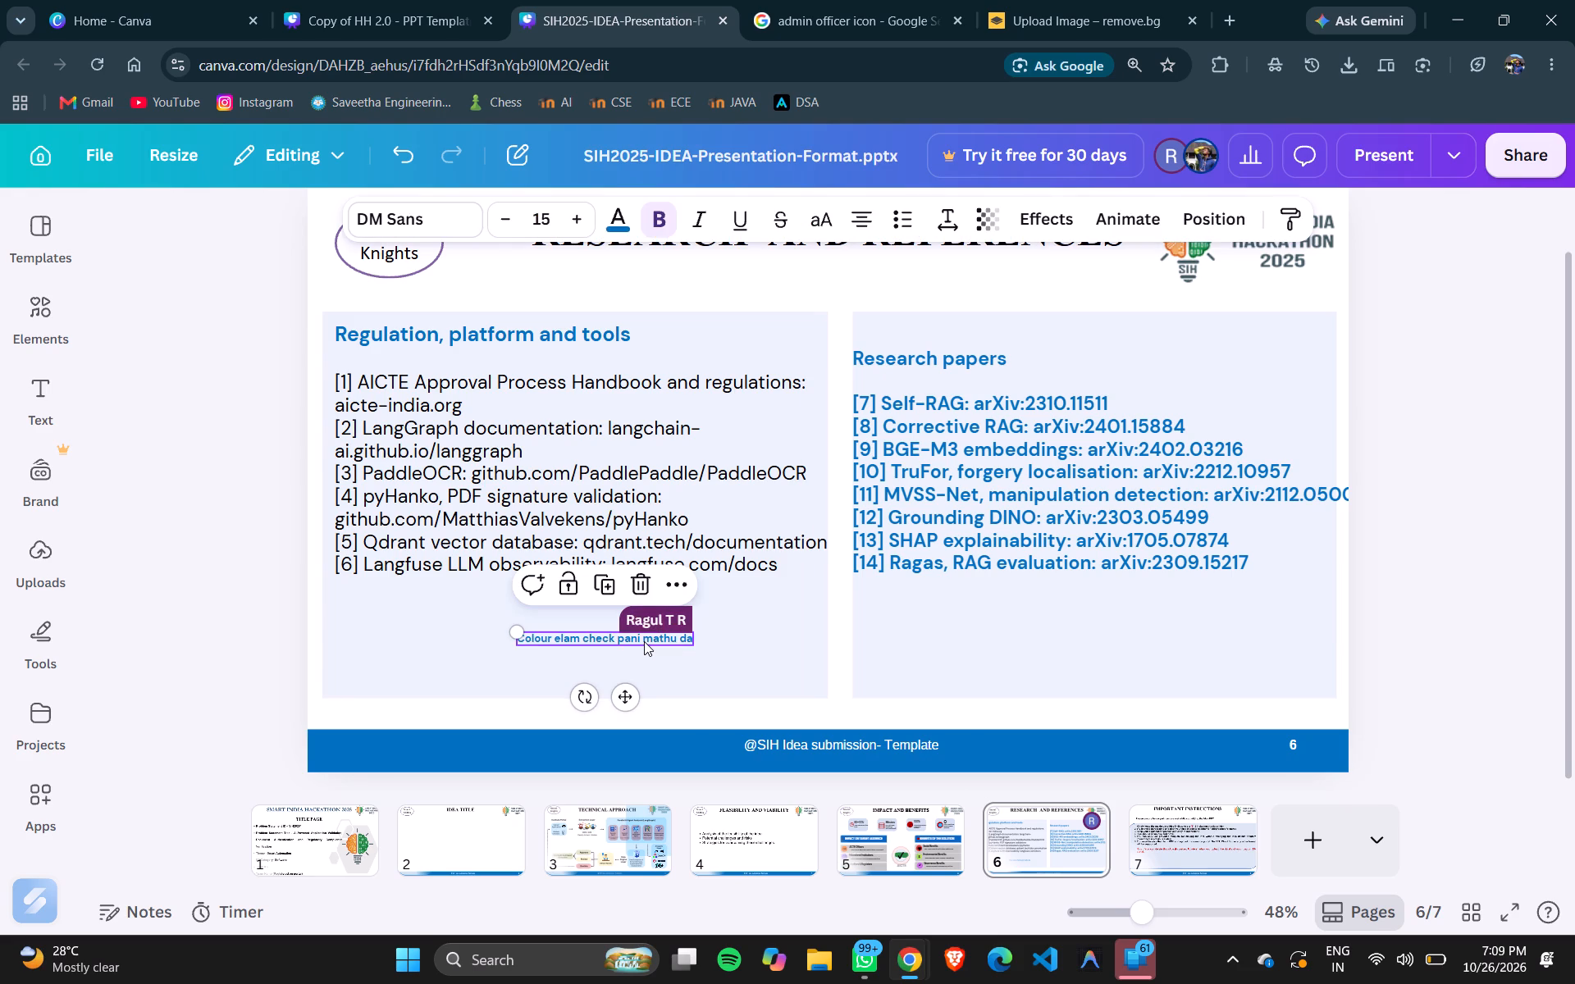
# On slide 3, move the large pale blue rectangle so it covers the whole diagram between title and footer.
pyautogui.click(653, 836)
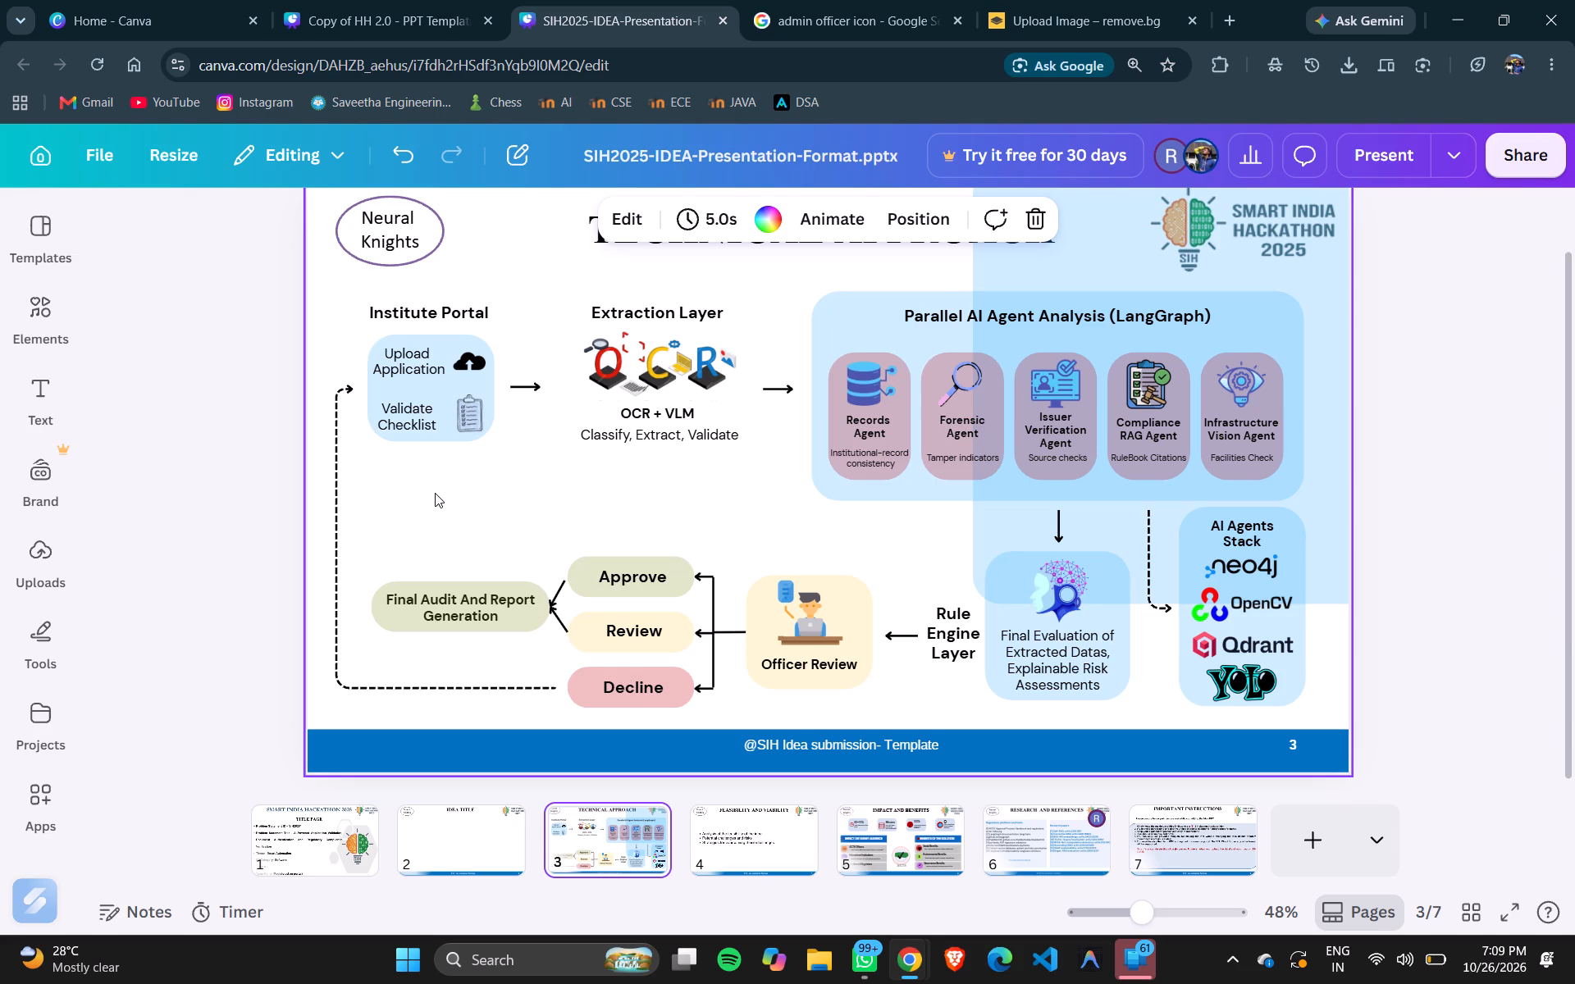
pyautogui.click(1123, 559)
pyautogui.click(1449, 710)
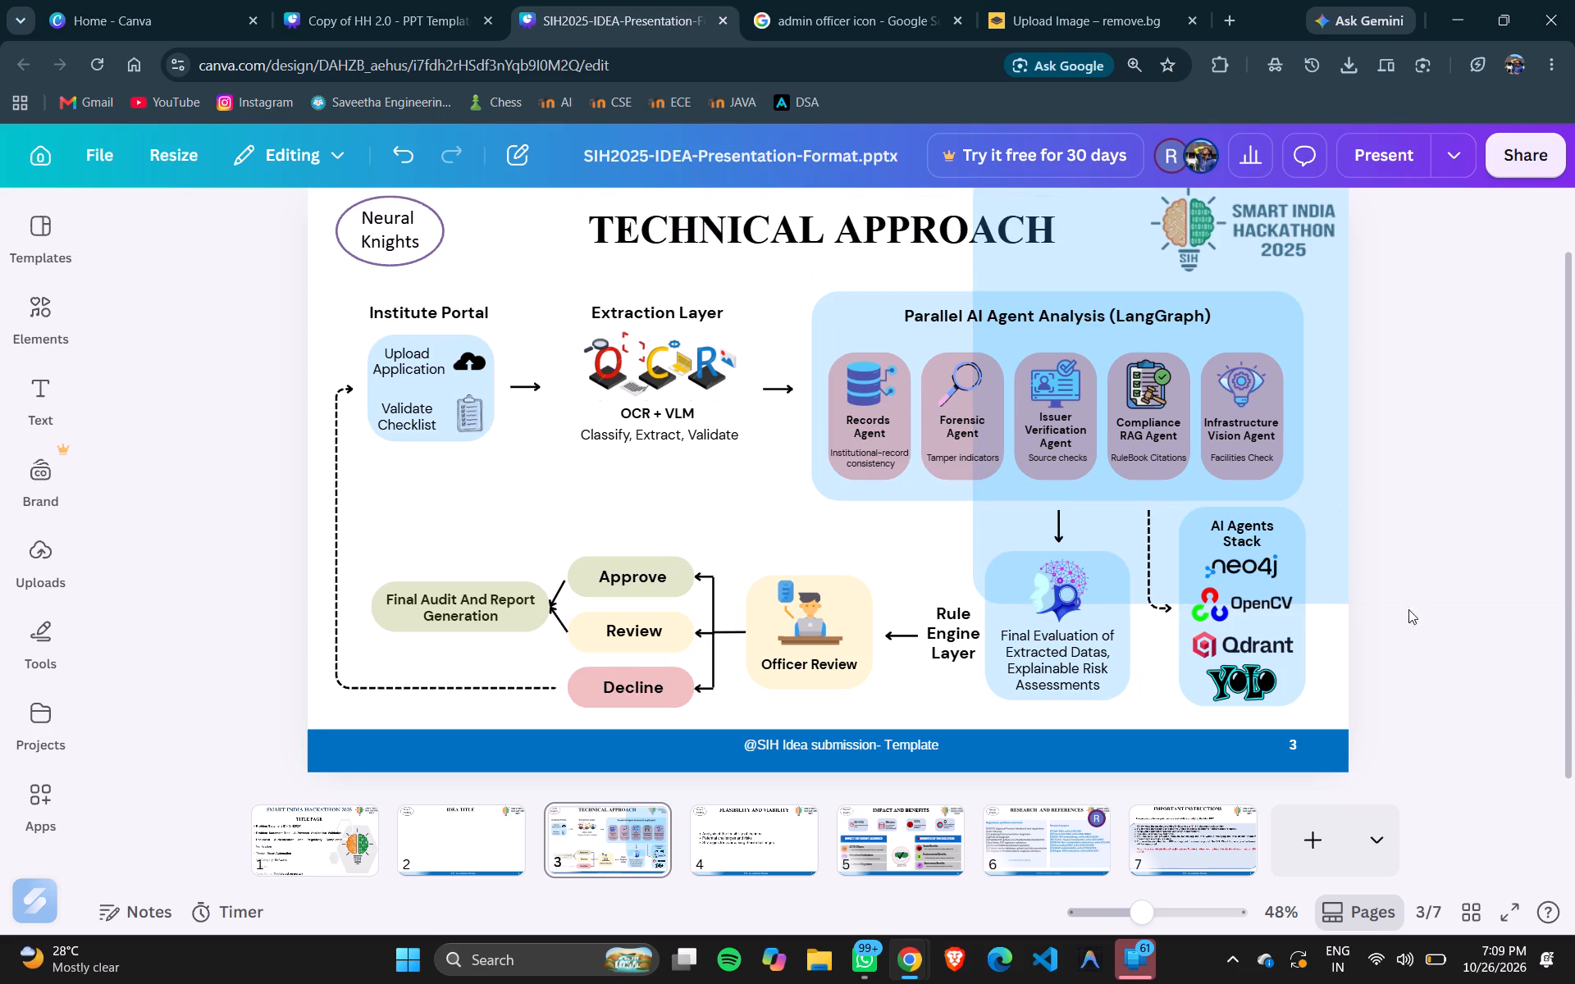
pyautogui.click(1396, 501)
pyautogui.click(1333, 492)
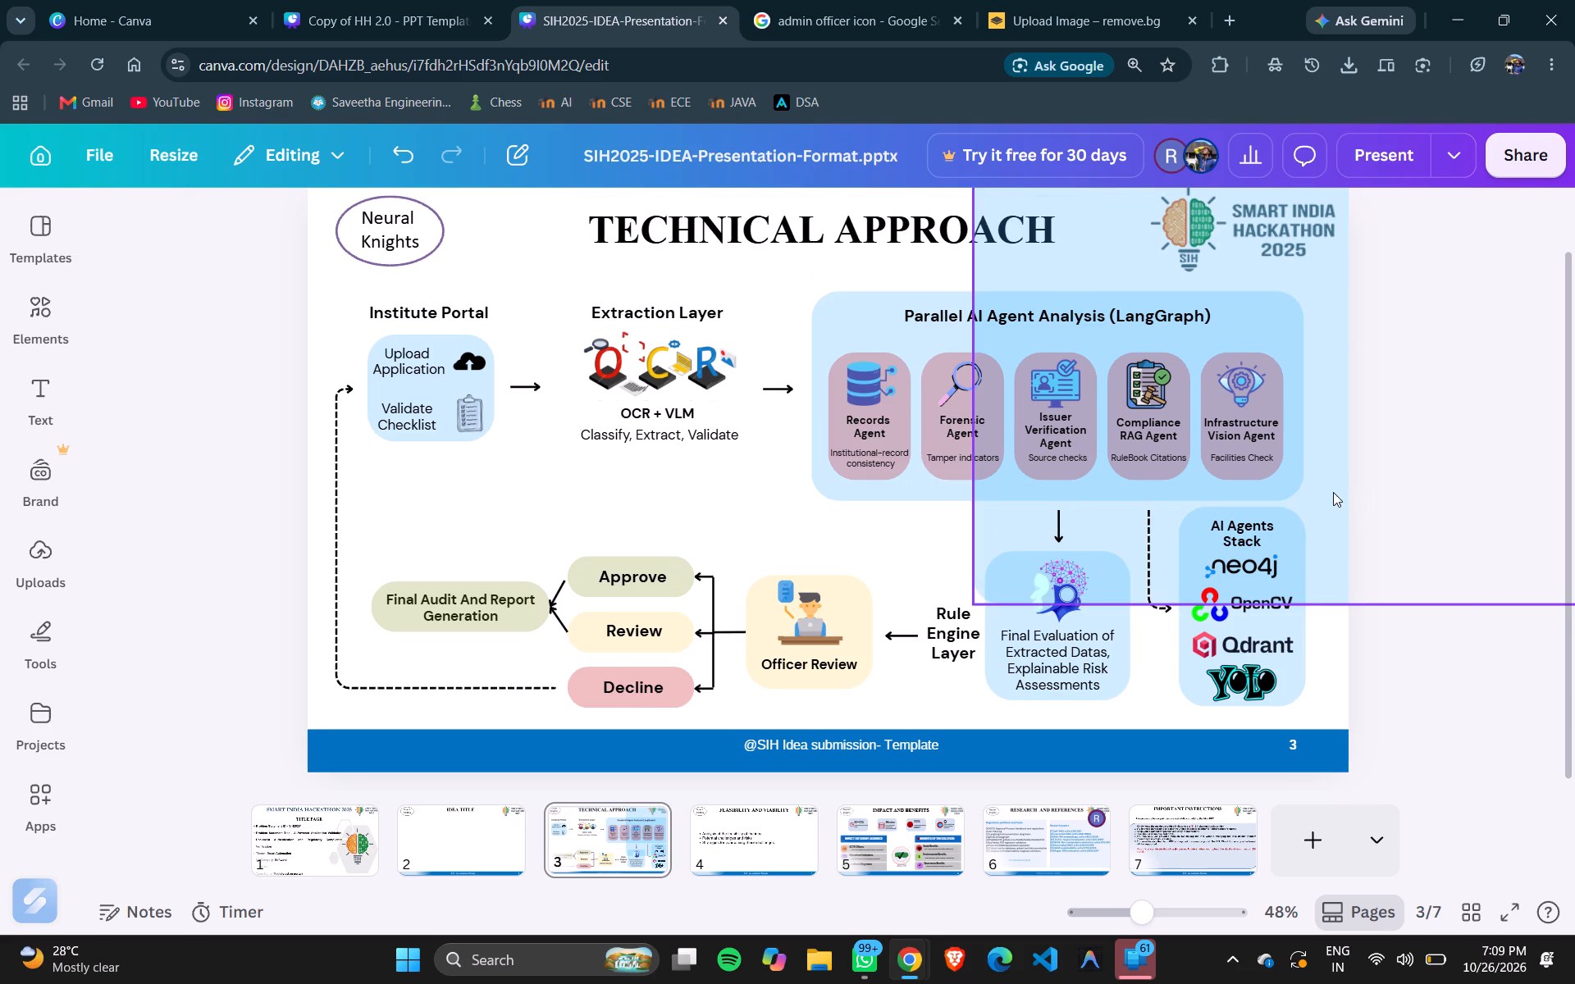
pyautogui.moveTo(1333, 492); pyautogui.dragTo(685, 604)
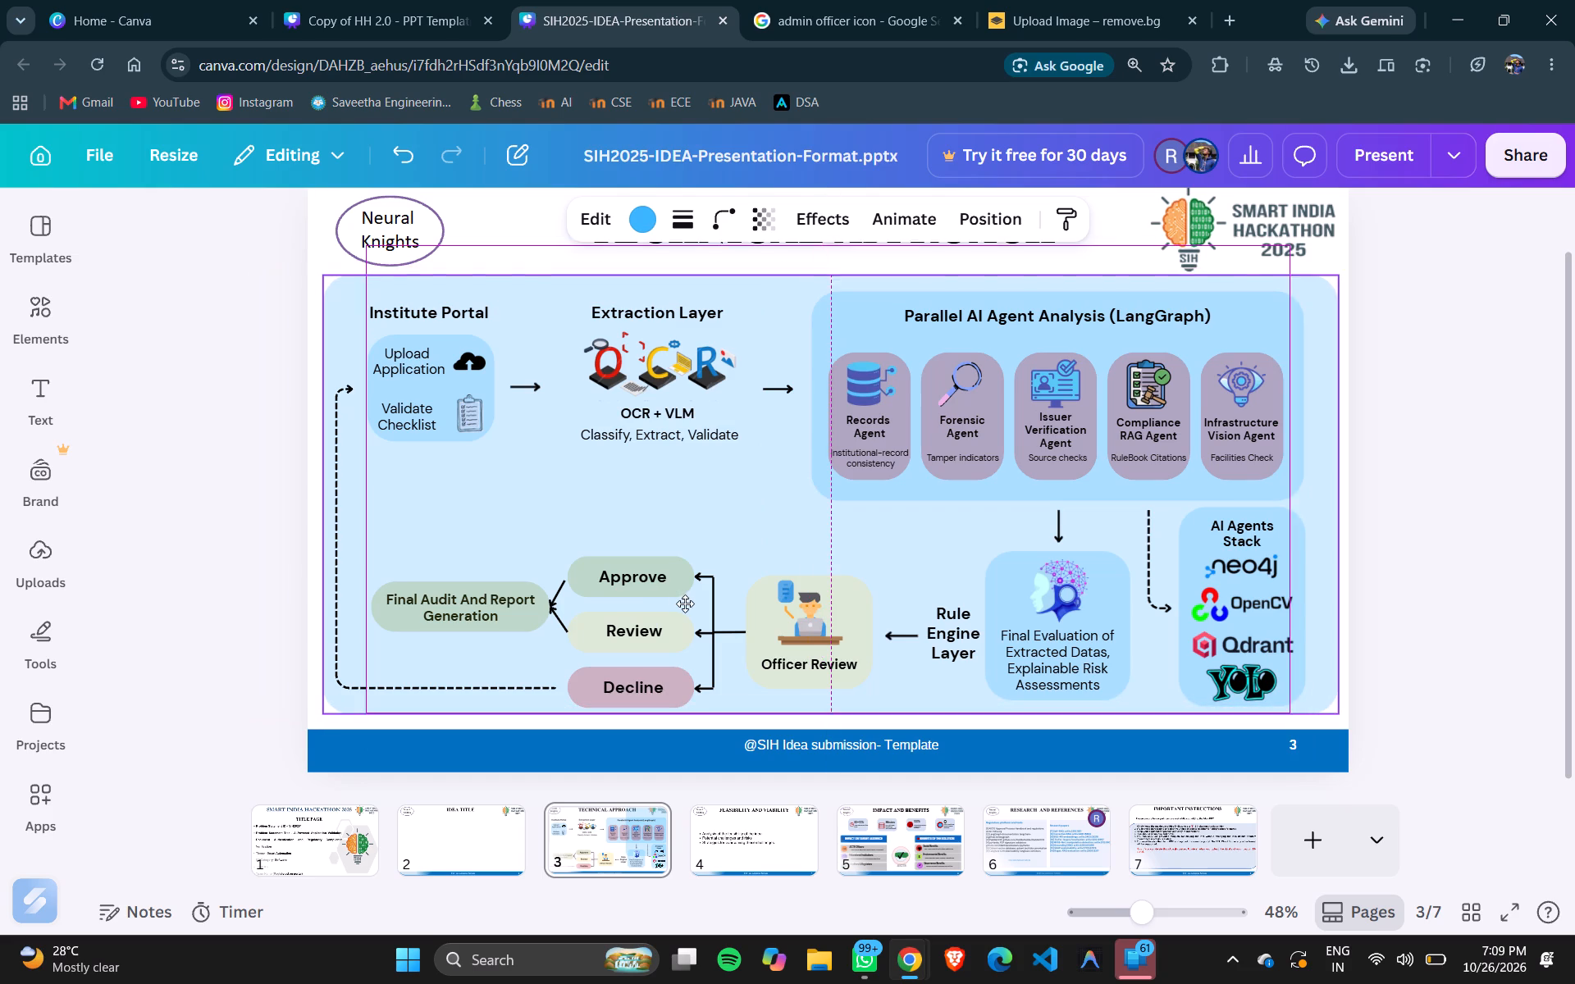
pyautogui.moveTo(685, 604); pyautogui.dragTo(687, 604)
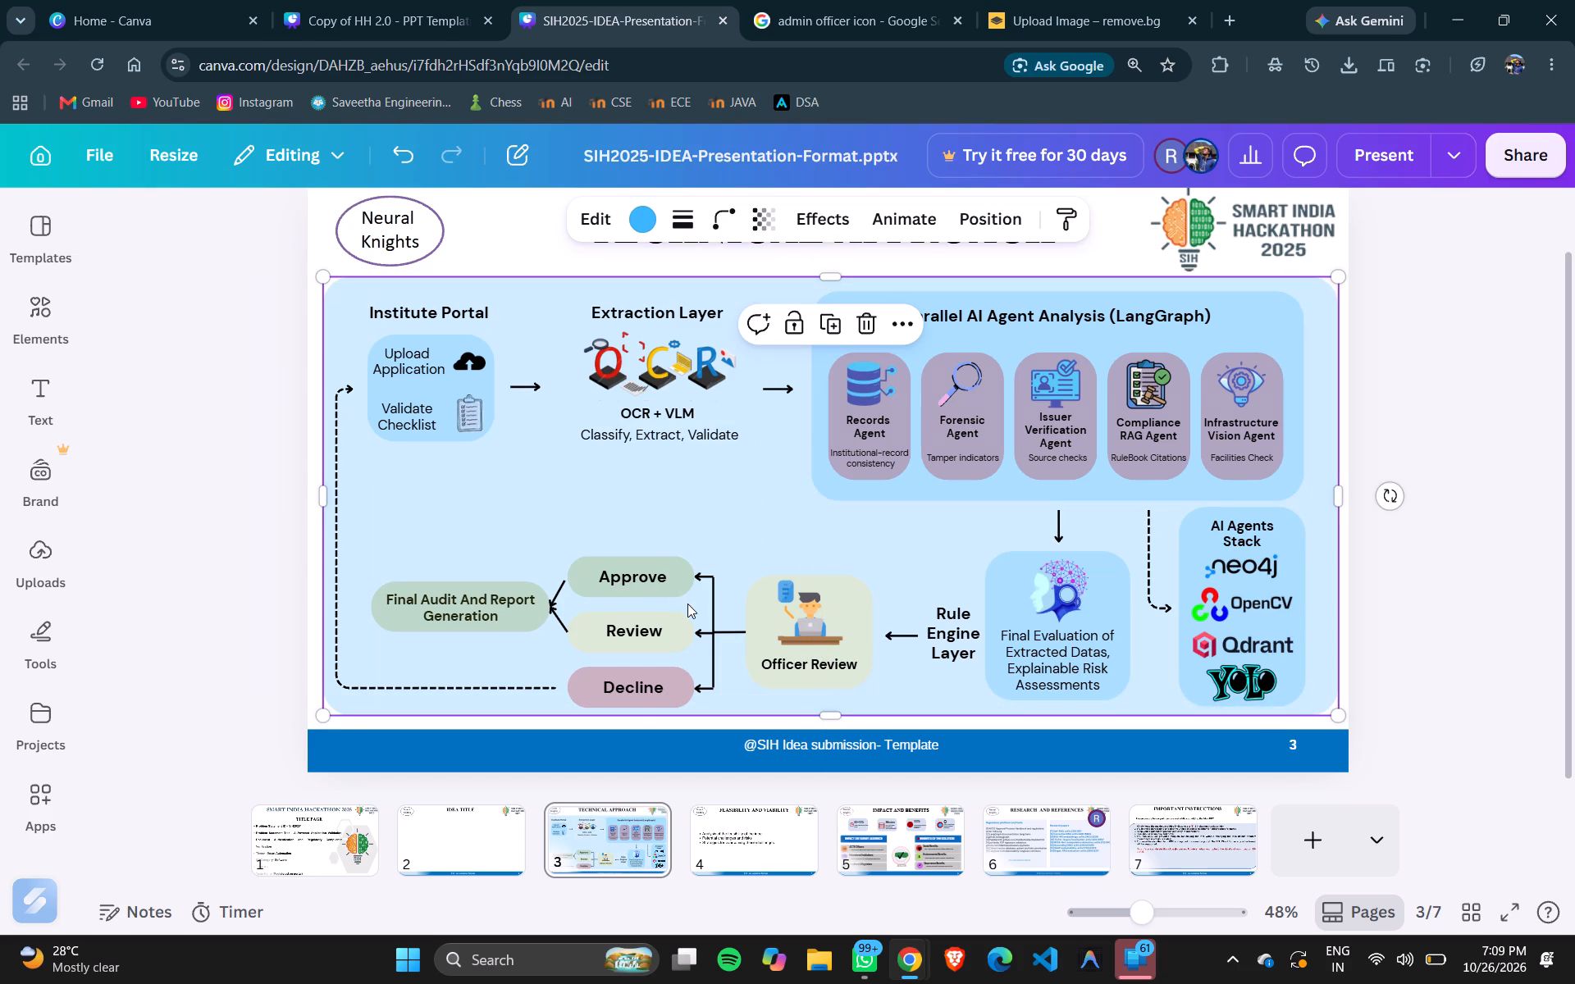
pyautogui.click(1463, 574)
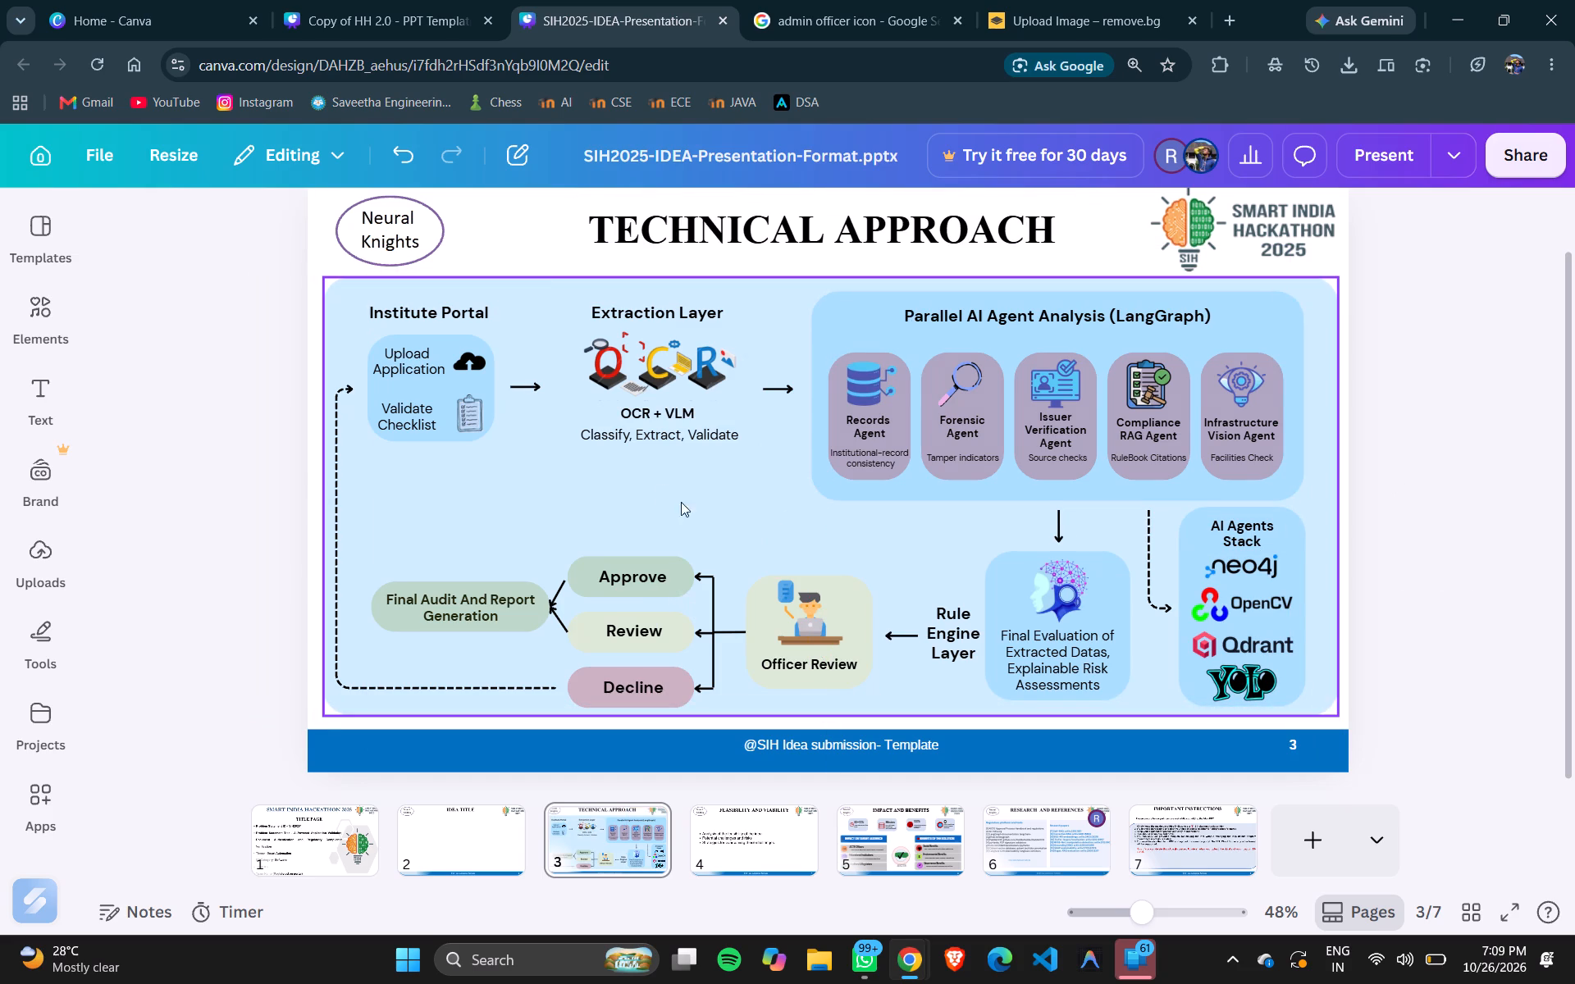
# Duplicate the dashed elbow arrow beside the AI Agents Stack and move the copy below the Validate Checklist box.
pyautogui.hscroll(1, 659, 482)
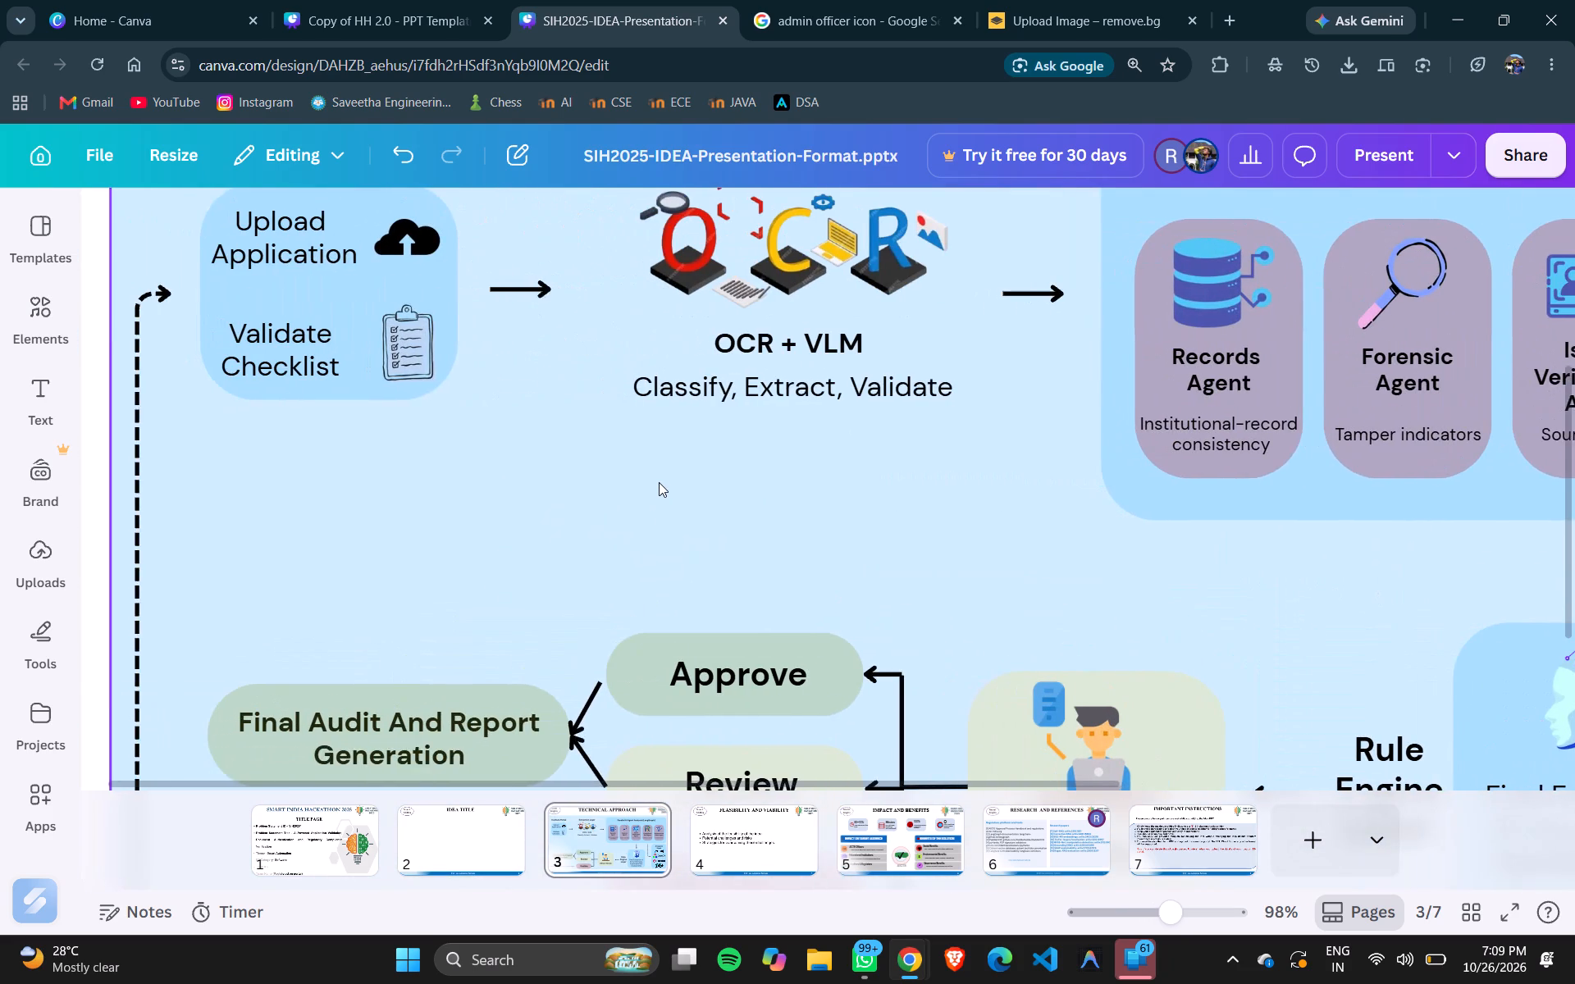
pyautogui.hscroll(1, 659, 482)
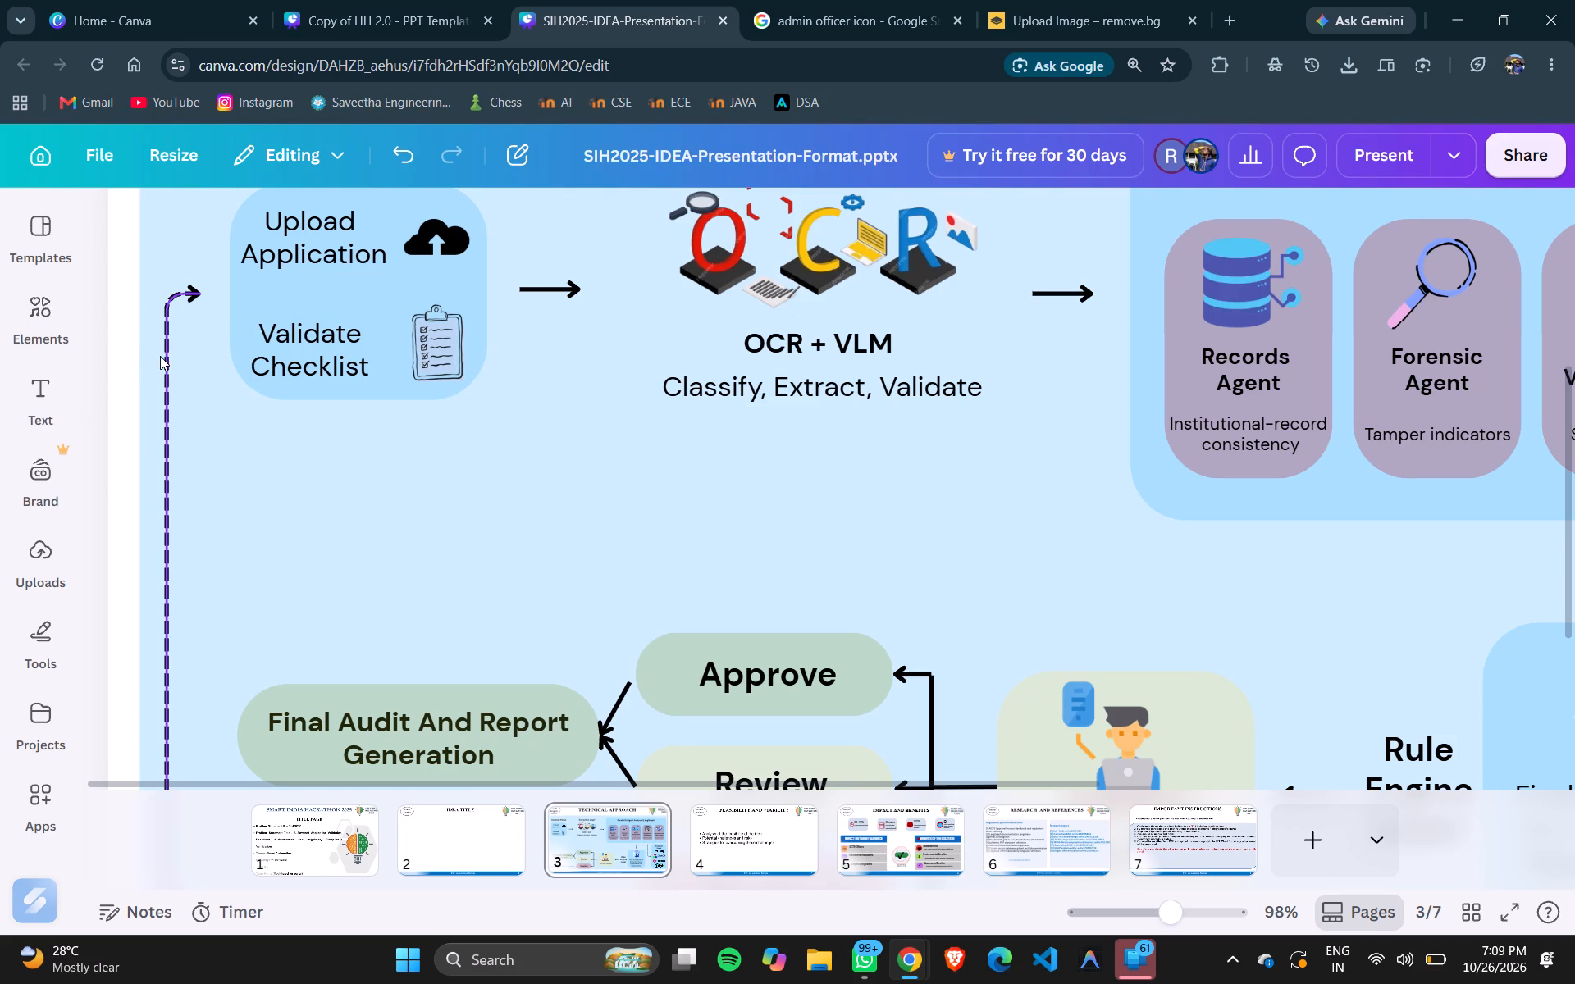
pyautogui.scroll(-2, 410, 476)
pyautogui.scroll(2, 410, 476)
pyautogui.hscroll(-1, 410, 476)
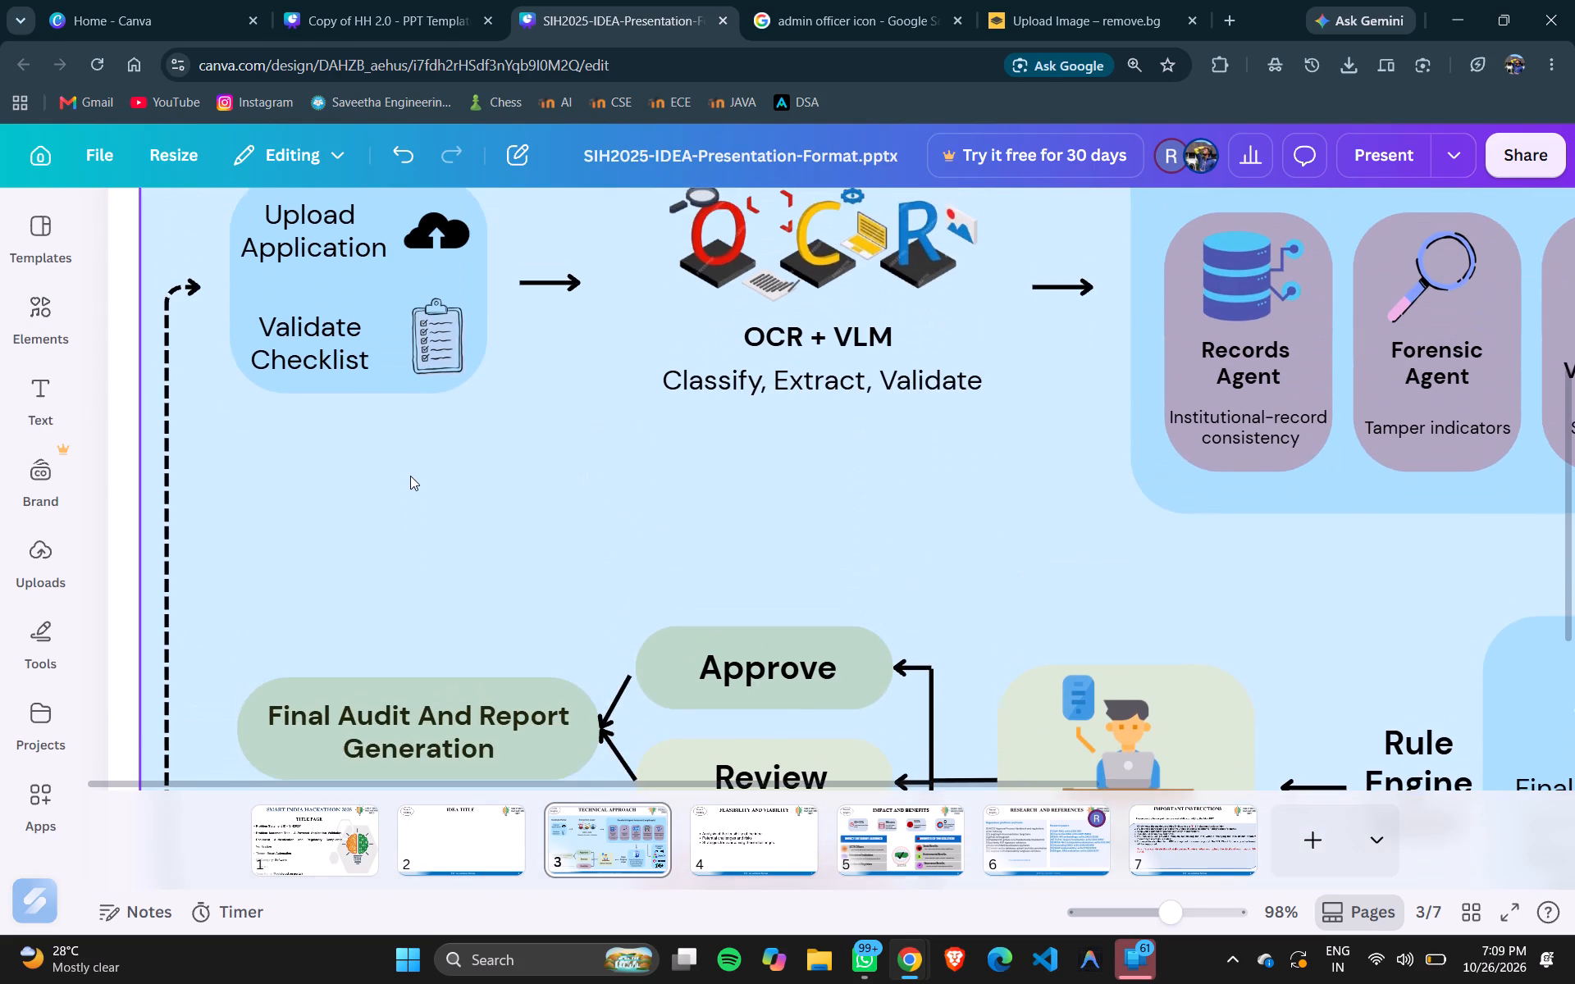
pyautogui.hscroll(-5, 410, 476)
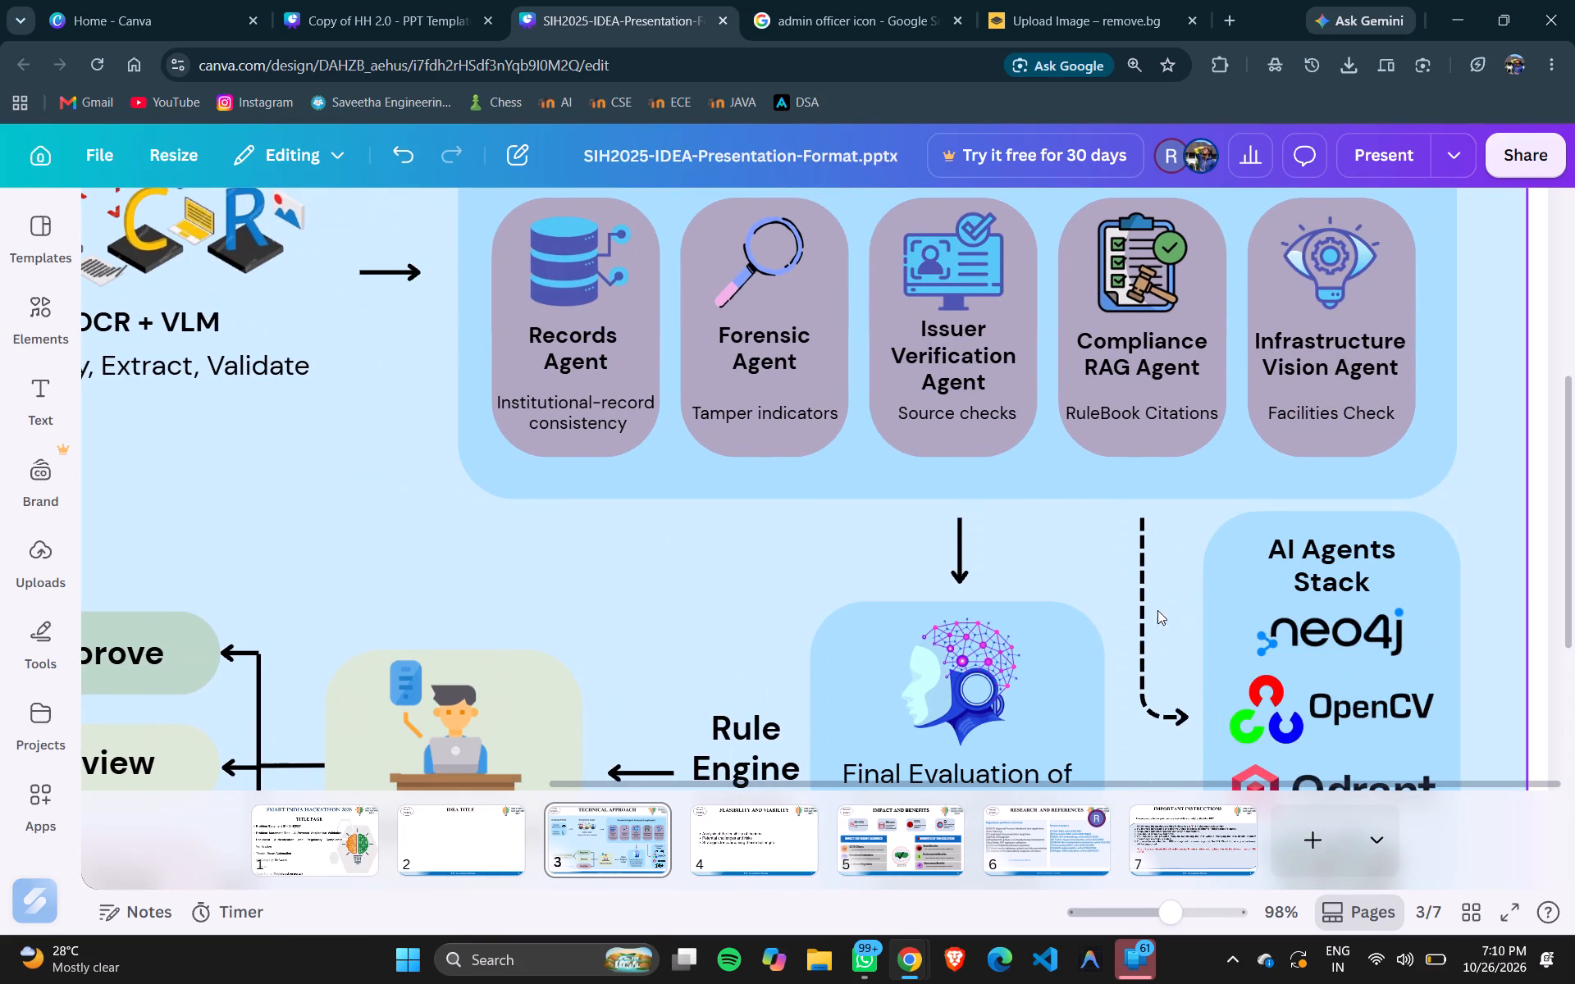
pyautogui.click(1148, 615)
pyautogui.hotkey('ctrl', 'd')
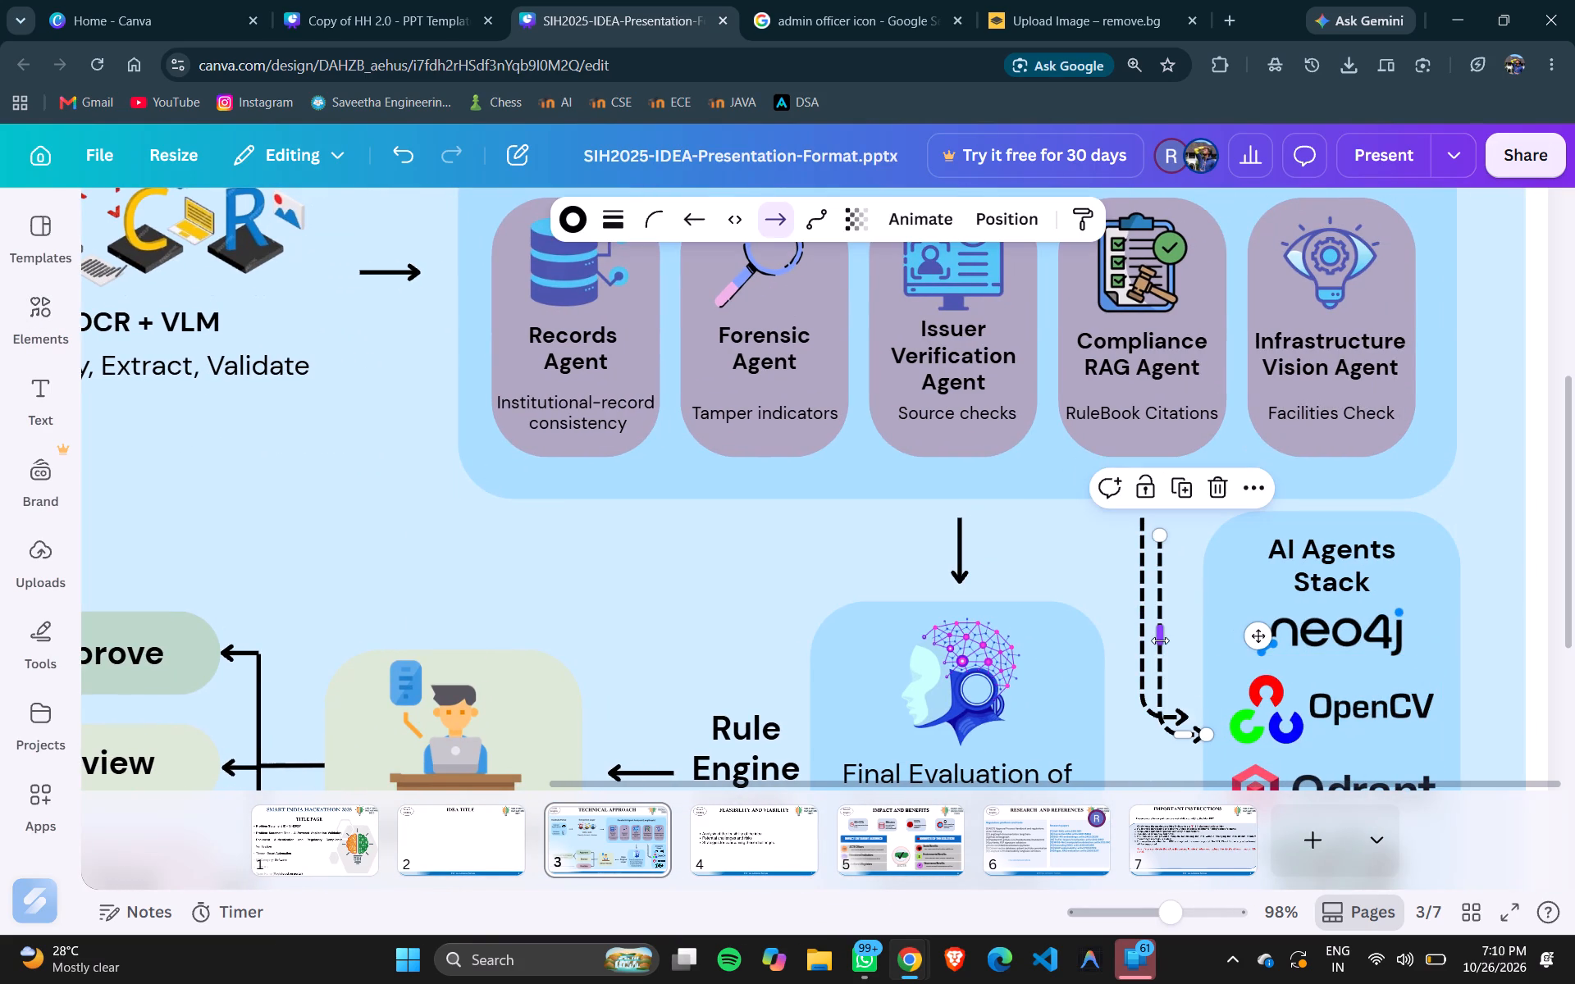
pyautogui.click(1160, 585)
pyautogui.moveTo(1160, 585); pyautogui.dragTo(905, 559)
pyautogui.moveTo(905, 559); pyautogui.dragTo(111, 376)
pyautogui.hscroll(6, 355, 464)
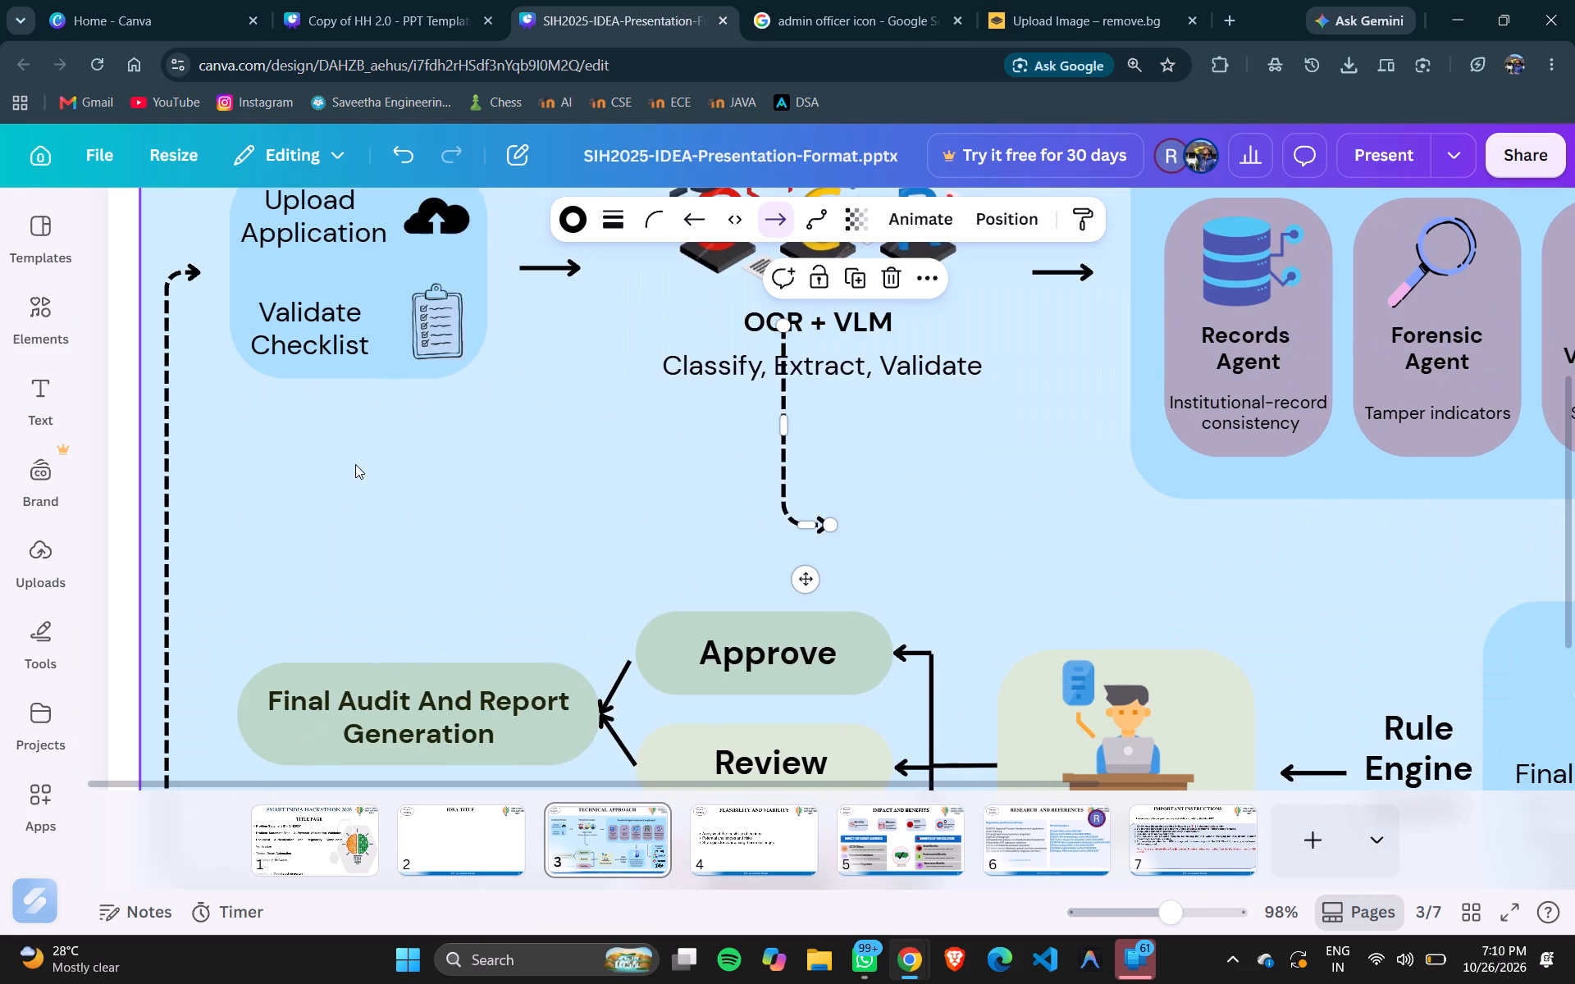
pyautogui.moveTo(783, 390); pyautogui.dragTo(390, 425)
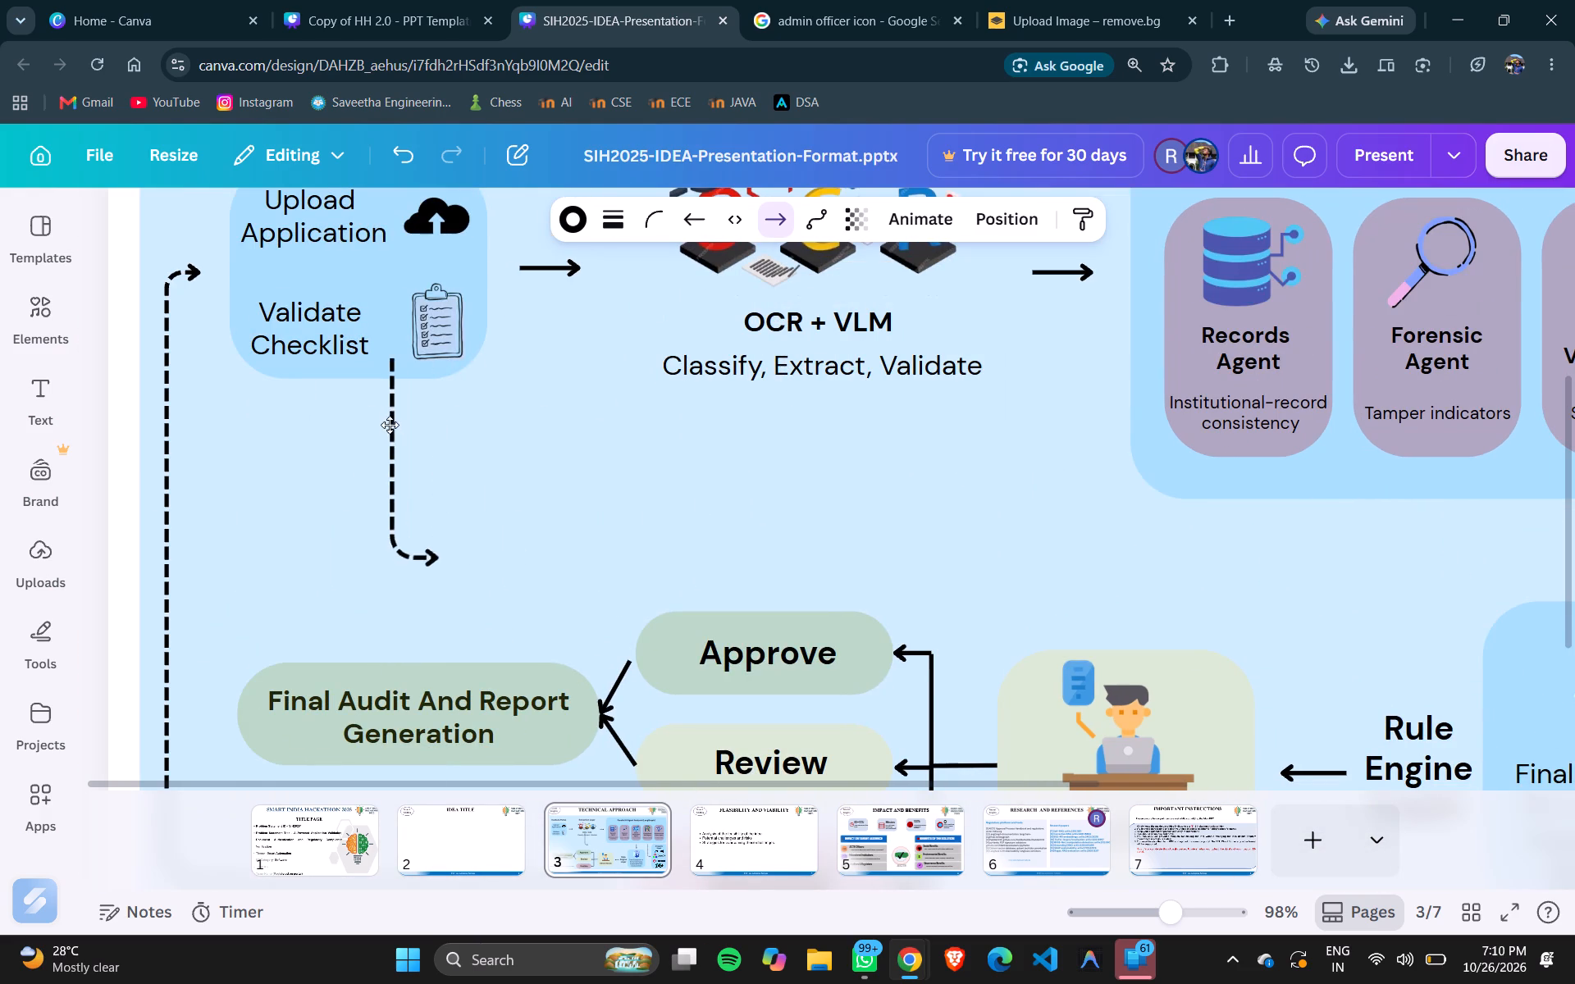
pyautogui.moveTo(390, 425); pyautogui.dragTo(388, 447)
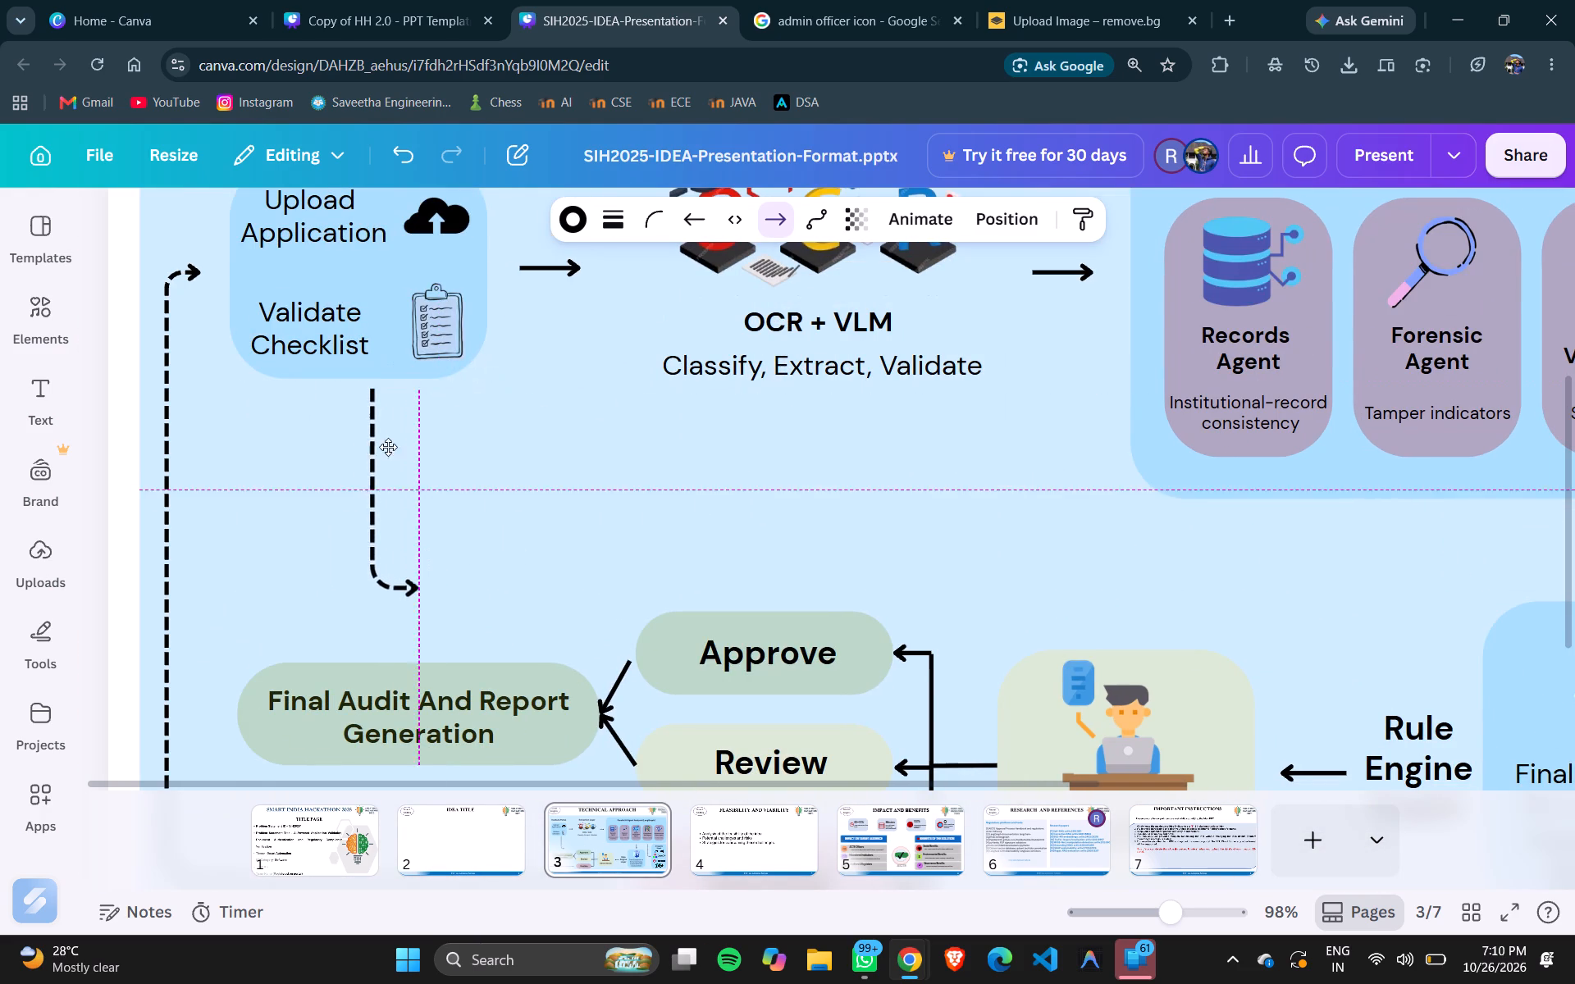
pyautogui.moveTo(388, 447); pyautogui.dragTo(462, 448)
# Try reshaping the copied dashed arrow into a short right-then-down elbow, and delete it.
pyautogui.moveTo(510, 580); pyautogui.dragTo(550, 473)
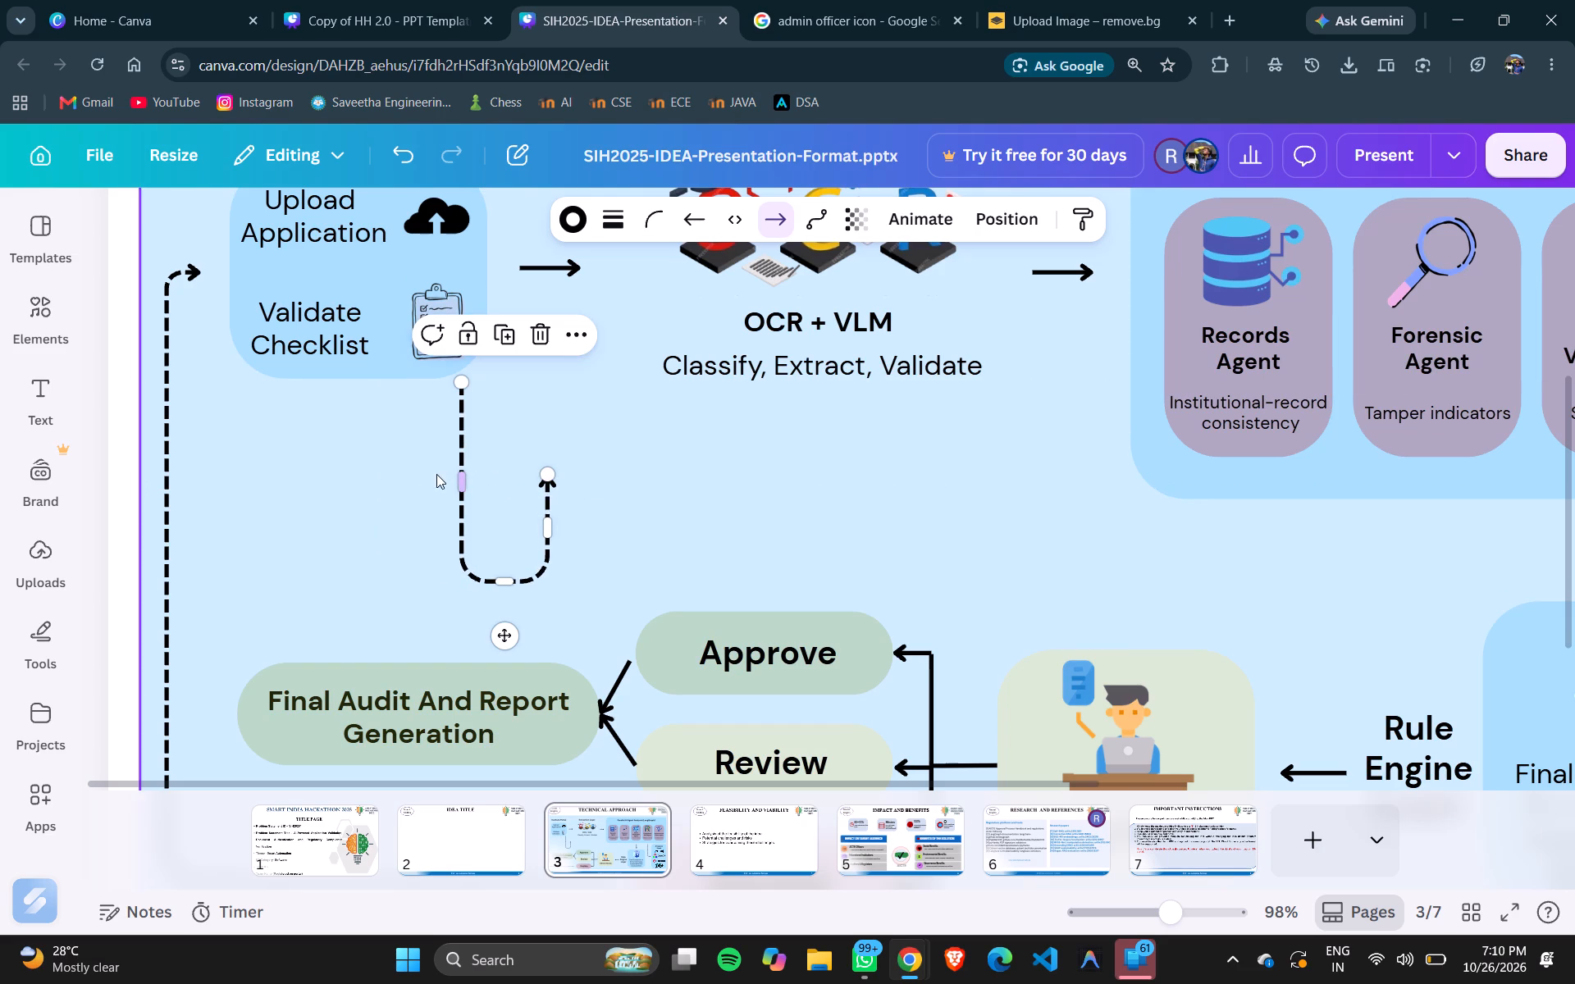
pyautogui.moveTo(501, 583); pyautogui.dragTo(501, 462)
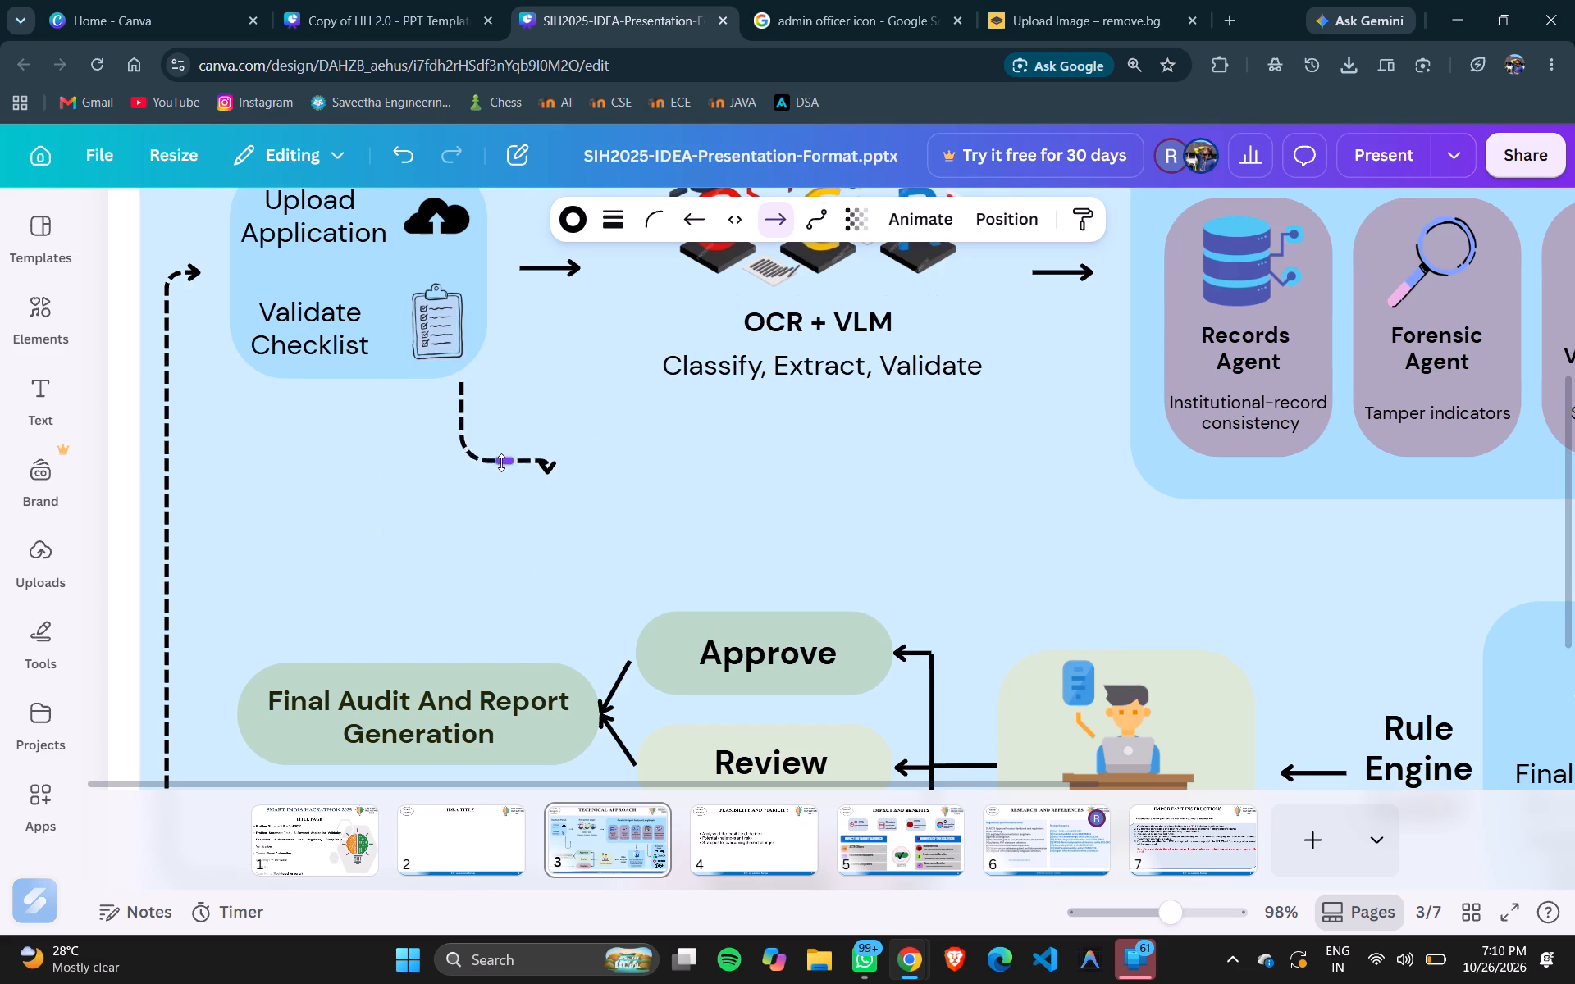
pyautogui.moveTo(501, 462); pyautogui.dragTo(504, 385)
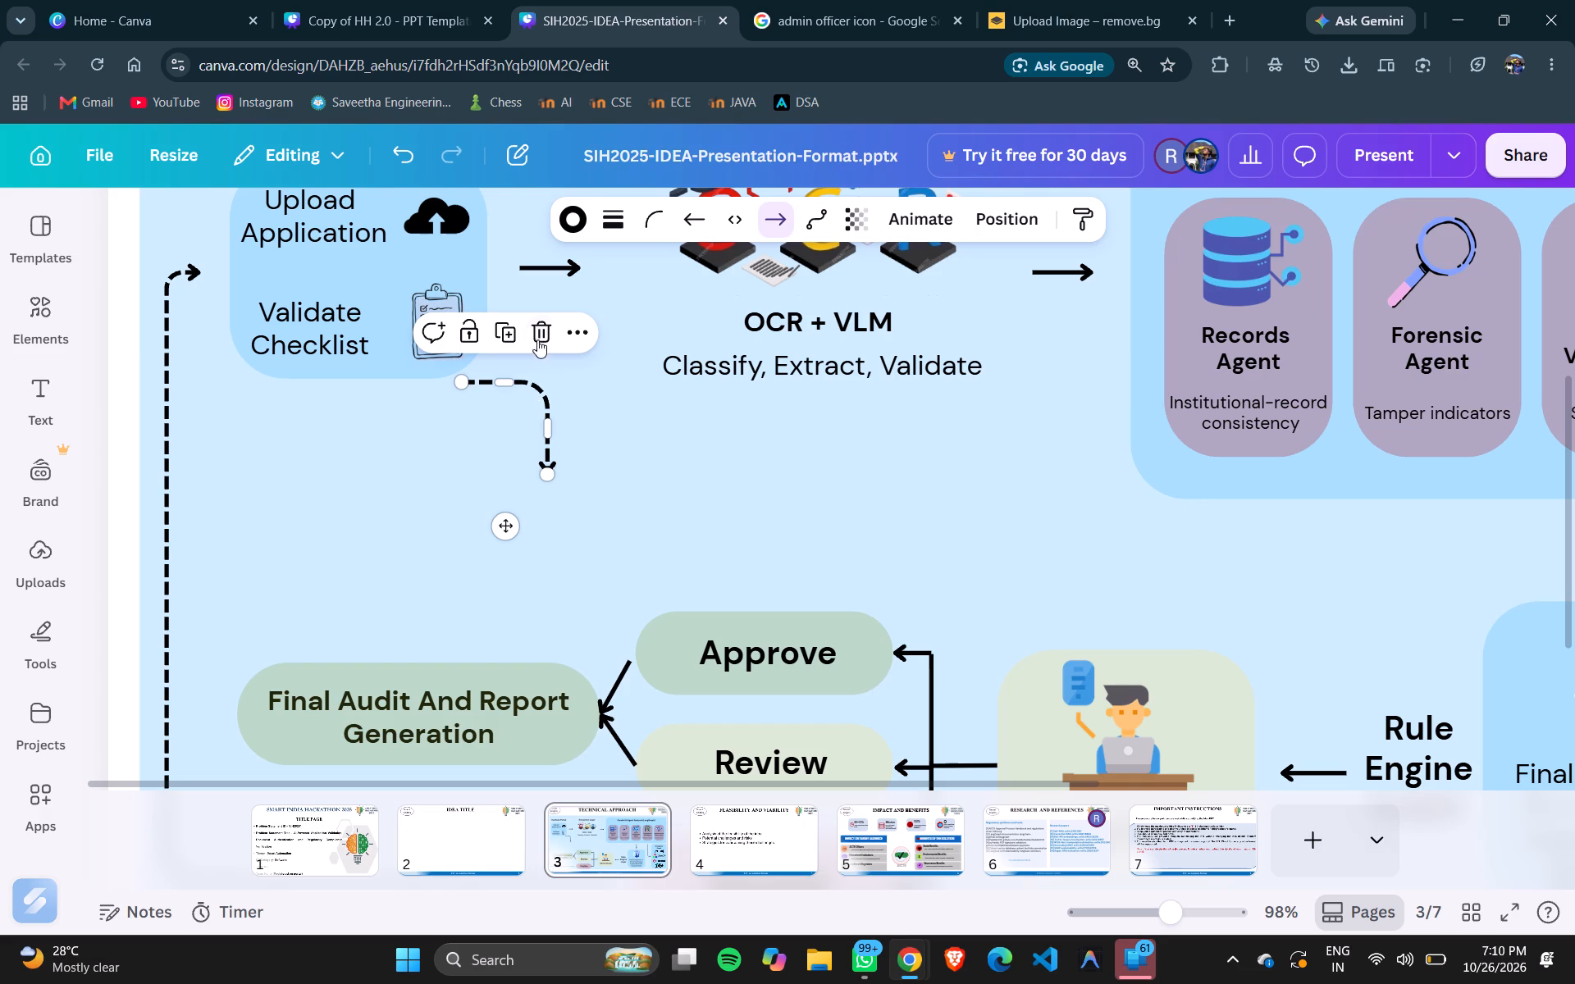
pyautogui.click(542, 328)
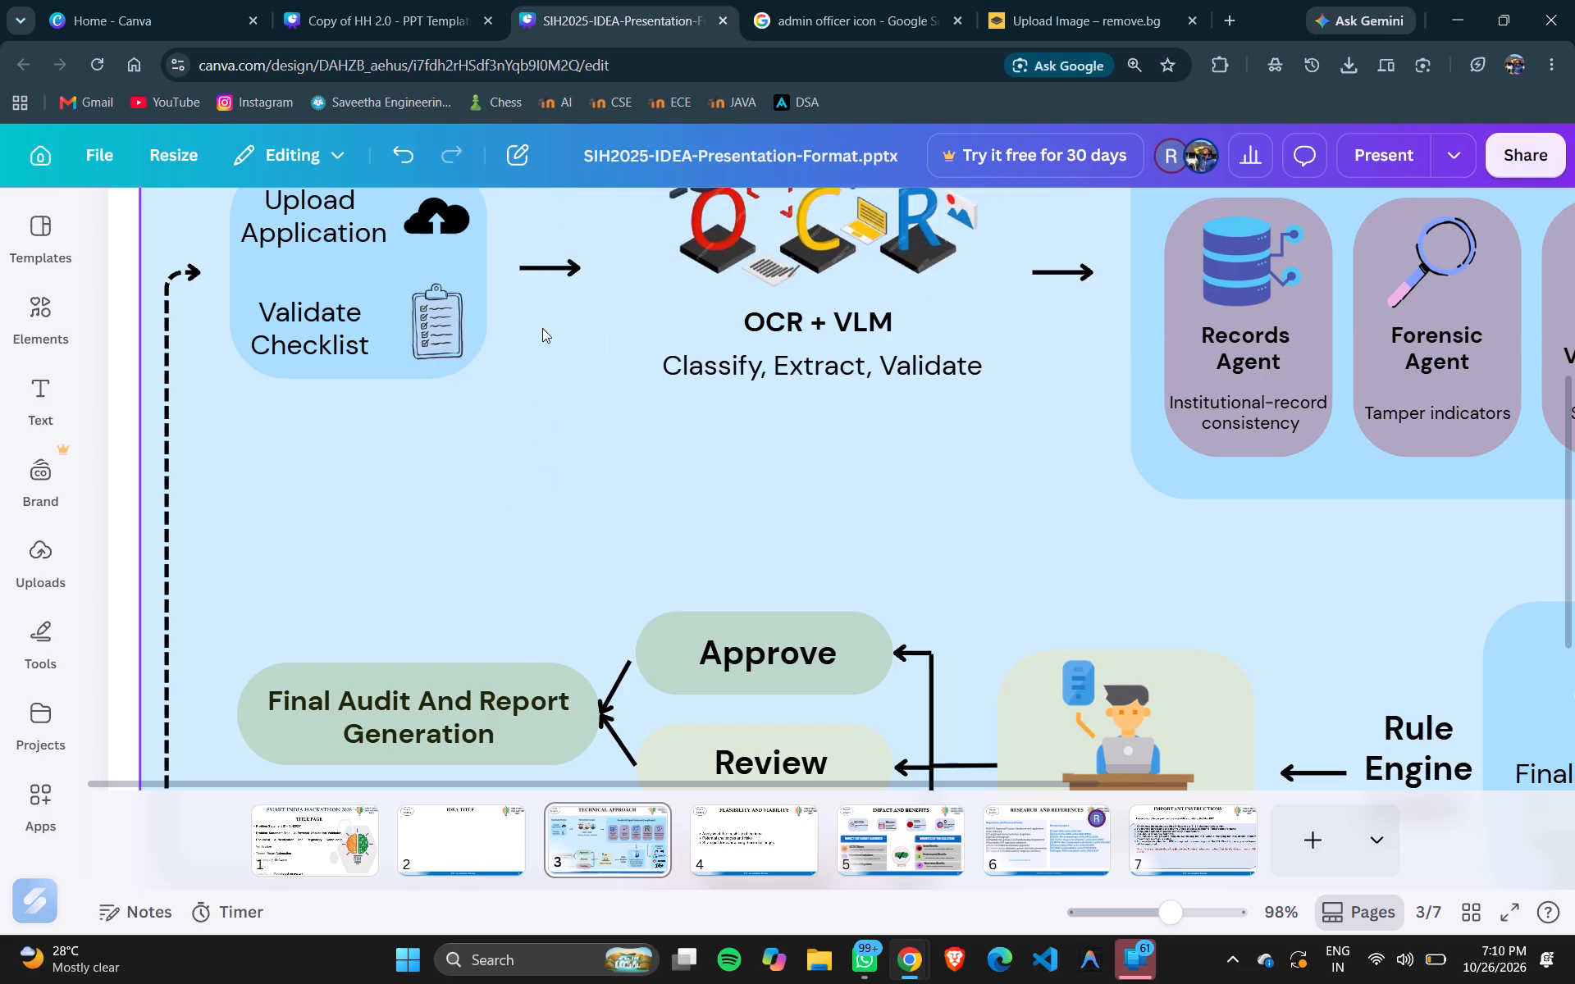
# Add a dotted line from the elements and shorten it to a small diagonal at the Institute Portal box's lower-right corner.
pyautogui.click(39, 330)
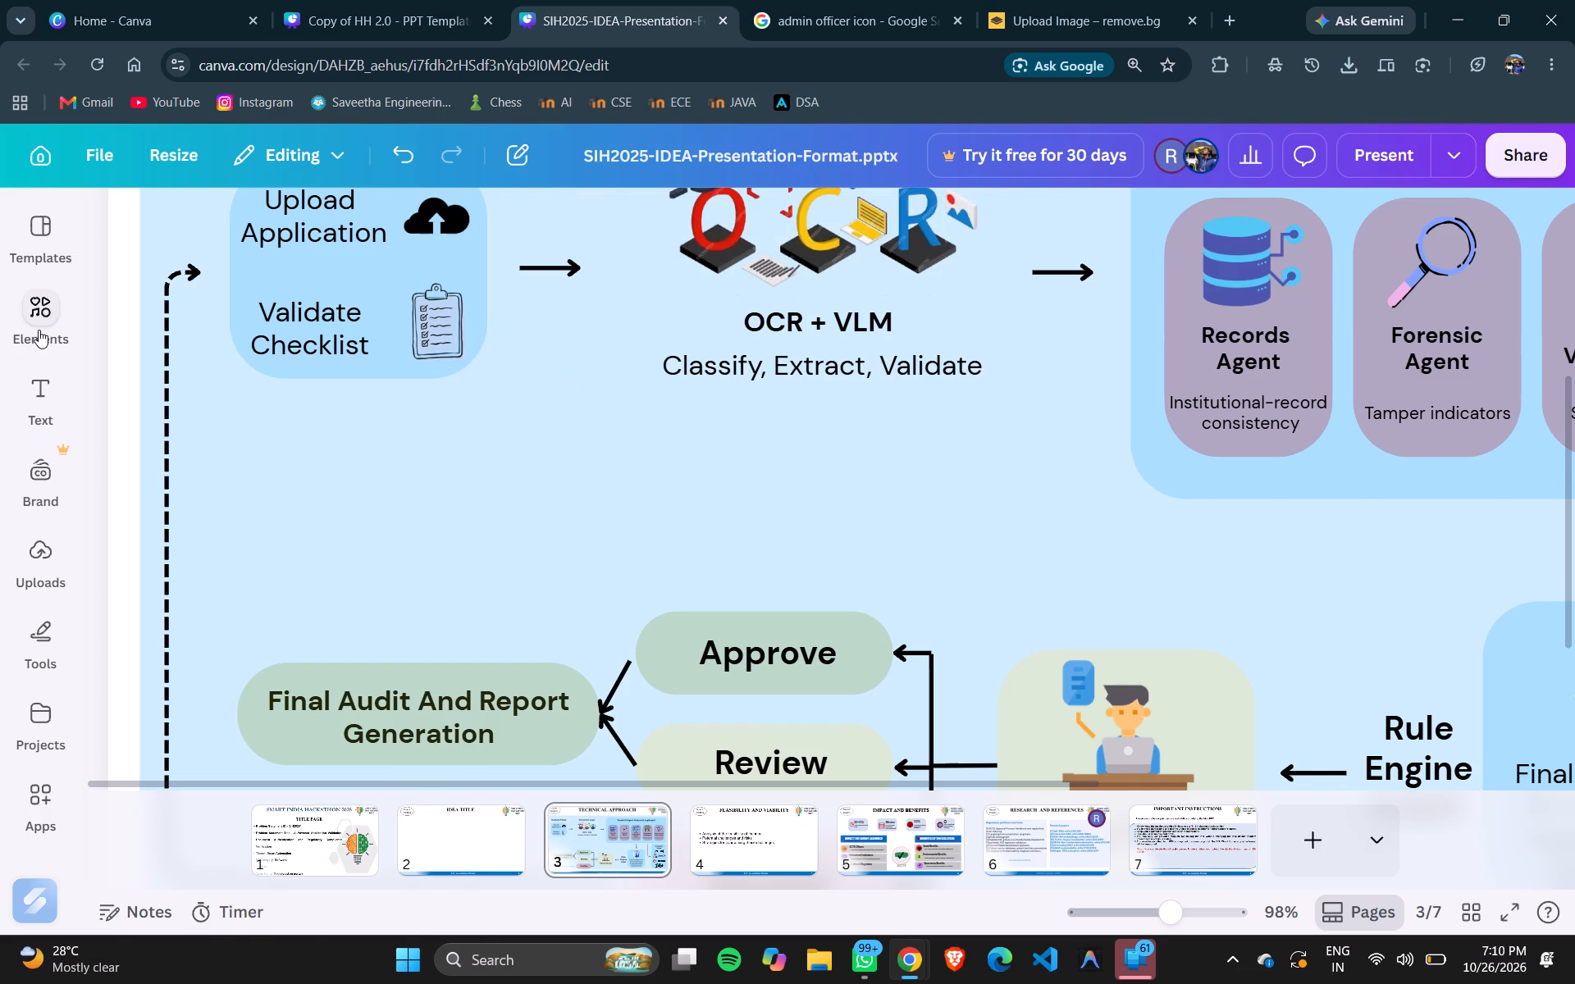
pyautogui.click(340, 477)
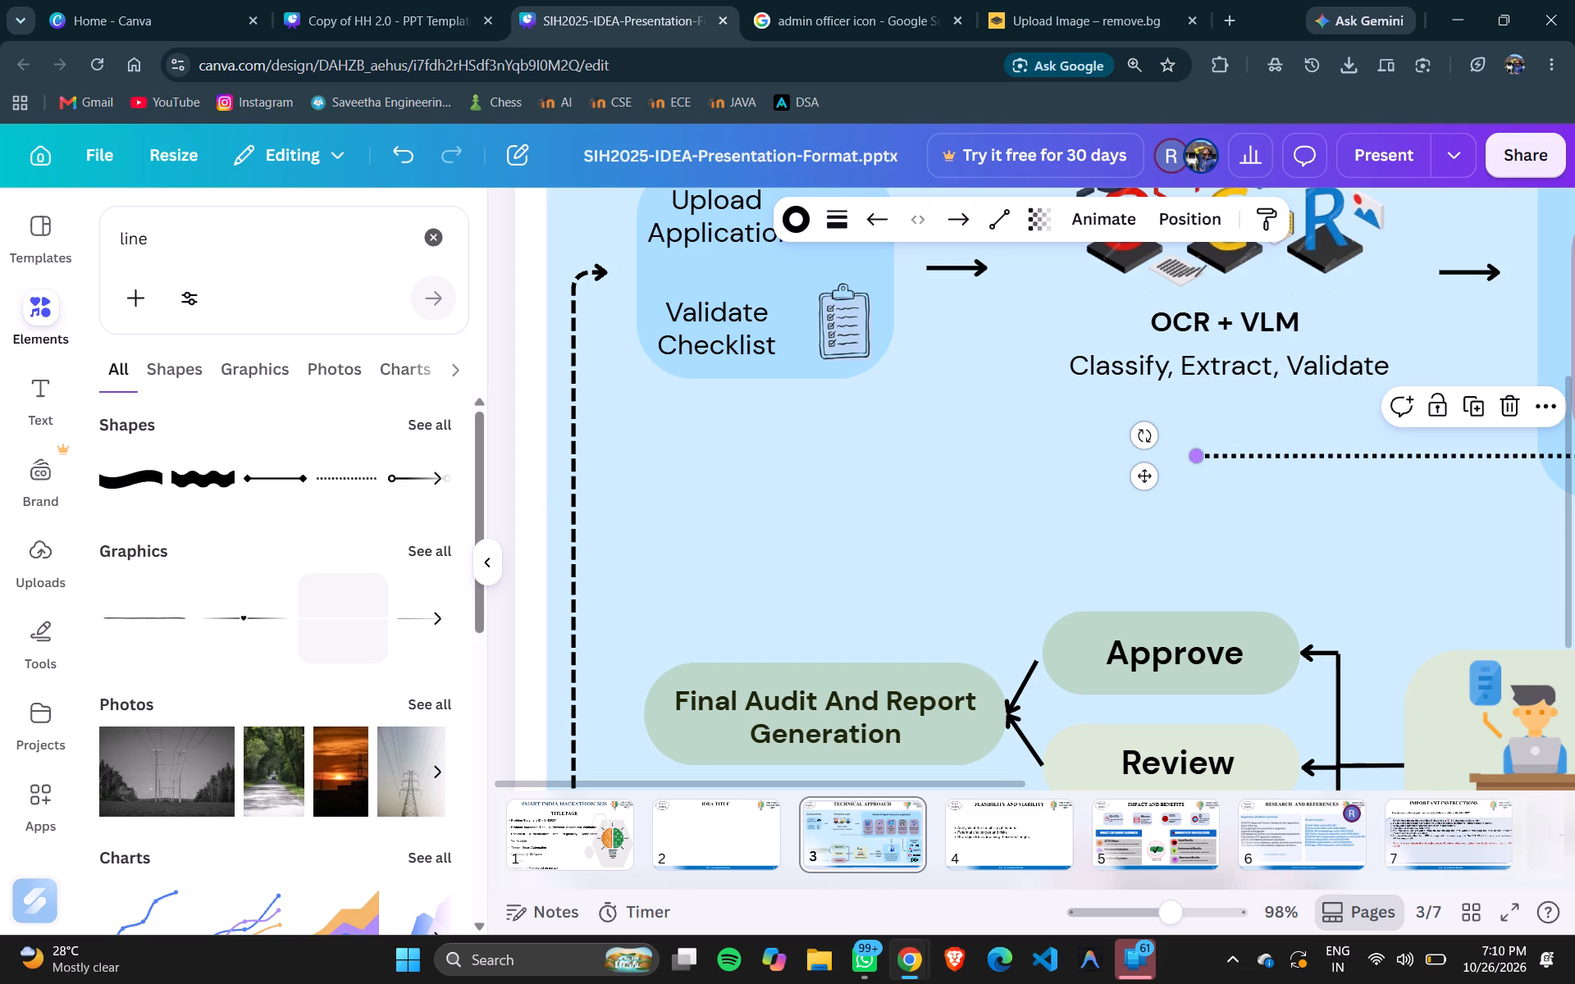
pyautogui.moveTo(1198, 456); pyautogui.dragTo(888, 381)
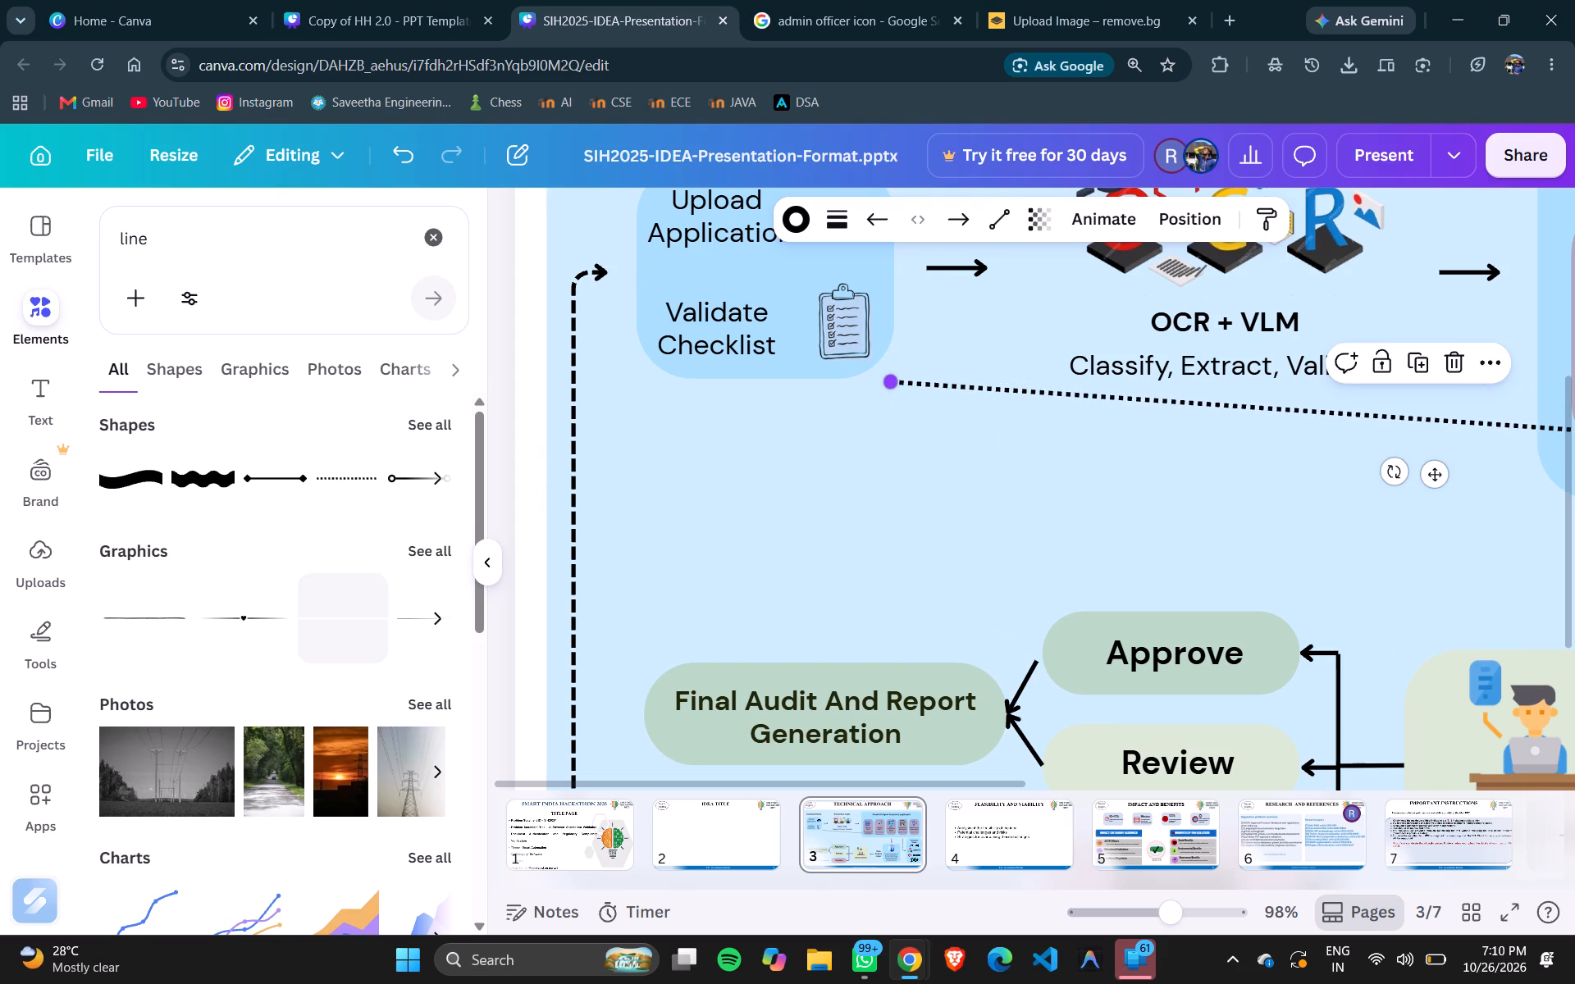
pyautogui.hscroll(-4, 888, 381)
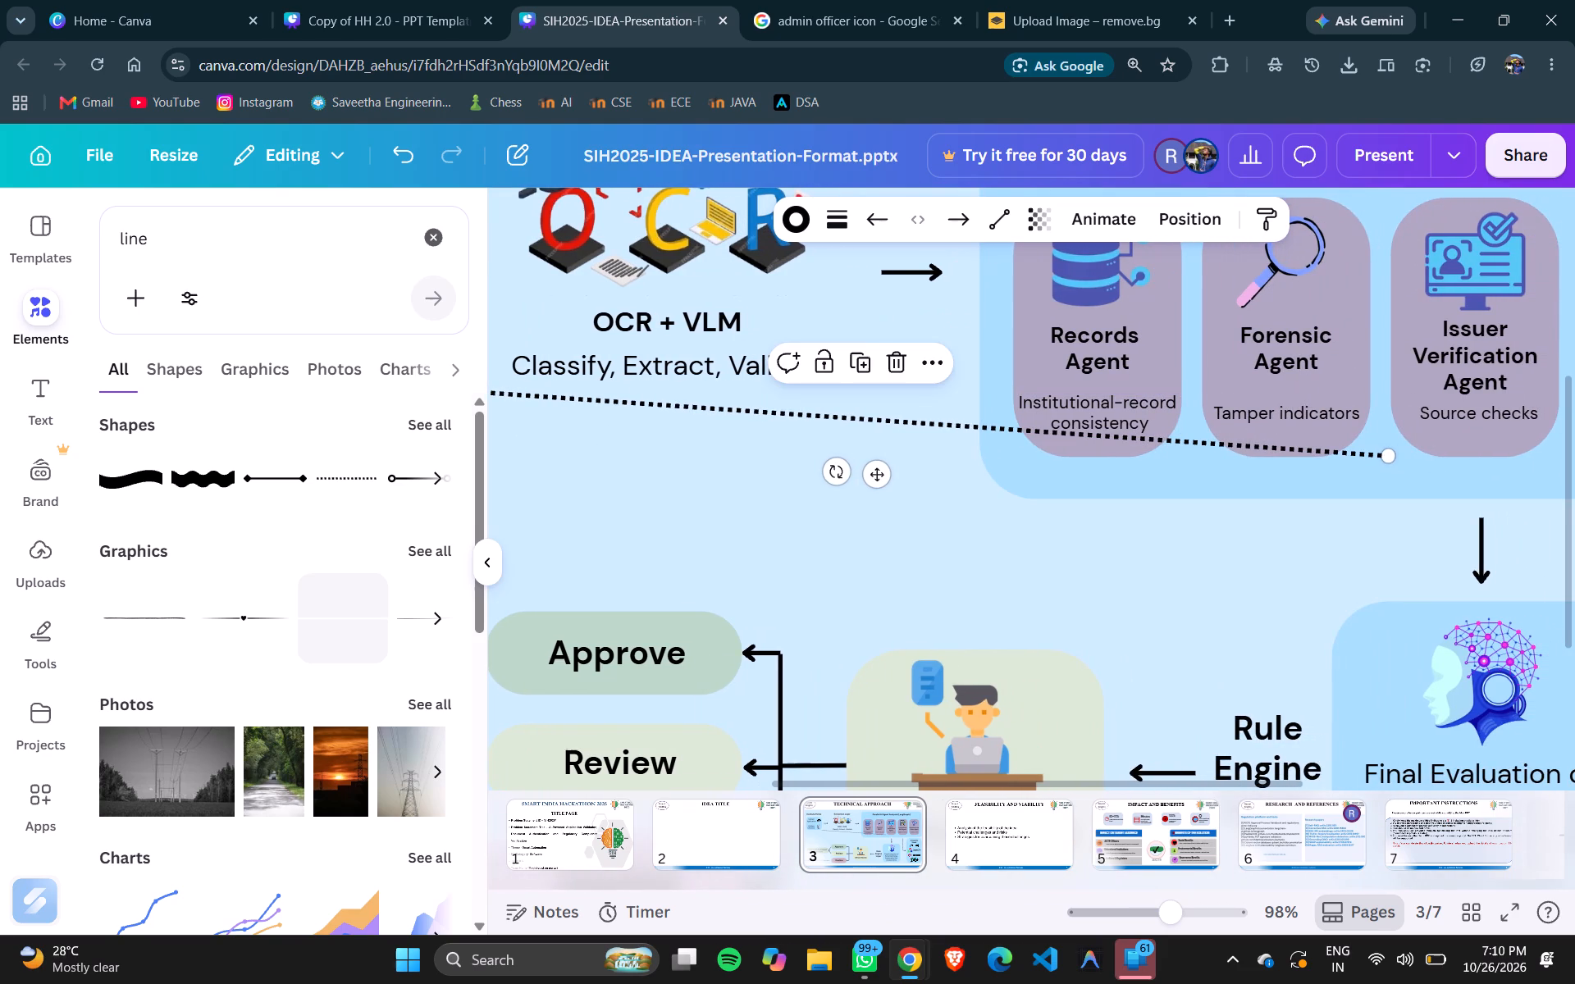
pyautogui.moveTo(1393, 457); pyautogui.dragTo(559, 467)
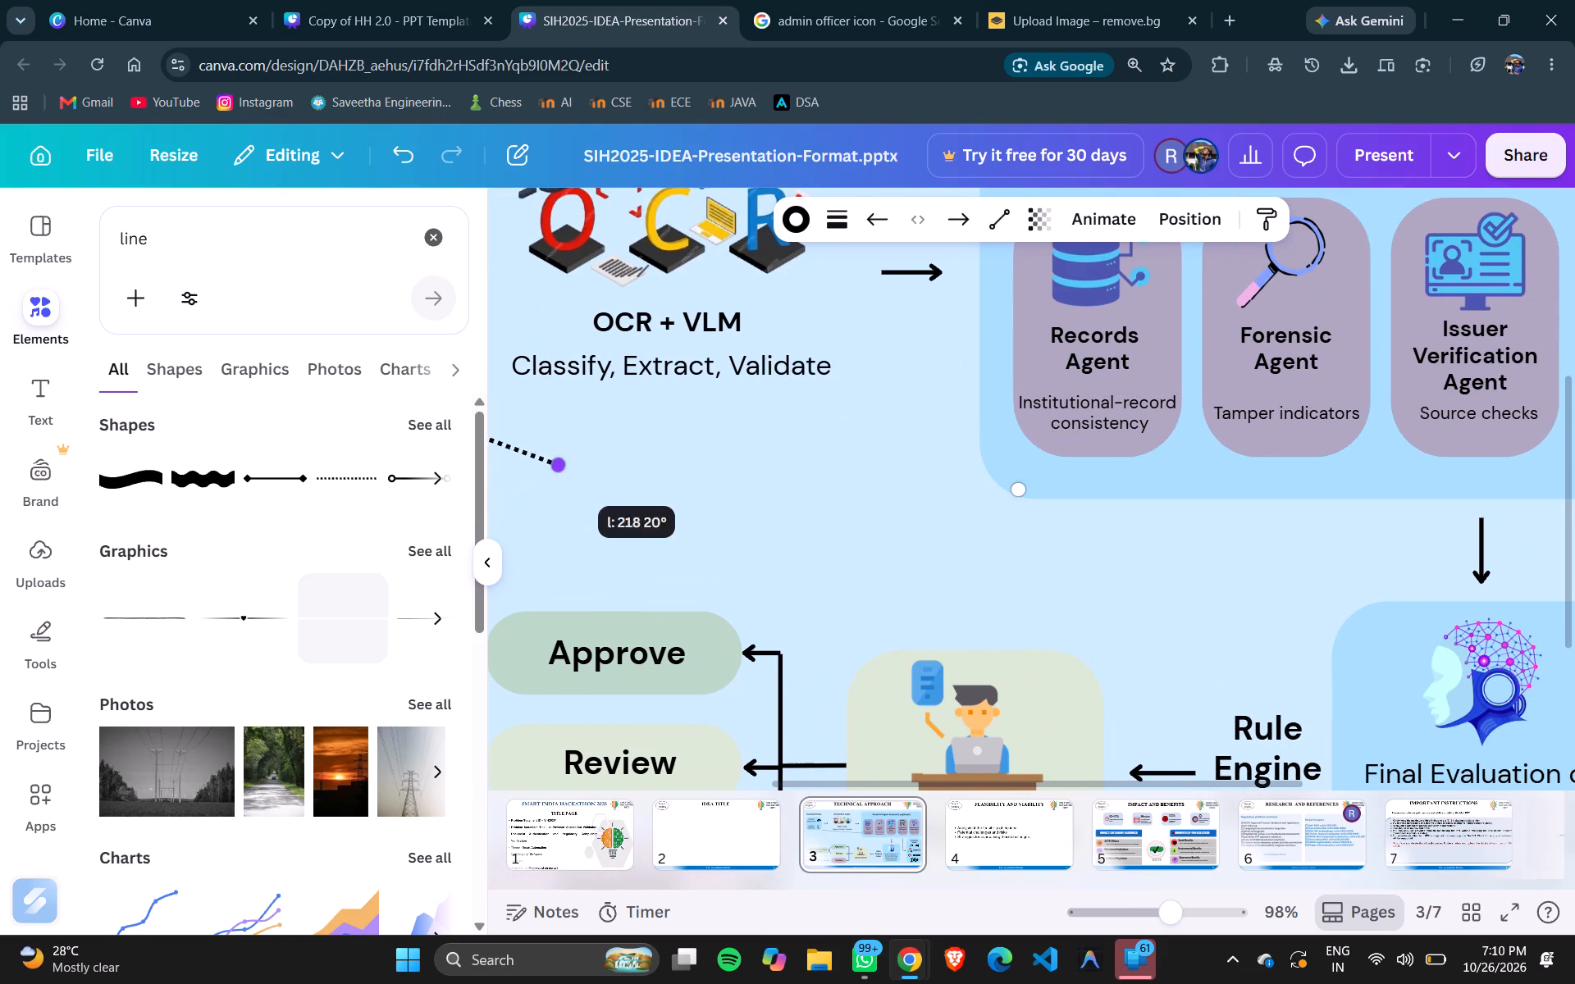
pyautogui.moveTo(559, 467); pyautogui.dragTo(551, 471)
pyautogui.hscroll(4, 878, 518)
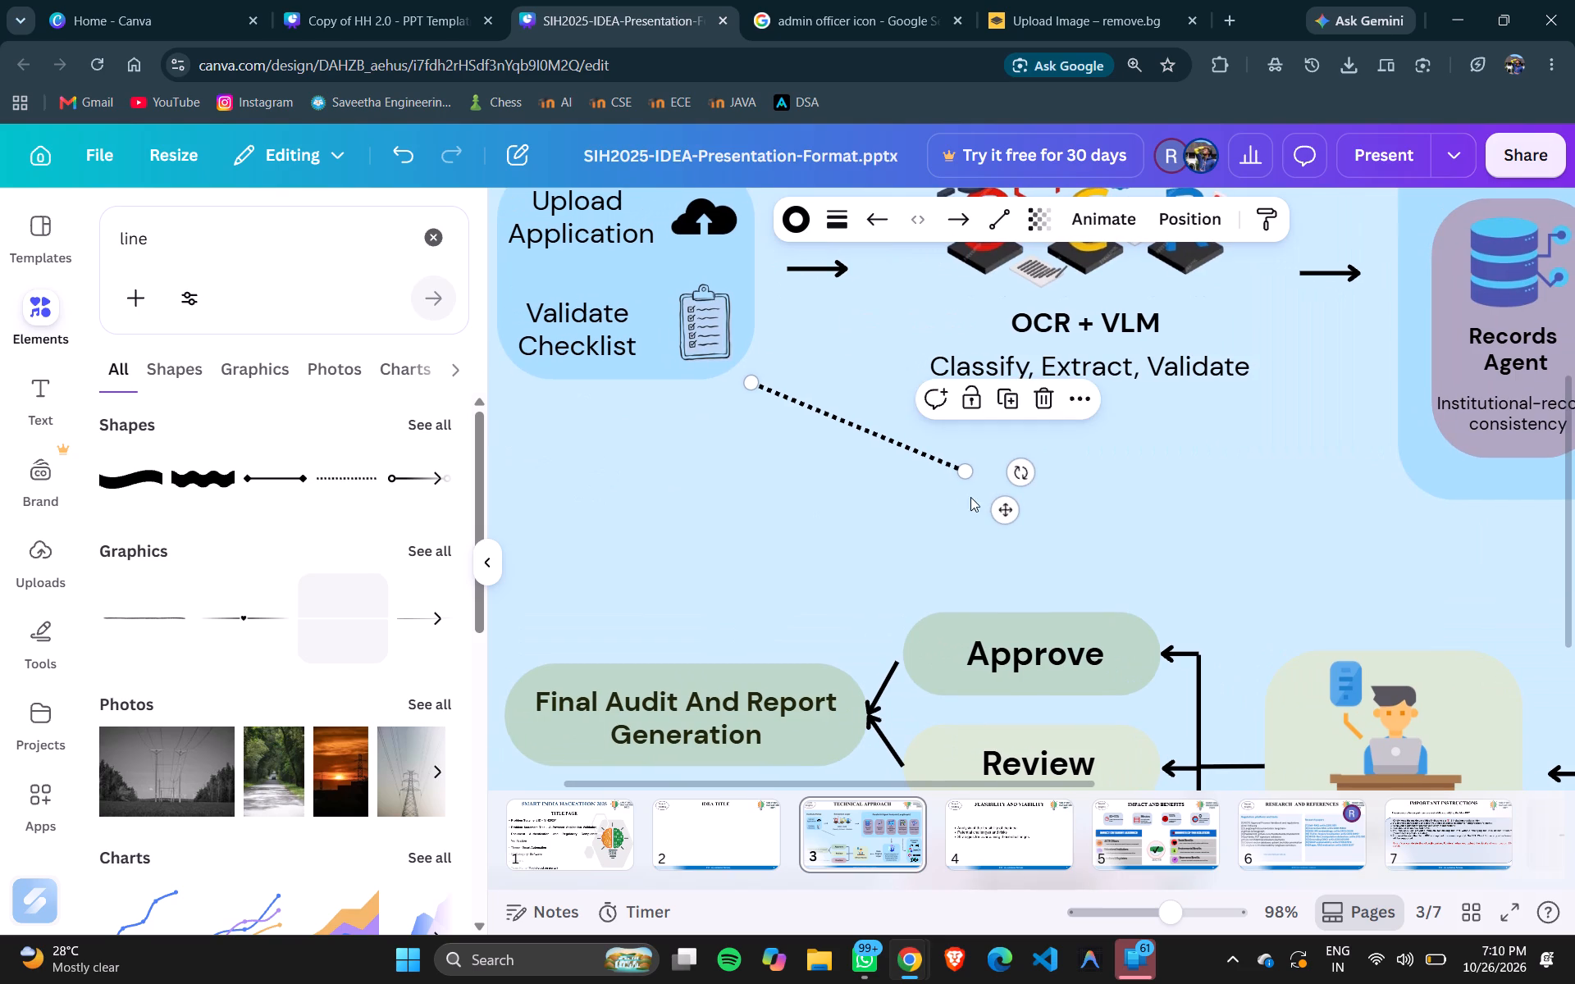
pyautogui.moveTo(962, 471); pyautogui.dragTo(797, 419)
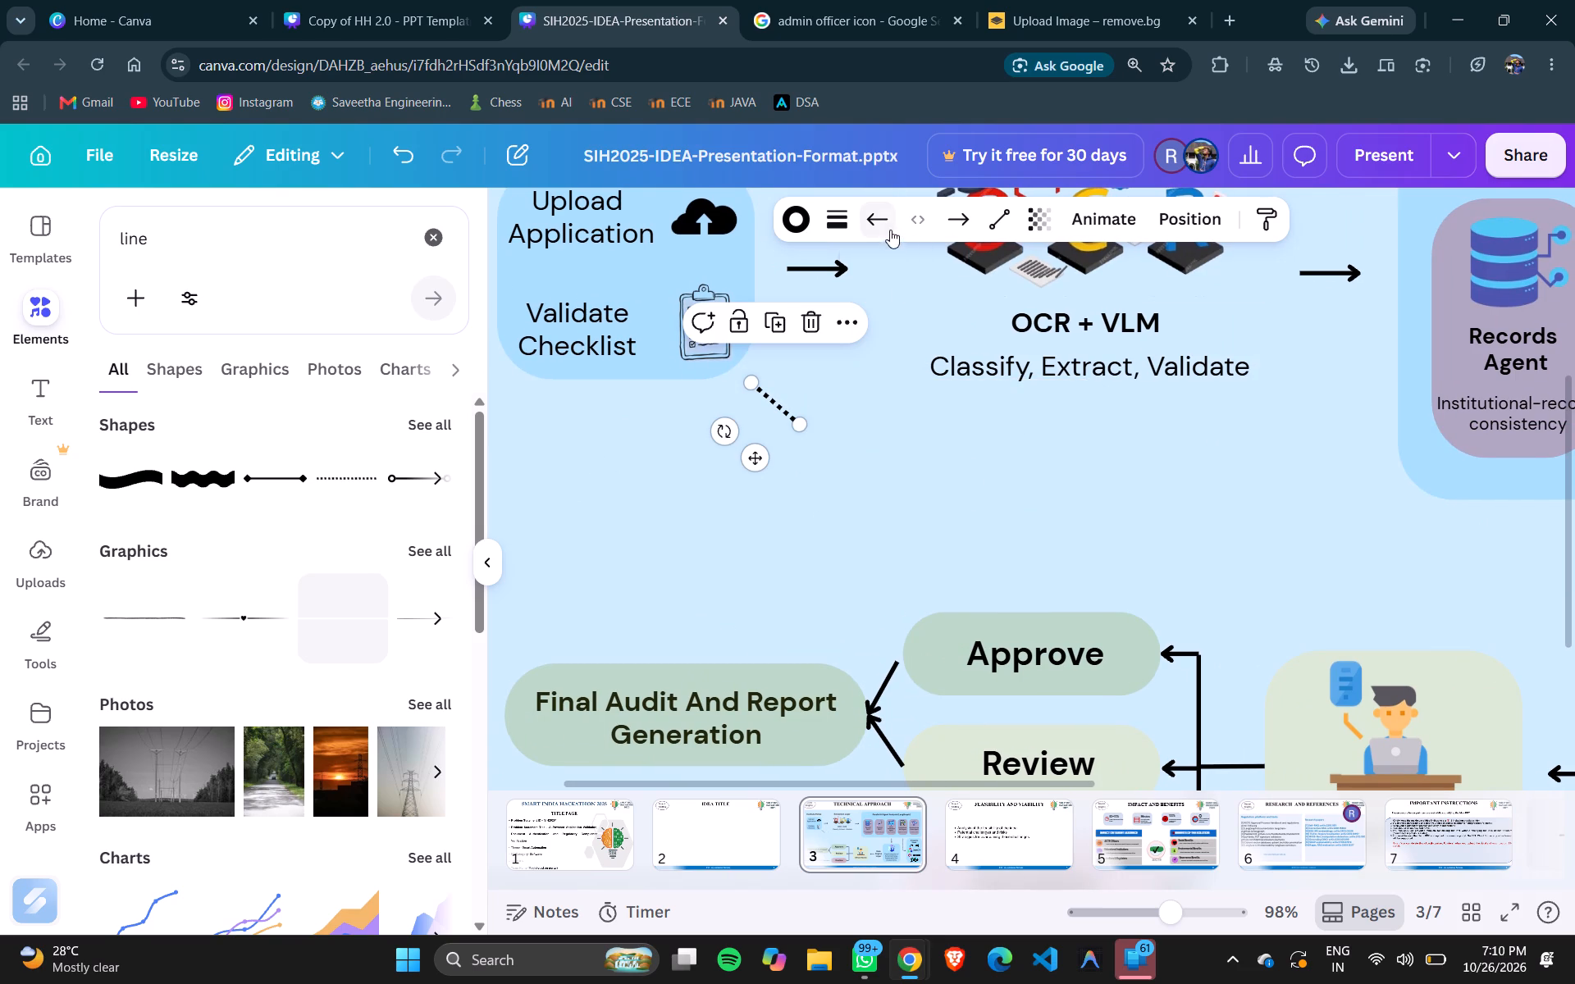
# Give the short dotted line an open arrowhead on its lower end, pointing away from the Institute Portal box.
pyautogui.click(883, 225)
pyautogui.click(833, 269)
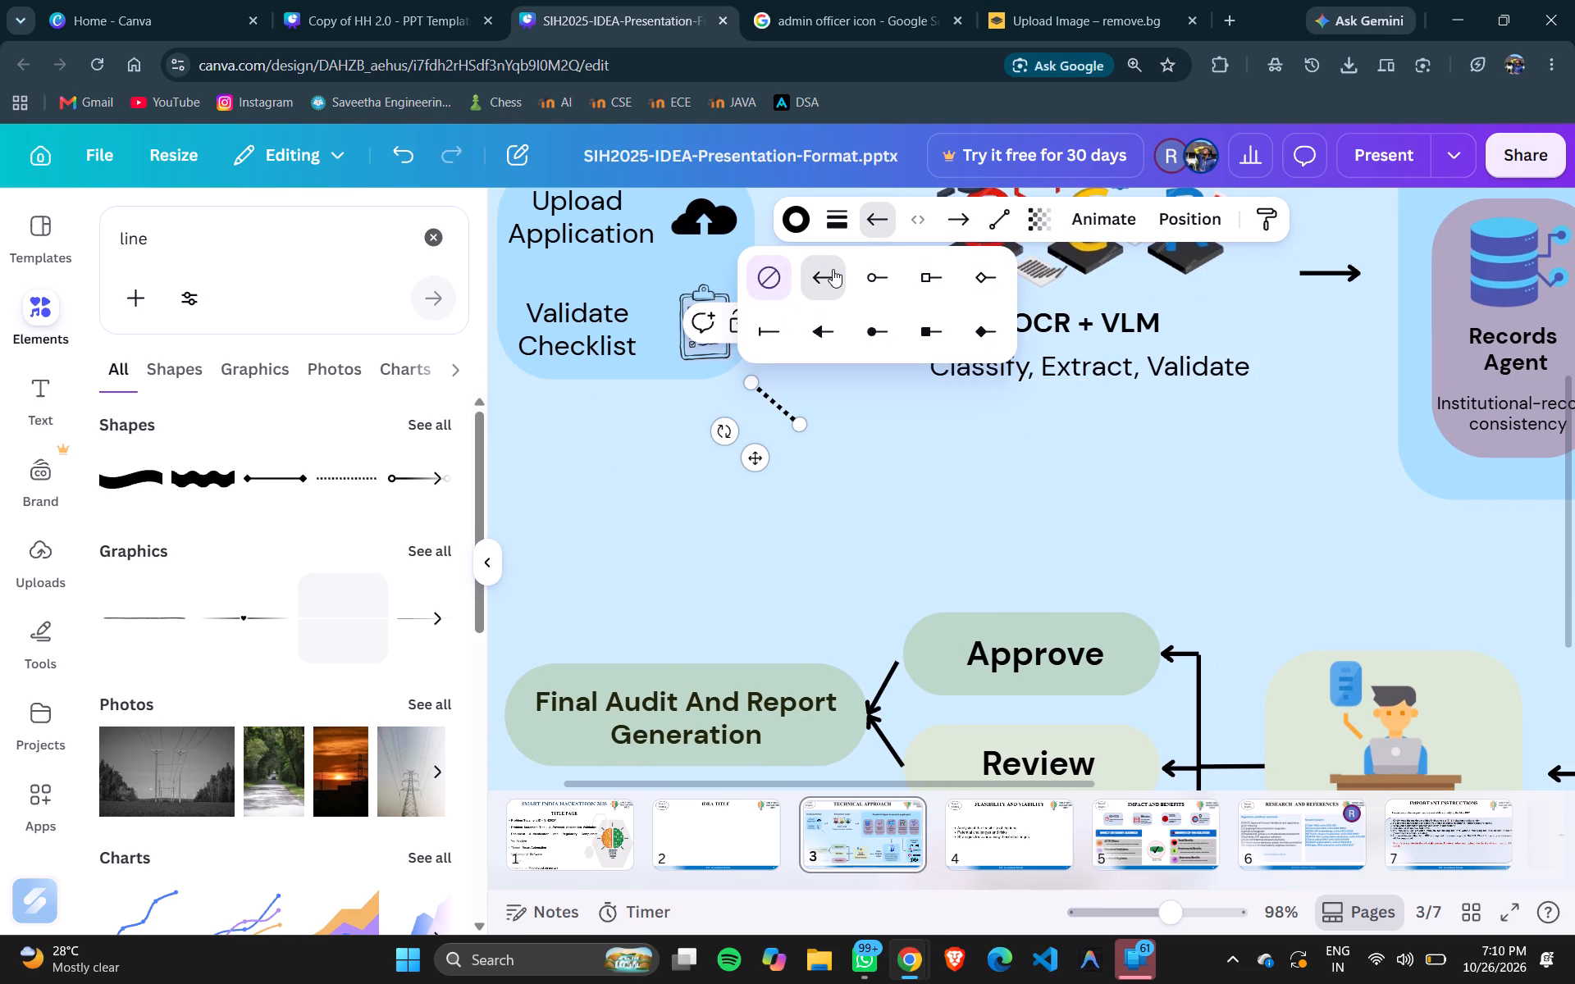
pyautogui.click(911, 230)
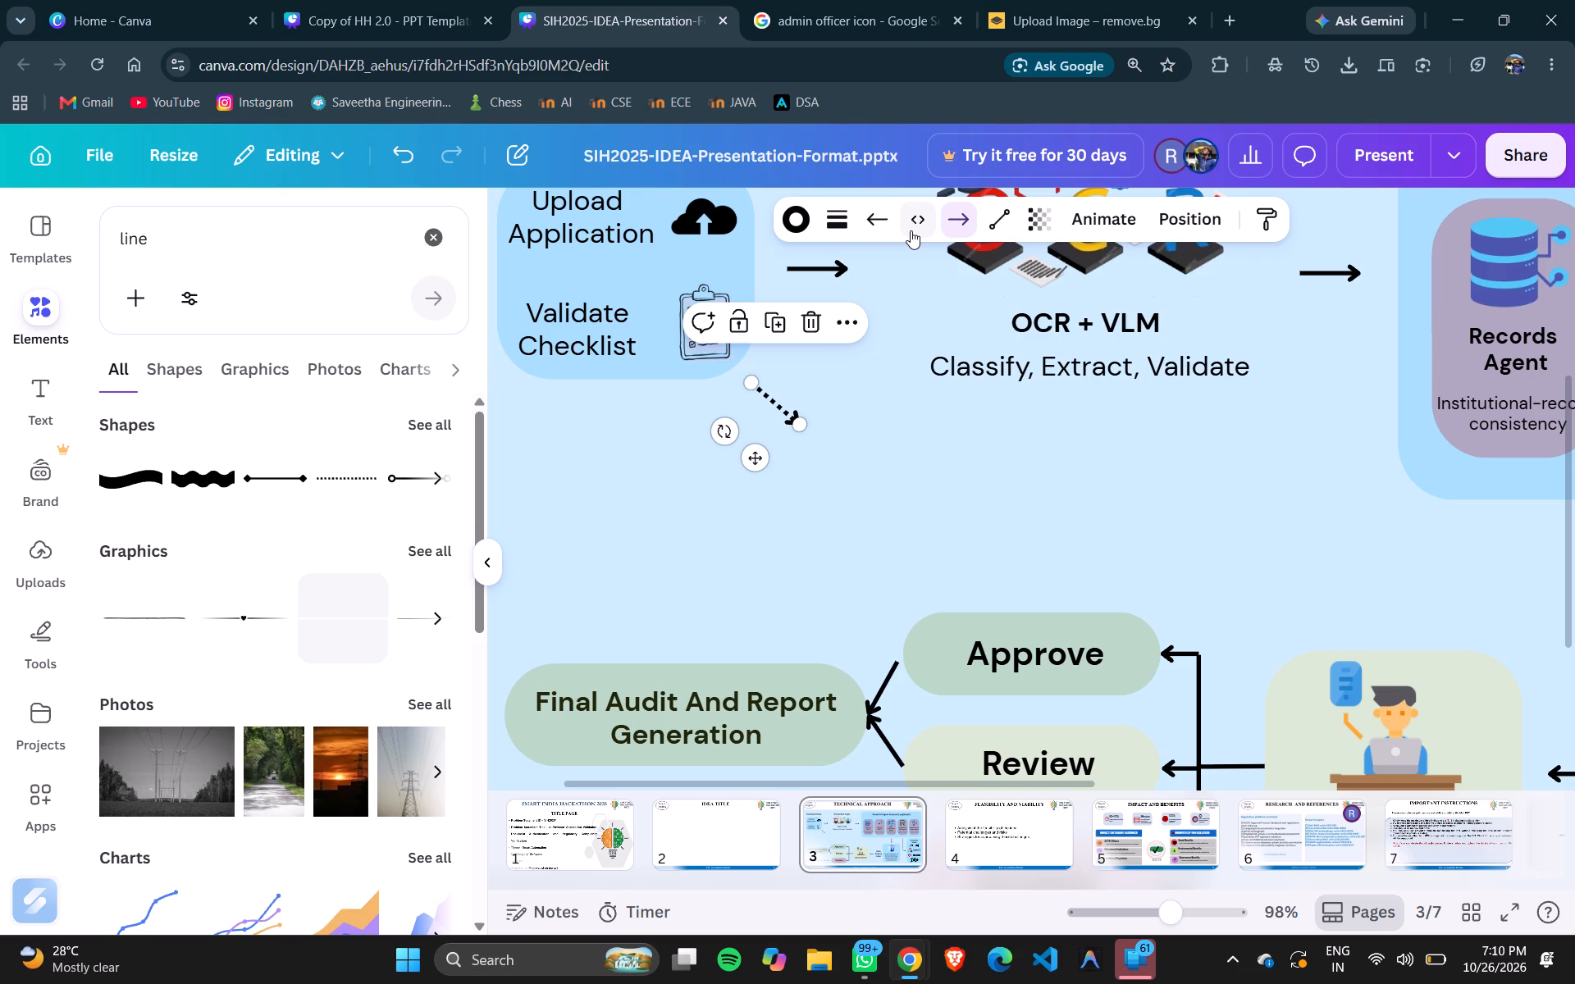
pyautogui.click(948, 534)
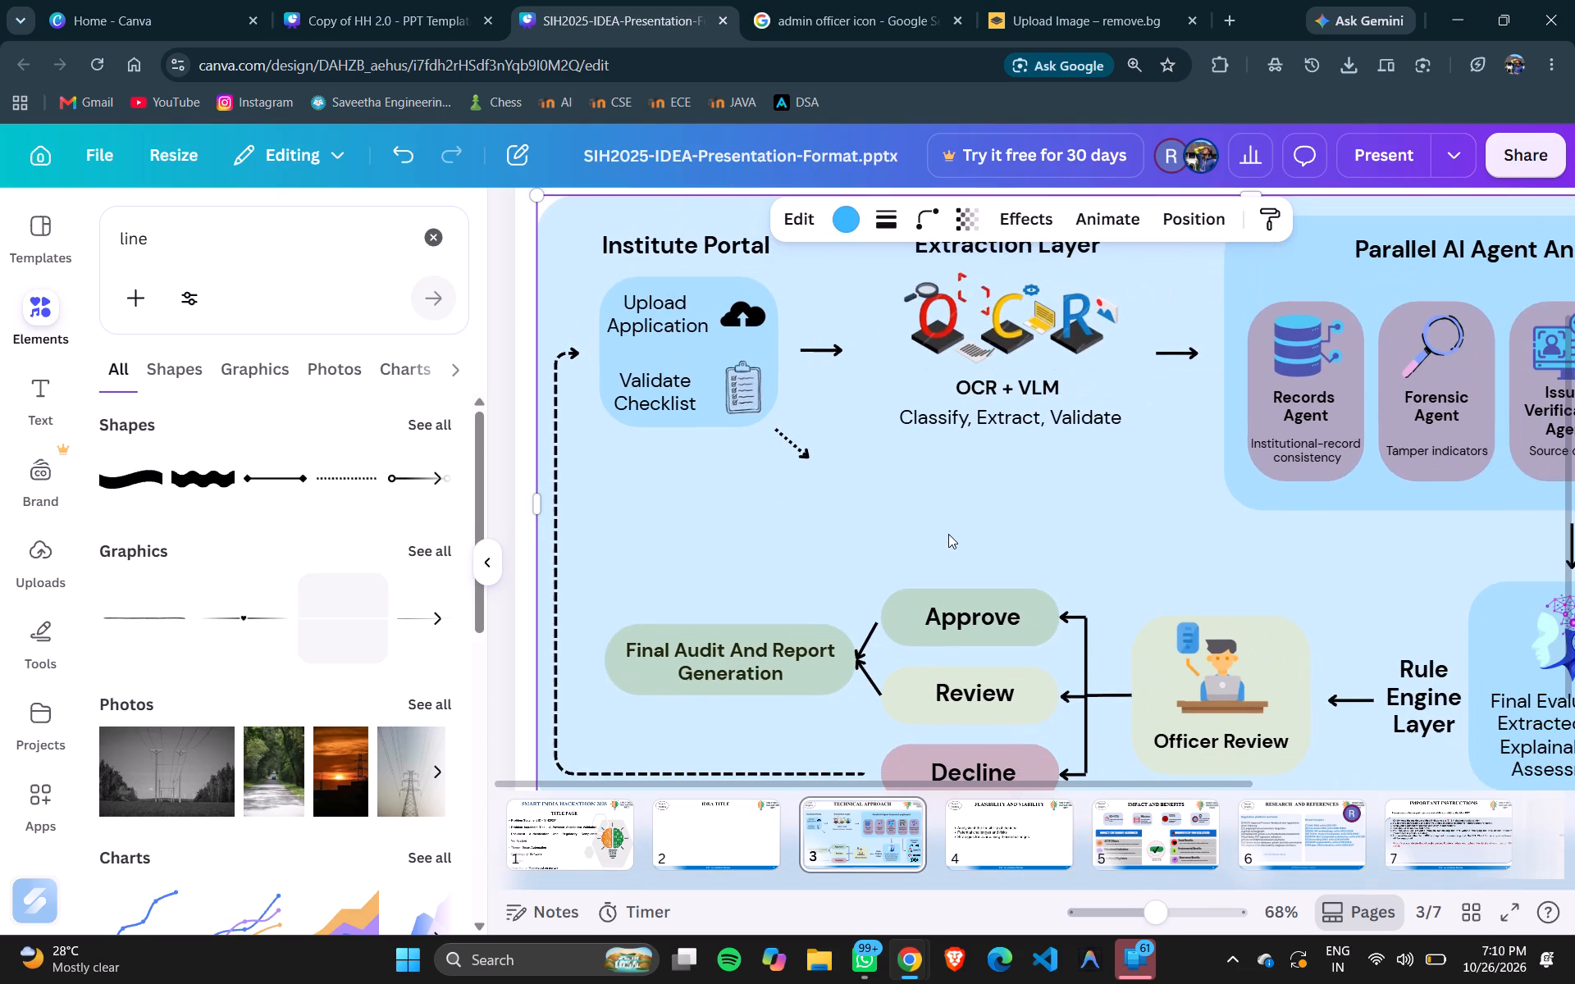
# Duplicate the blue rounded box behind Upload Application and Validate Checklist, placing the copy just below the dotted arrow.
pyautogui.hscroll(-3, 686, 446)
pyautogui.hscroll(2, 686, 446)
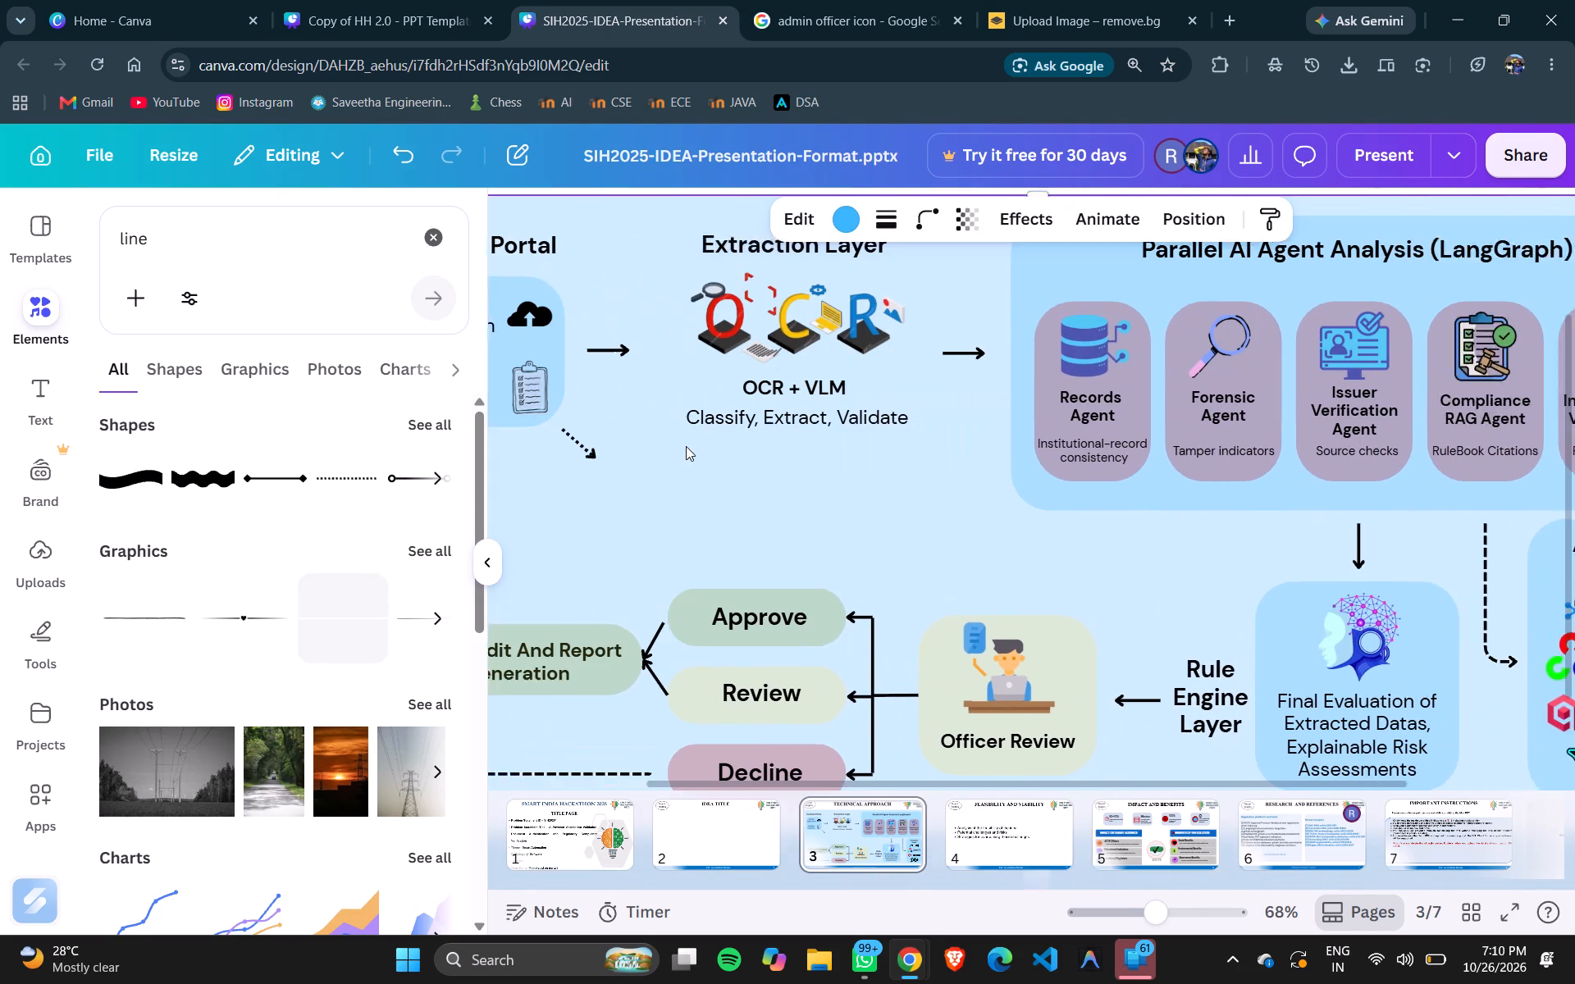
pyautogui.hscroll(1, 686, 446)
pyautogui.click(668, 344)
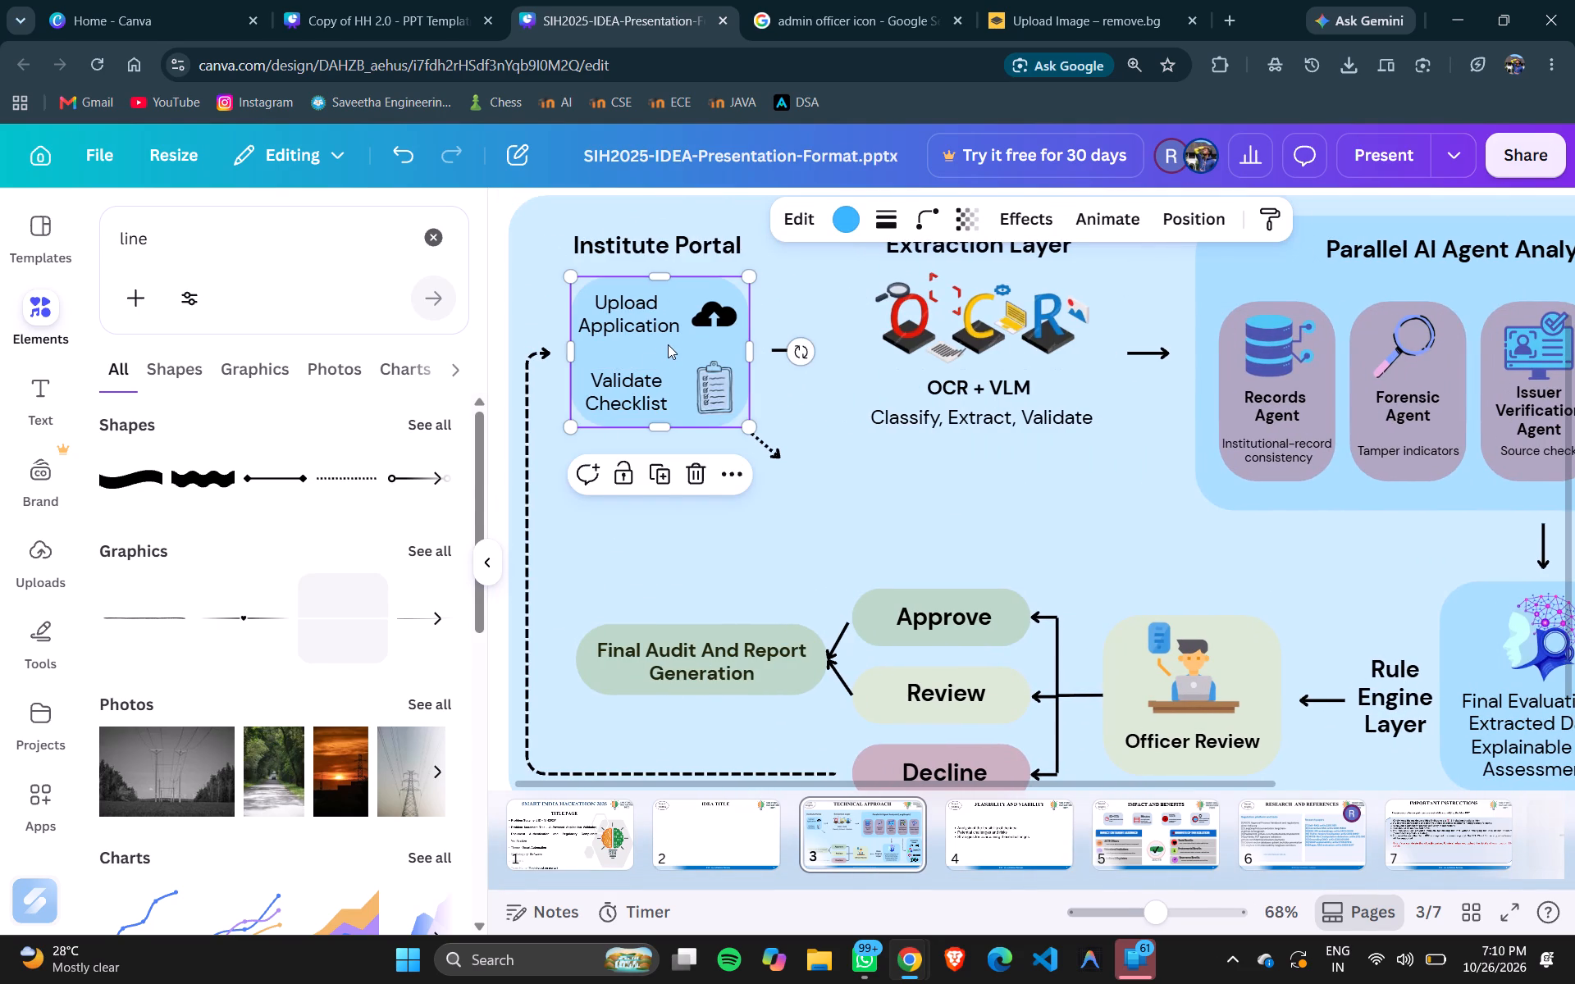
pyautogui.hotkey('ctrl', 'd')
pyautogui.moveTo(702, 386); pyautogui.dragTo(855, 567)
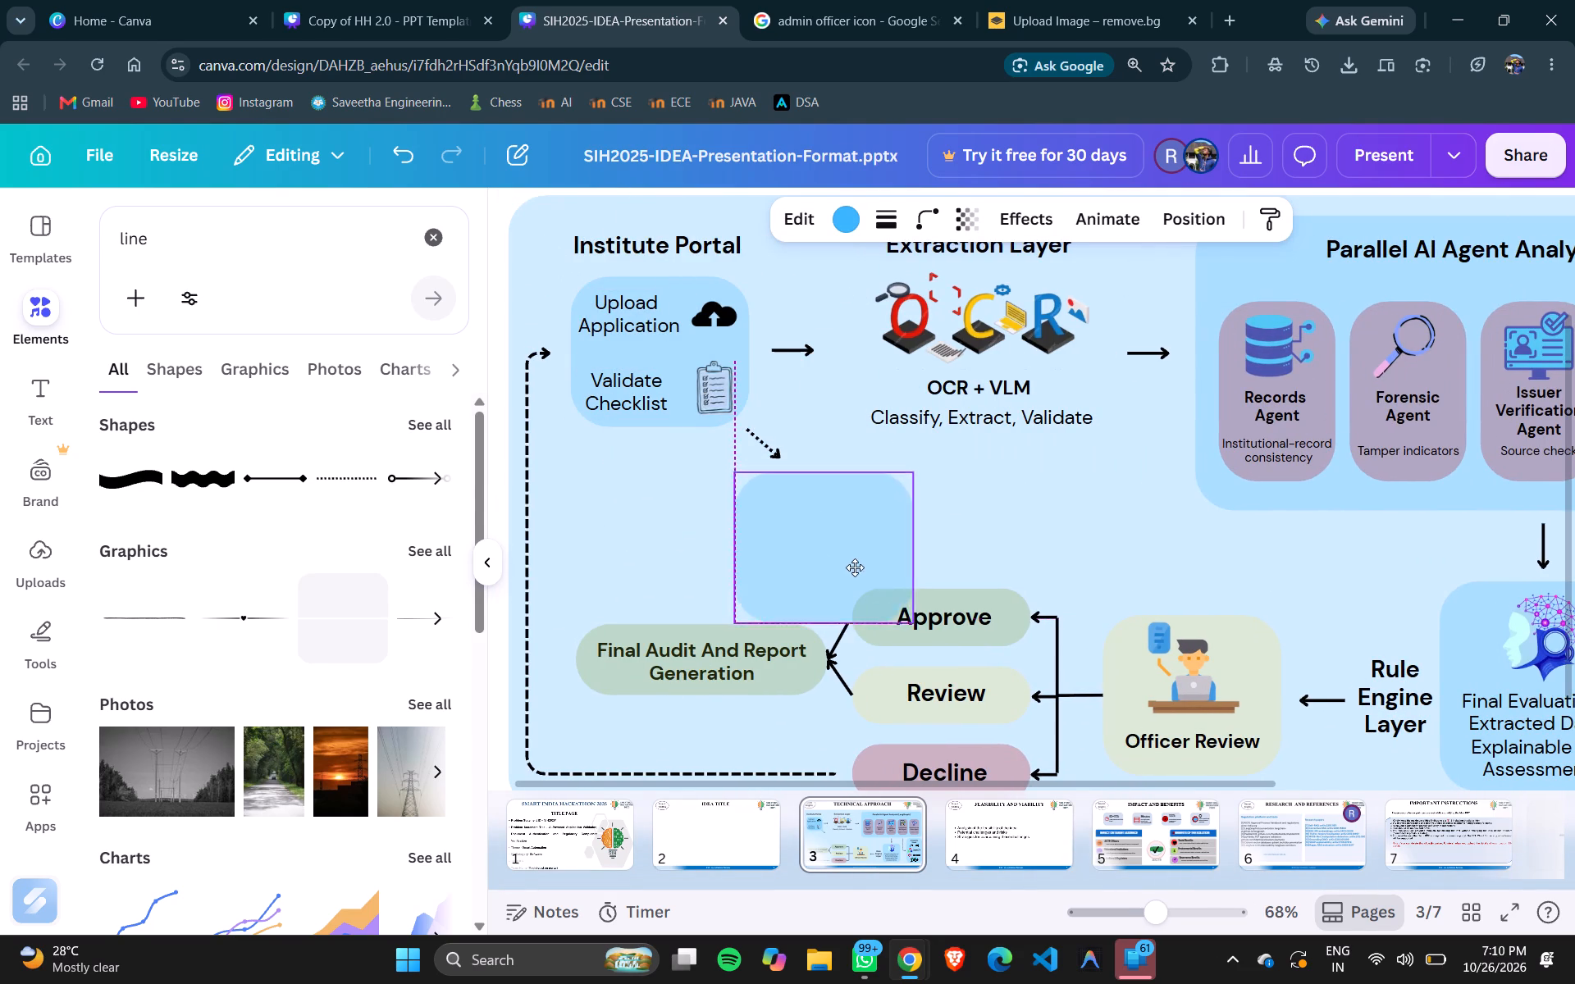
pyautogui.moveTo(855, 567); pyautogui.dragTo(815, 559)
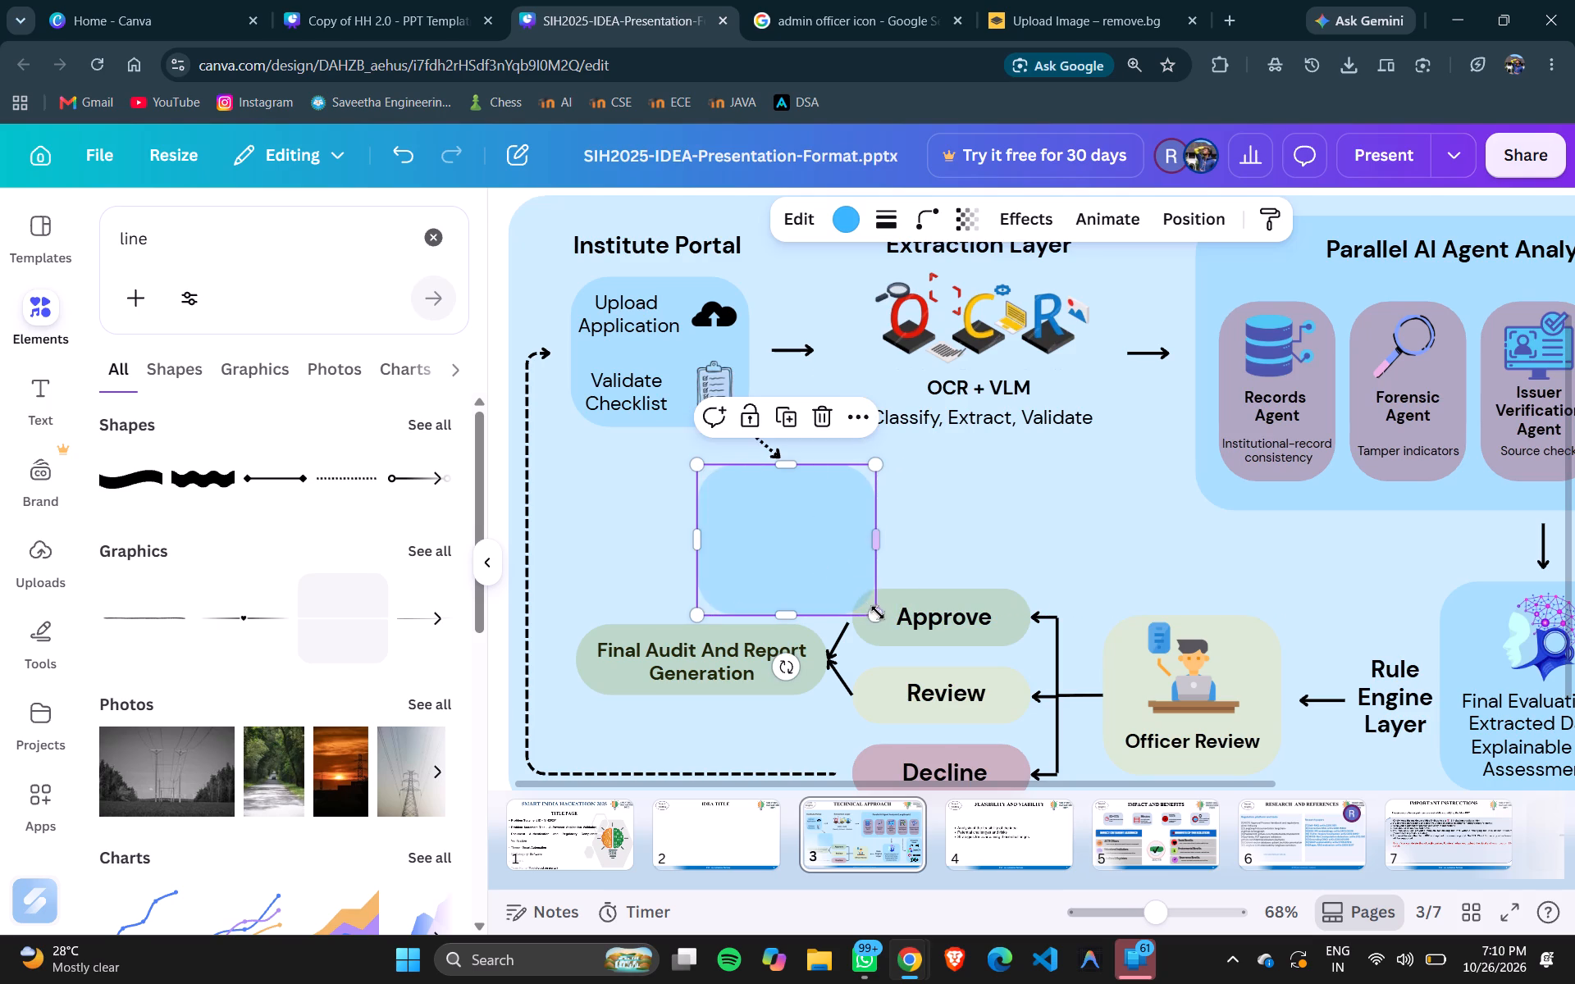
# Resize the copied blue box to be wider and shorter, fitting between the dotted arrow and the Final Audit box.
pyautogui.moveTo(877, 615); pyautogui.dragTo(906, 556)
pyautogui.moveTo(819, 509); pyautogui.dragTo(804, 512)
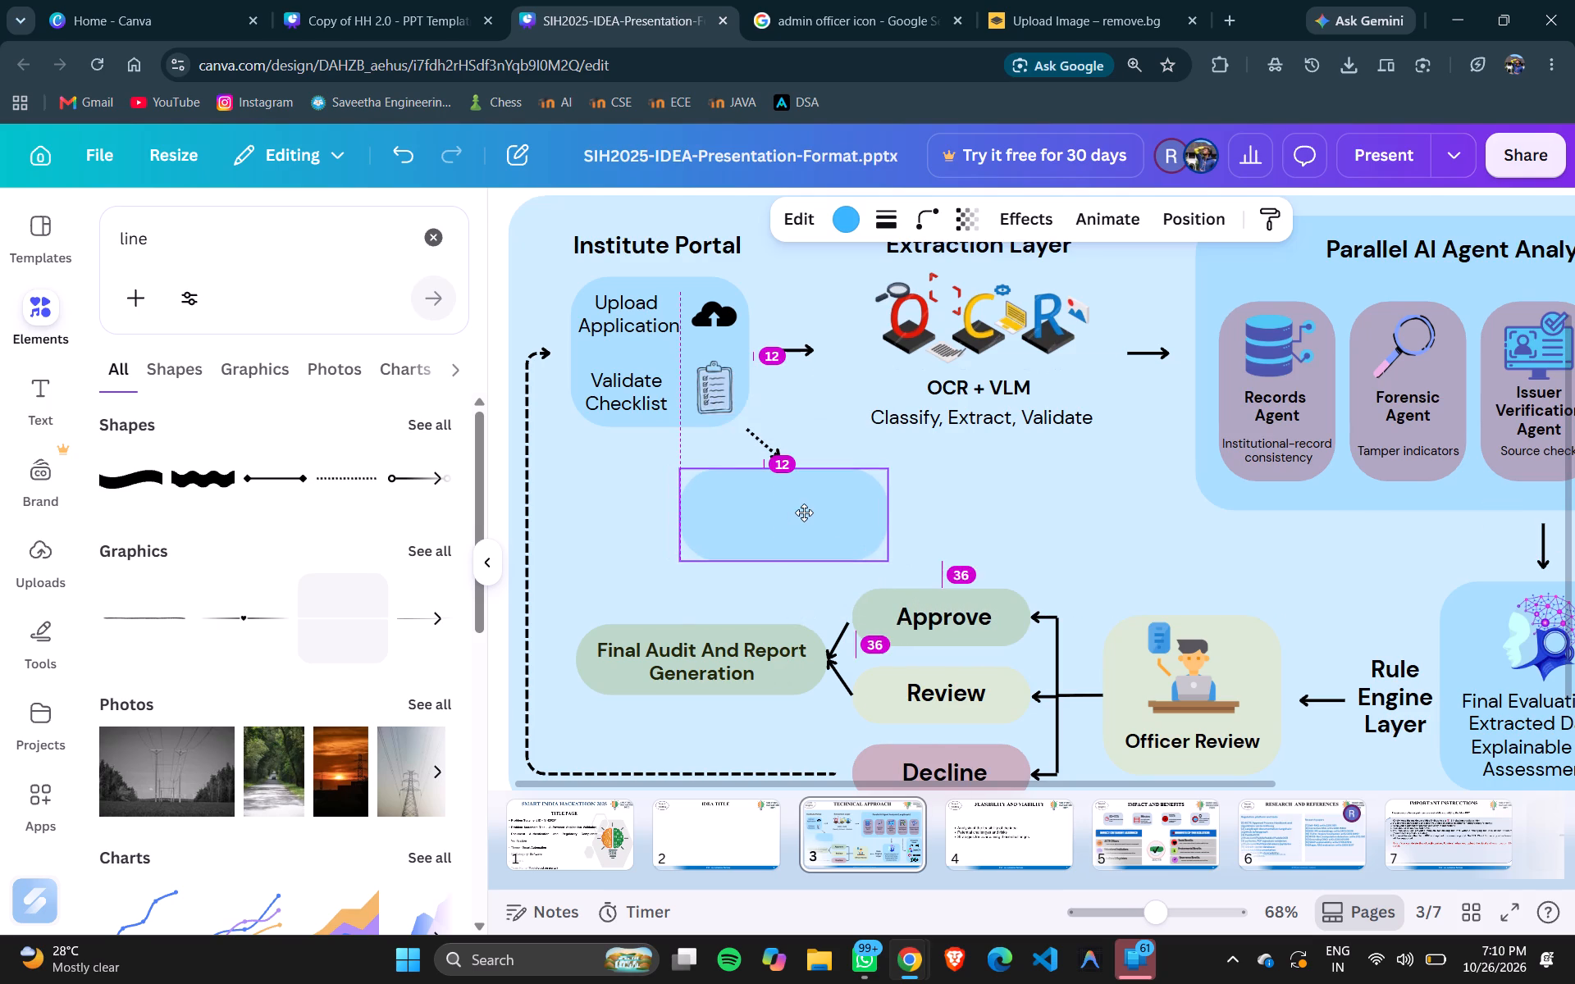
pyautogui.moveTo(804, 512); pyautogui.dragTo(803, 513)
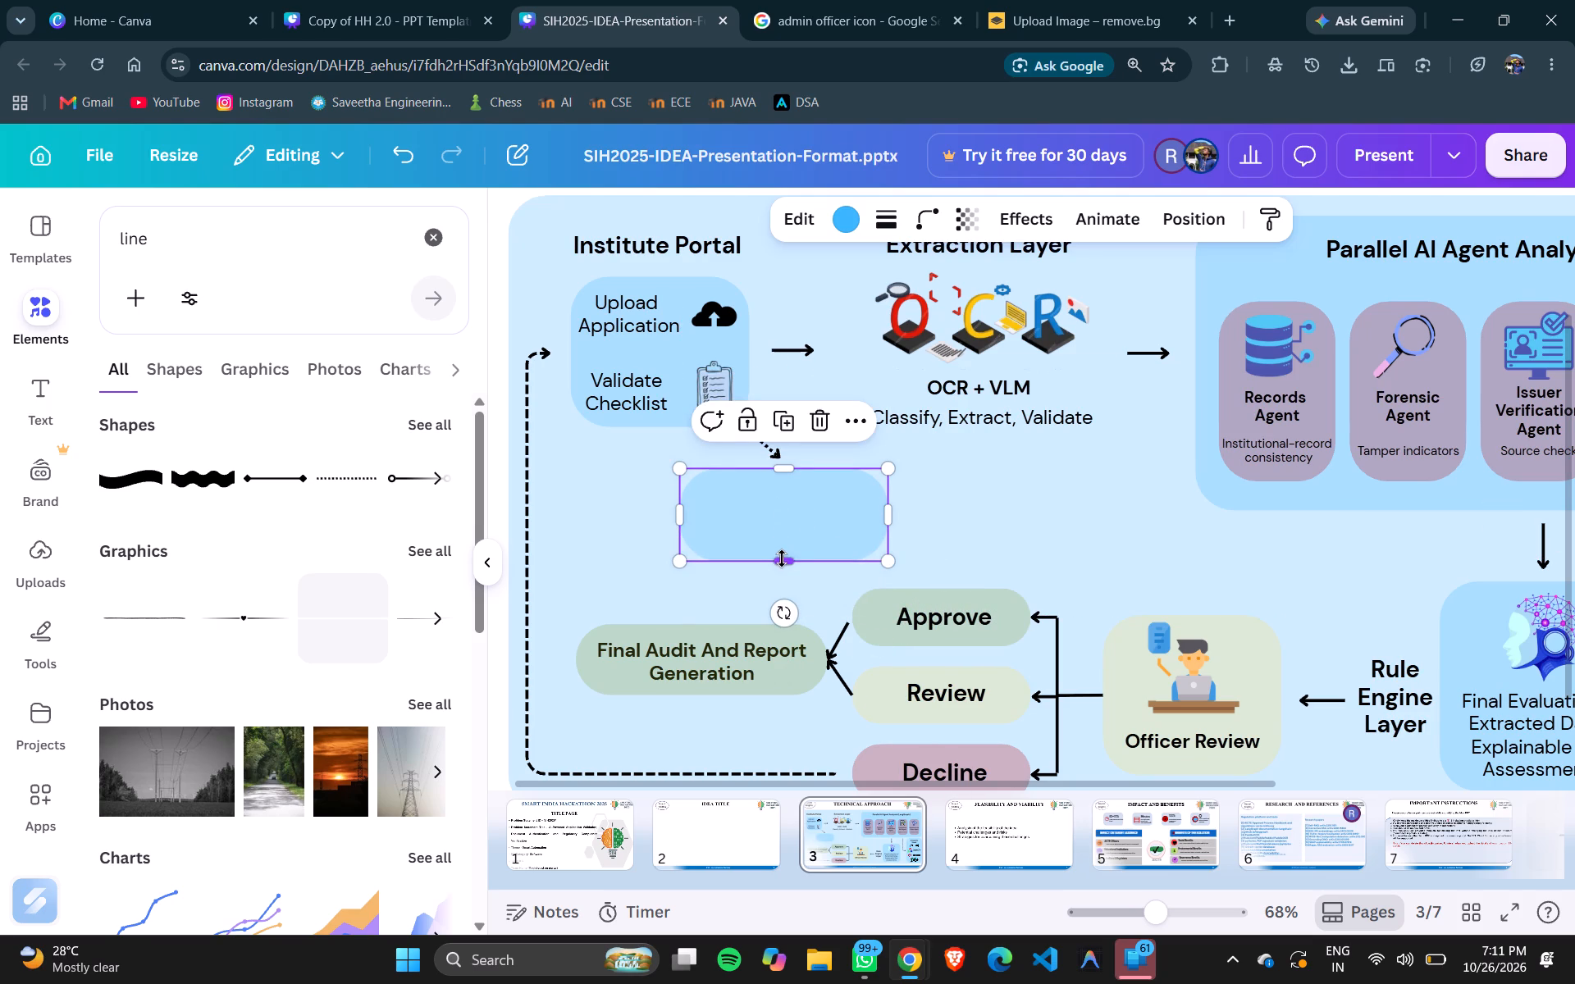
pyautogui.moveTo(782, 558); pyautogui.dragTo(779, 579)
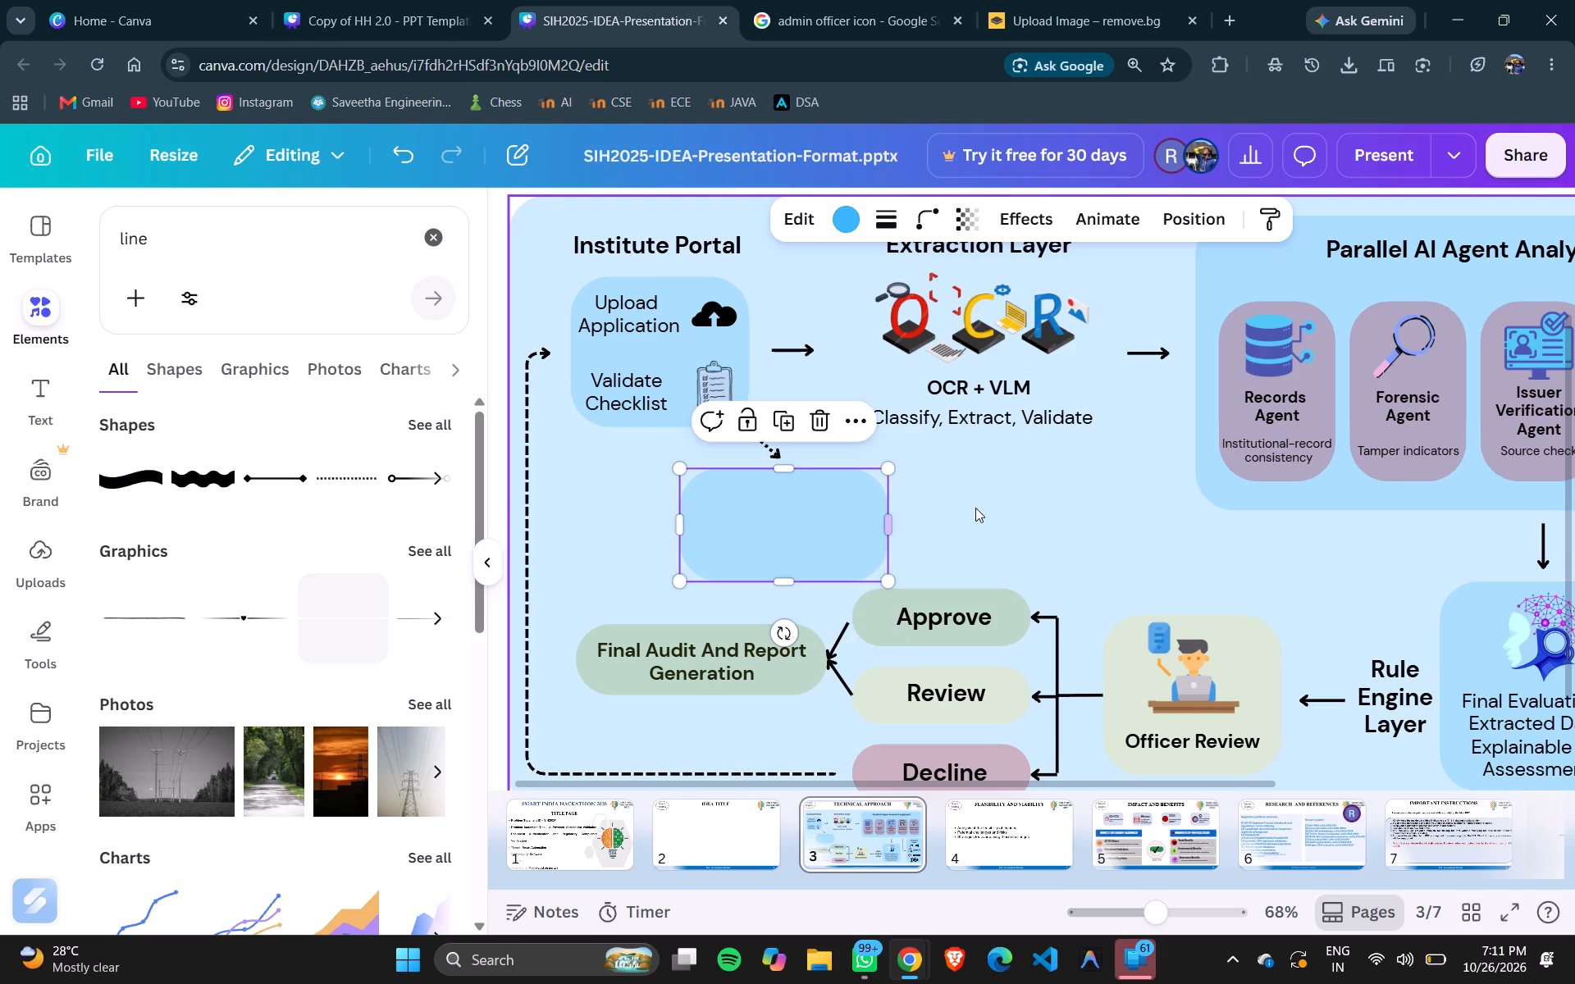
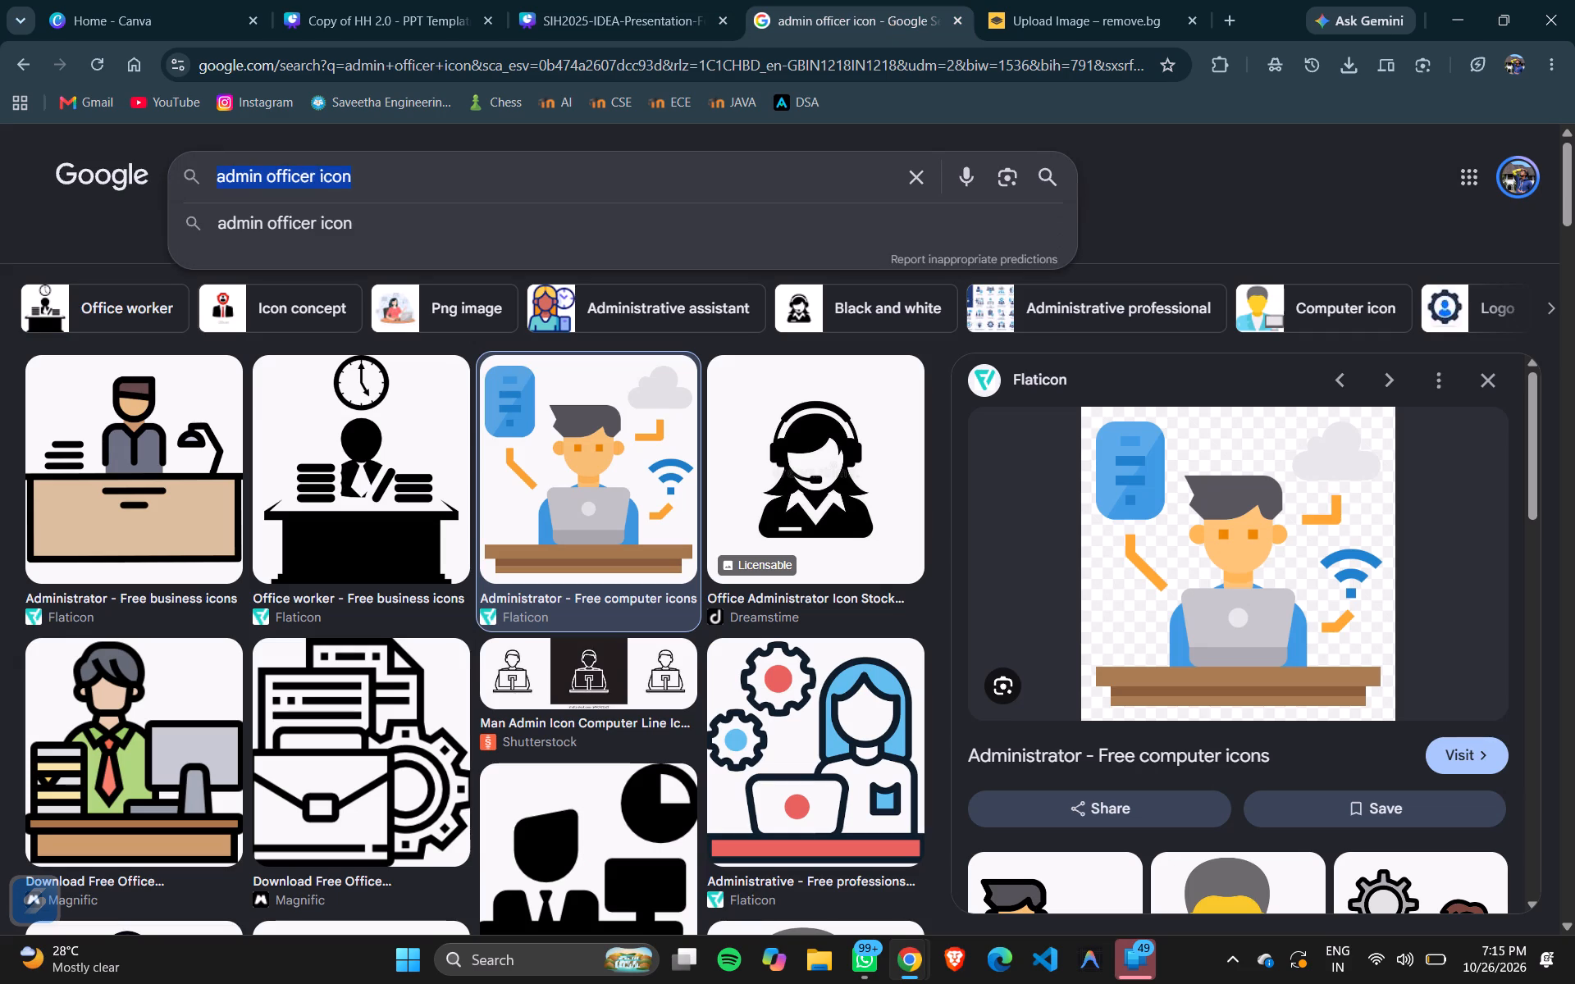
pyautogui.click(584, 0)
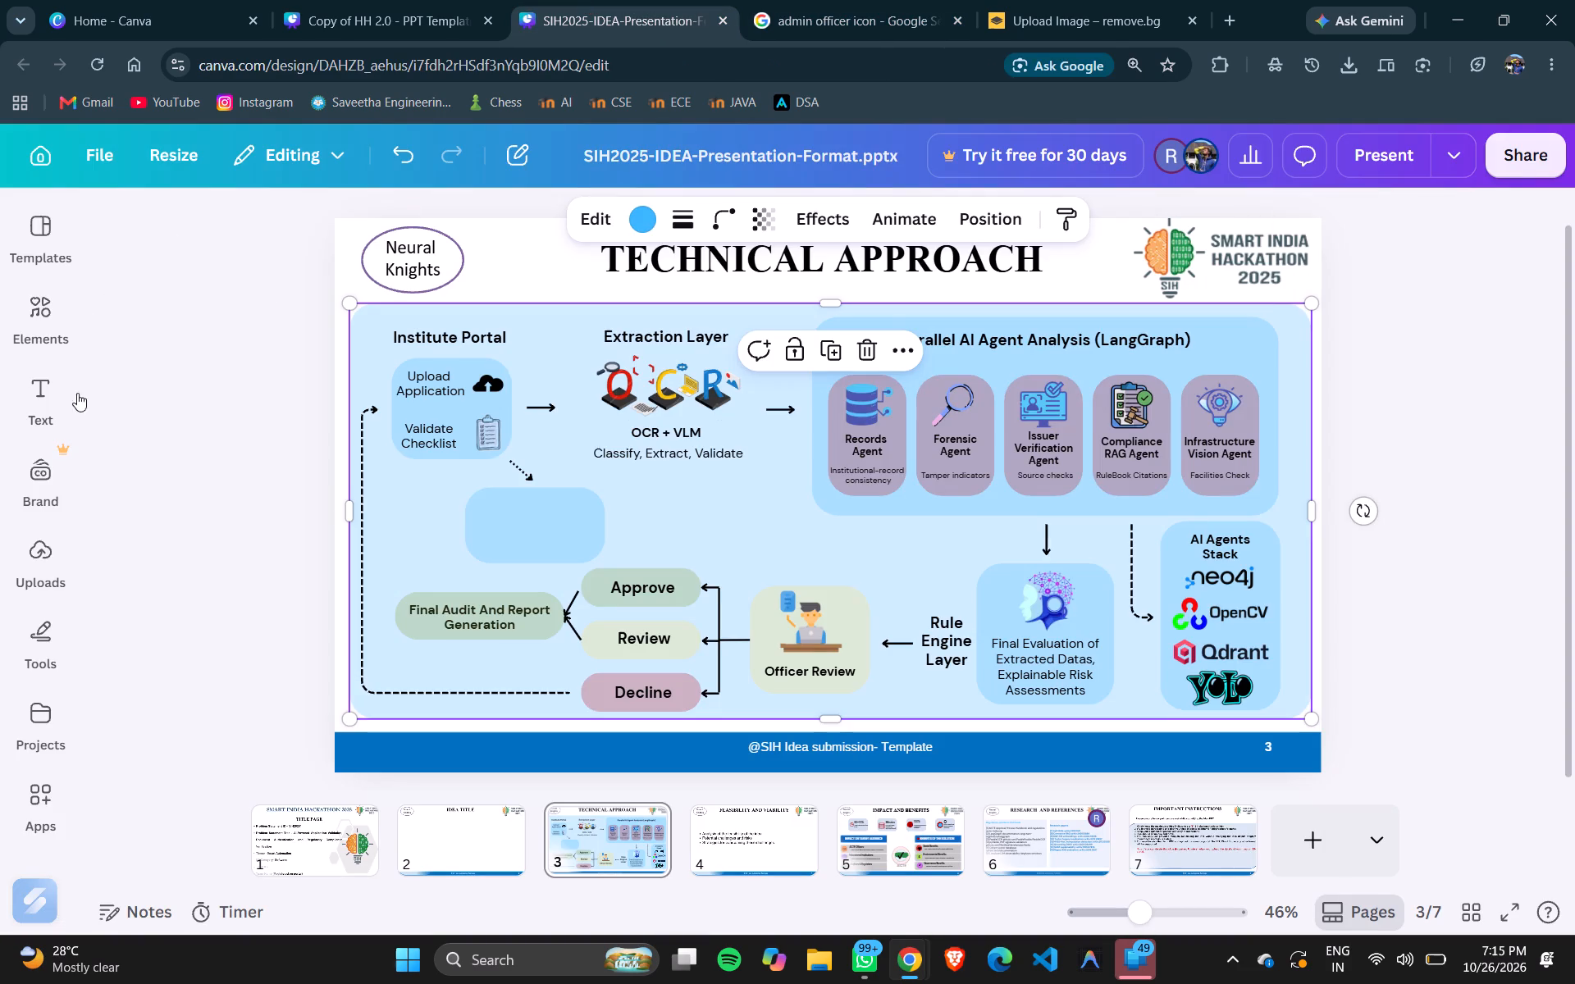
# Search the design elements for "react js" and browse the graphics, photos and videos for a React logo.
pyautogui.click(51, 313)
pyautogui.doubleClick(182, 244)
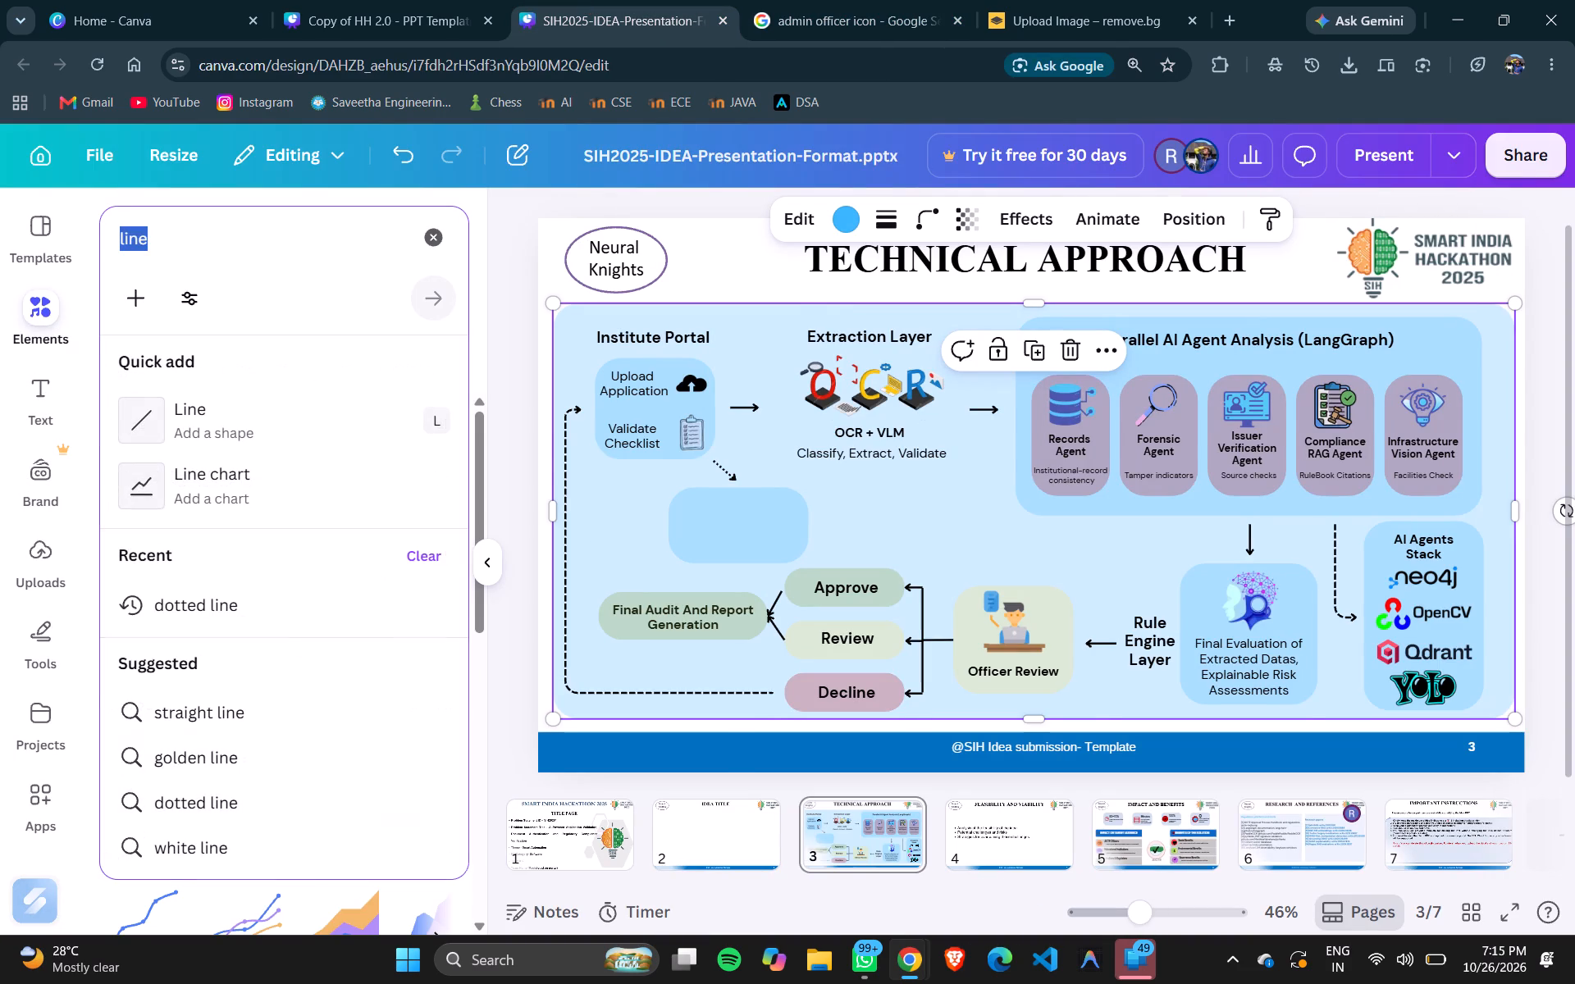
pyautogui.press('BackSpace')
pyautogui.write('react')
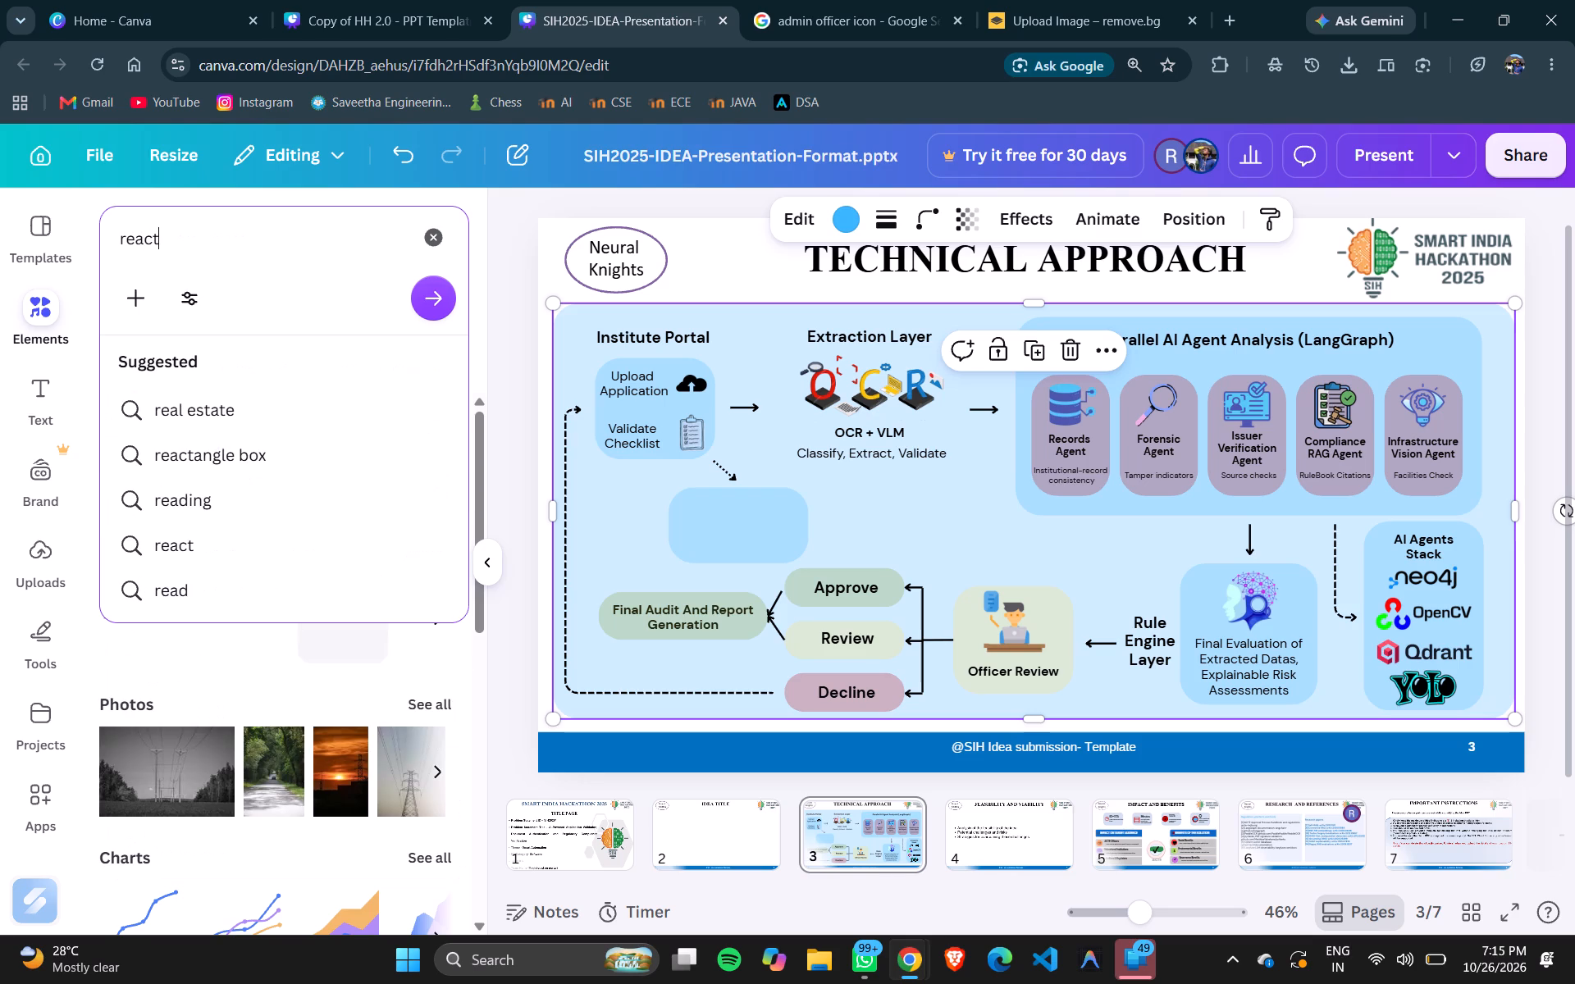
pyautogui.press('space')
pyautogui.write('js')
pyautogui.press('Return')
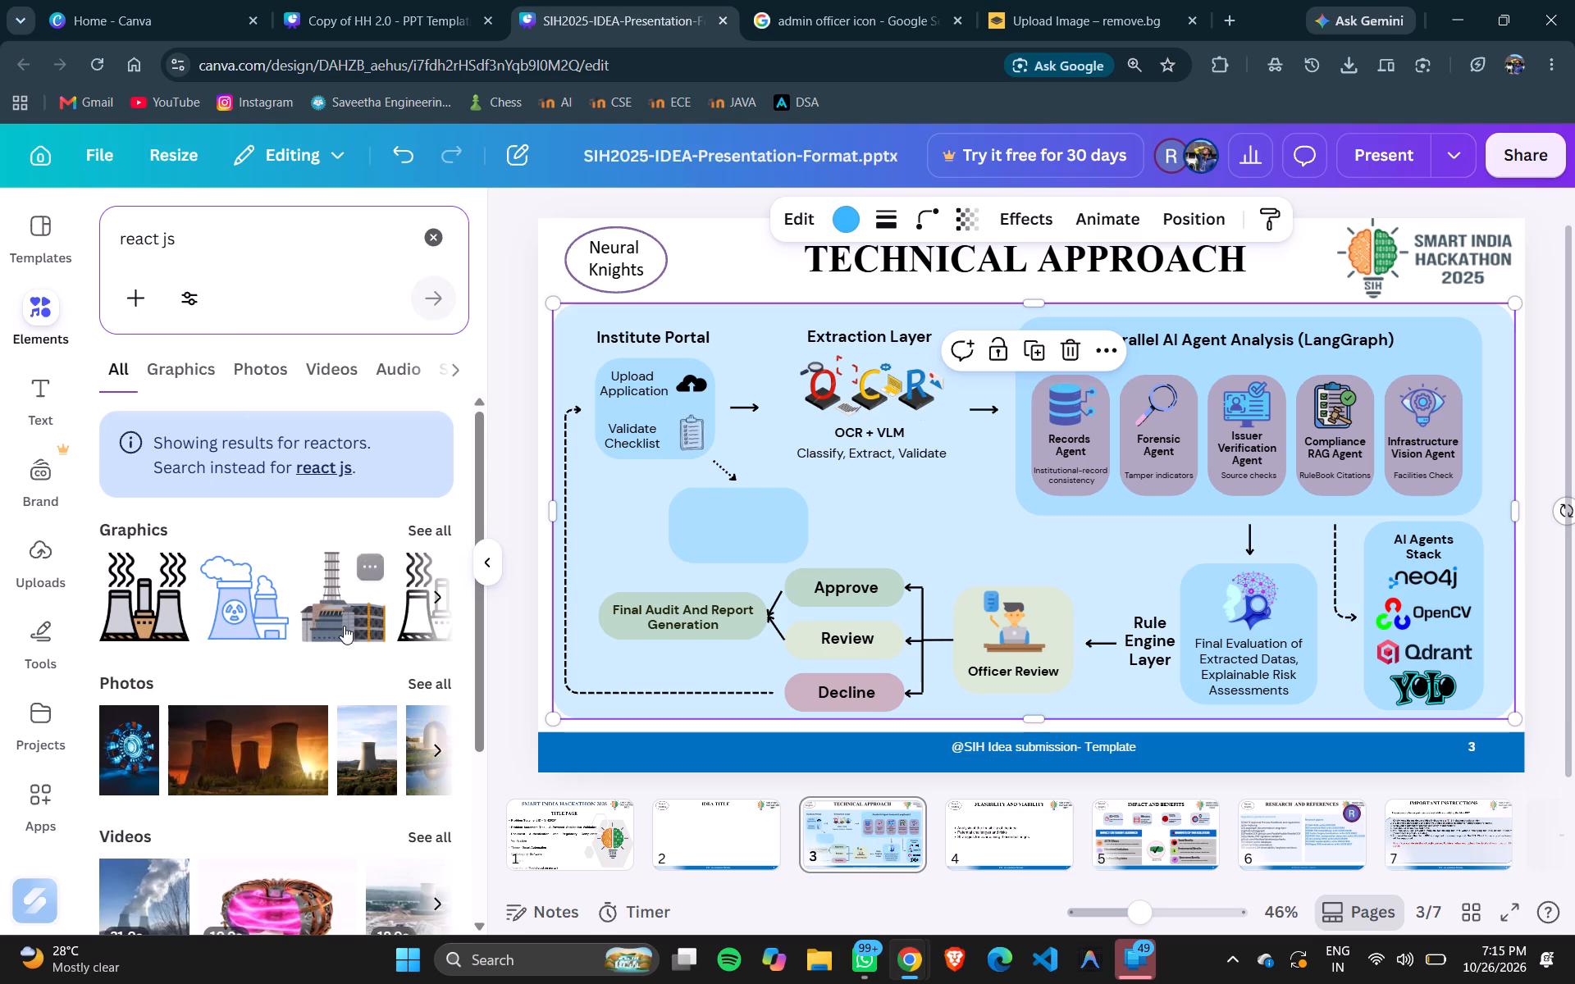
pyautogui.hscroll(-7, 344, 626)
pyautogui.hscroll(6, 344, 626)
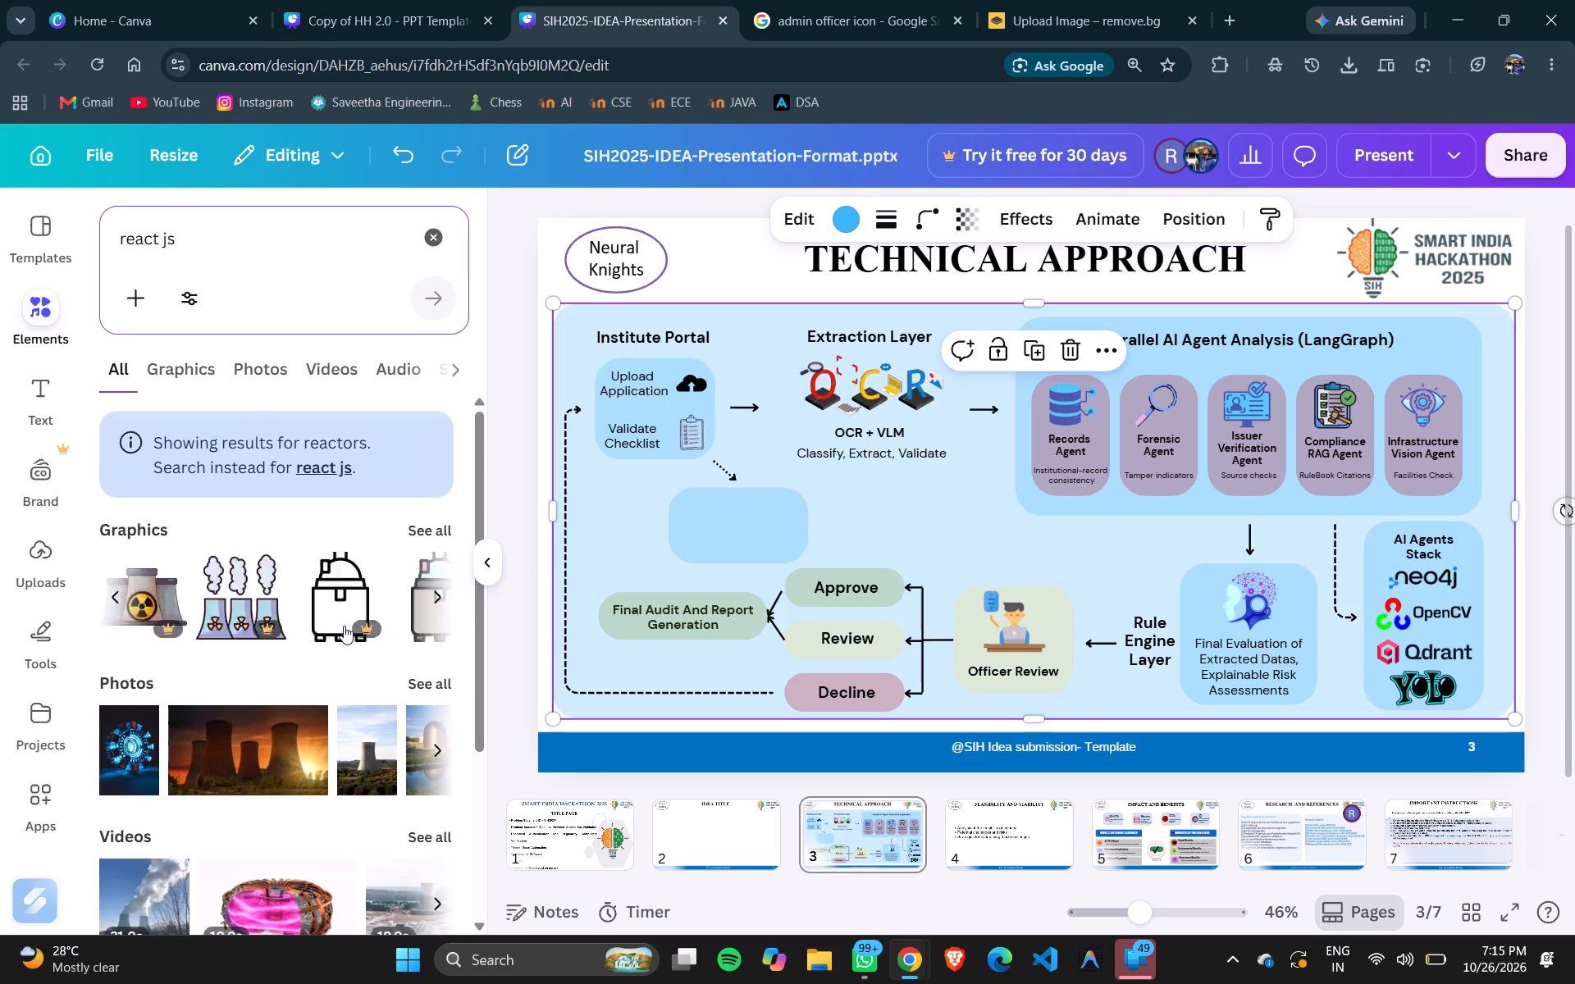
pyautogui.hscroll(4, 344, 626)
pyautogui.scroll(-4, 307, 518)
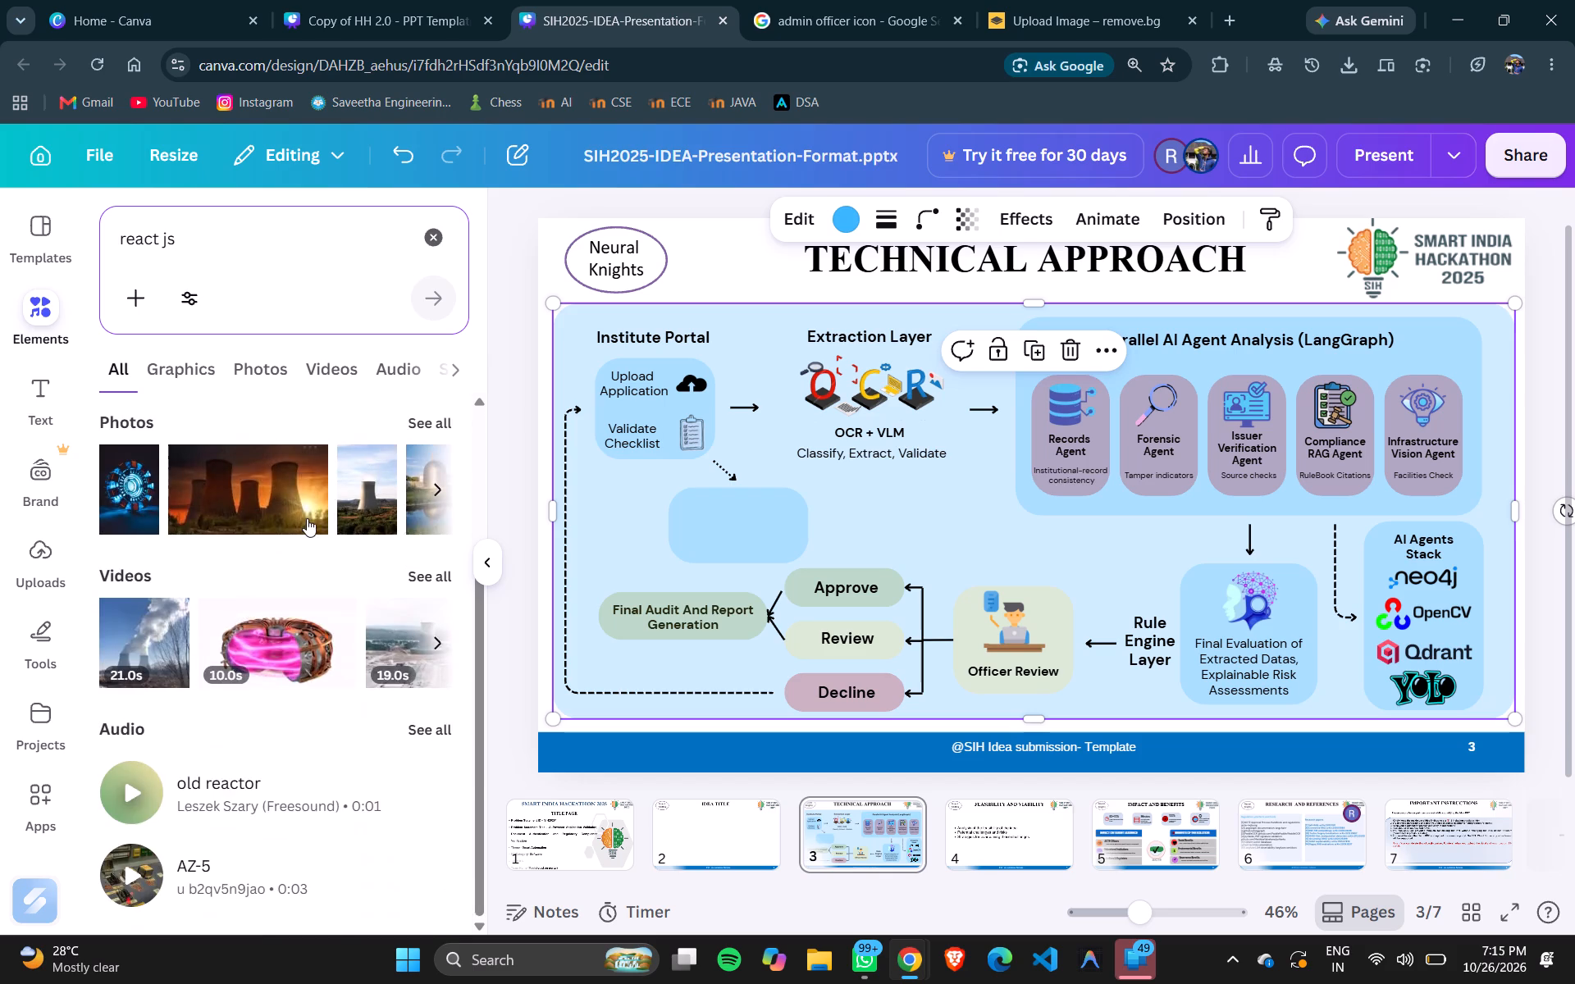
pyautogui.scroll(2, 307, 518)
# Correct the element search to "react.js" and place the blue React atom logo on the slide near the empty blue box.
pyautogui.click(162, 232)
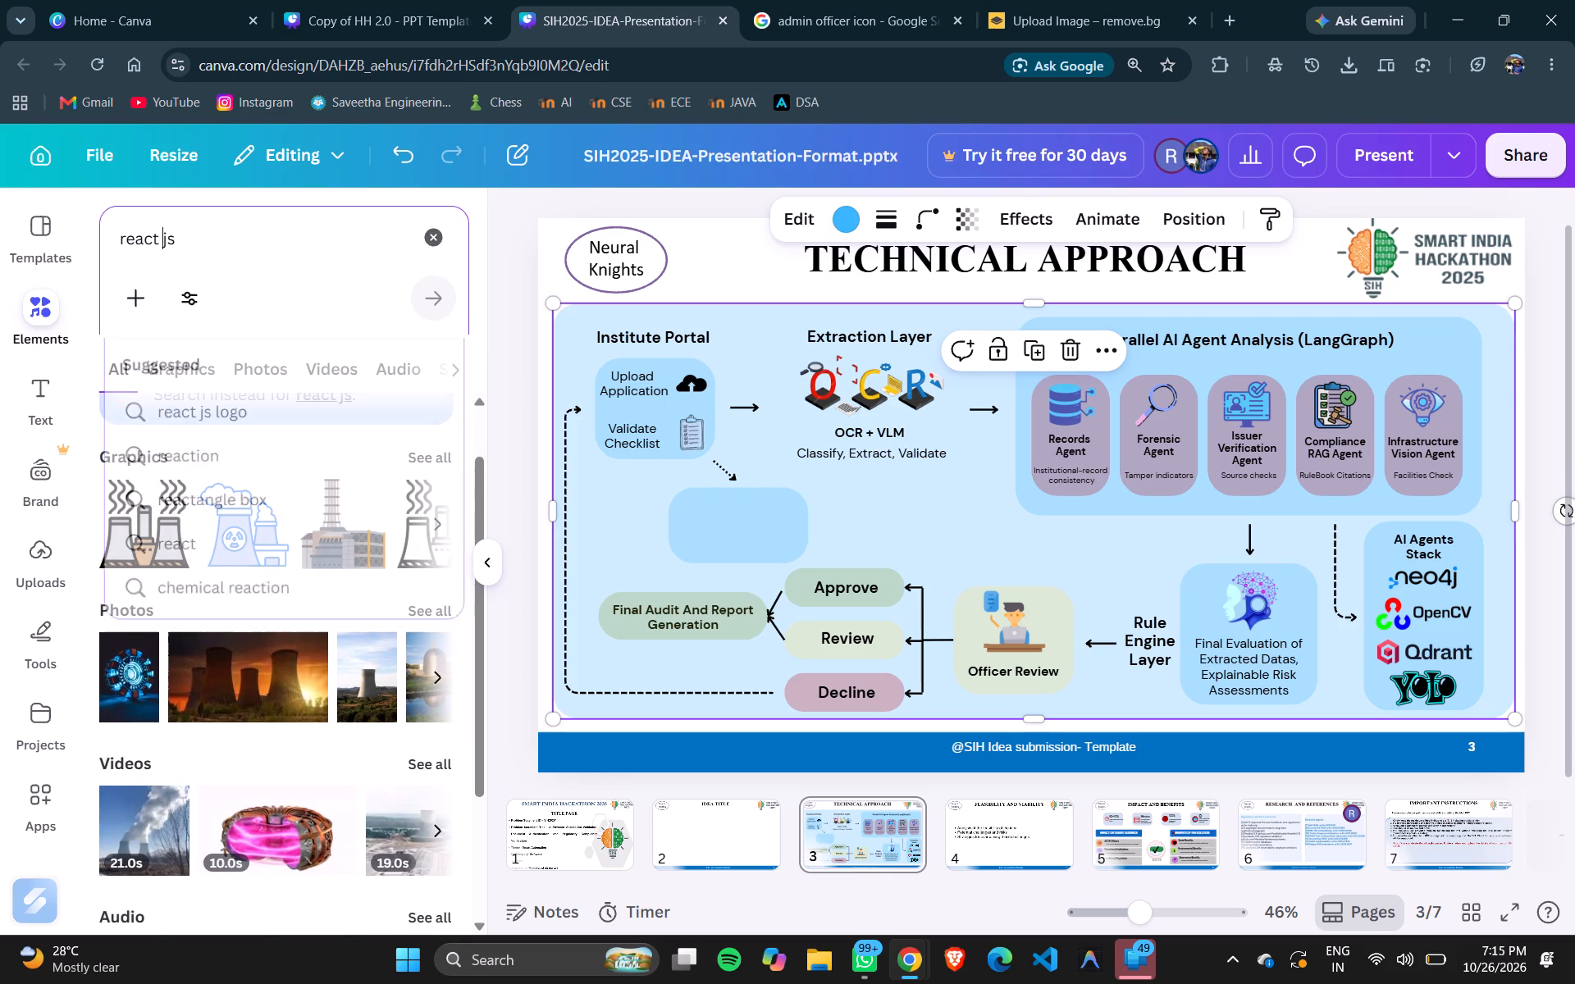
pyautogui.press('BackSpace')
pyautogui.press('.')
pyautogui.press('Return')
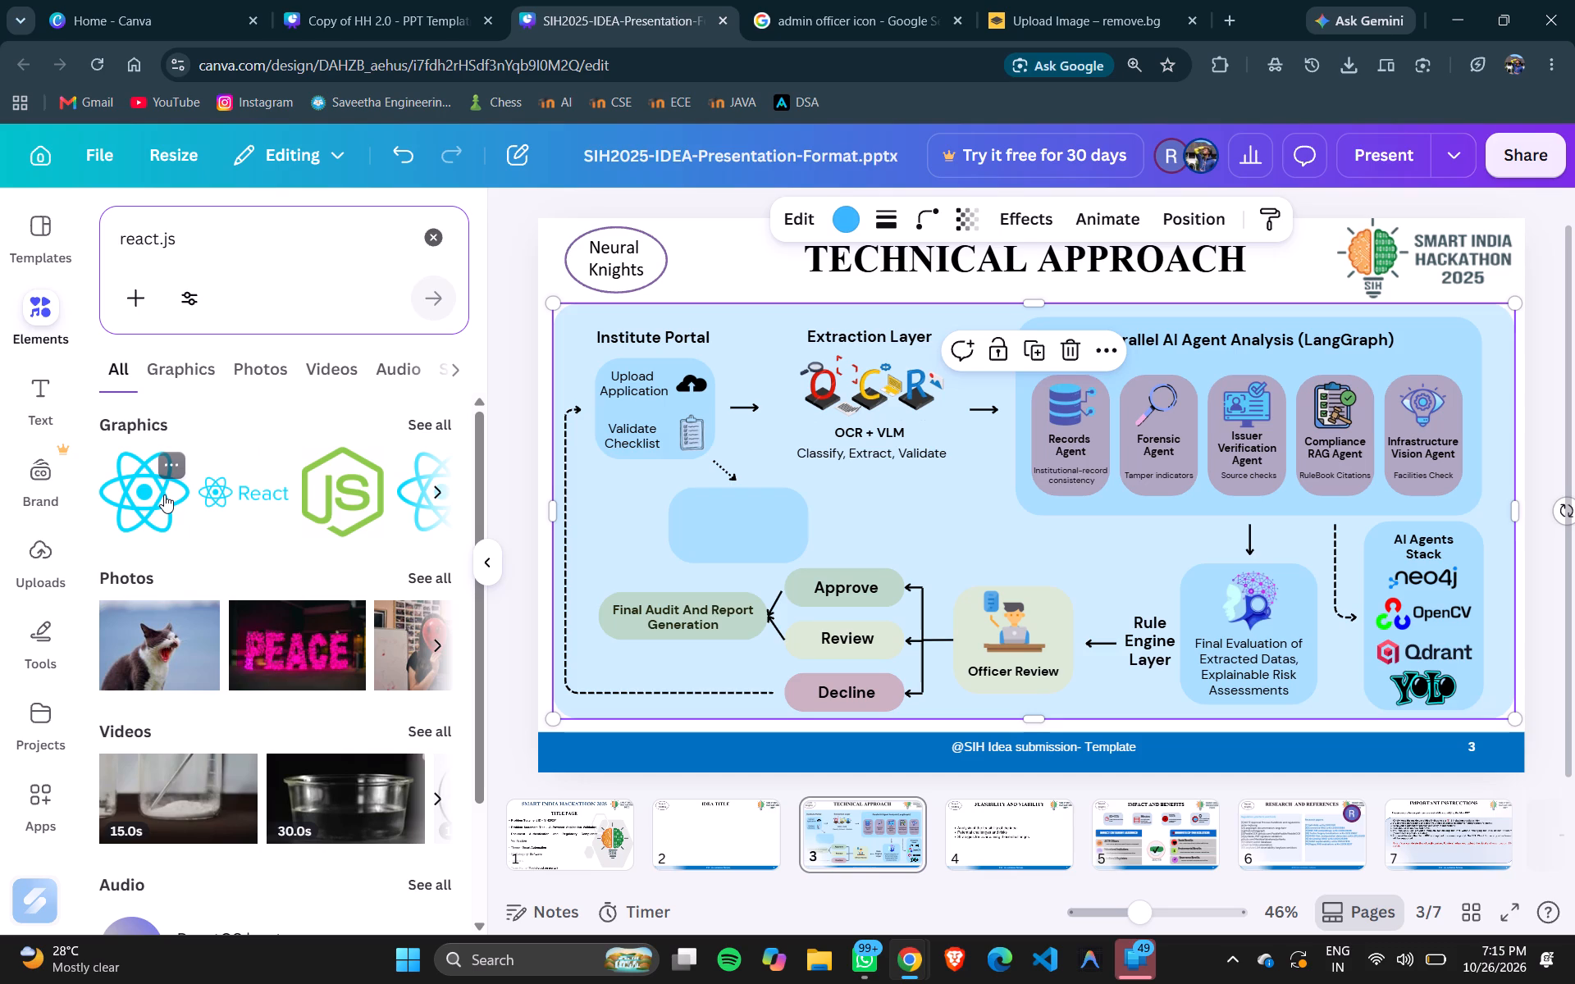
pyautogui.moveTo(164, 494); pyautogui.dragTo(801, 485)
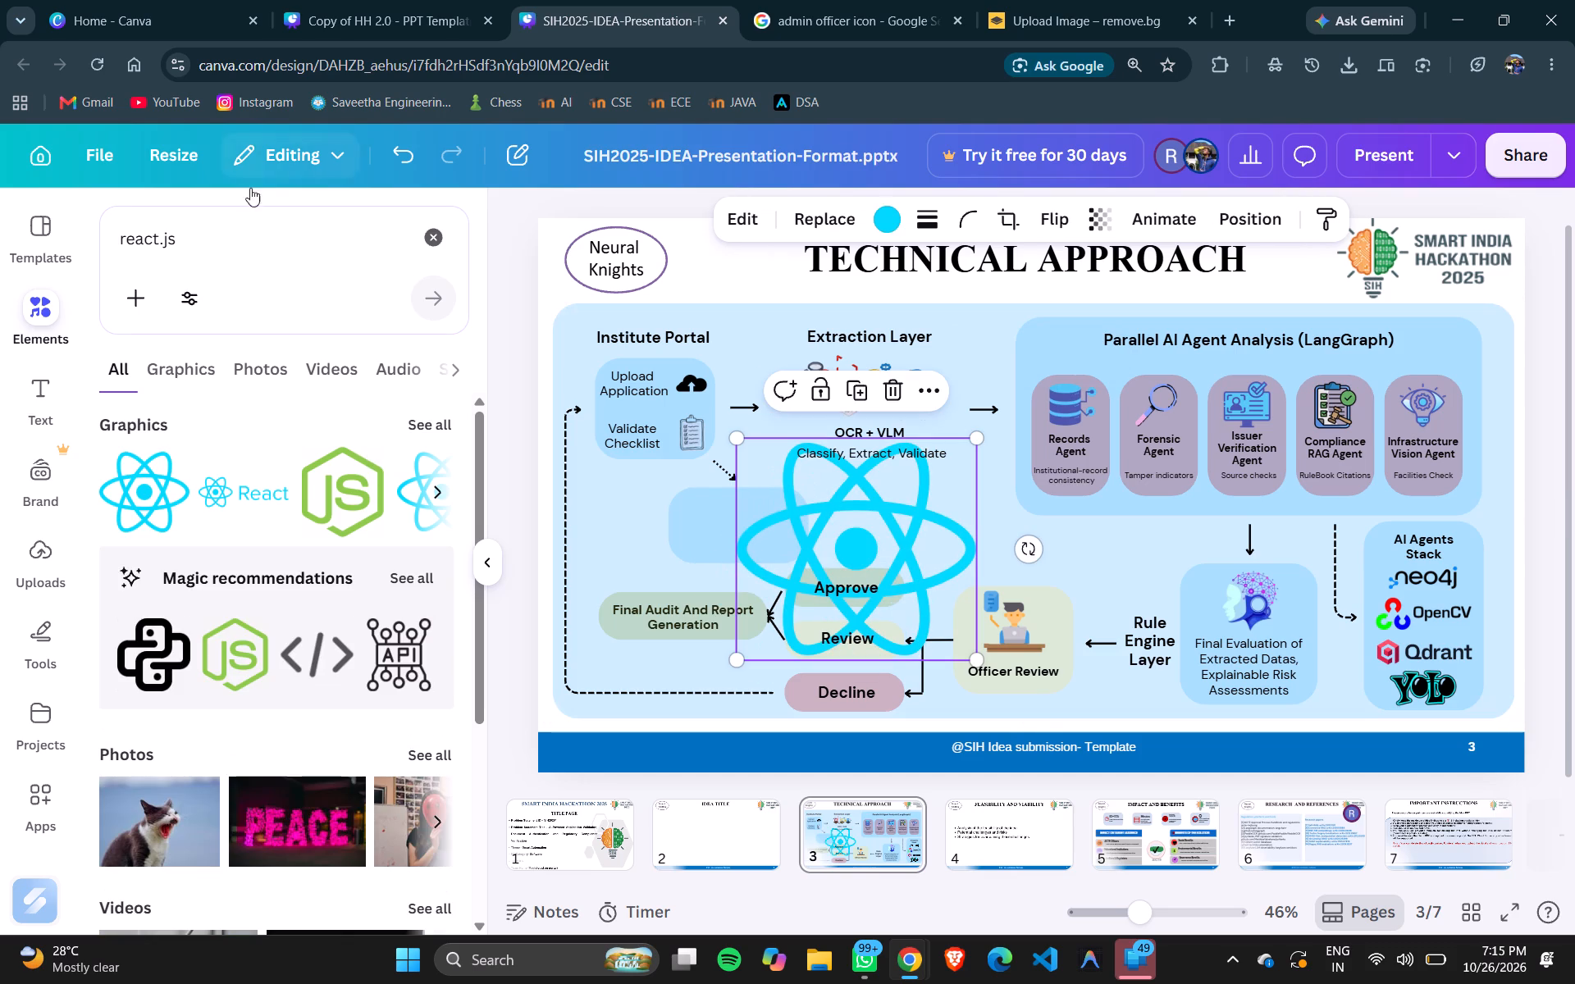
# Search the design elements for "typescript" and place the blue TS logo on the slide near the empty blue box.
pyautogui.tripleClick(249, 244)
pyautogui.click(249, 244)
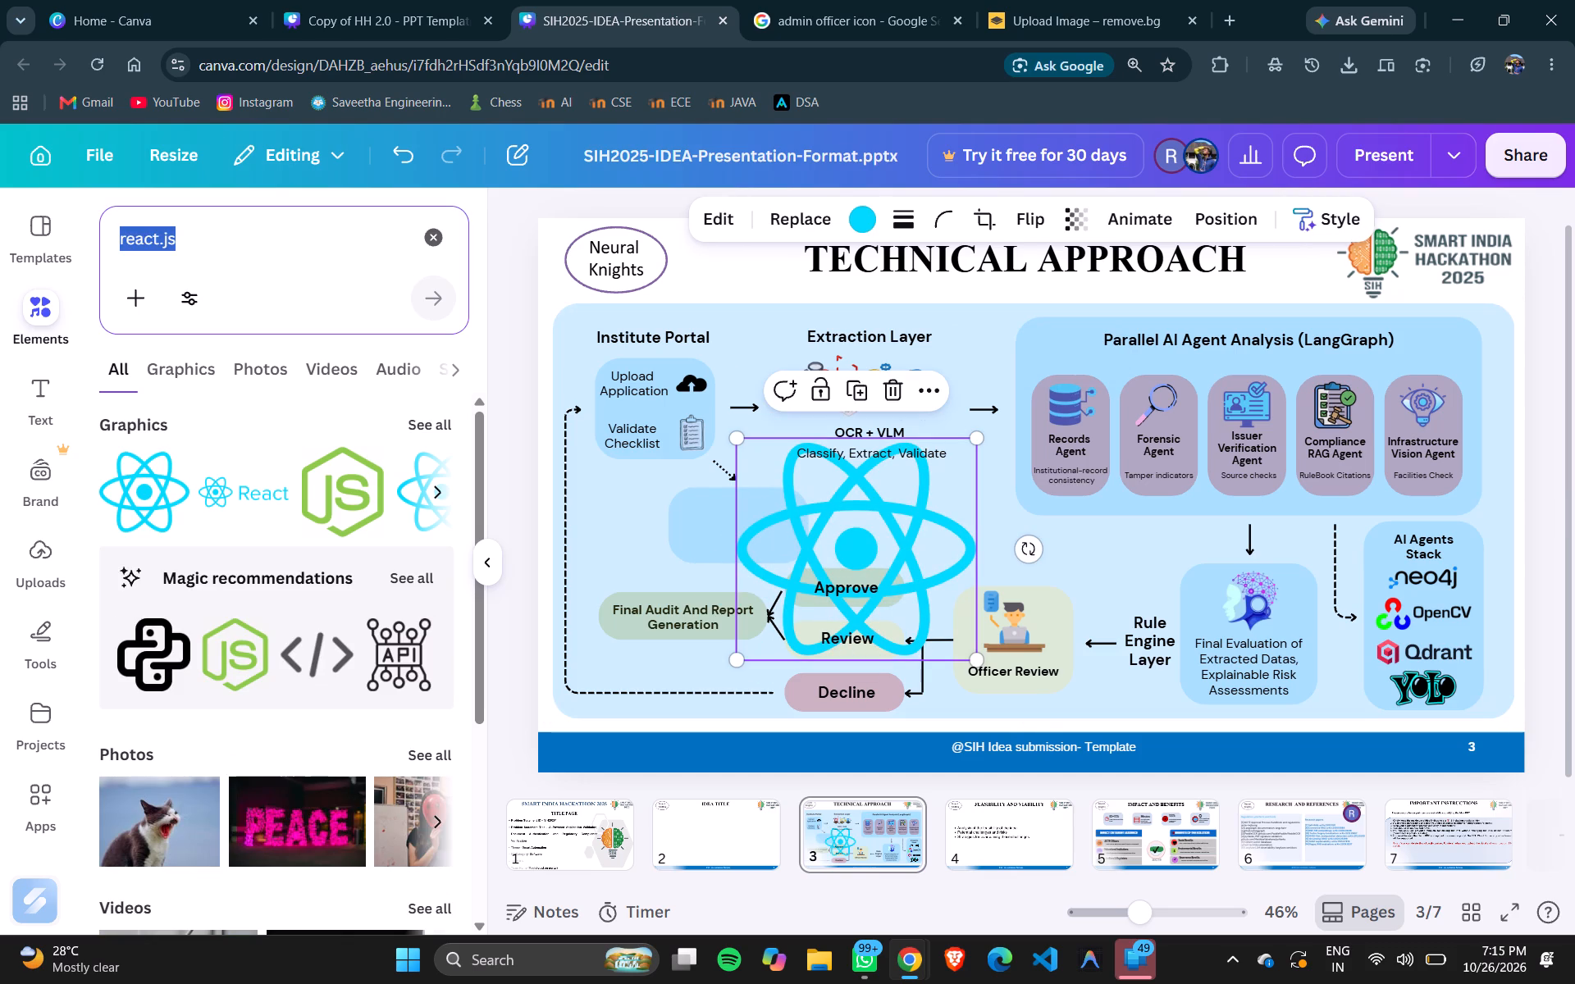
pyautogui.press('BackSpace')
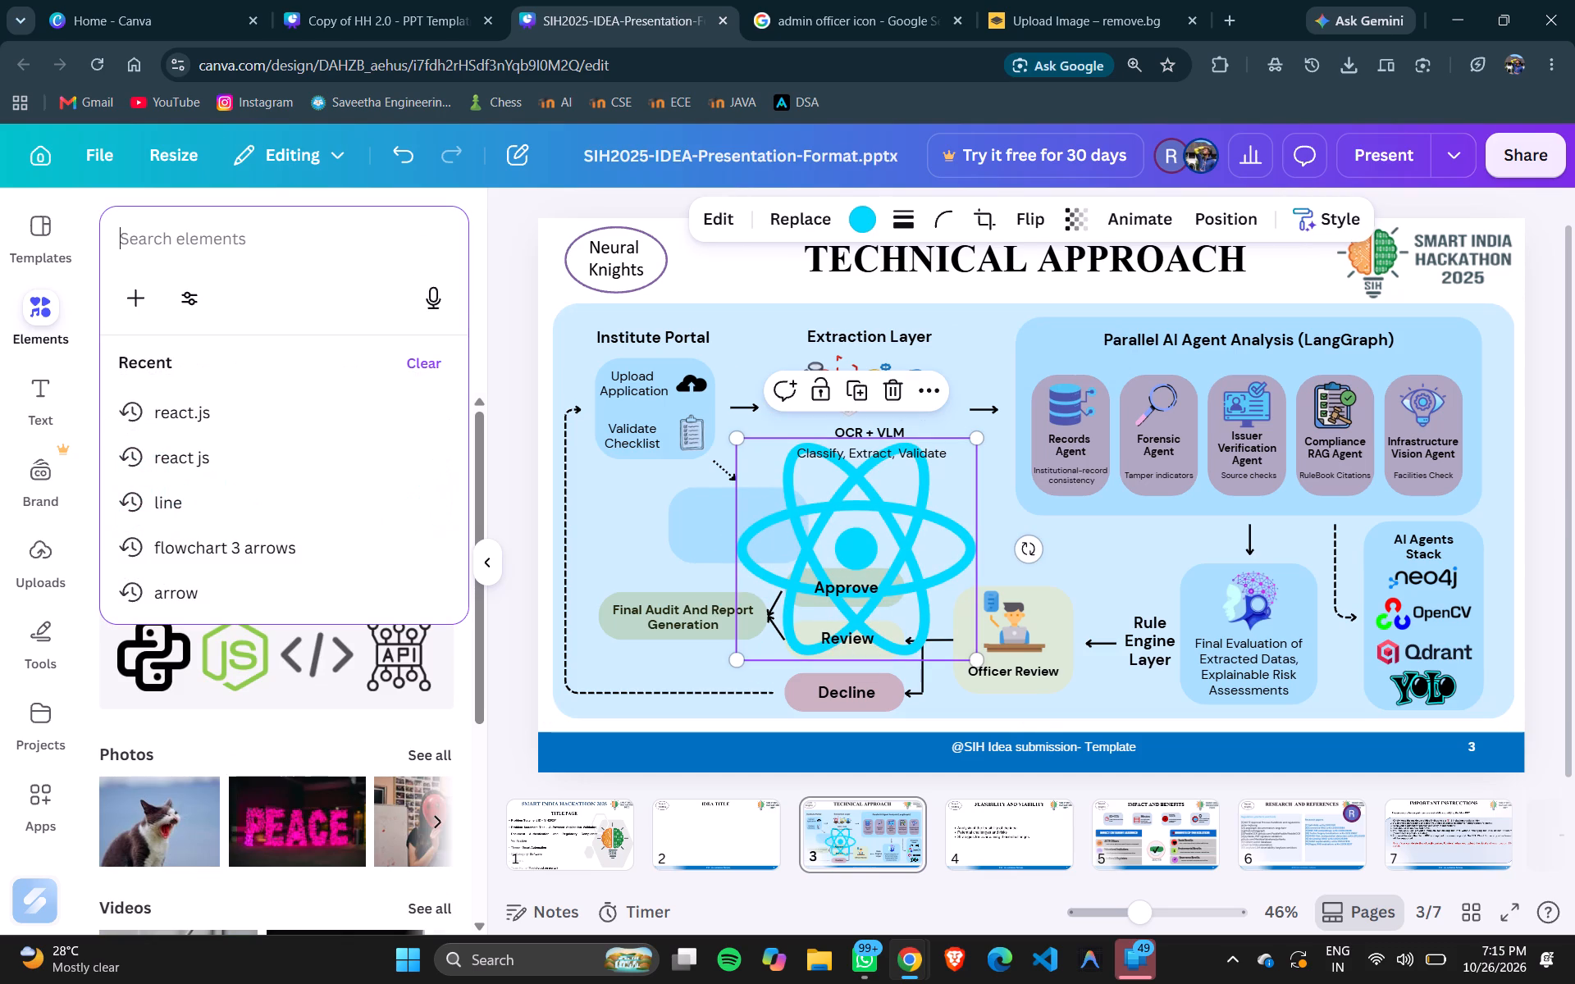
pyautogui.write('typ')
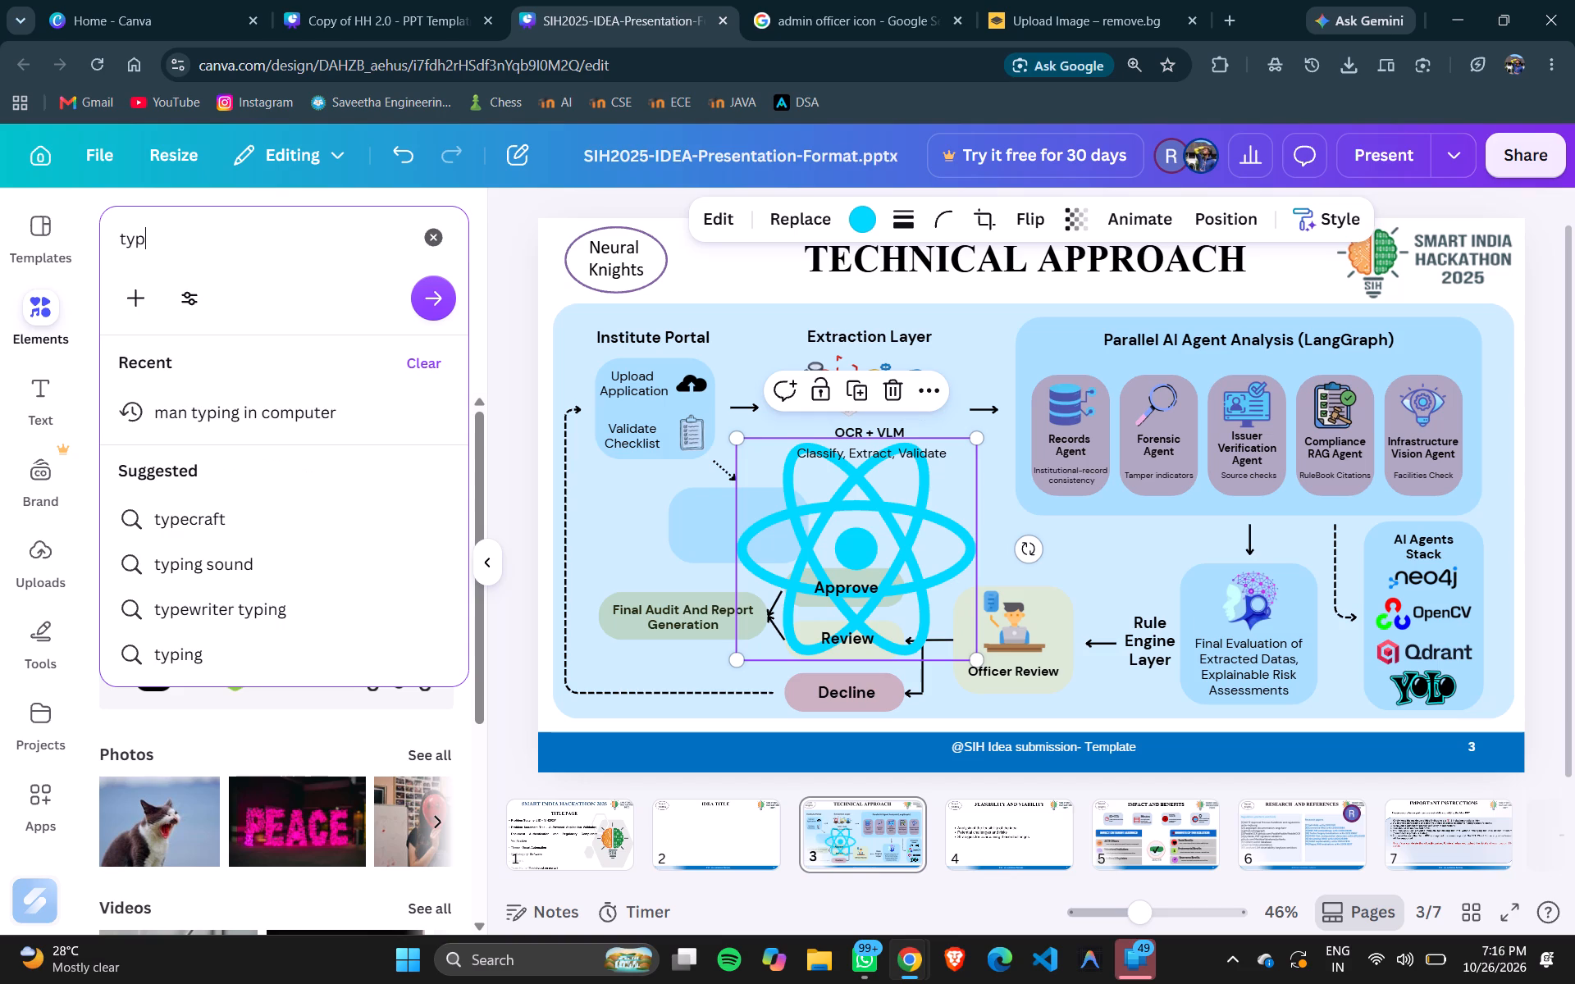
pyautogui.write('esci')
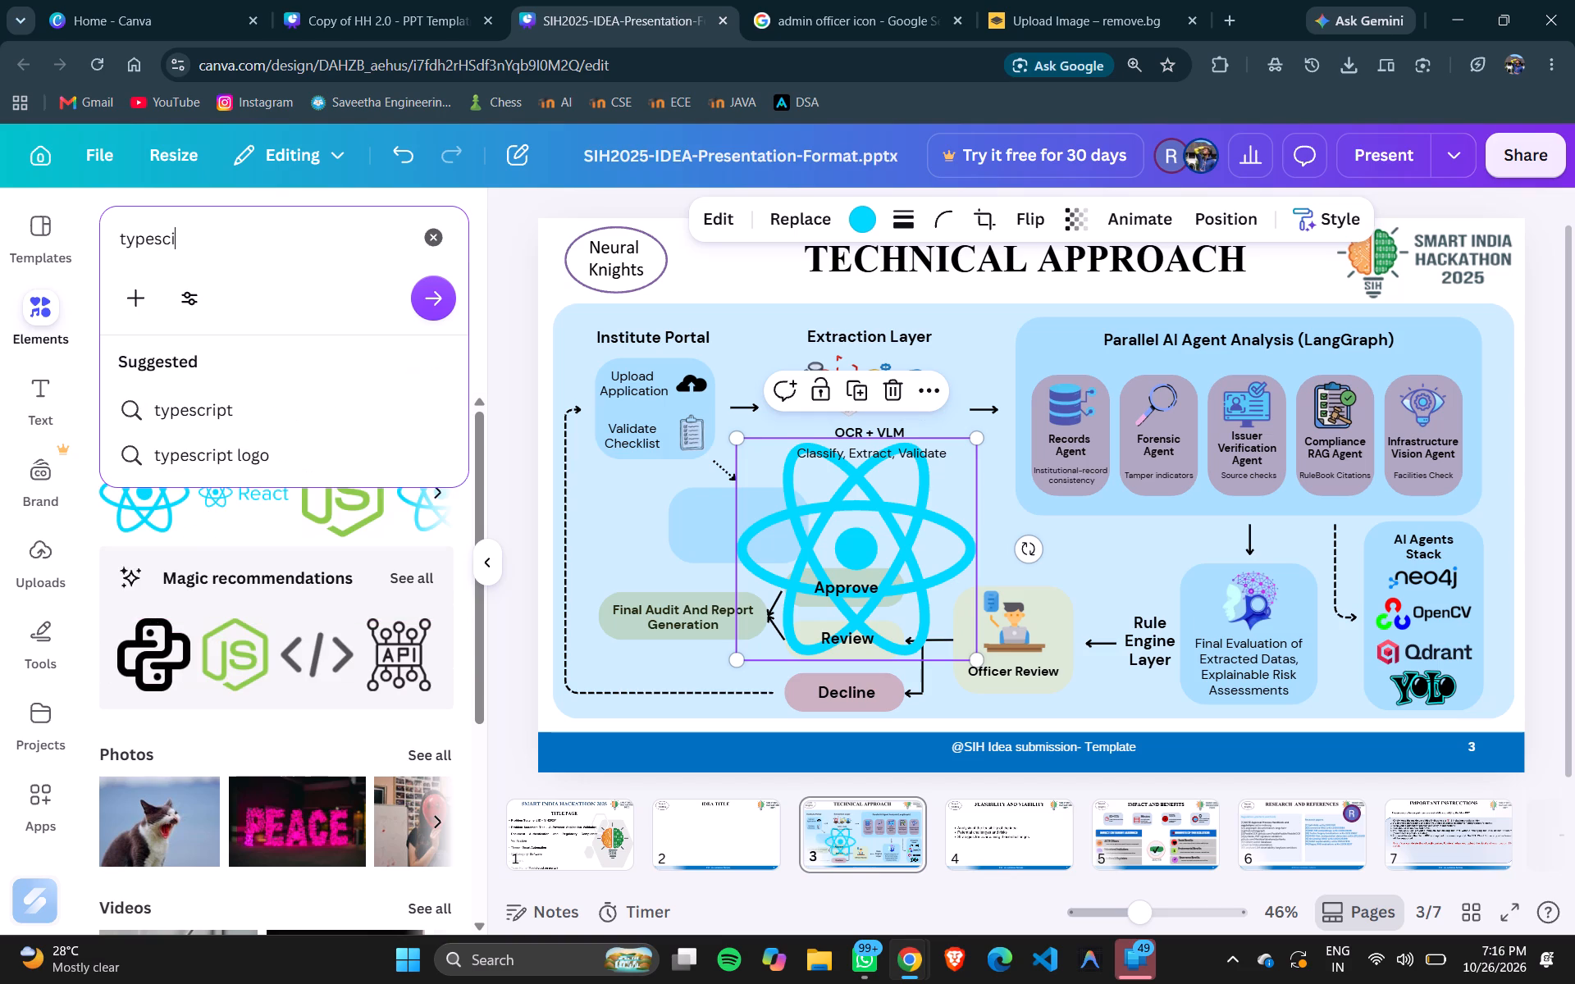
pyautogui.press('BackSpace')
pyautogui.write('ript')
pyautogui.press('Return')
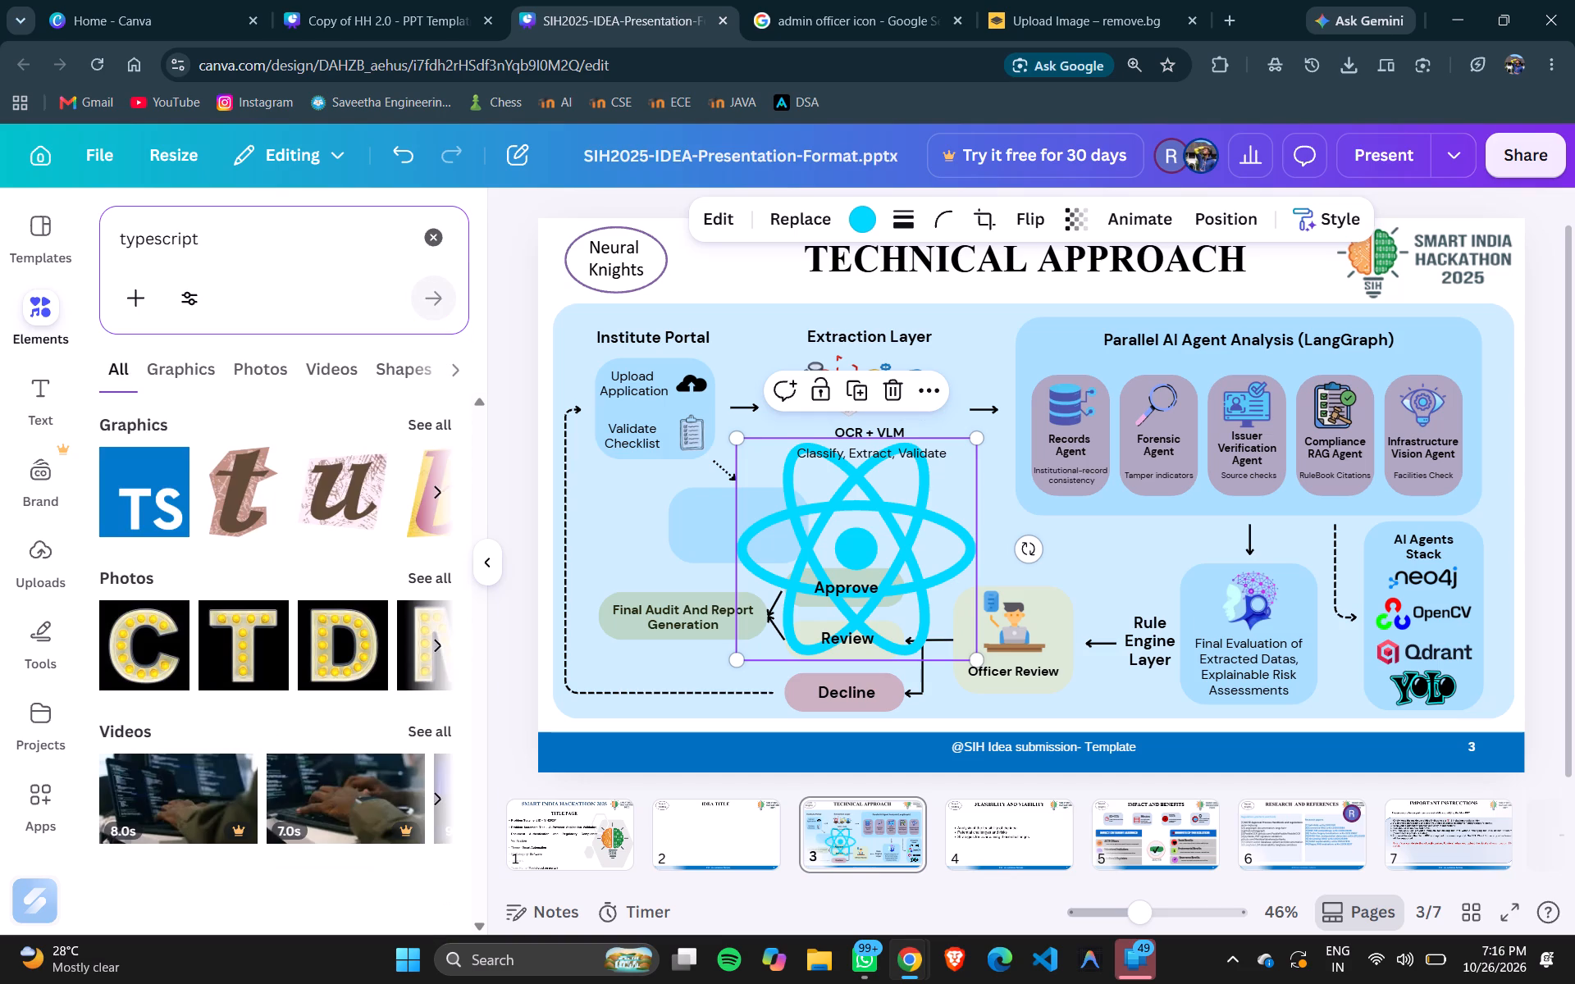
pyautogui.moveTo(168, 509); pyautogui.dragTo(774, 529)
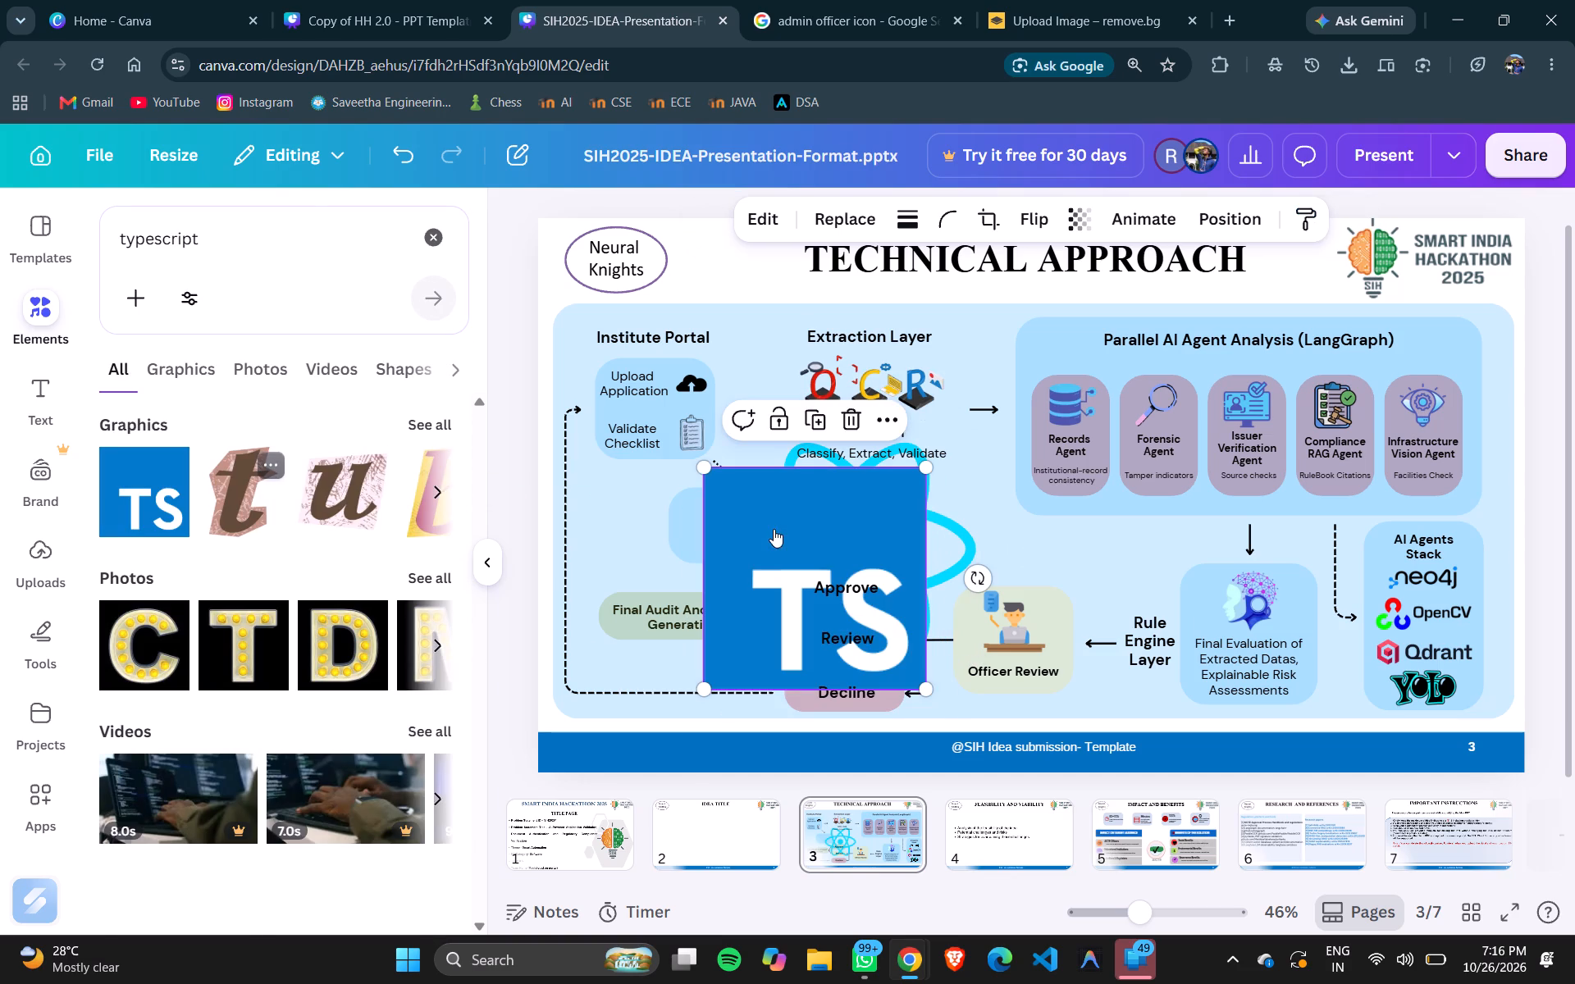
# Check the backend stack list in the ChatGPT chat and search the design elements for "python".
pyautogui.click(298, 408)
pyautogui.tripleClick(280, 230)
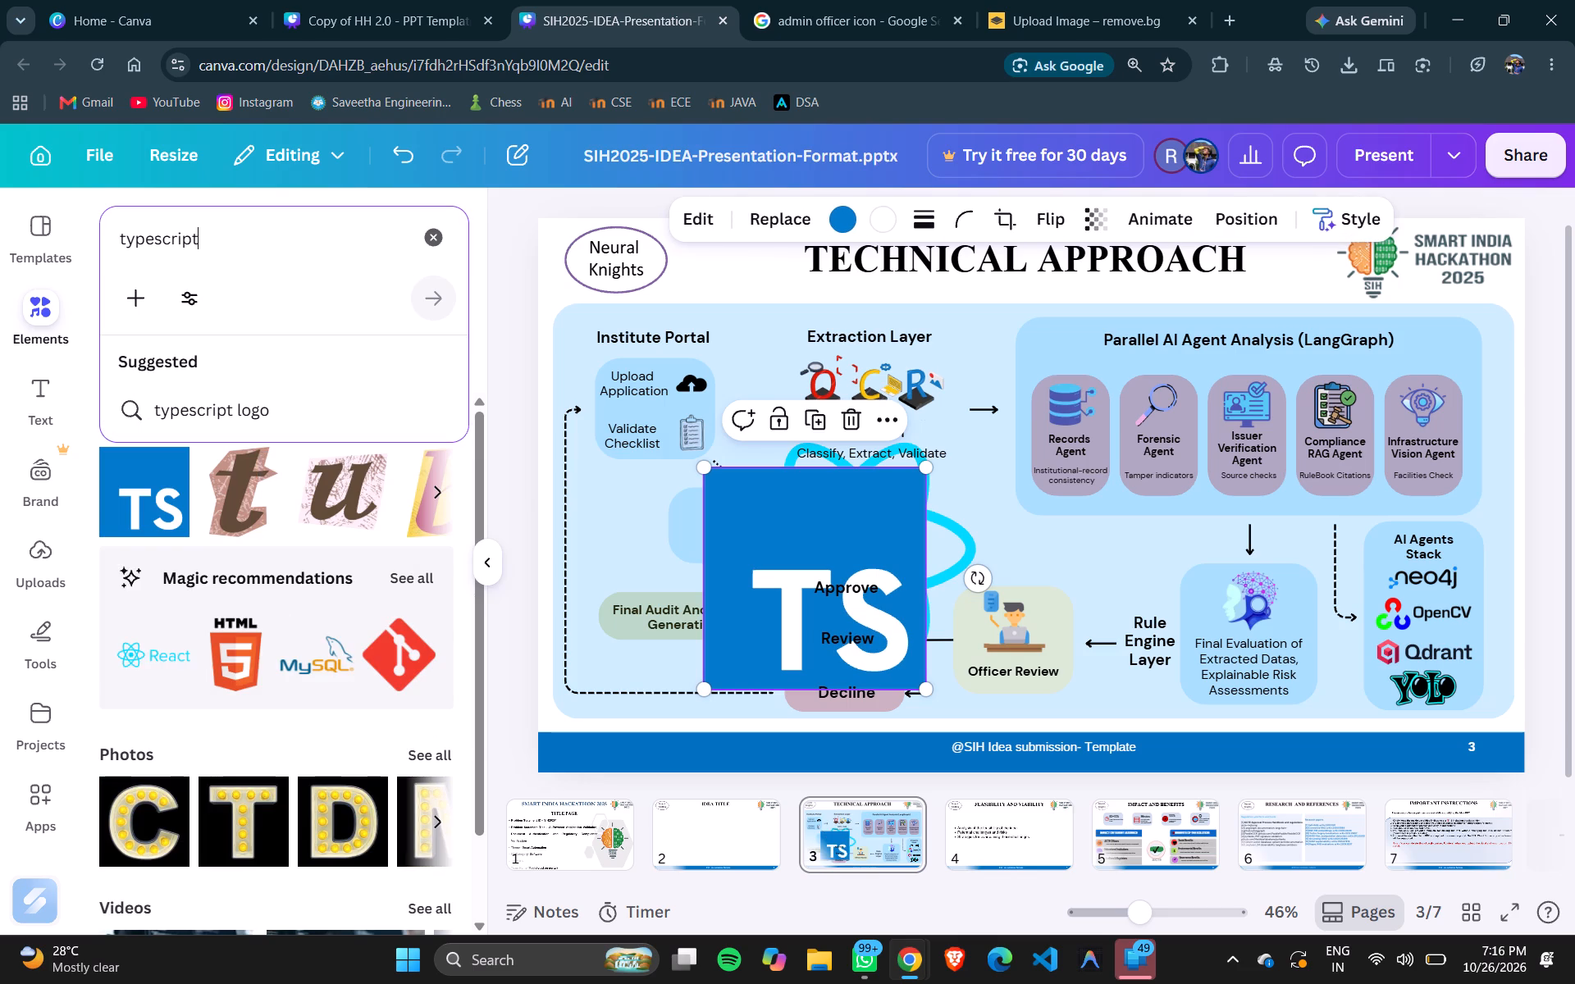
pyautogui.press('BackSpace')
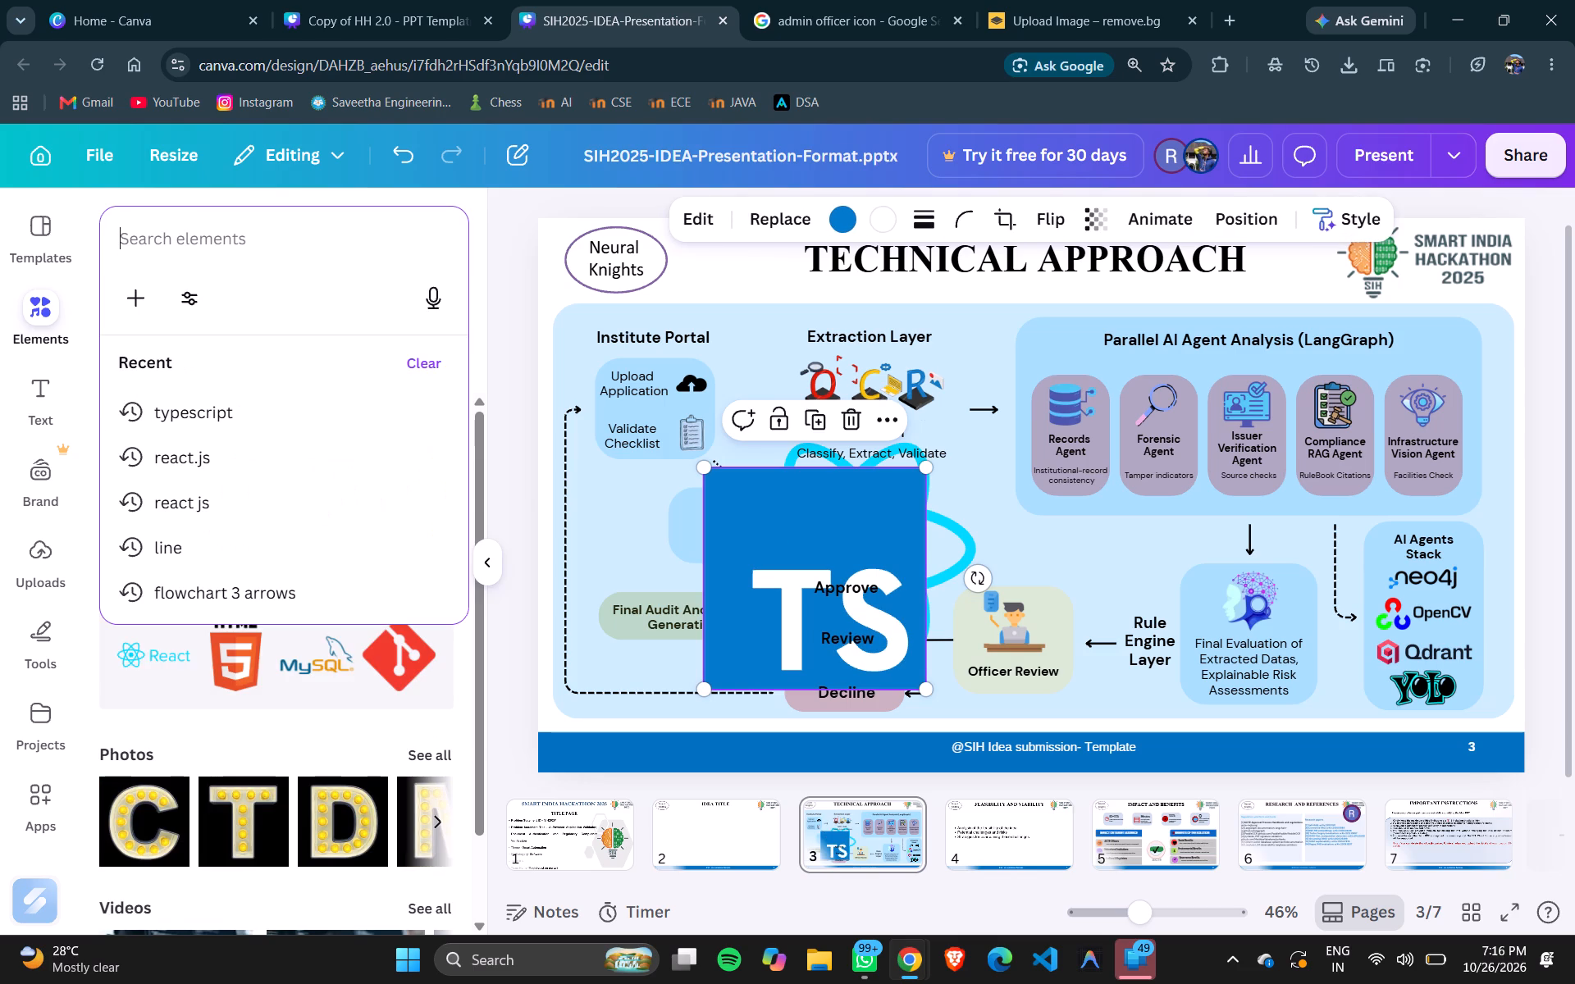
pyautogui.hotkey('alt', 'Tab')
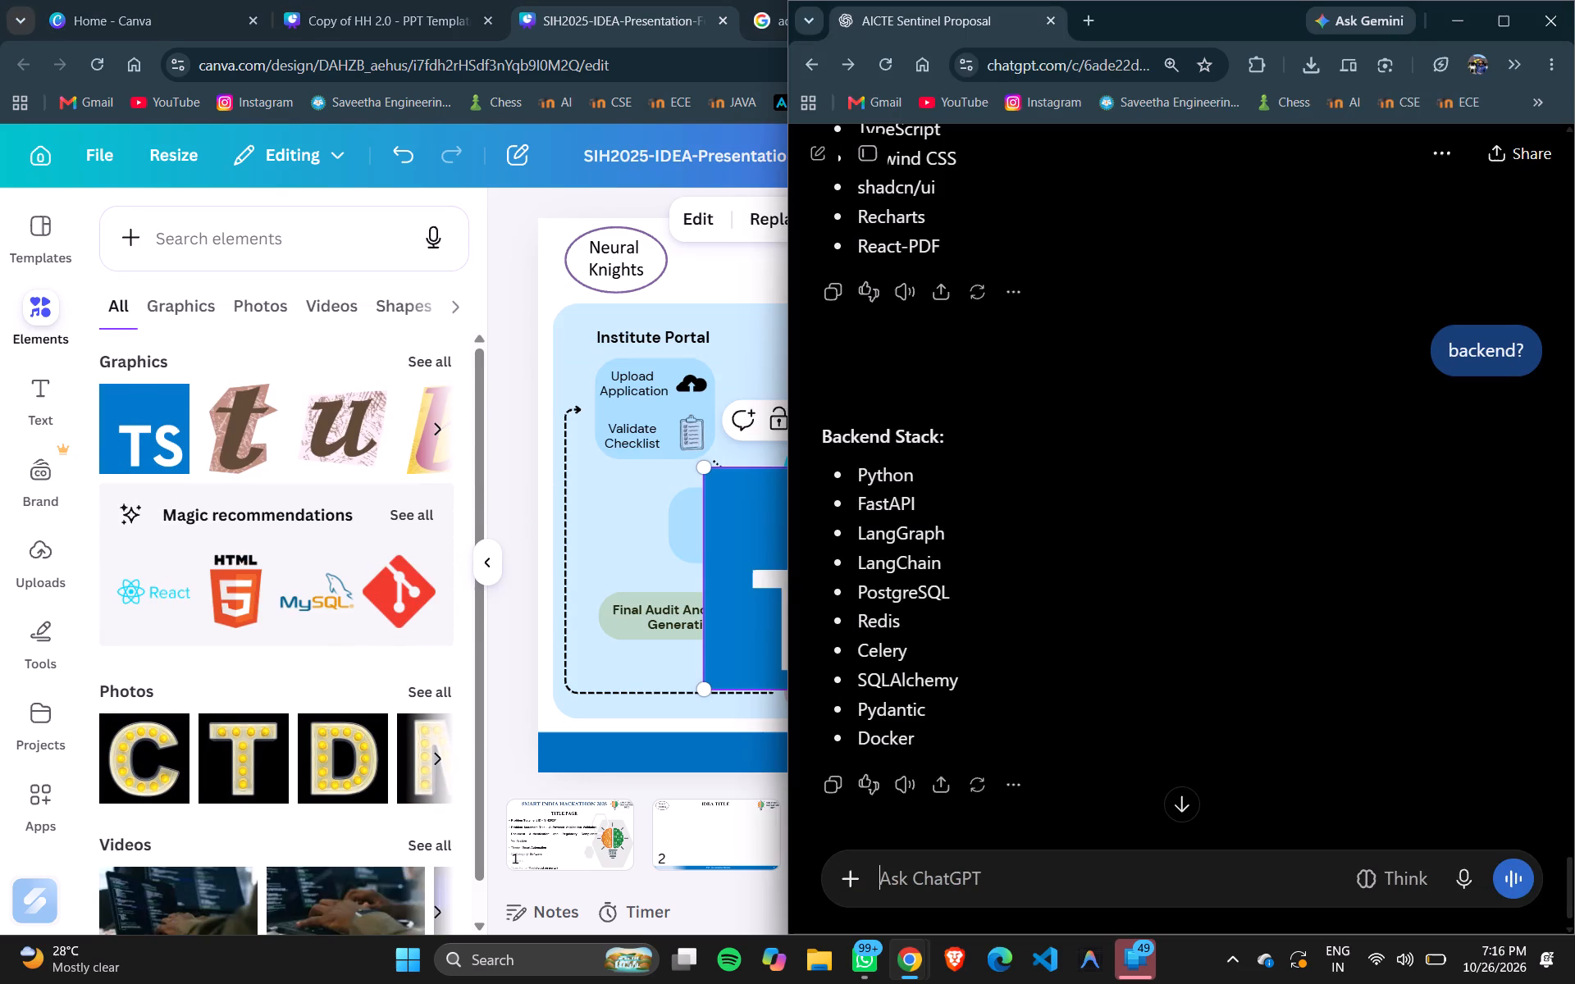
pyautogui.hotkey('alt', 'Tab')
pyautogui.click(269, 233)
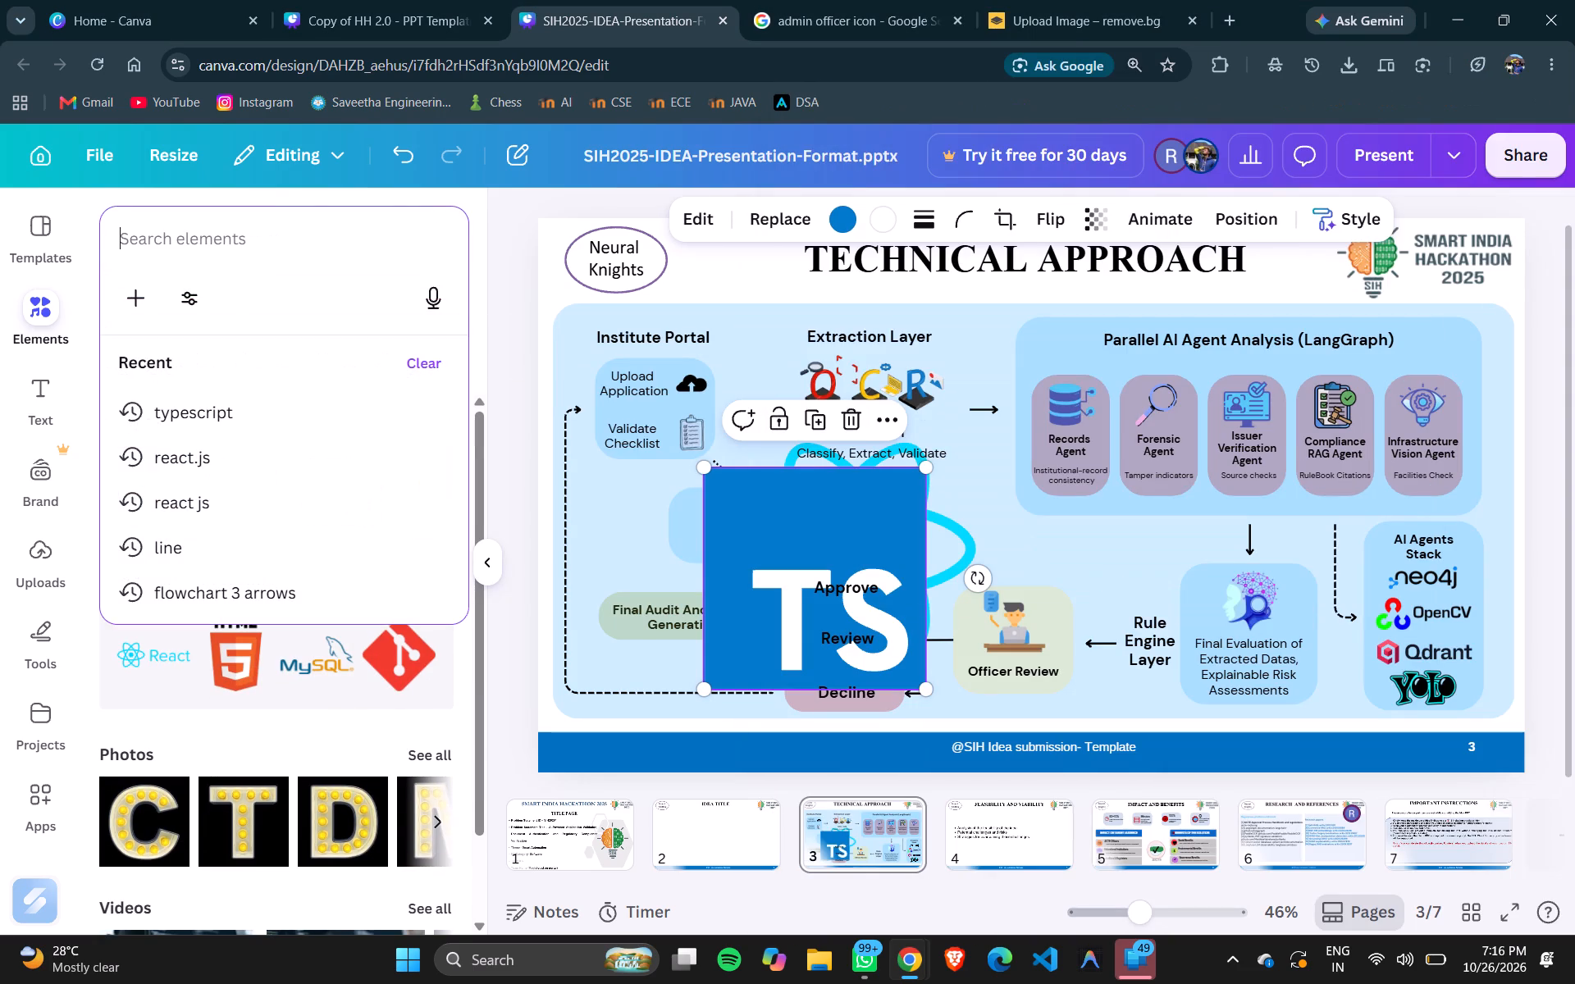
pyautogui.write('py')
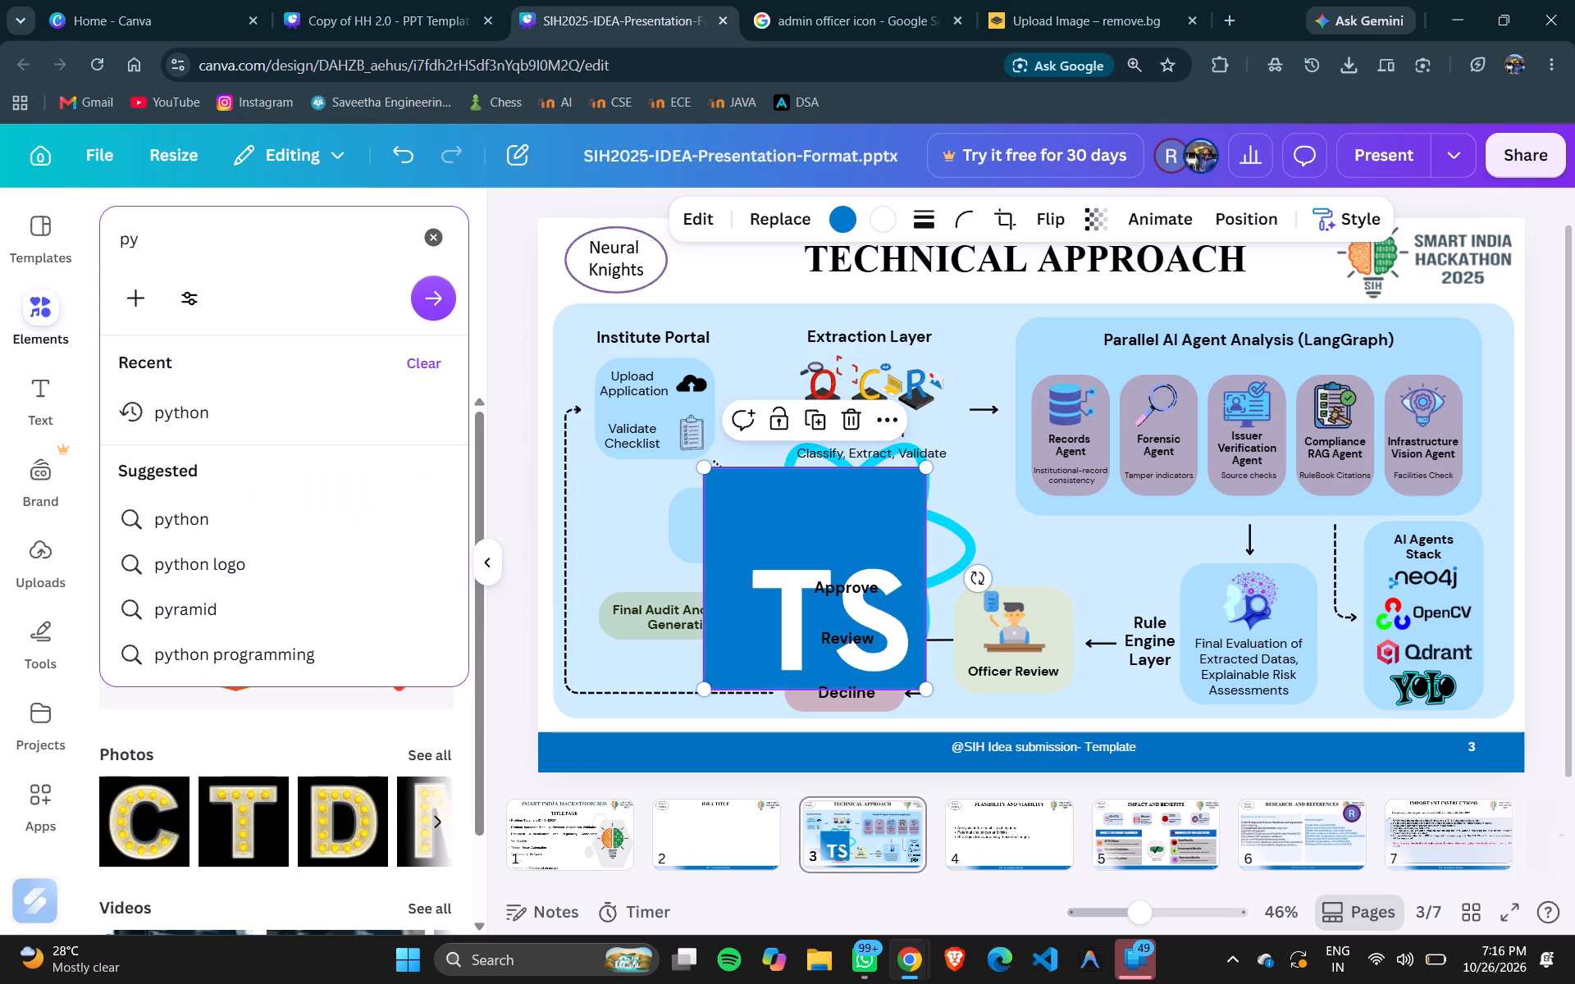
pyautogui.click(241, 425)
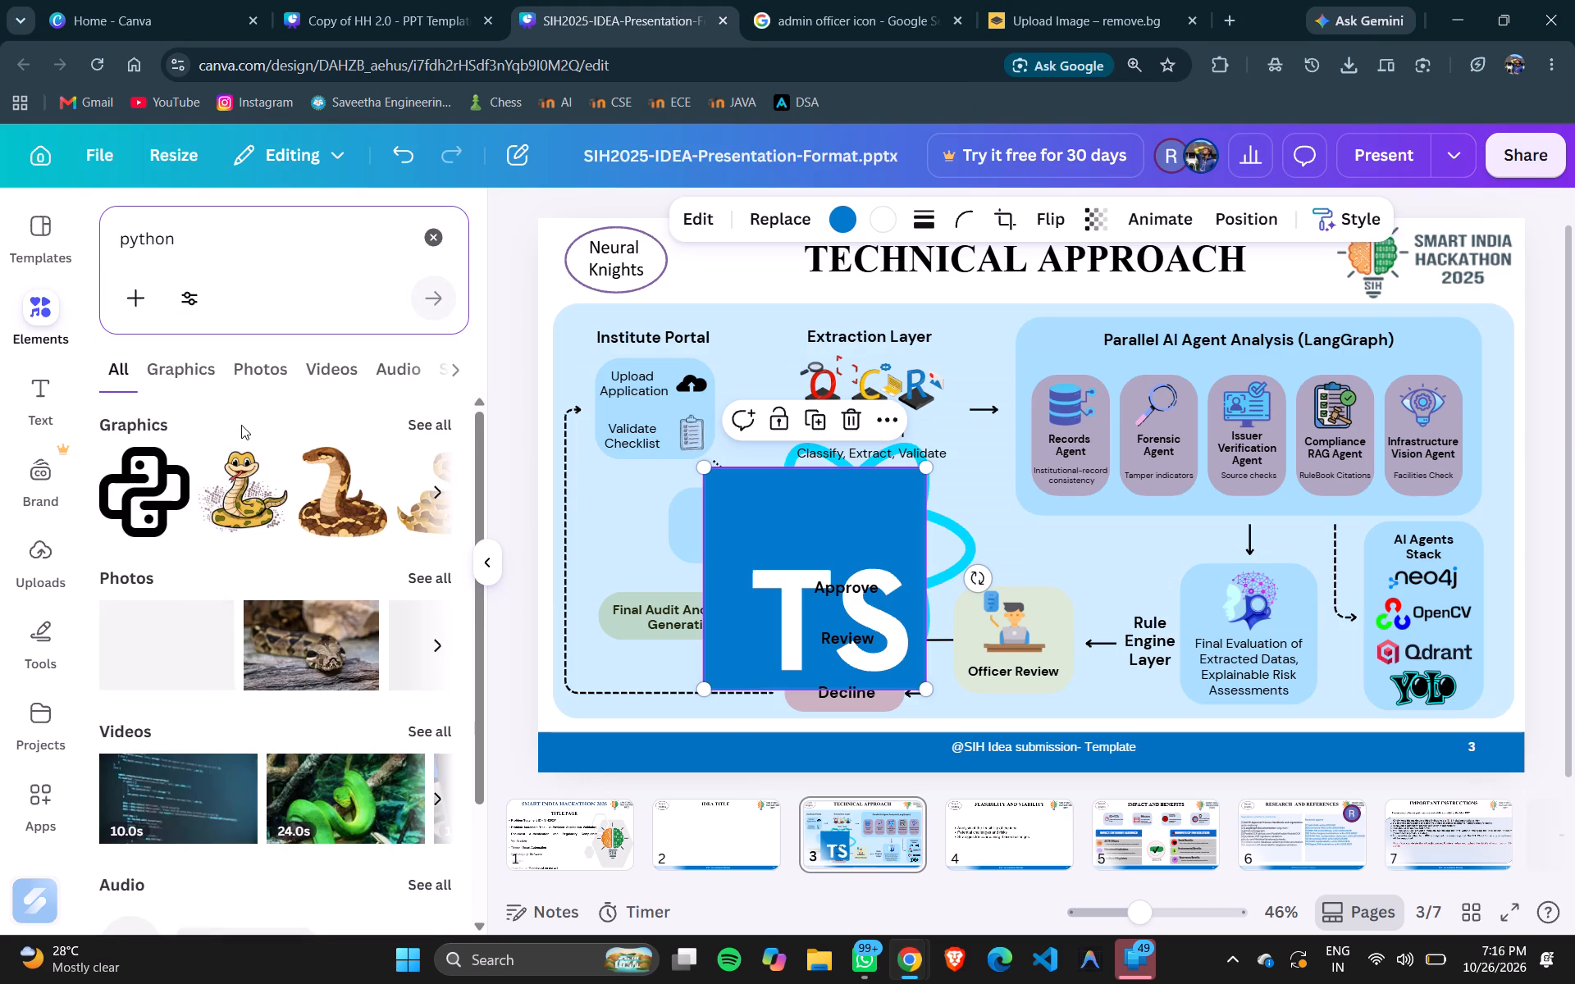
# Browse the python search results for a Python logo suitable for the stack box.
pyautogui.hscroll(-2, 247, 532)
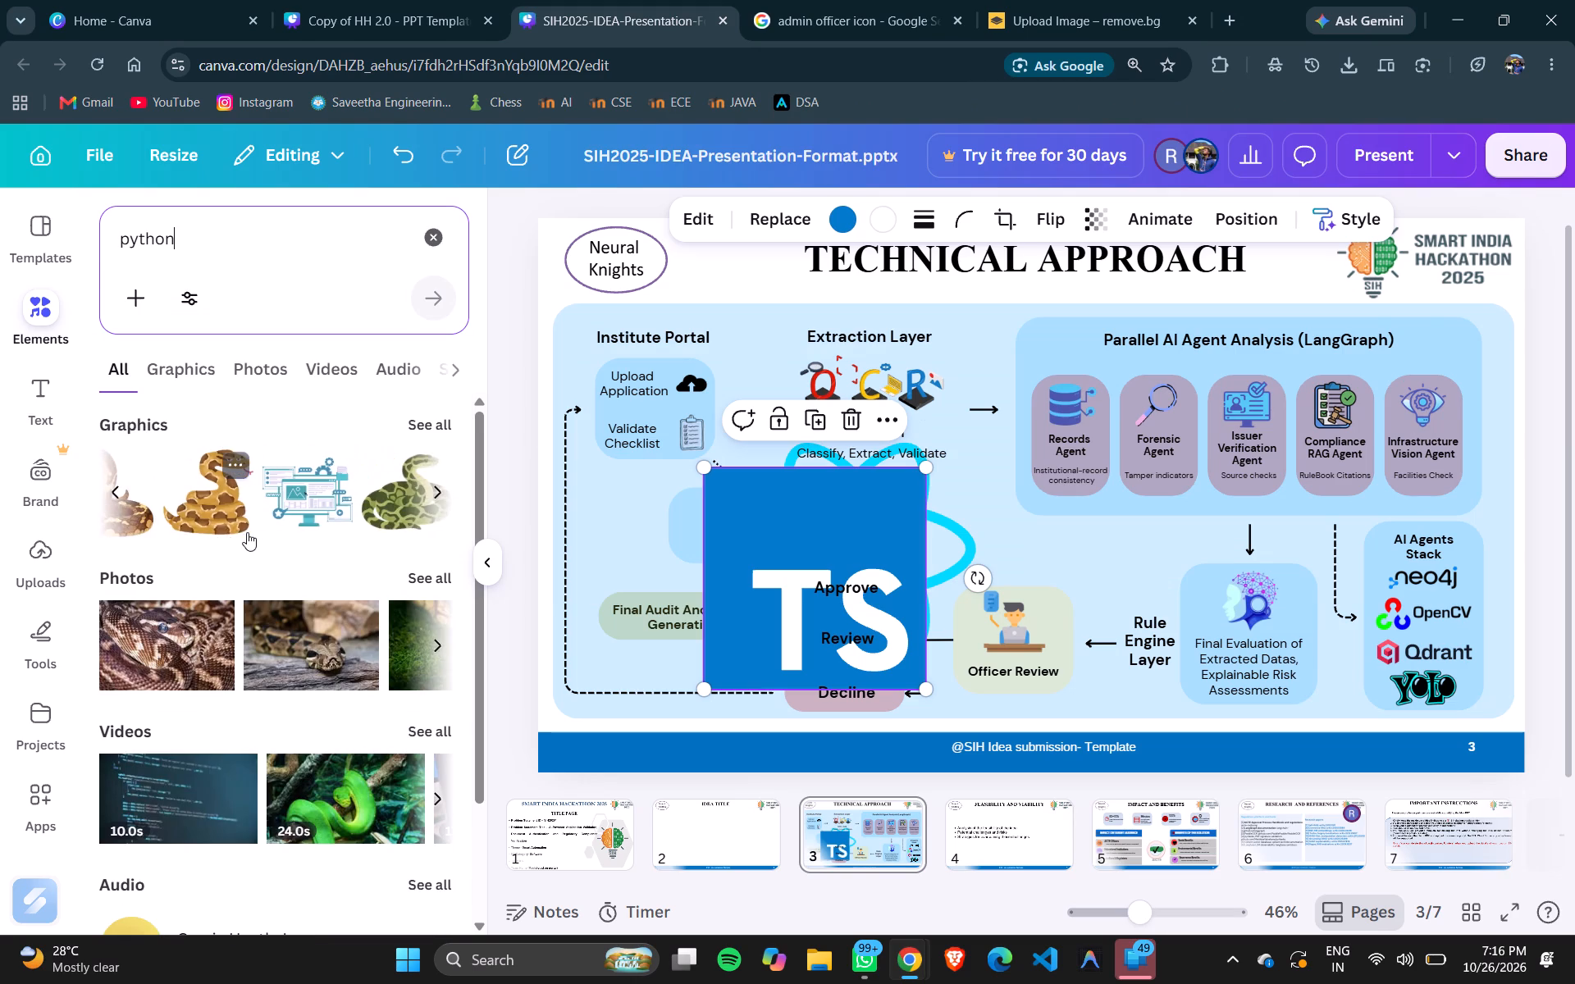
pyautogui.hscroll(-3, 247, 532)
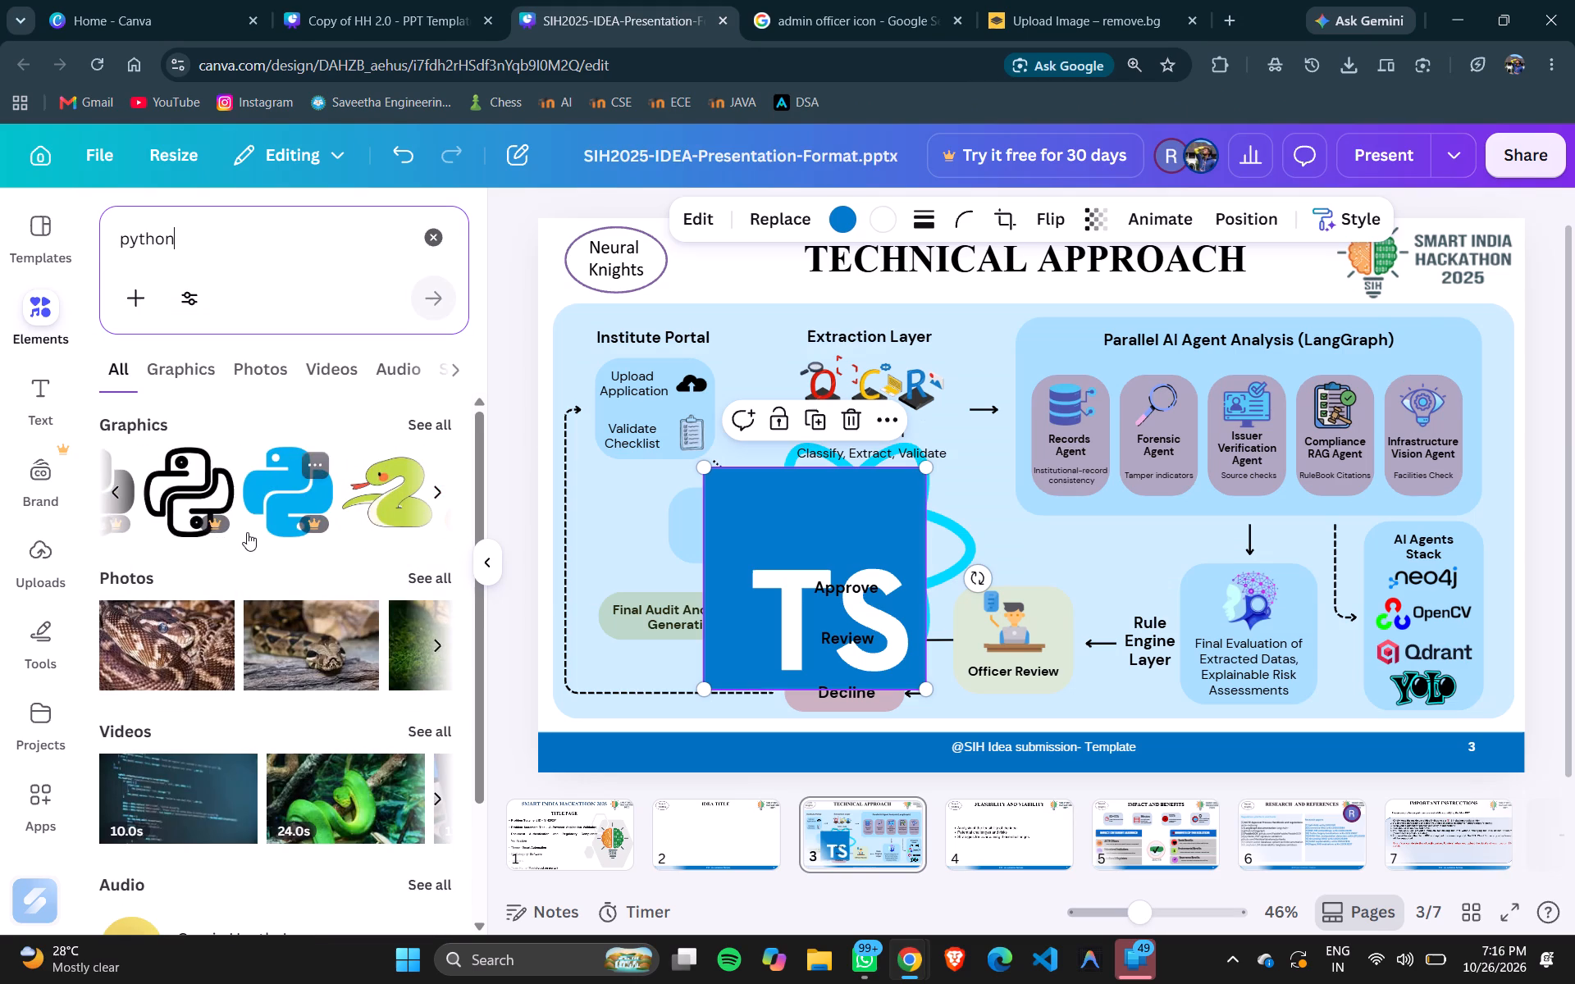
pyautogui.hscroll(-3, 247, 532)
pyautogui.scroll(-2, 247, 532)
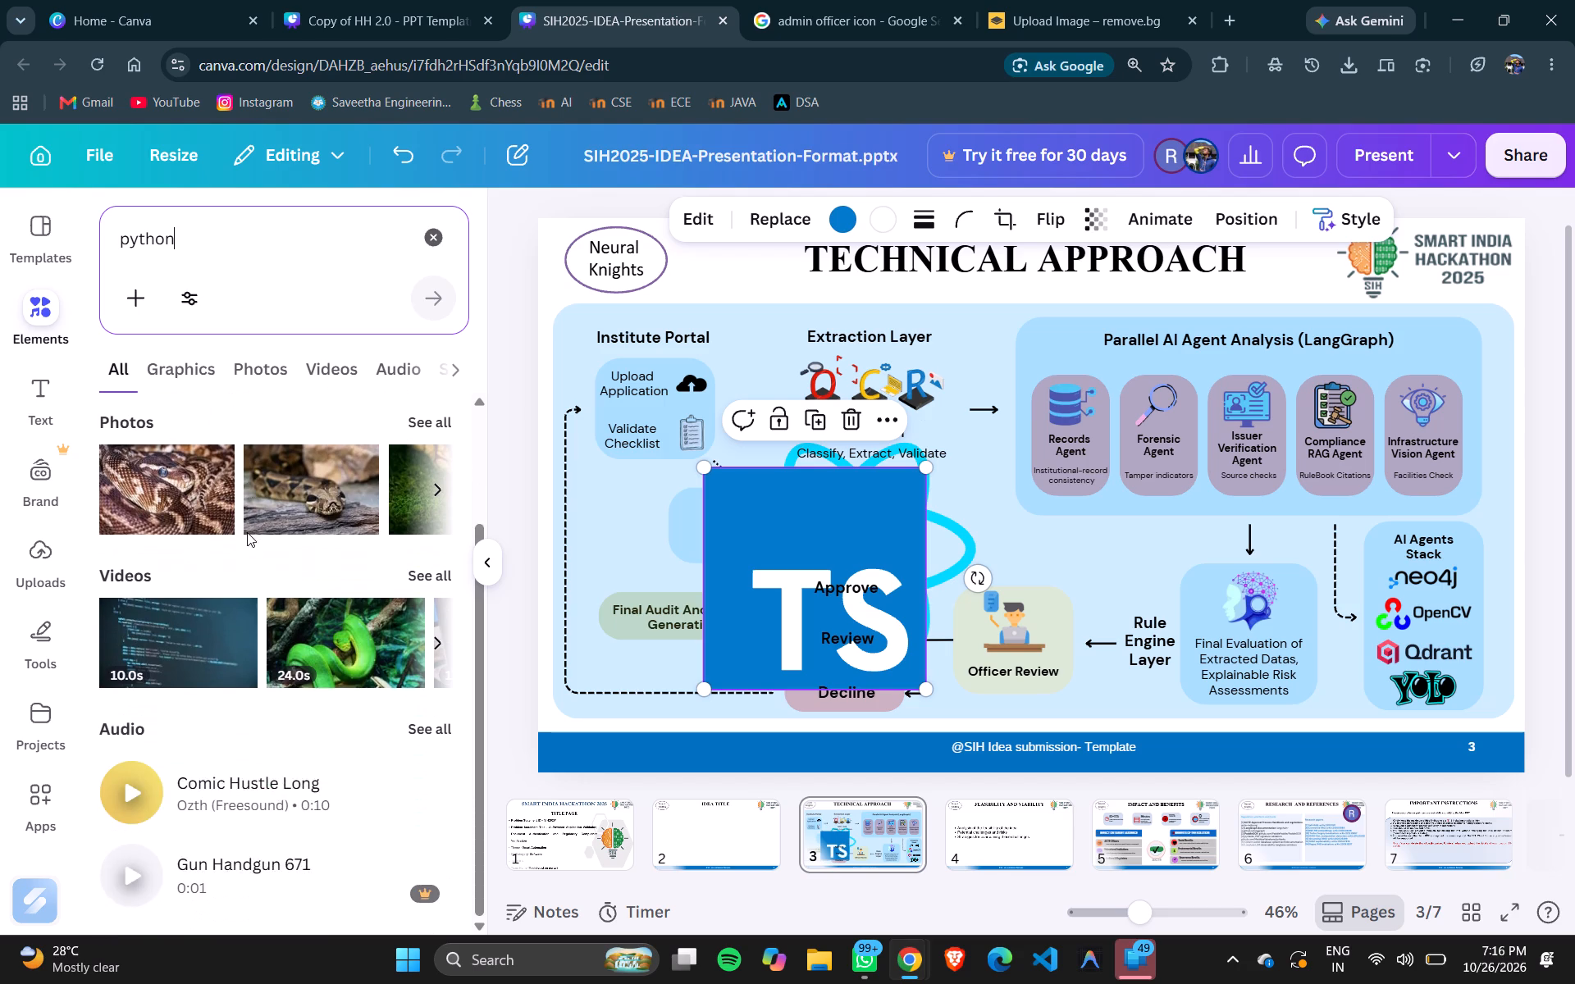
pyautogui.scroll(3, 247, 532)
pyautogui.hscroll(10, 247, 532)
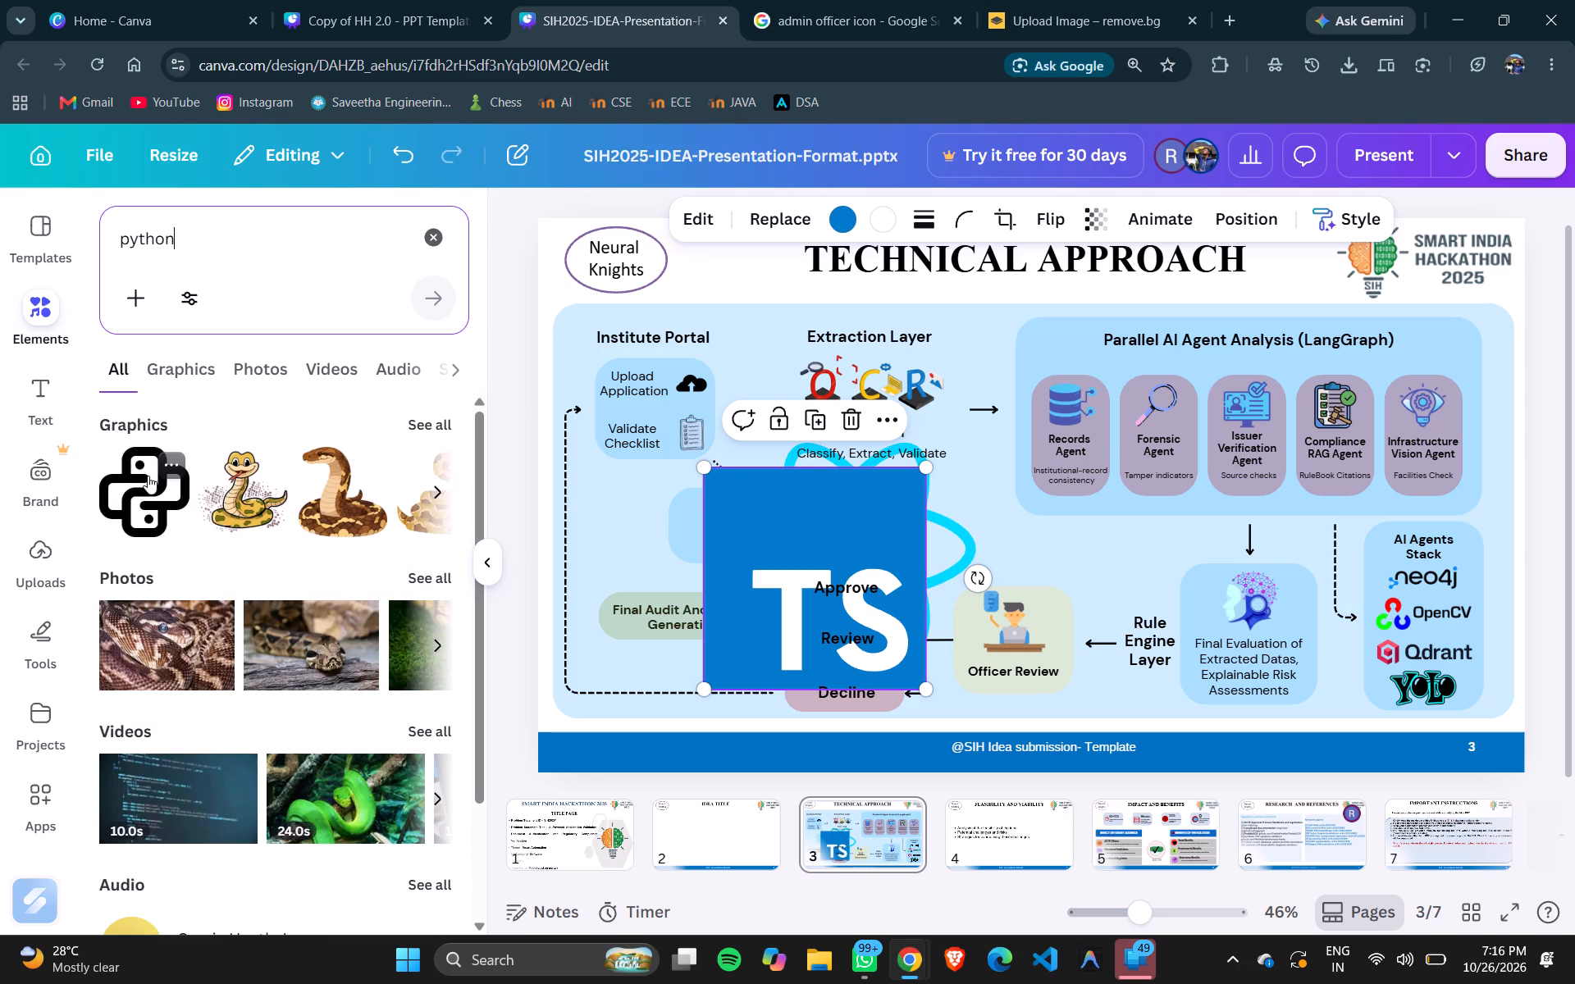
# Check the backend stack list in the ChatGPT chat and search the design elements for "fastapi" to find a FastAPI logo.
pyautogui.tripleClick(258, 234)
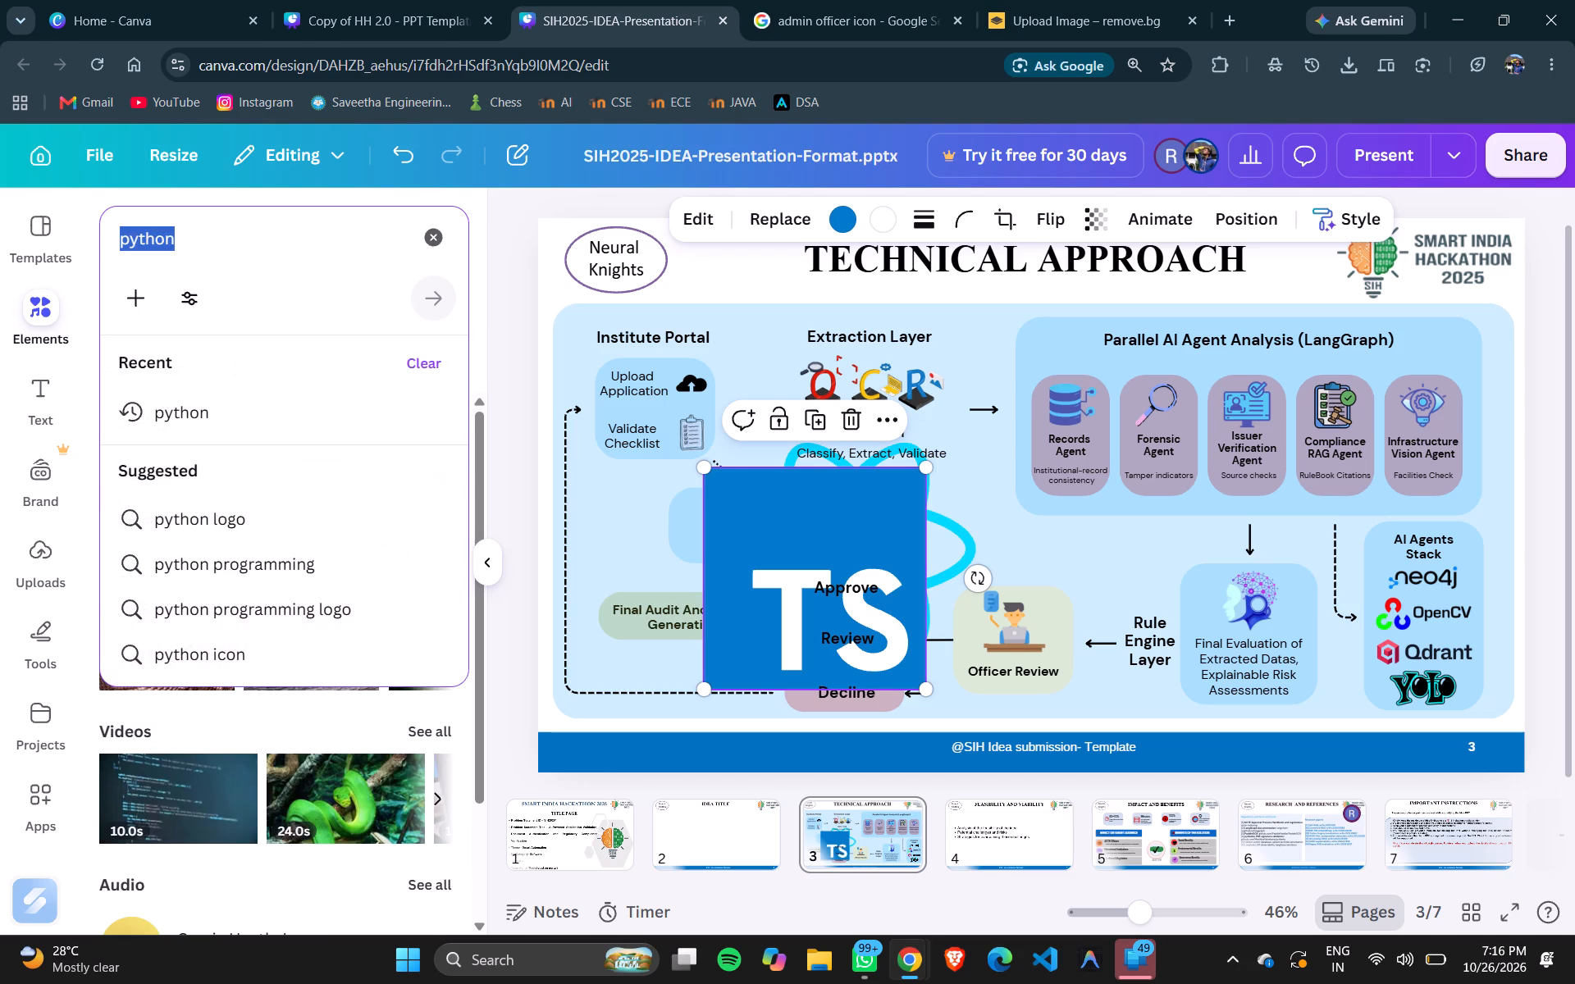
pyautogui.press('BackSpace')
pyautogui.hotkey('alt', 'Tab')
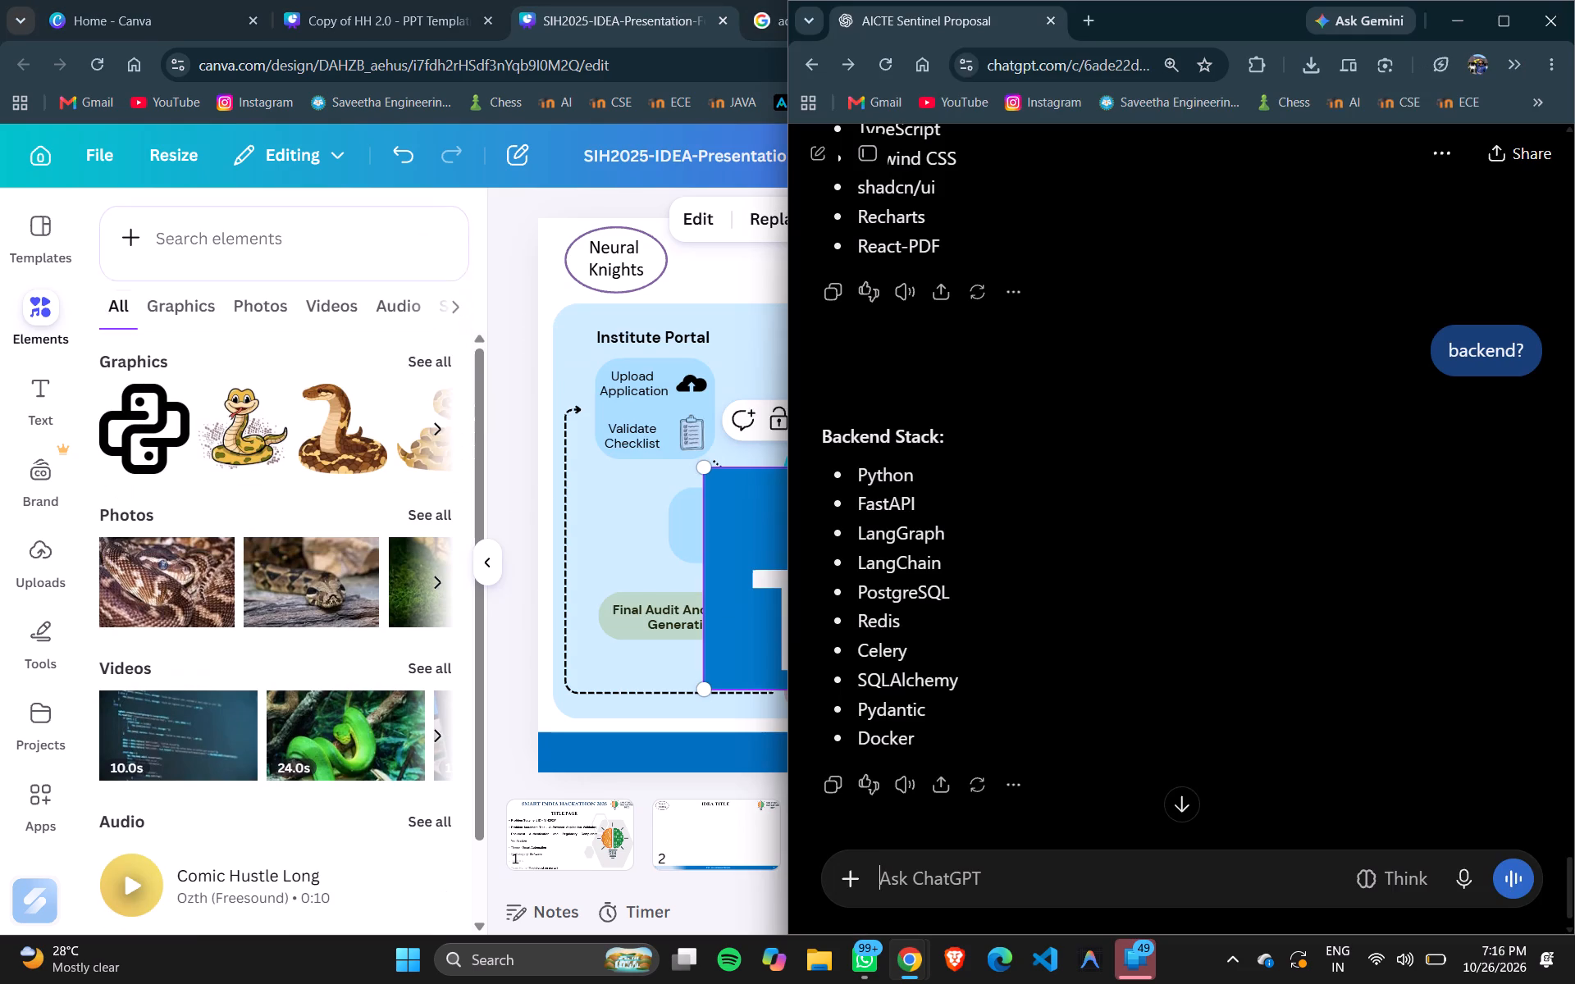
pyautogui.hotkey('alt', 'Tab')
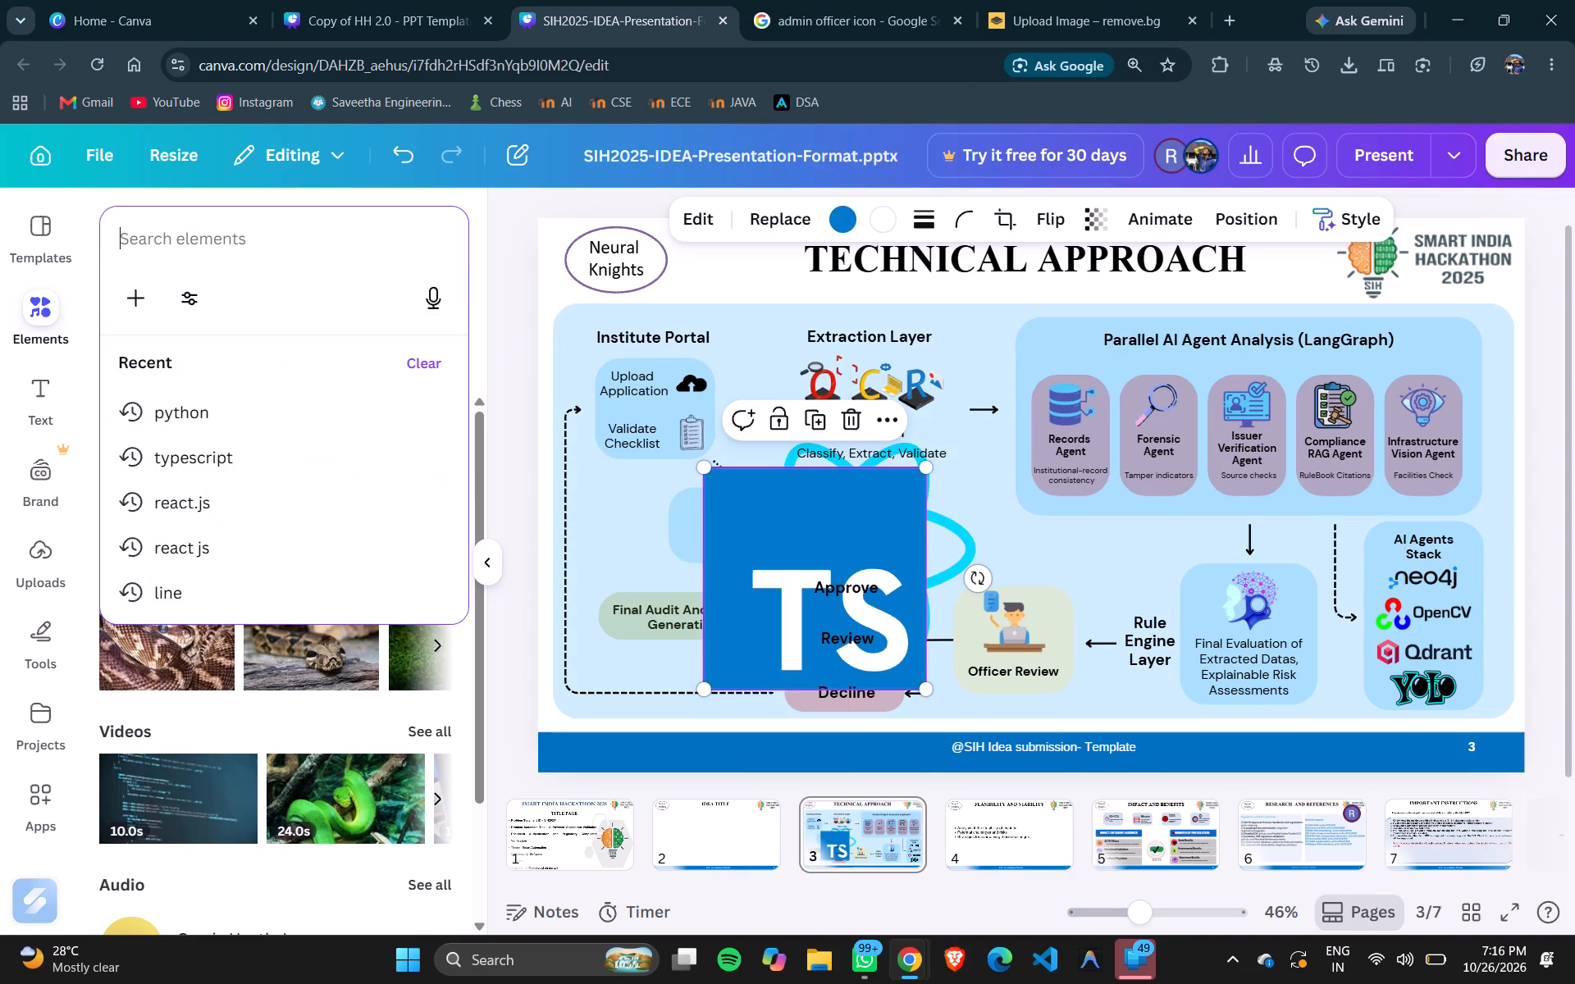
pyautogui.write('fasta')
pyautogui.write('pi')
pyautogui.press('Return')
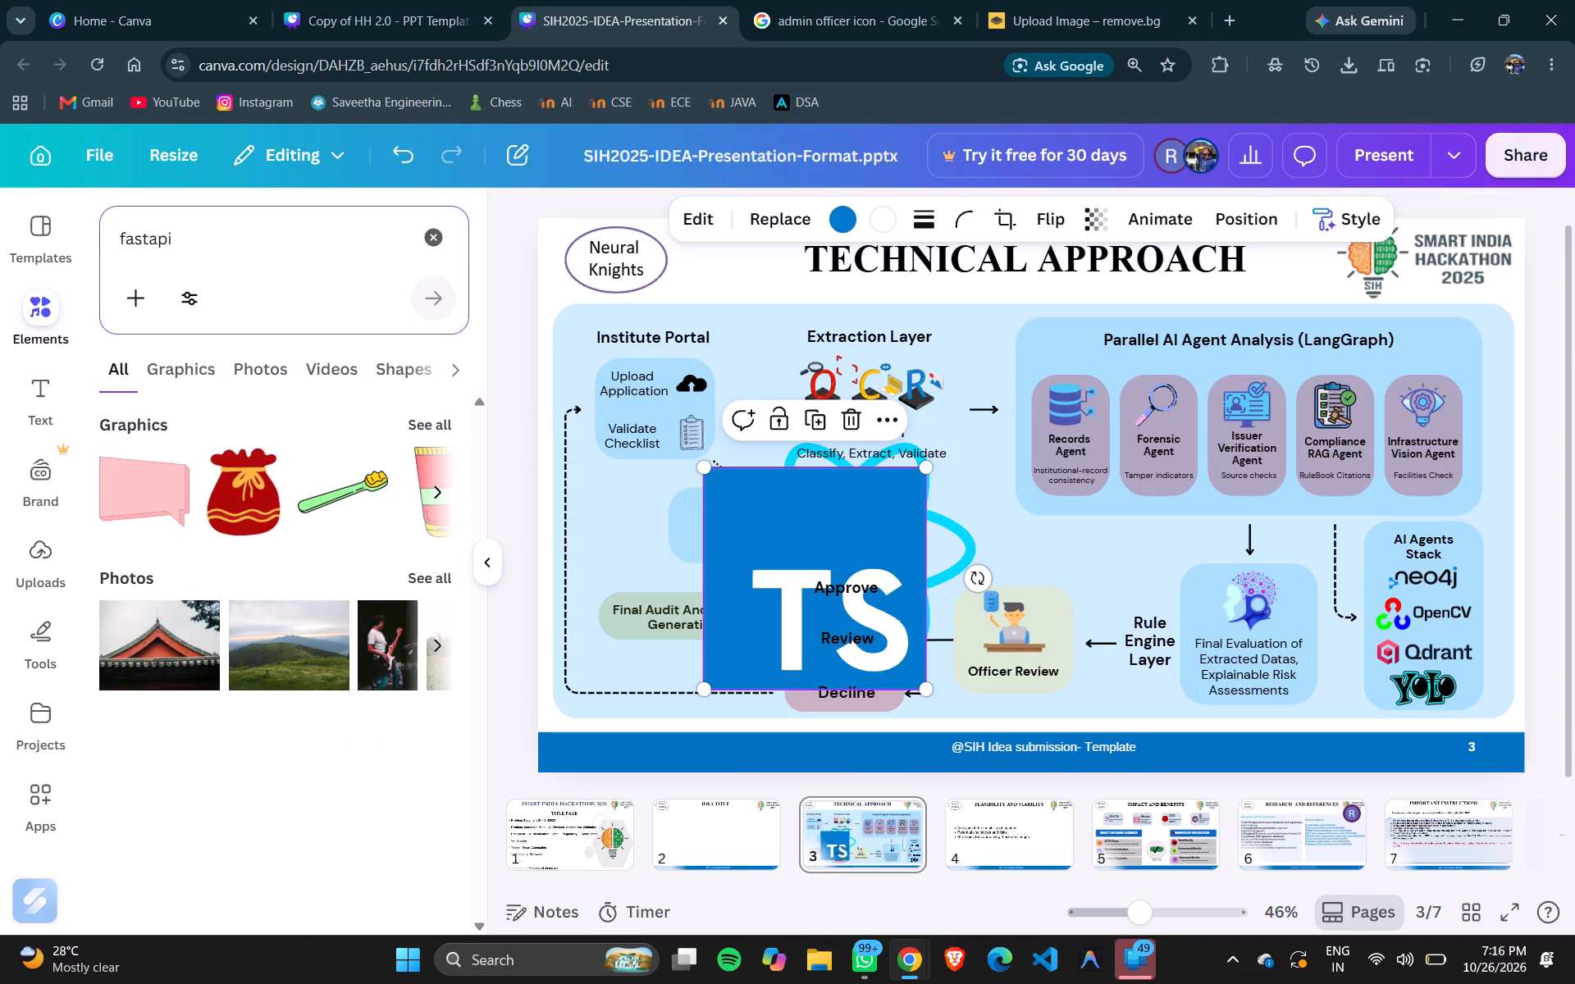
pyautogui.hscroll(-3, 321, 492)
pyautogui.hscroll(2, 321, 492)
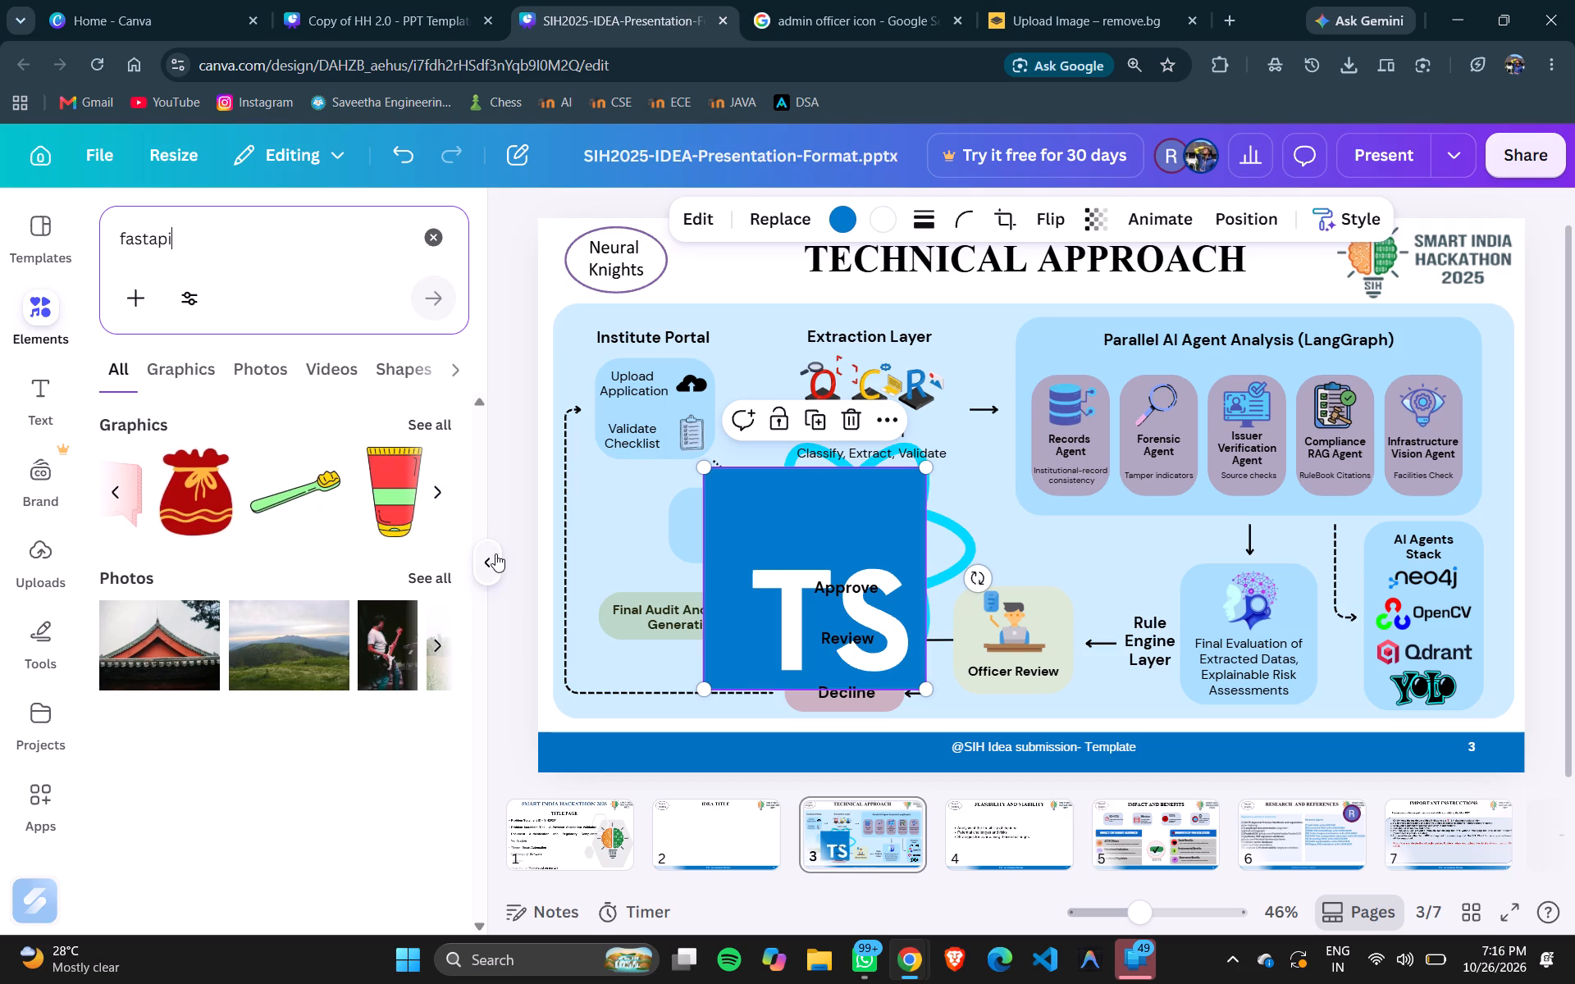
pyautogui.click(494, 554)
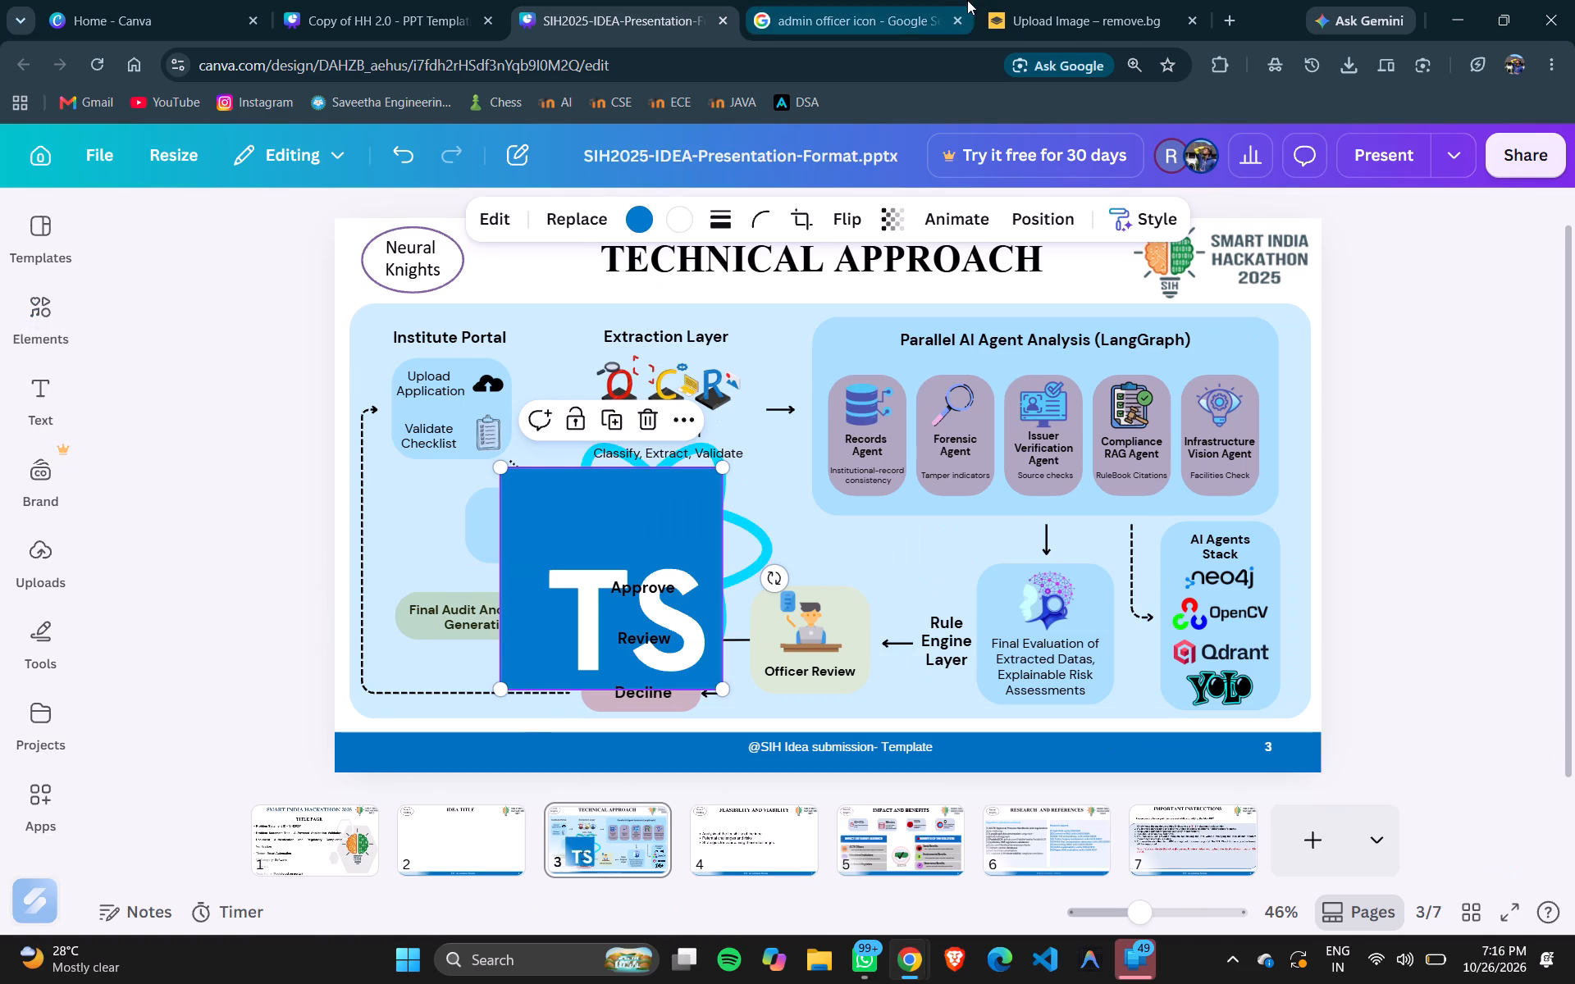
# Search Google Images for "fastapi logo" and send the round green lightning-bolt icon to remove.bg for background removal.
pyautogui.click(870, 0)
pyautogui.press('d')
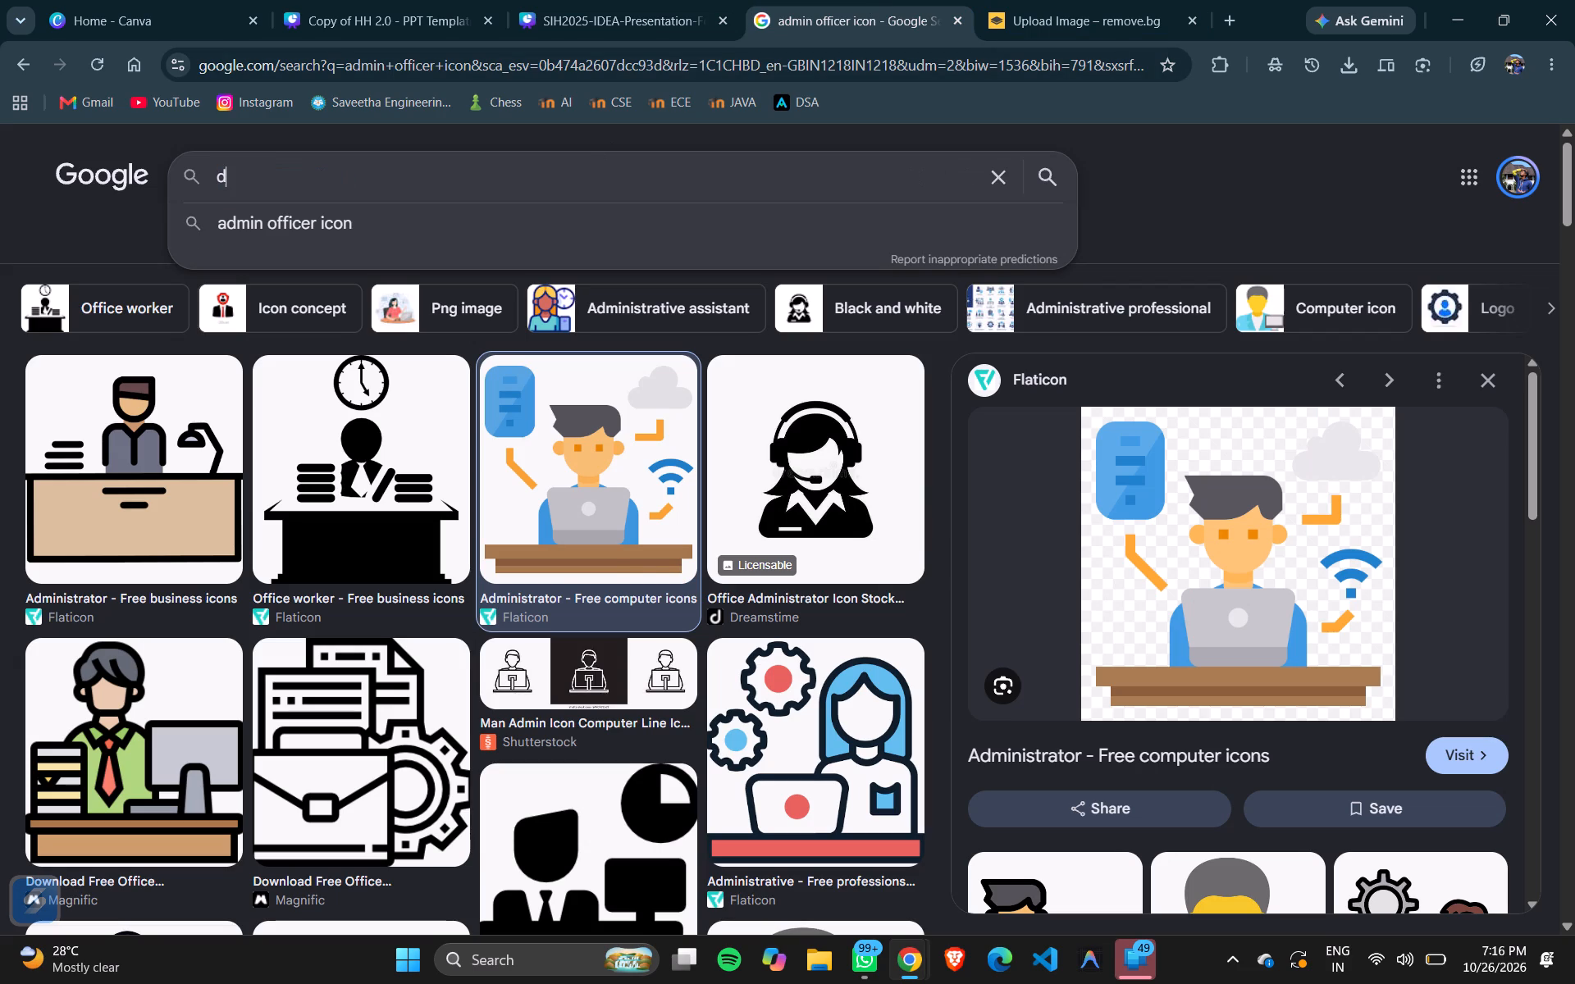
pyautogui.press('BackSpace')
pyautogui.write('fasta')
pyautogui.press('Down')
pyautogui.press('Return')
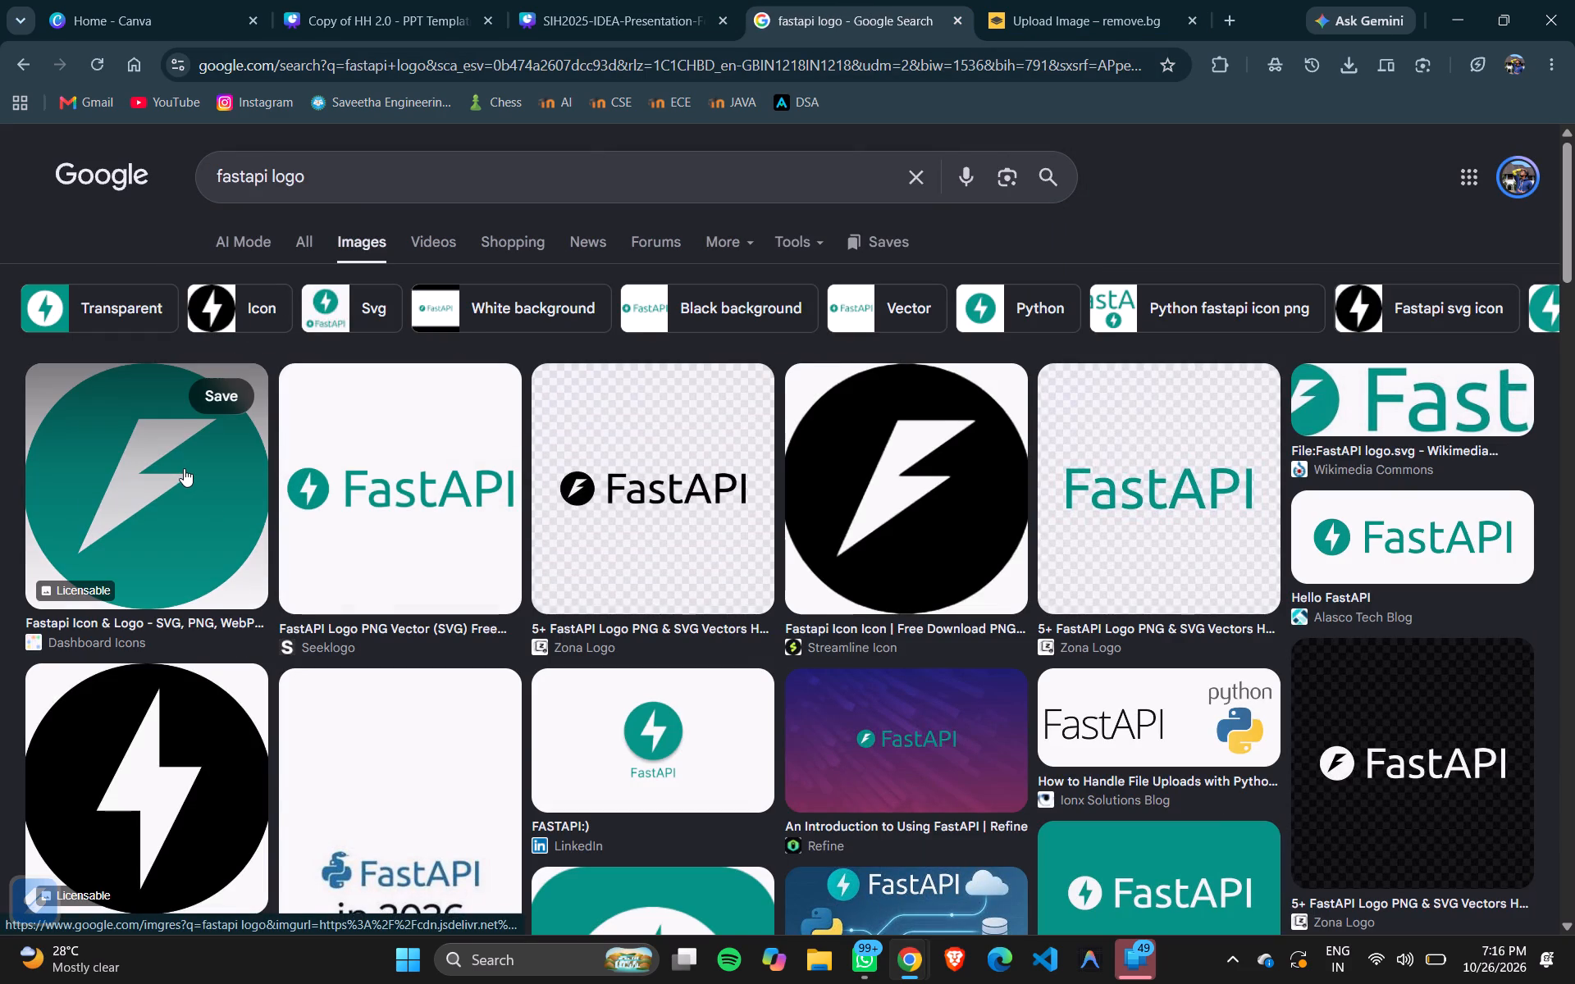
pyautogui.click(184, 468)
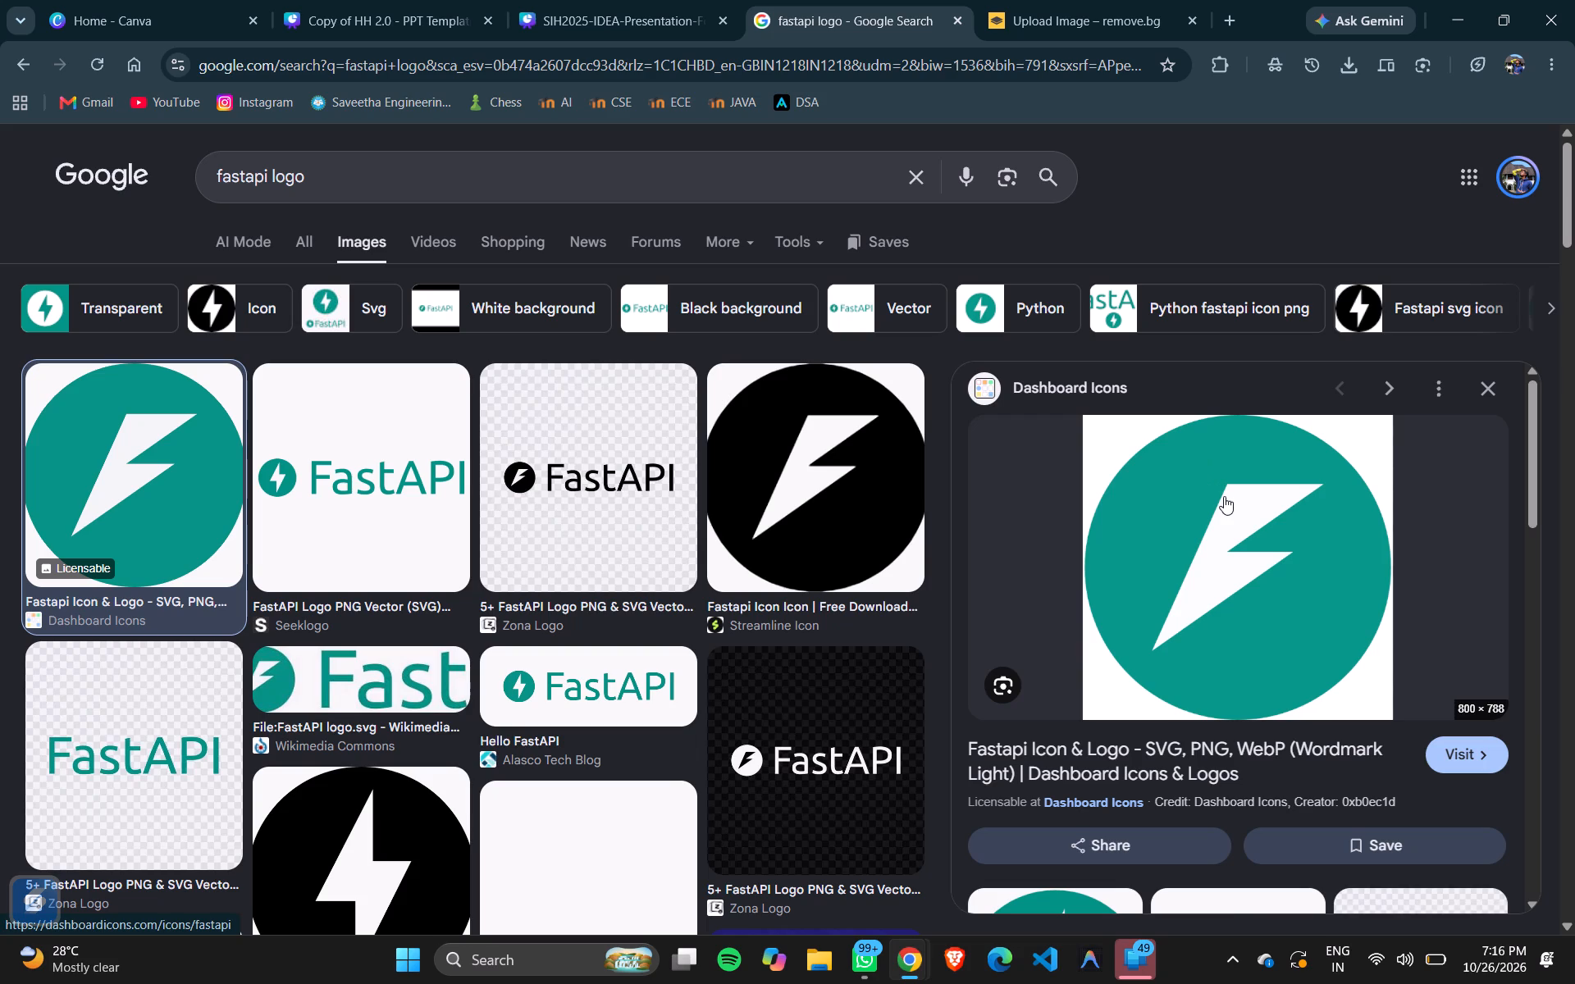
pyautogui.moveTo(1224, 496); pyautogui.dragTo(749, 707)
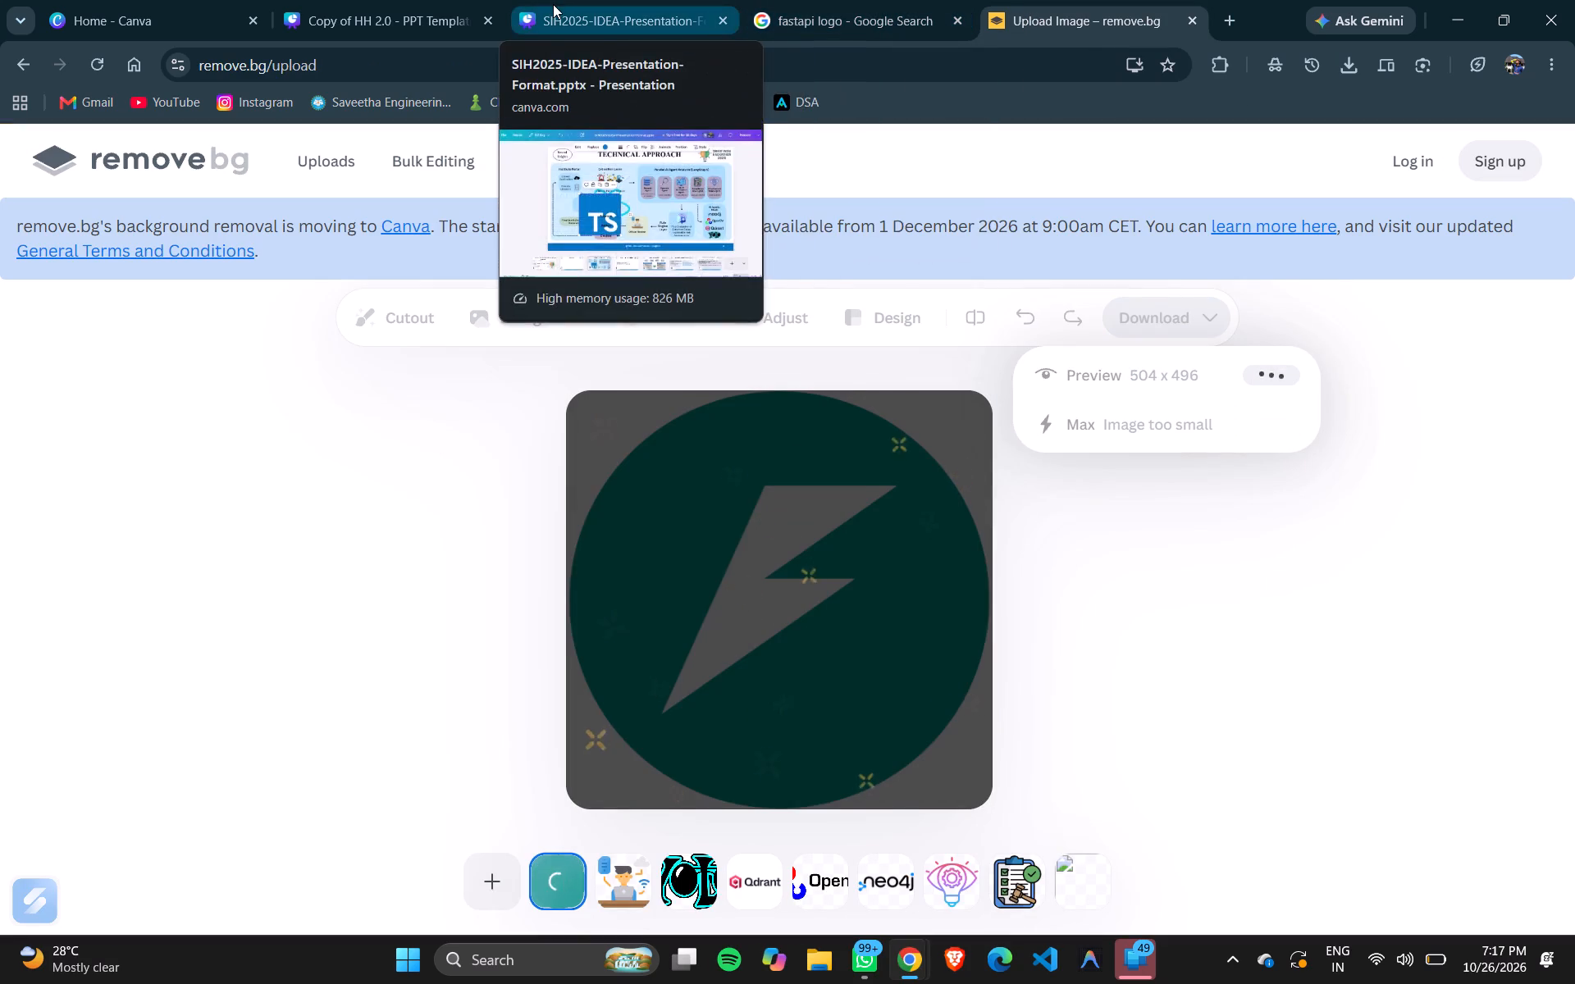
# Back in the Canva deck, move the TS logo off the React logo, then shrink the React logo into the empty blue box.
pyautogui.click(553, 4)
pyautogui.click(653, 641)
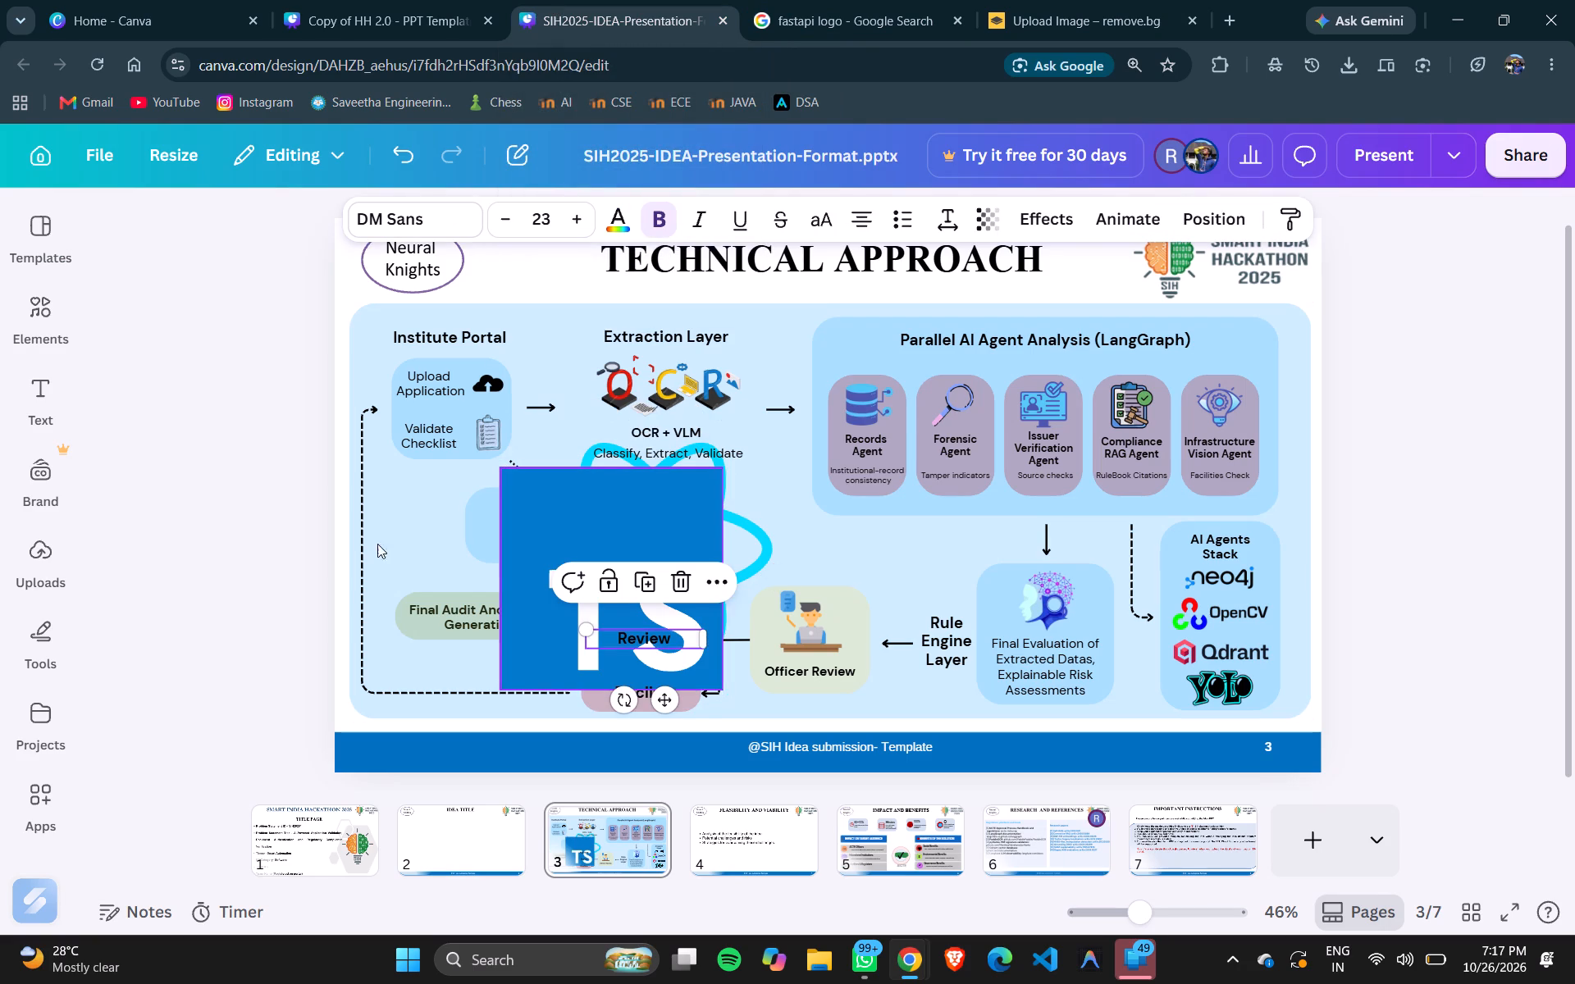
pyautogui.click(175, 487)
pyautogui.moveTo(651, 503); pyautogui.dragTo(966, 518)
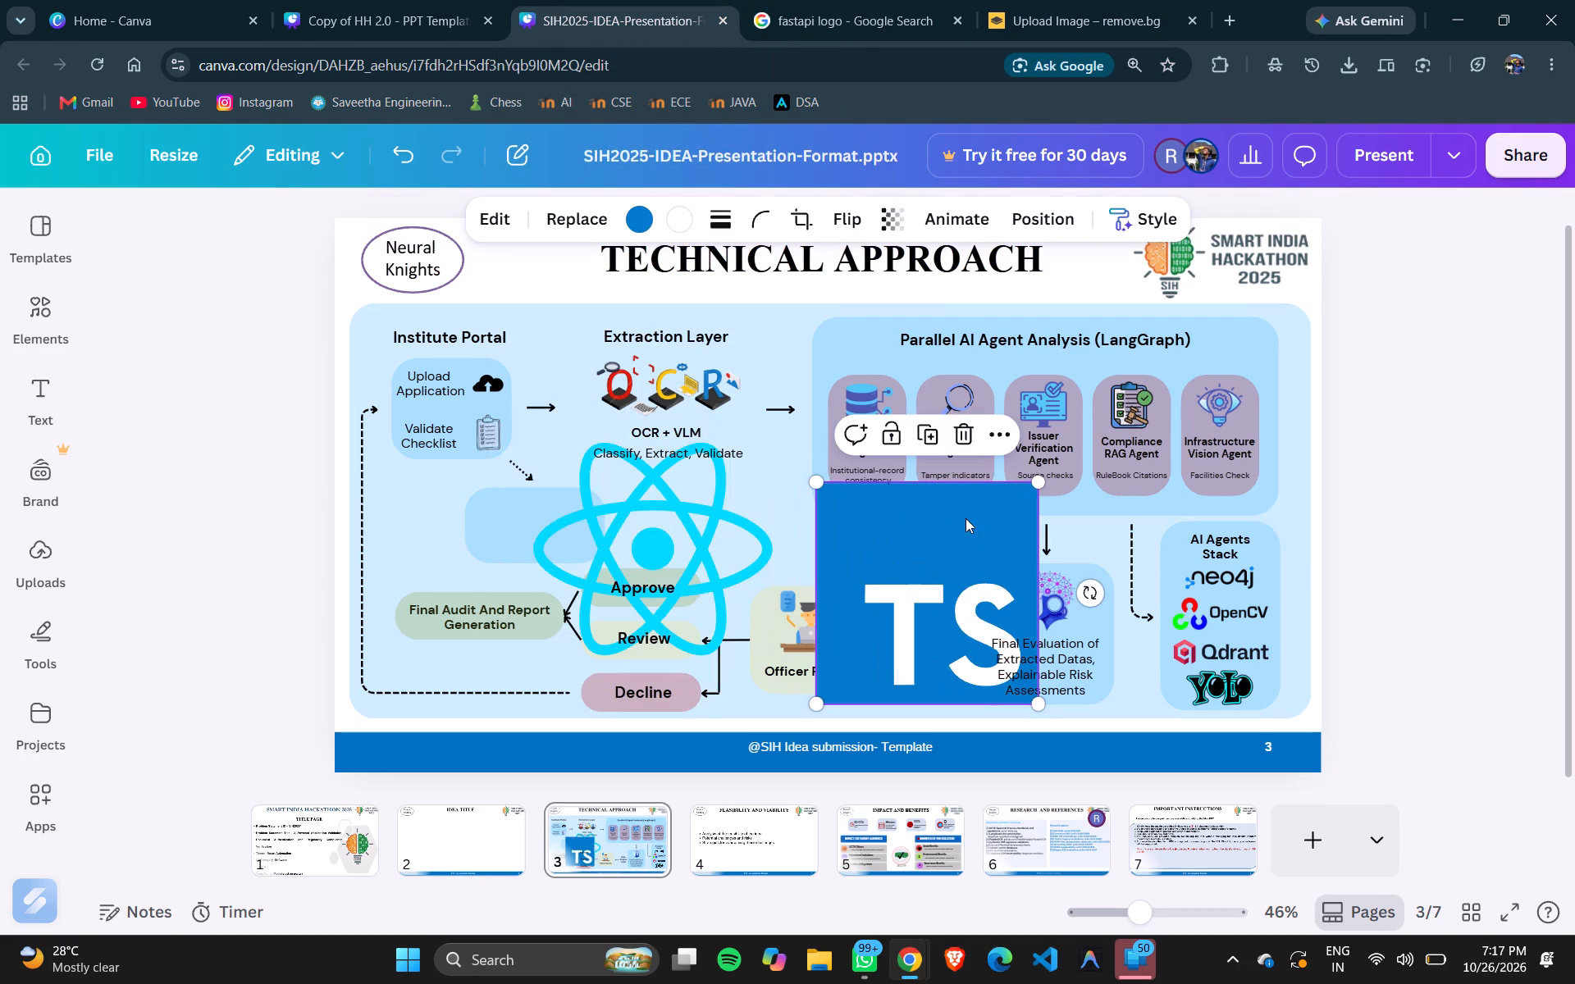
pyautogui.click(708, 573)
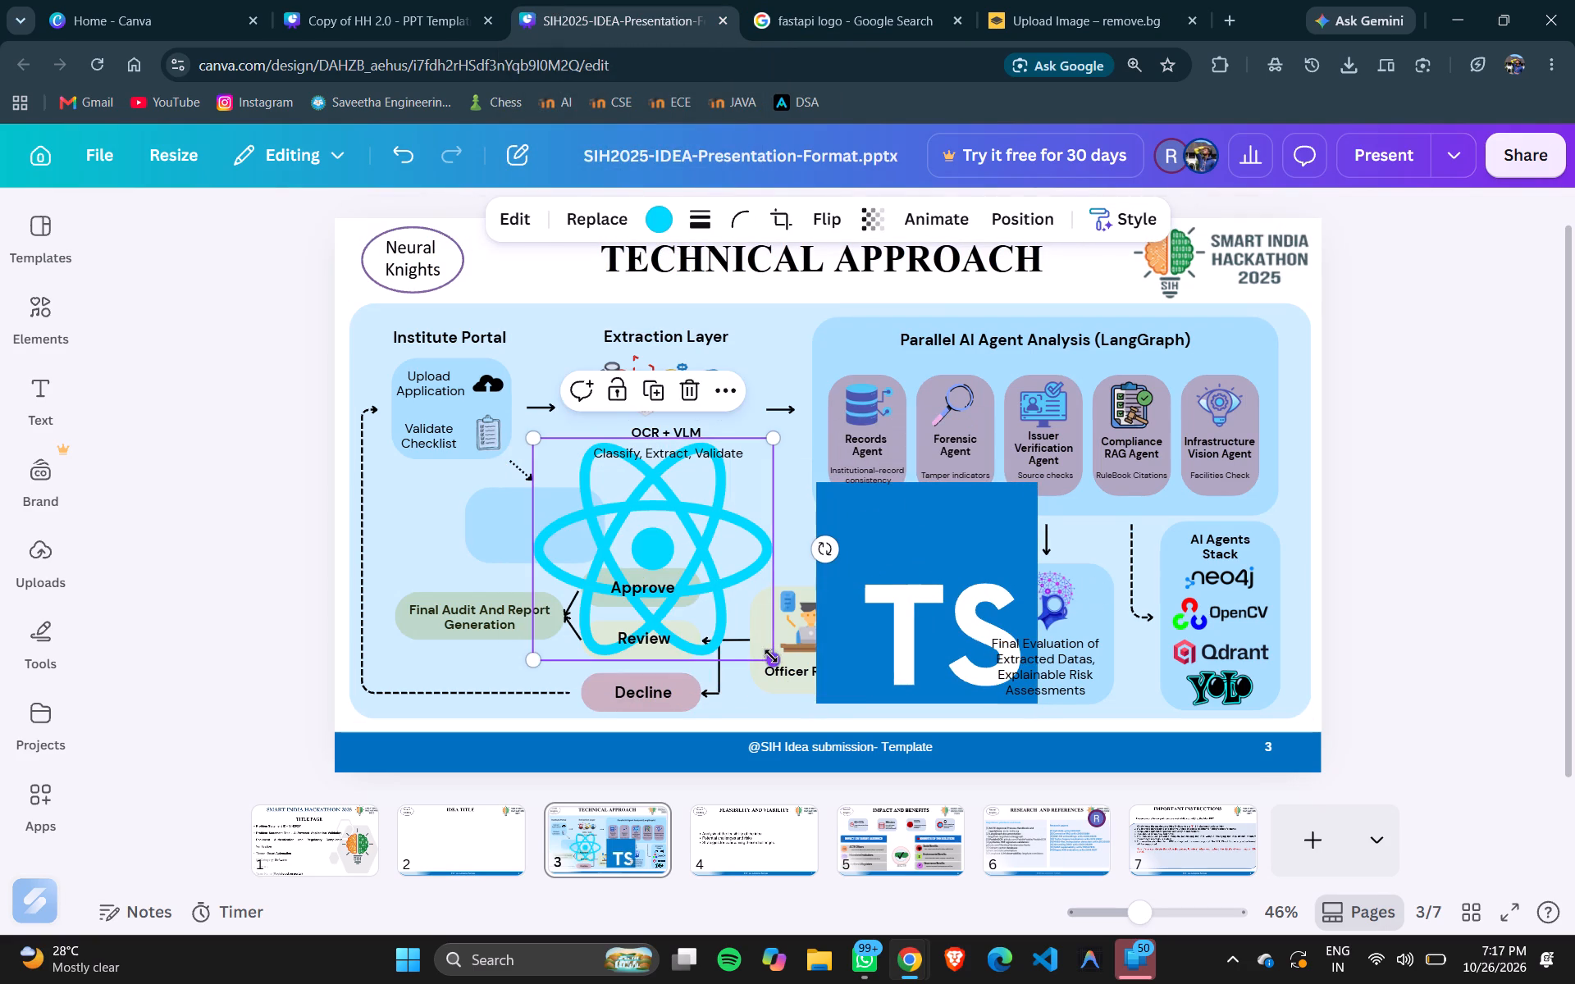
pyautogui.moveTo(771, 656); pyautogui.dragTo(594, 467)
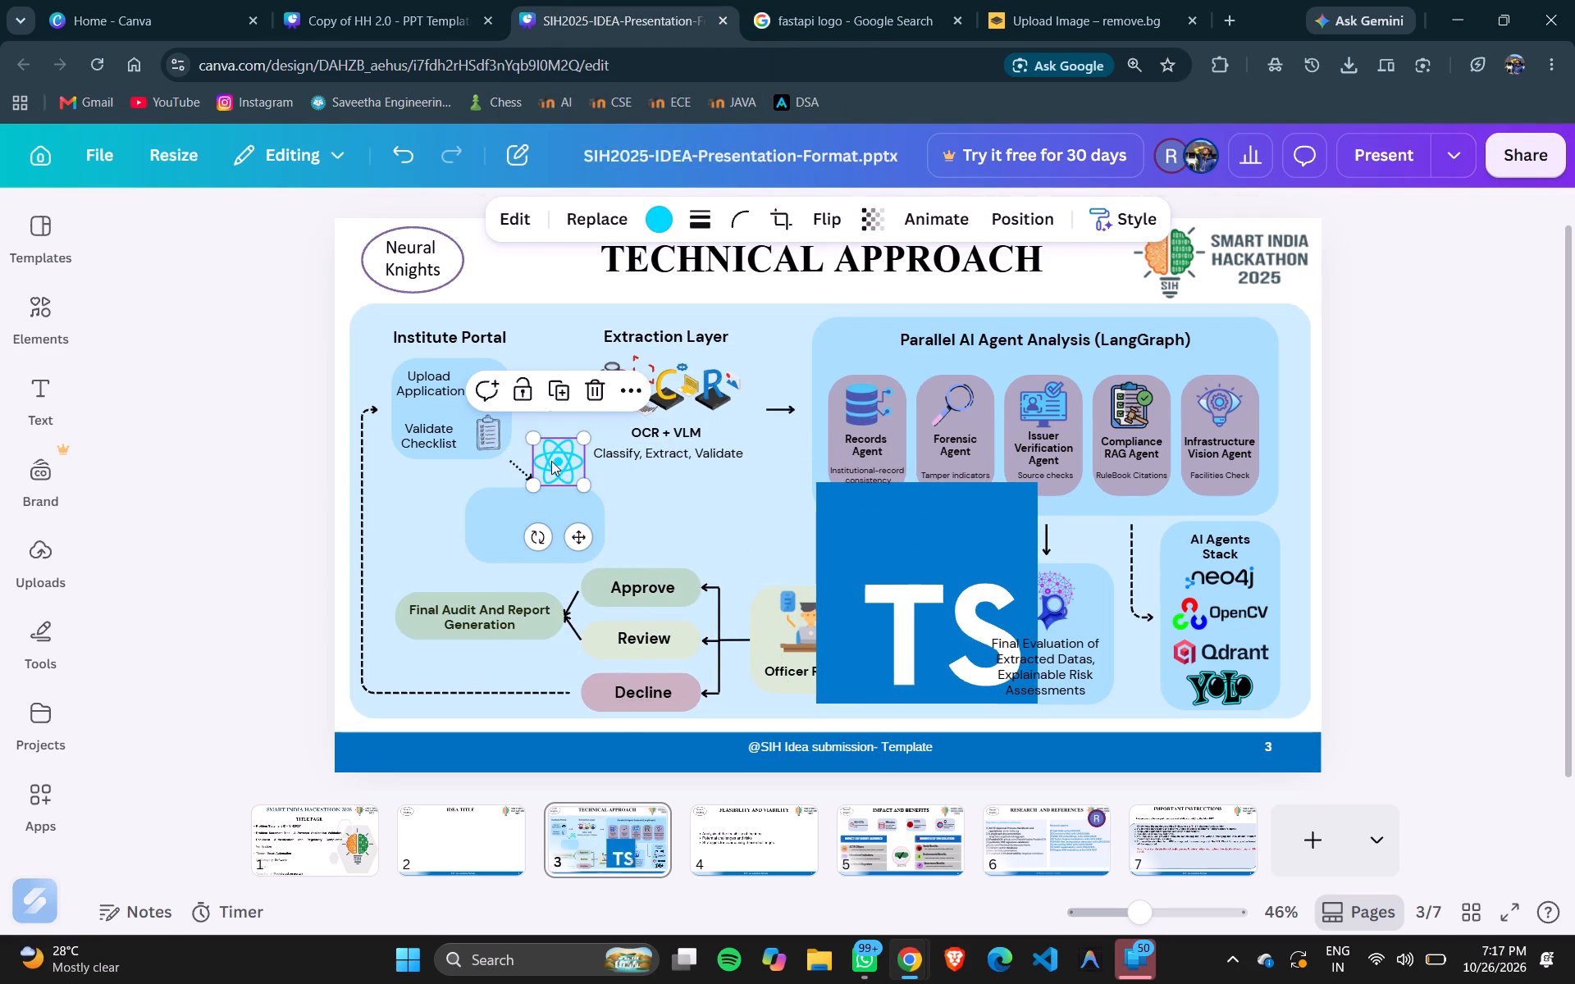
pyautogui.moveTo(551, 461); pyautogui.dragTo(499, 525)
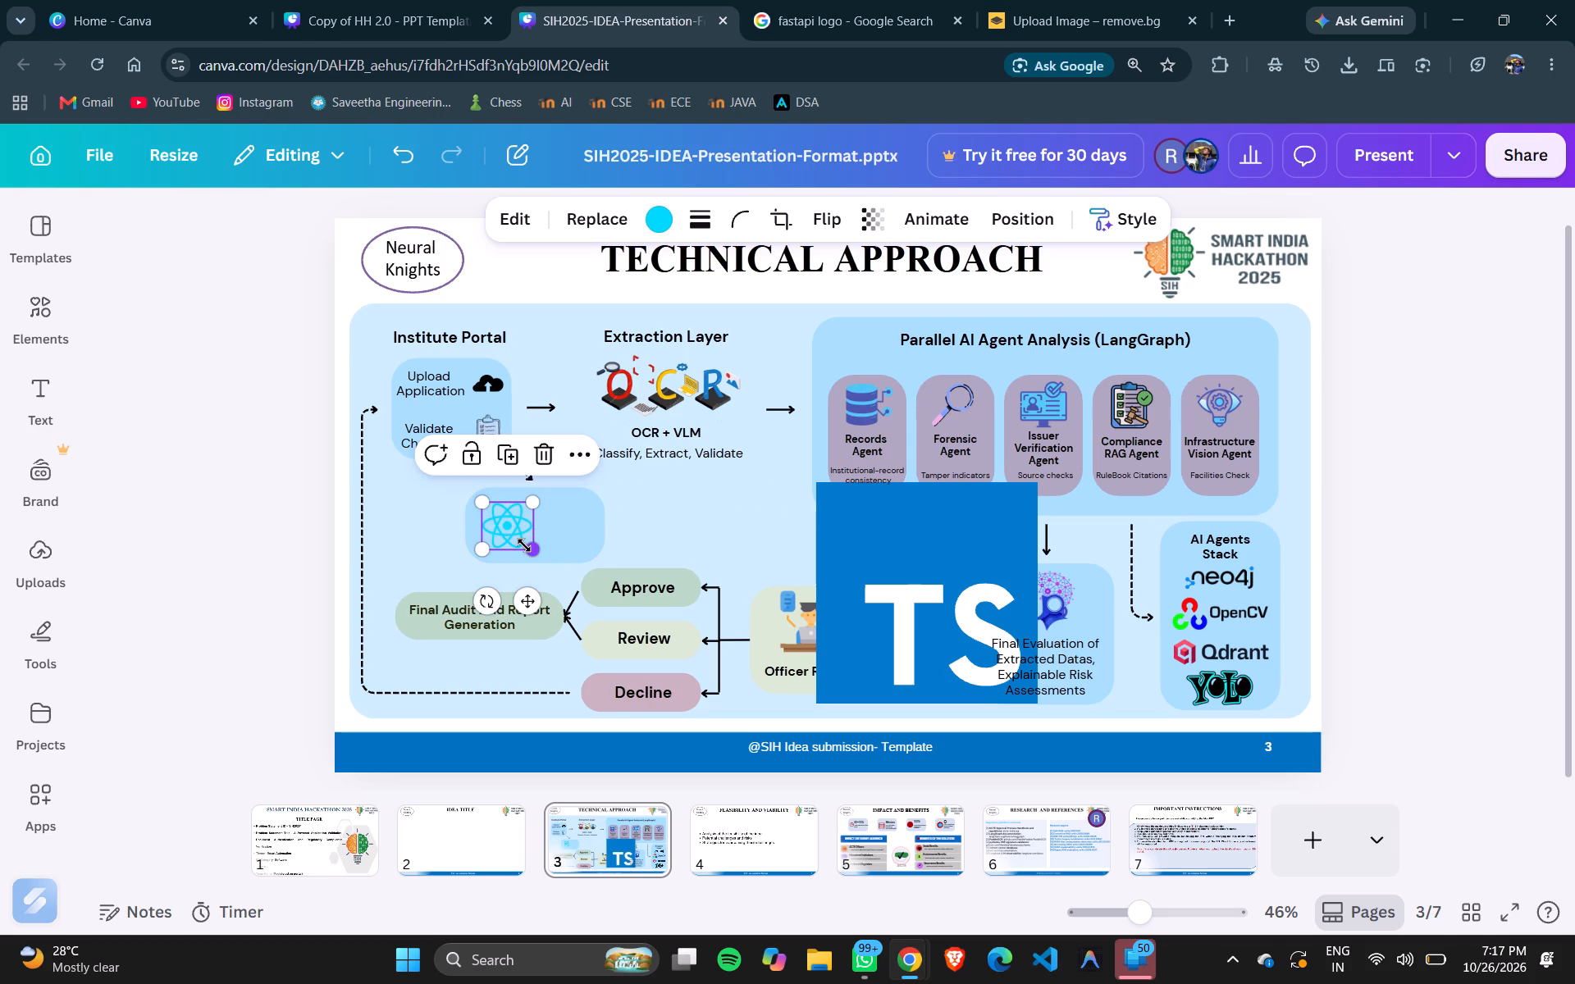
pyautogui.moveTo(524, 545); pyautogui.dragTo(509, 531)
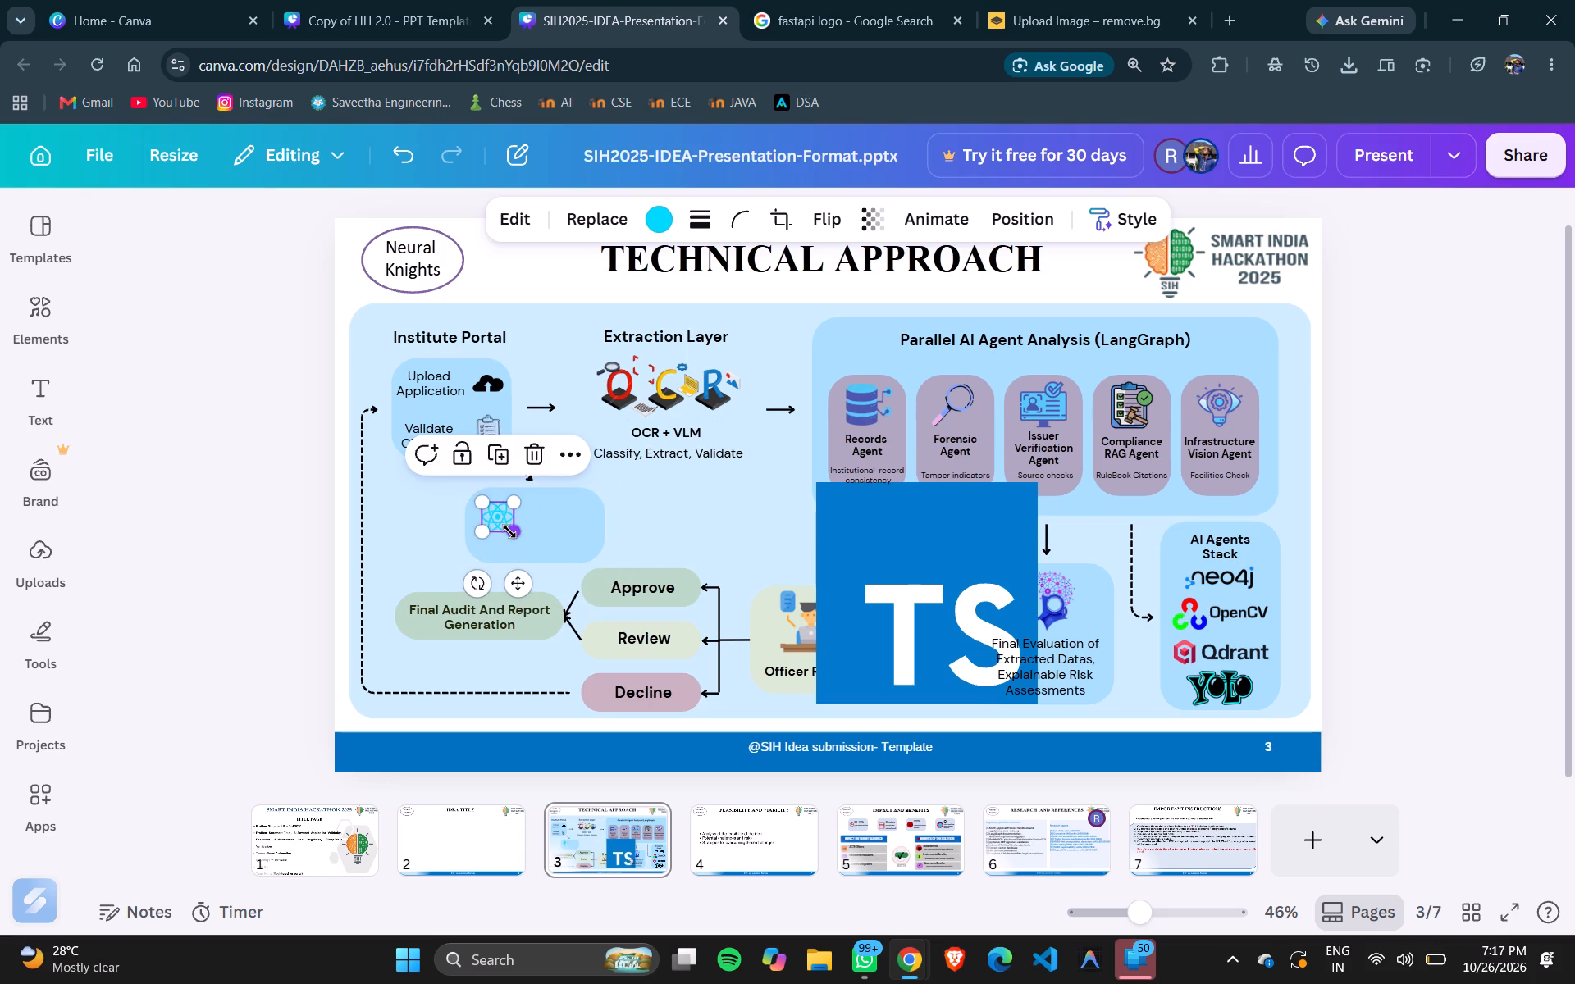
pyautogui.press('Down')
pyautogui.press('Down')
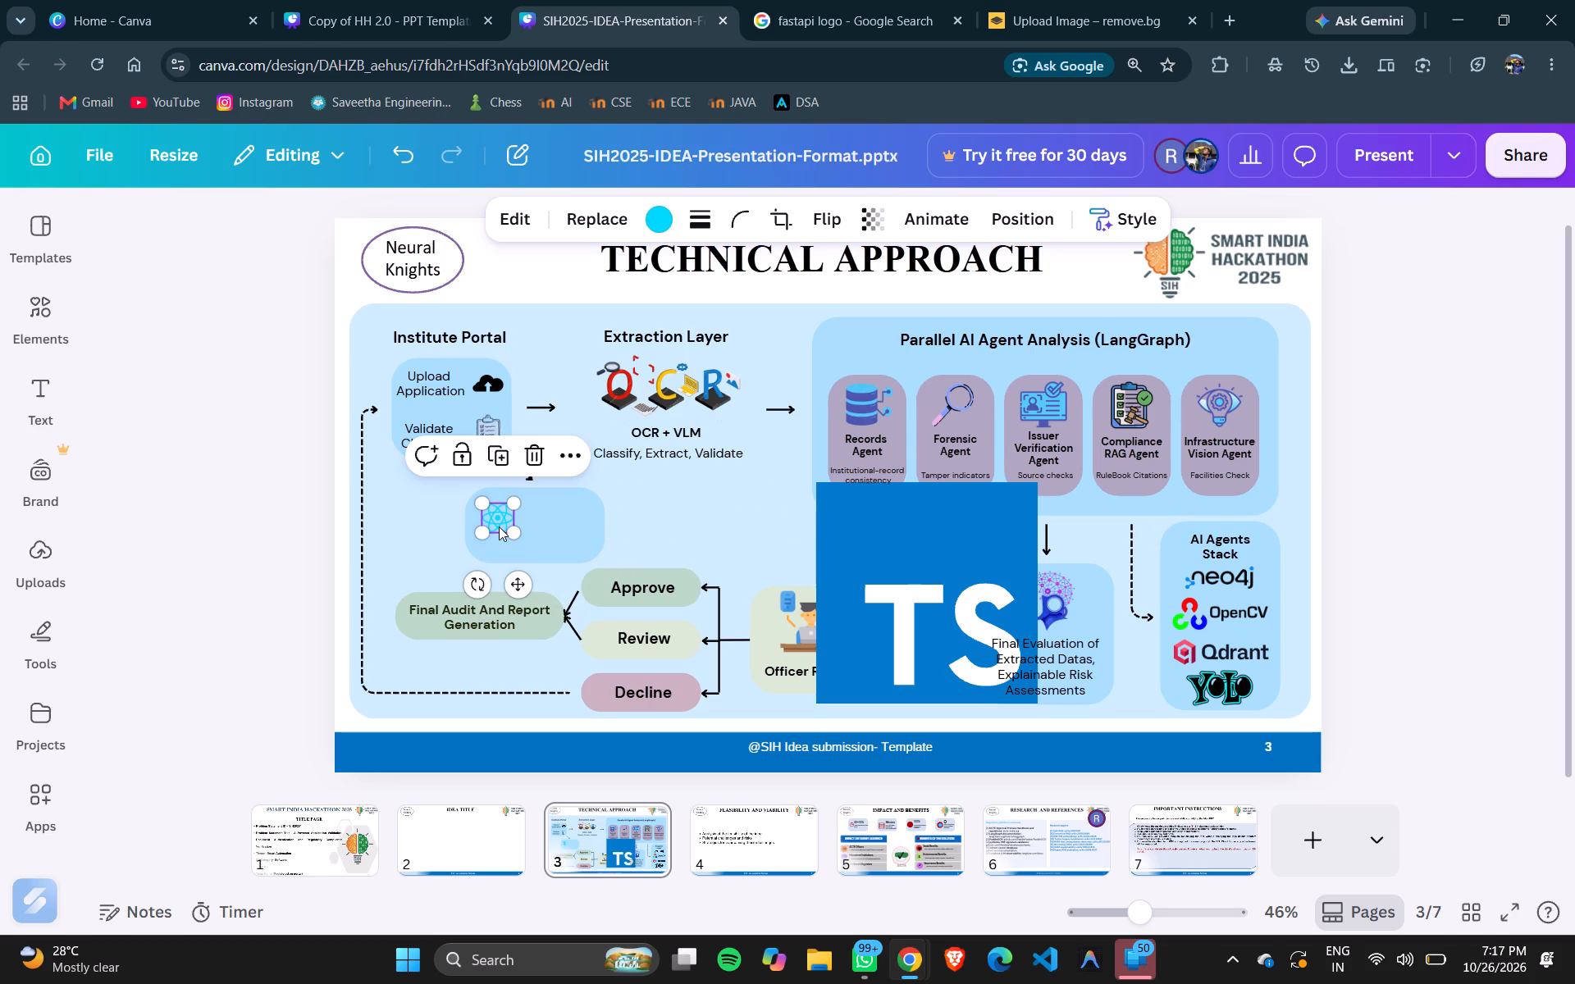
# Slightly enlarge the React logo and nudge it down and toward the left edge of the blue box.
pyautogui.hscroll(1, 530, 539)
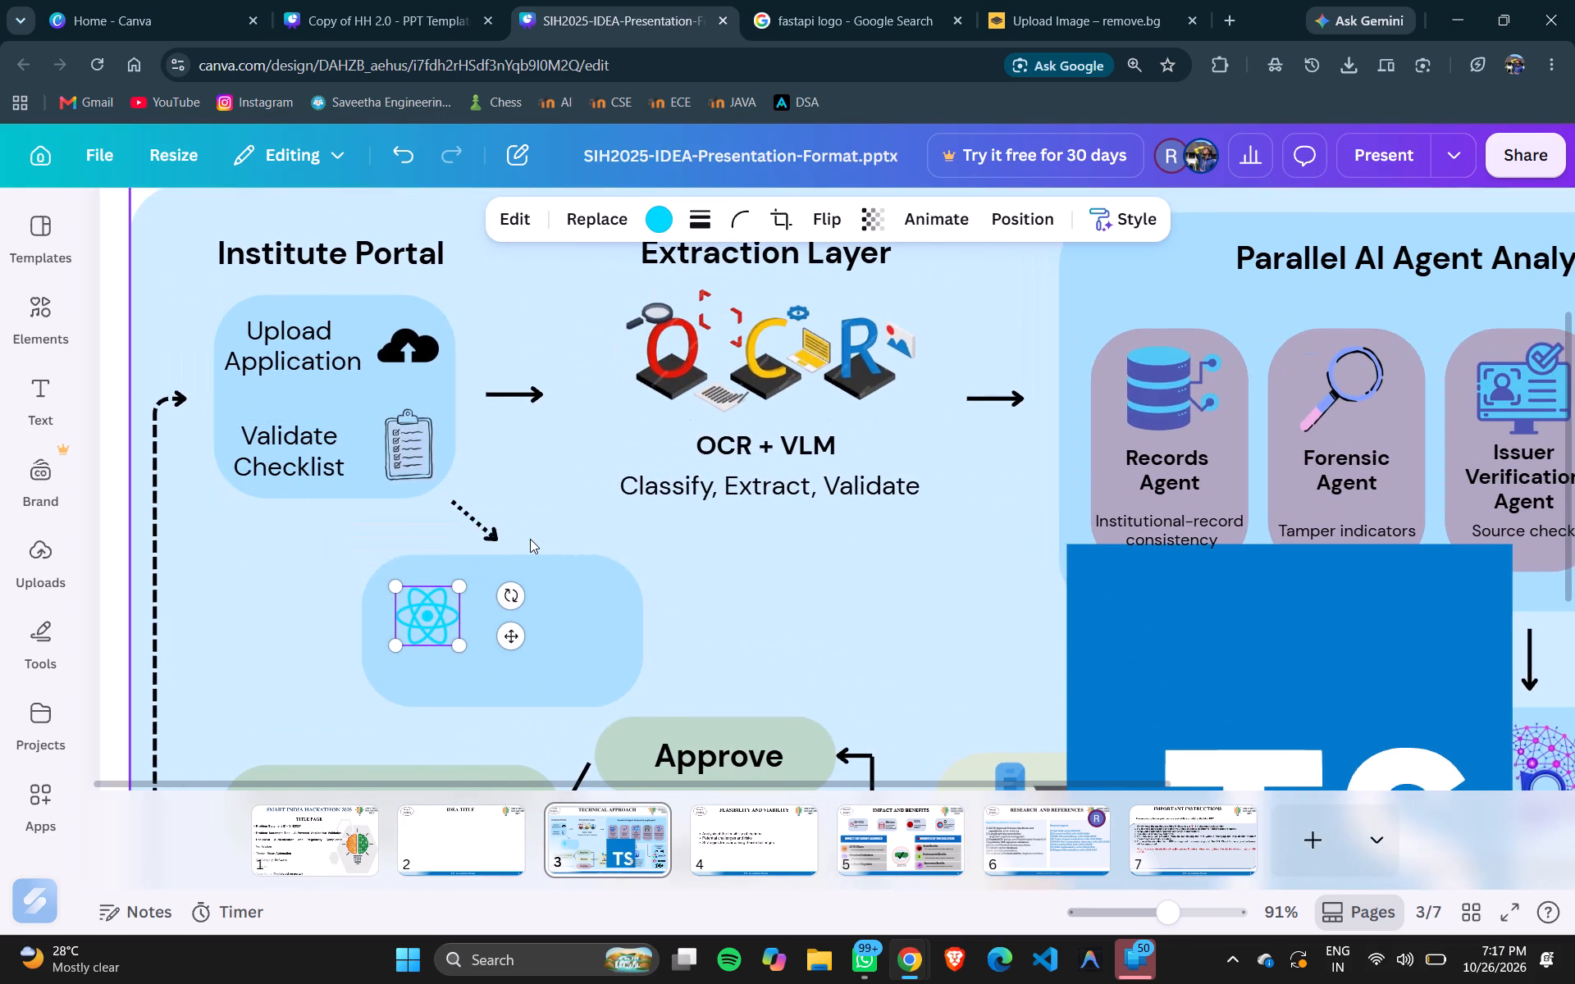
pyautogui.hscroll(1, 530, 539)
pyautogui.scroll(-3, 530, 539)
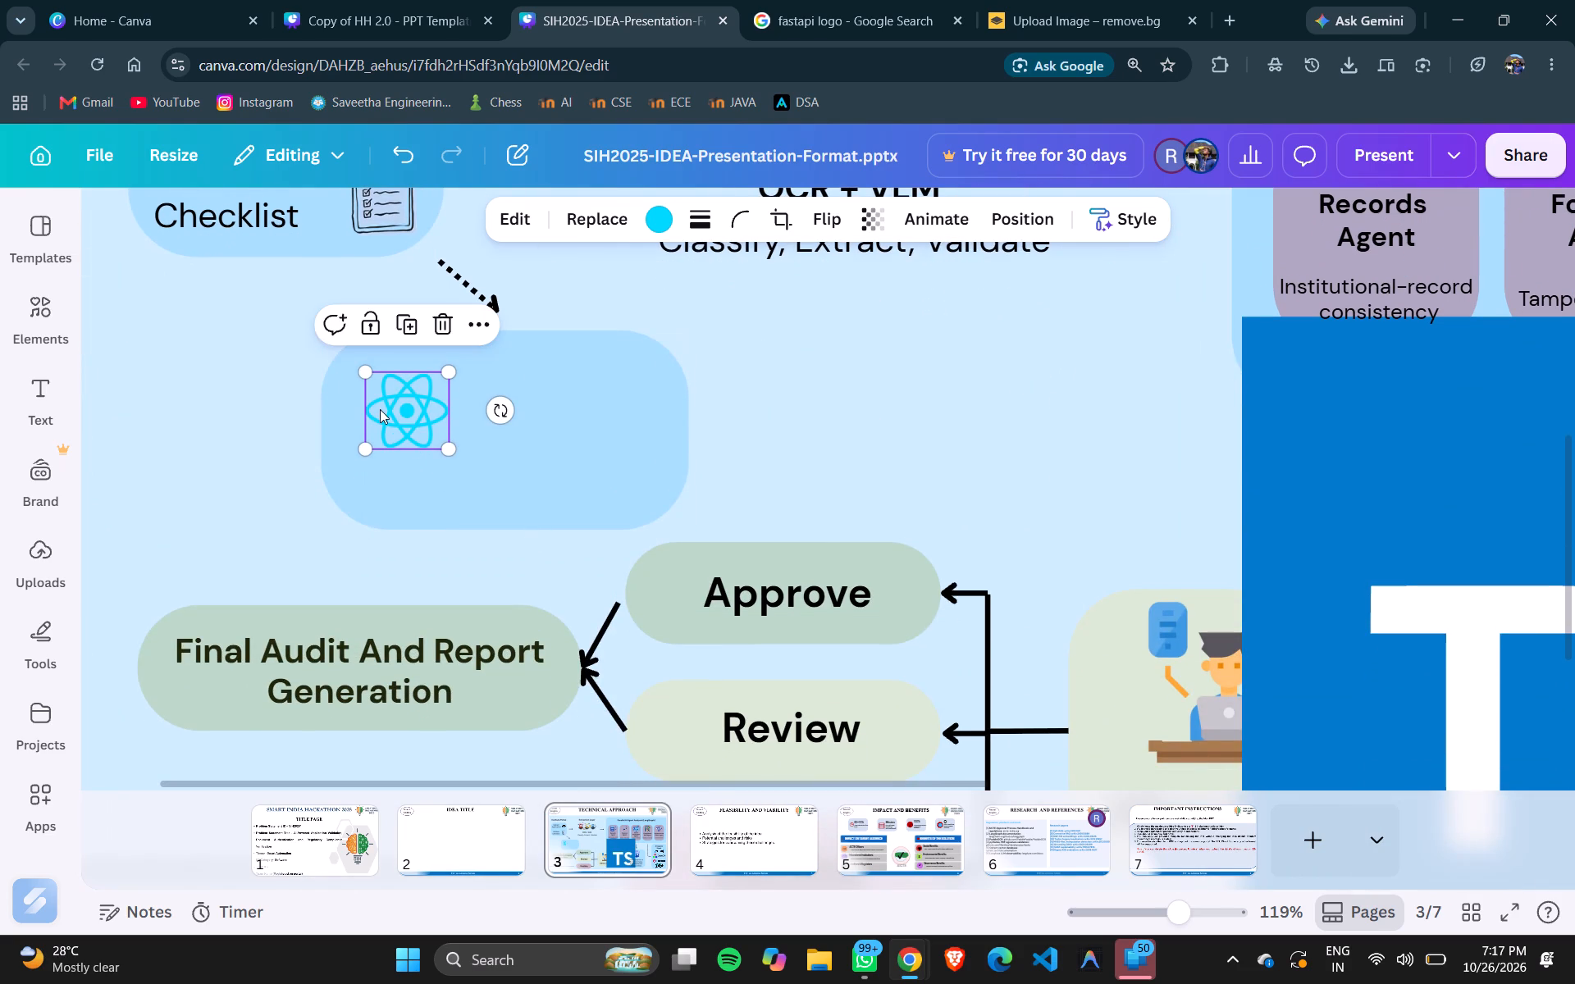
pyautogui.click(380, 409)
pyautogui.click(407, 409)
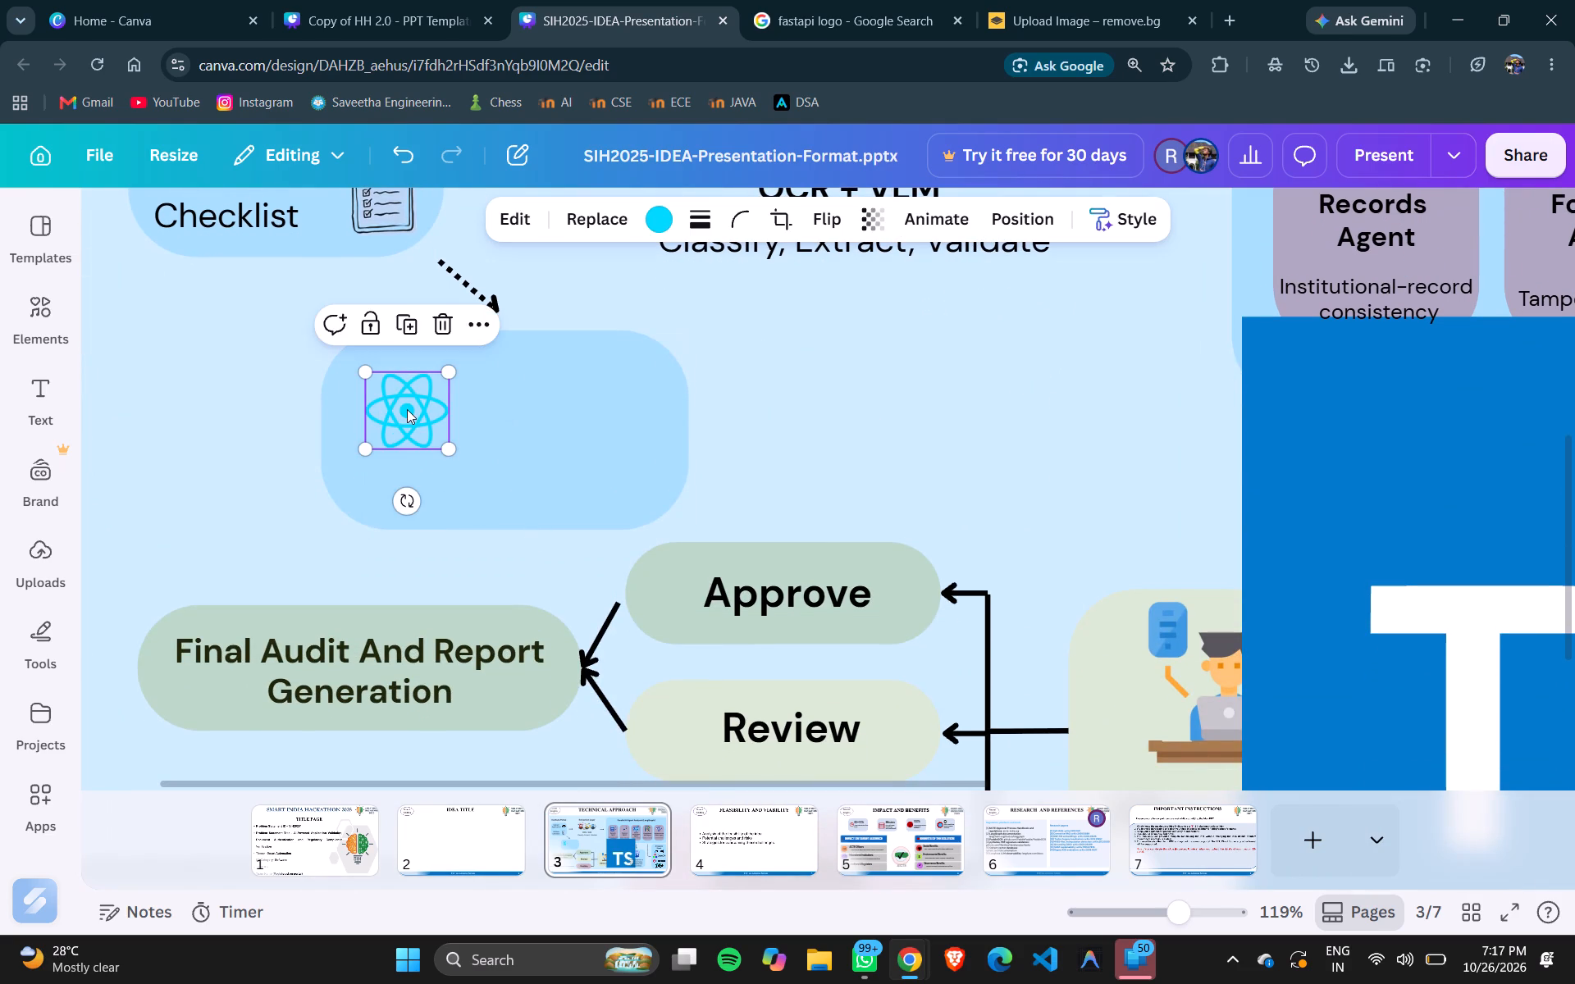
pyautogui.moveTo(451, 450); pyautogui.dragTo(476, 459)
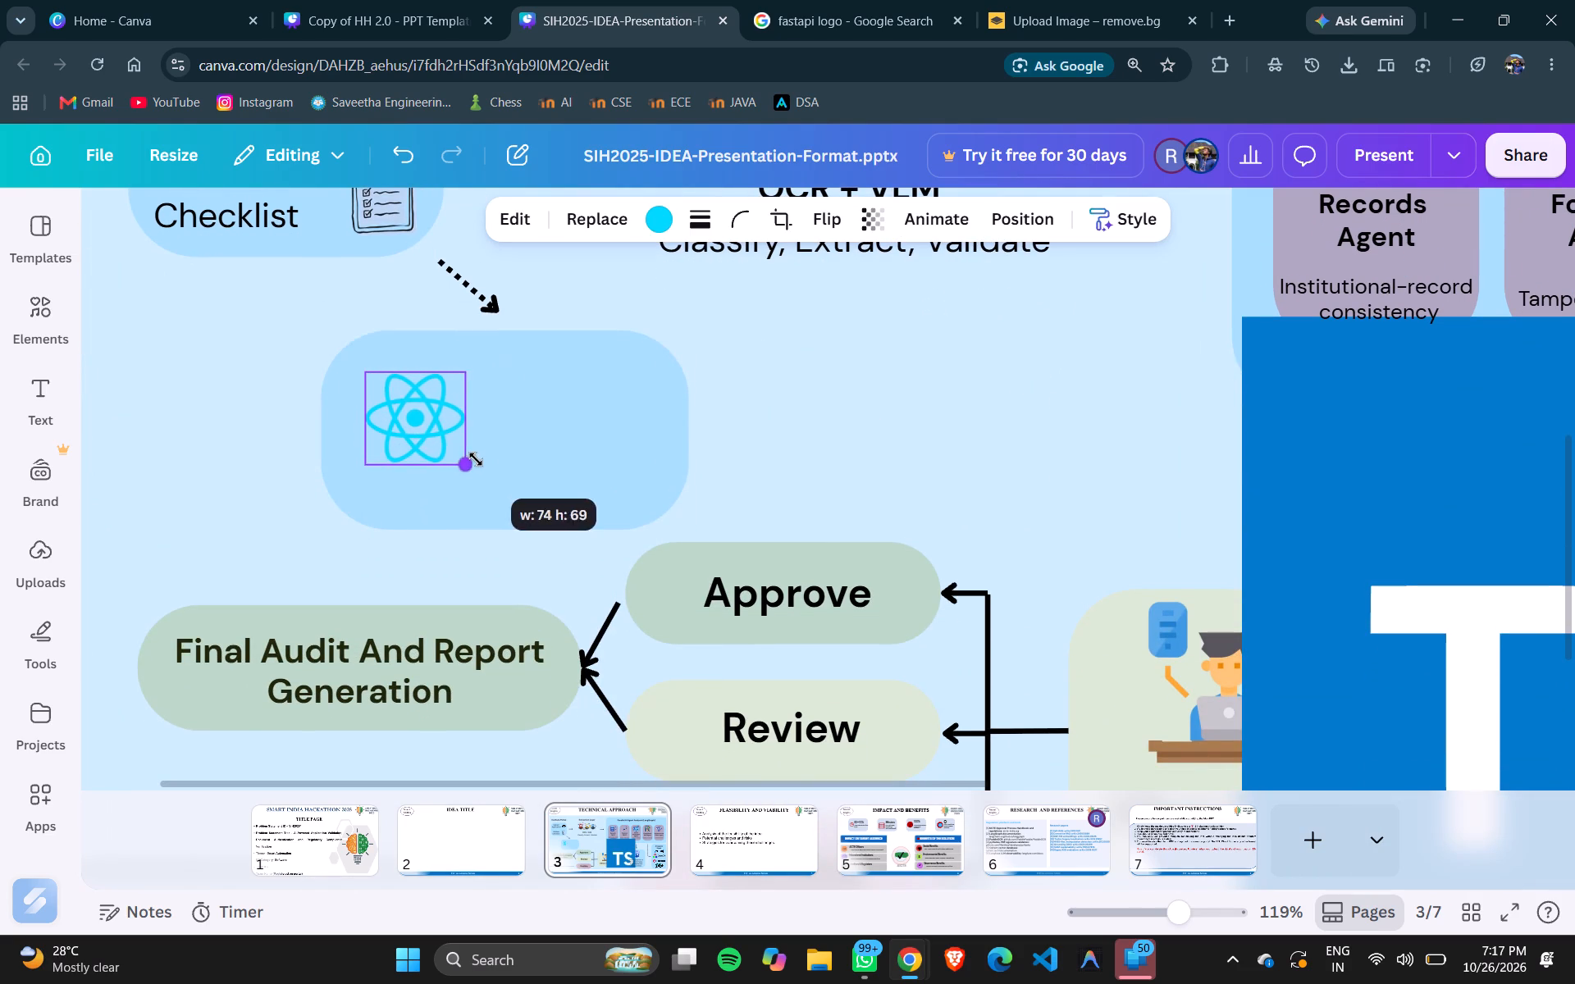
pyautogui.moveTo(476, 459); pyautogui.dragTo(481, 463)
pyautogui.press('Down')
pyautogui.press('Down')
pyautogui.press('Down')
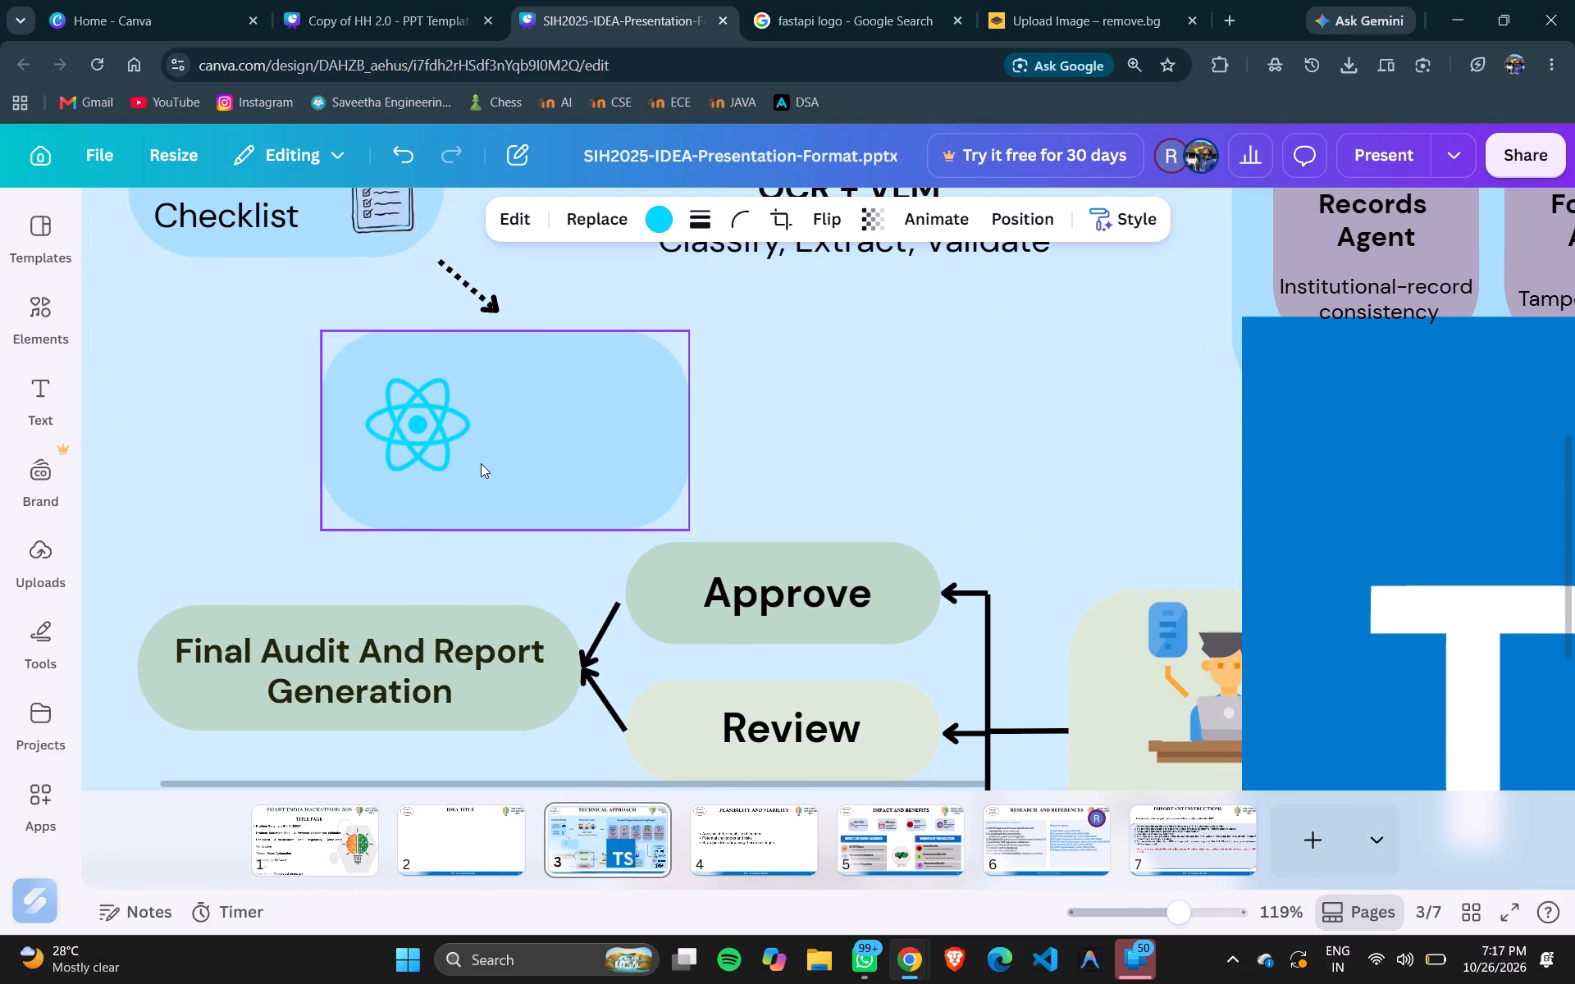
pyautogui.press('Down')
pyautogui.press('Down')
pyautogui.press('Down')
pyautogui.press('Left')
pyautogui.press('Left')
pyautogui.press('Left')
pyautogui.press('Left')
pyautogui.press('Left')
pyautogui.press('Left')
pyautogui.press('Left')
pyautogui.press('Left')
pyautogui.press('Left')
pyautogui.press('Left')
pyautogui.press('Left')
pyautogui.press('Left')
pyautogui.press('Left')
pyautogui.press('Left')
pyautogui.press('Left')
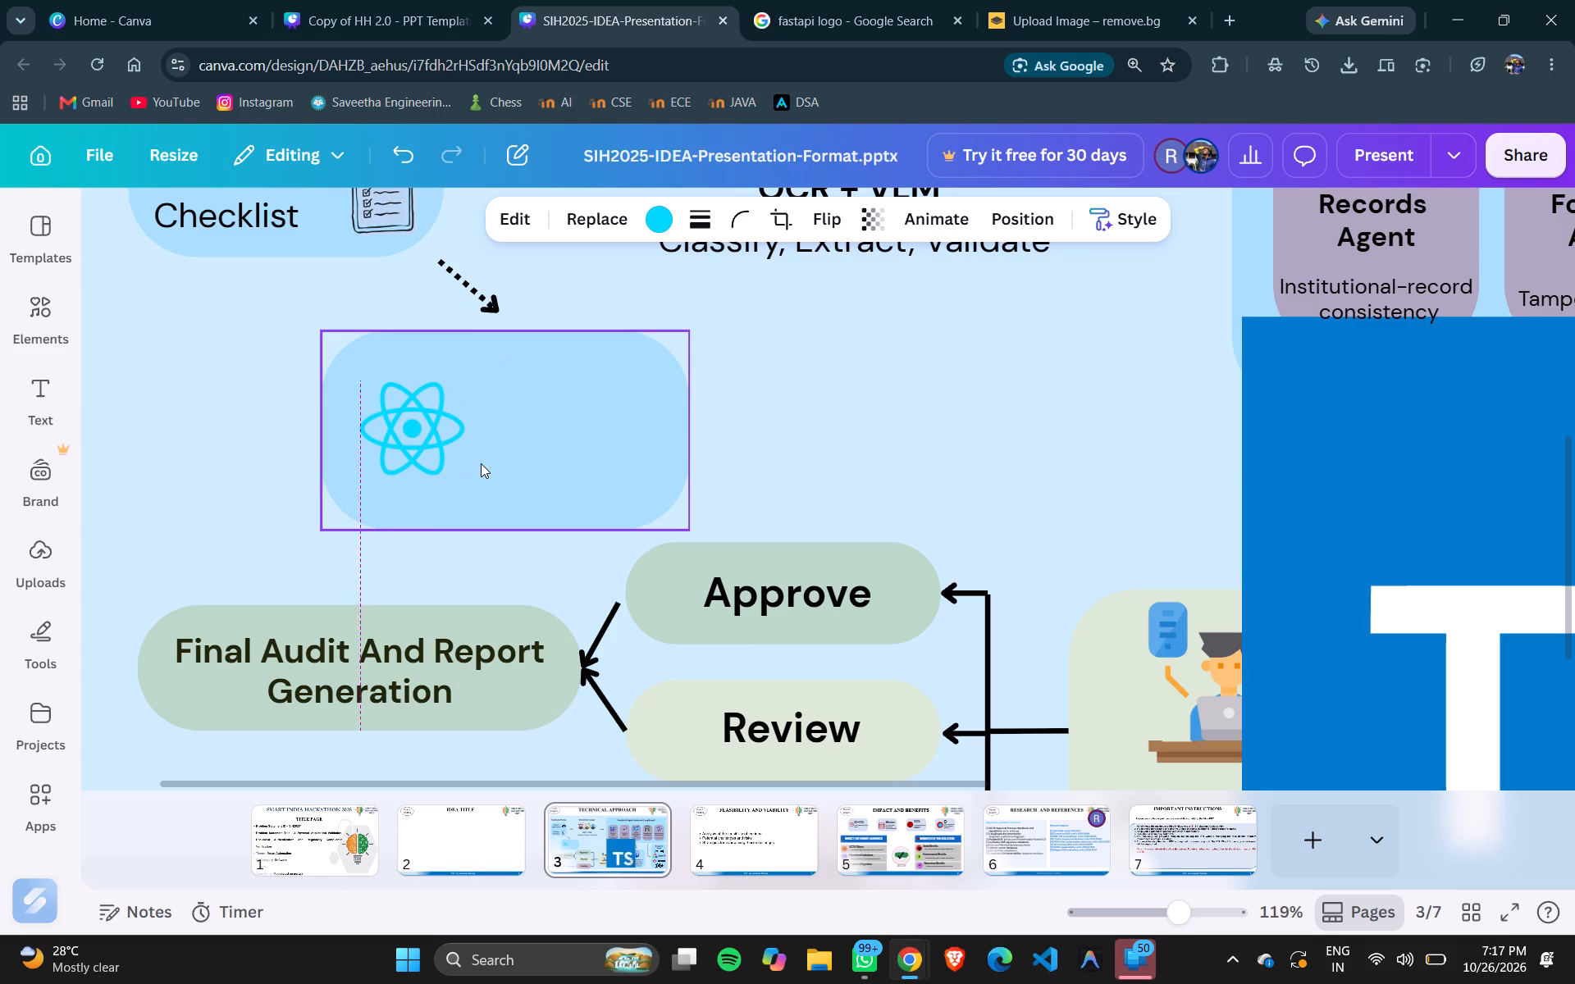
pyautogui.press('Left')
pyautogui.press('Left')
pyautogui.press('Left')
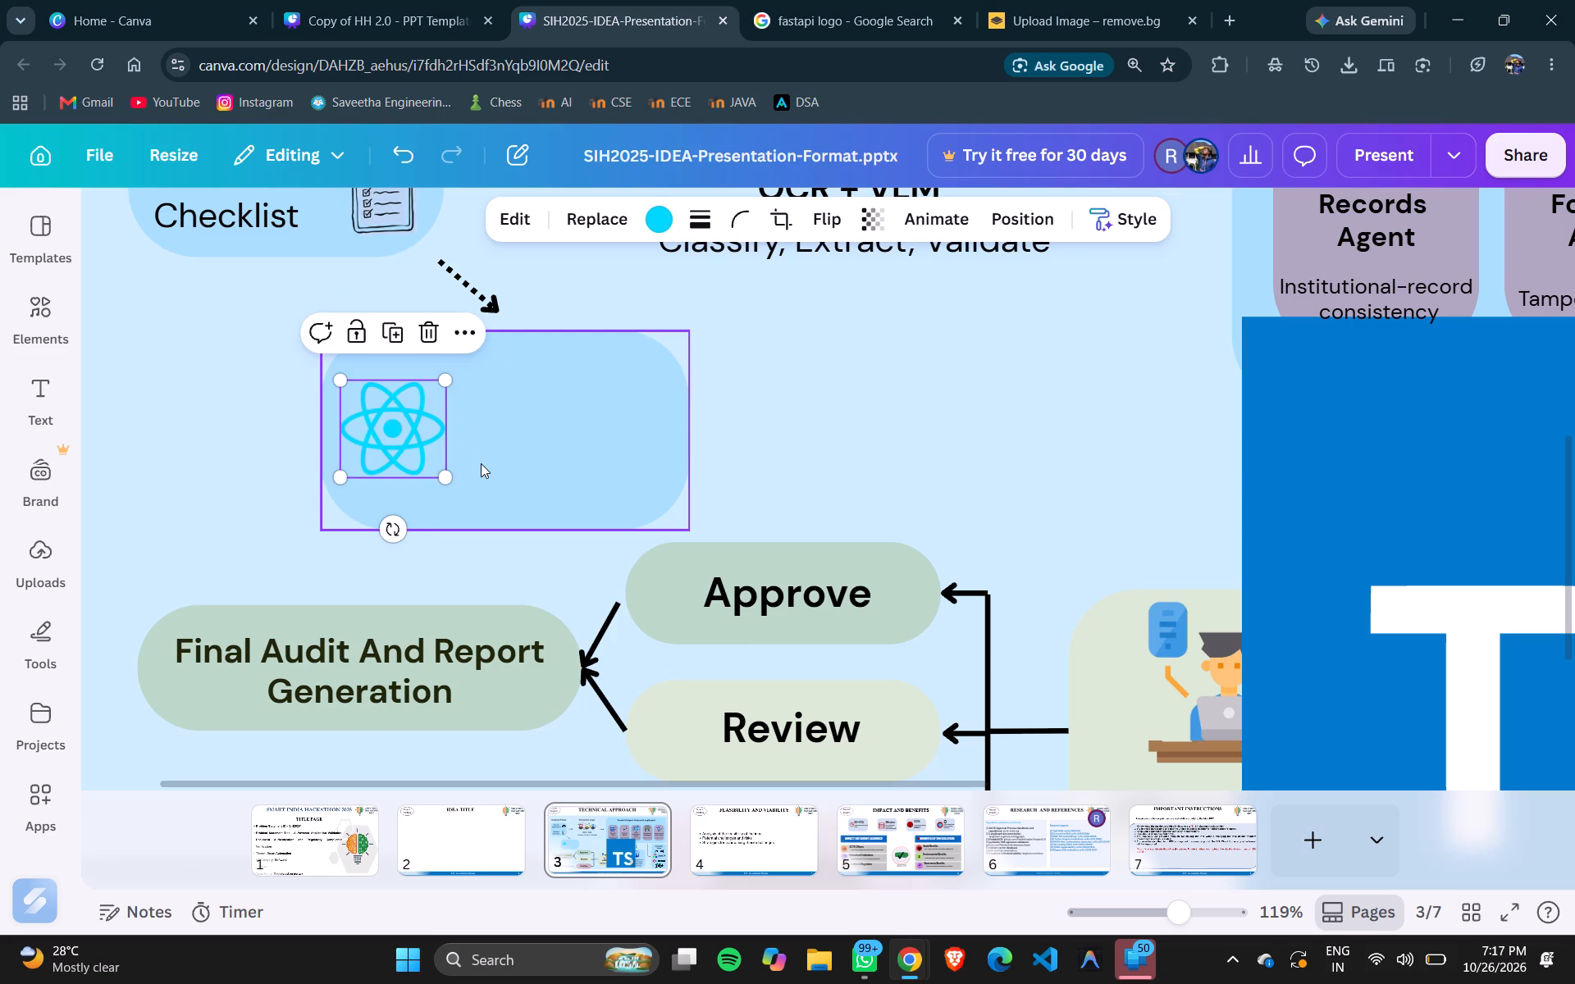
# Shrink the TS logo to about the React logo's size and align it just right of the React logo in the blue box.
pyautogui.click(1321, 543)
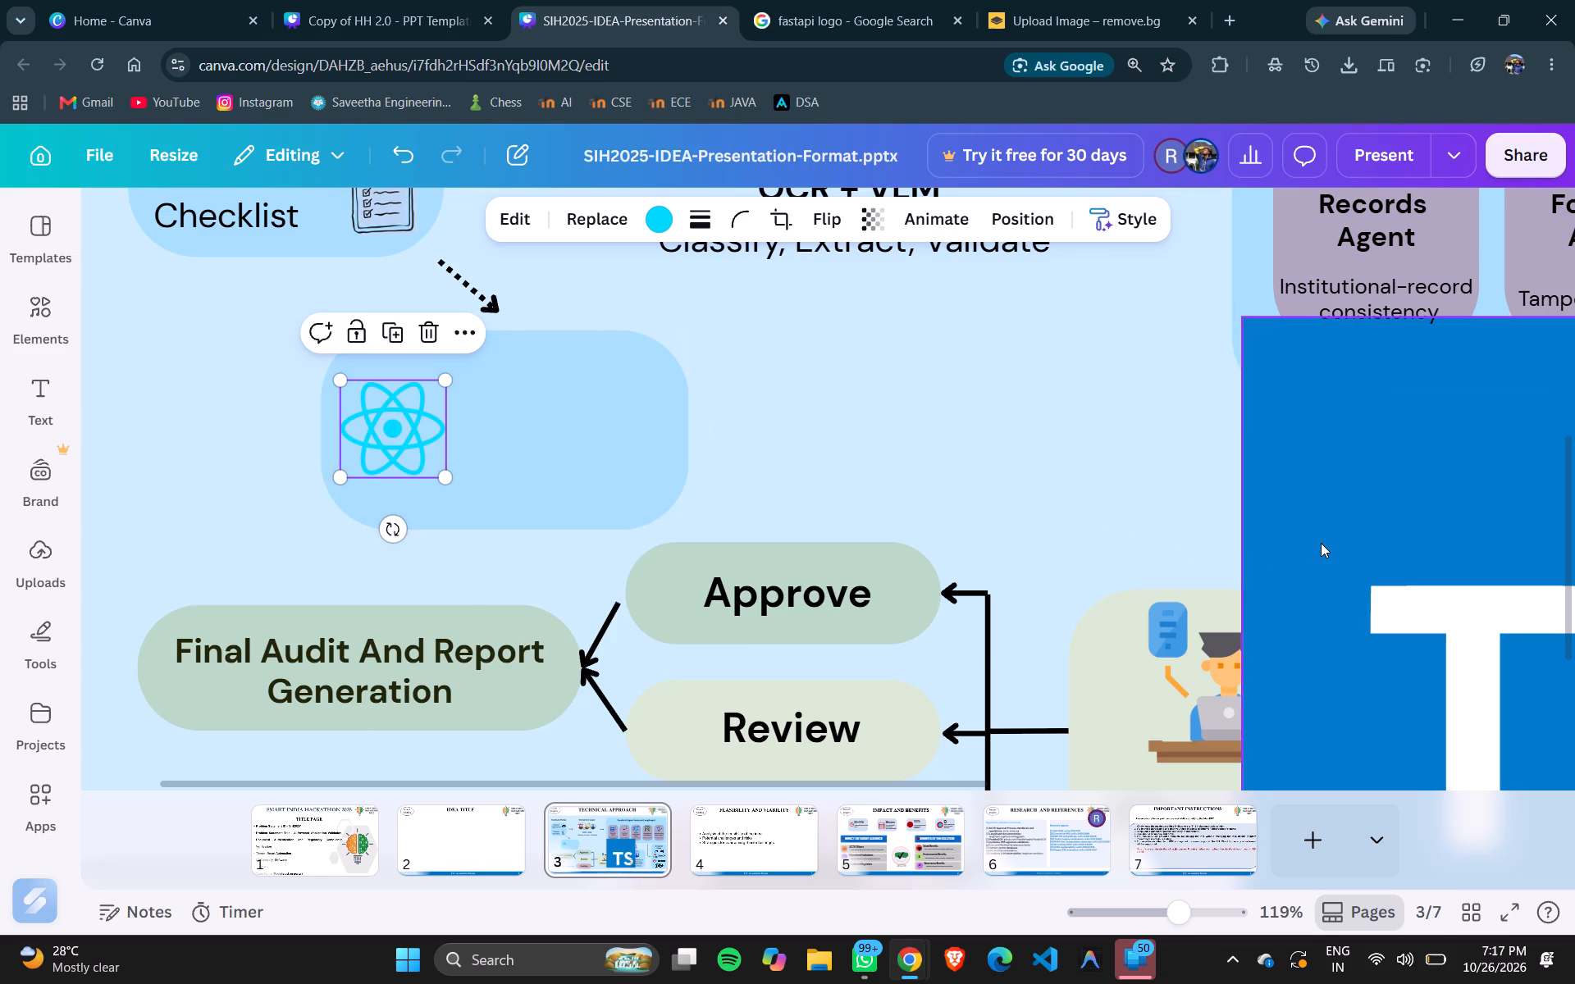
pyautogui.moveTo(1321, 543); pyautogui.dragTo(554, 371)
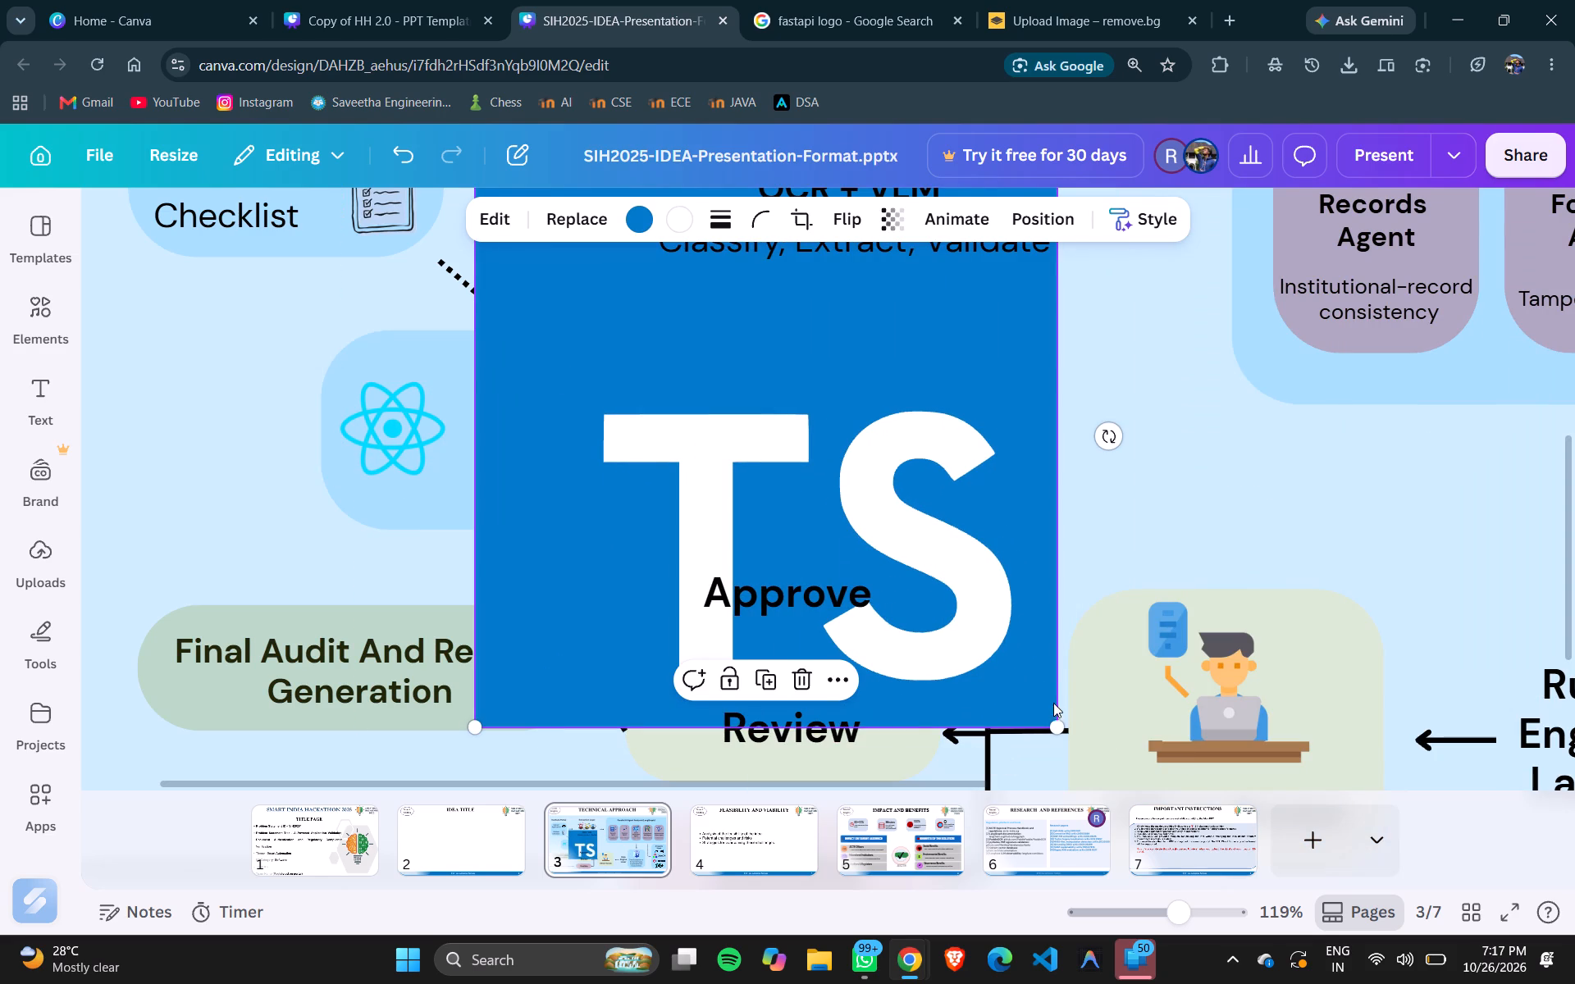
pyautogui.moveTo(1054, 722); pyautogui.dragTo(710, 490)
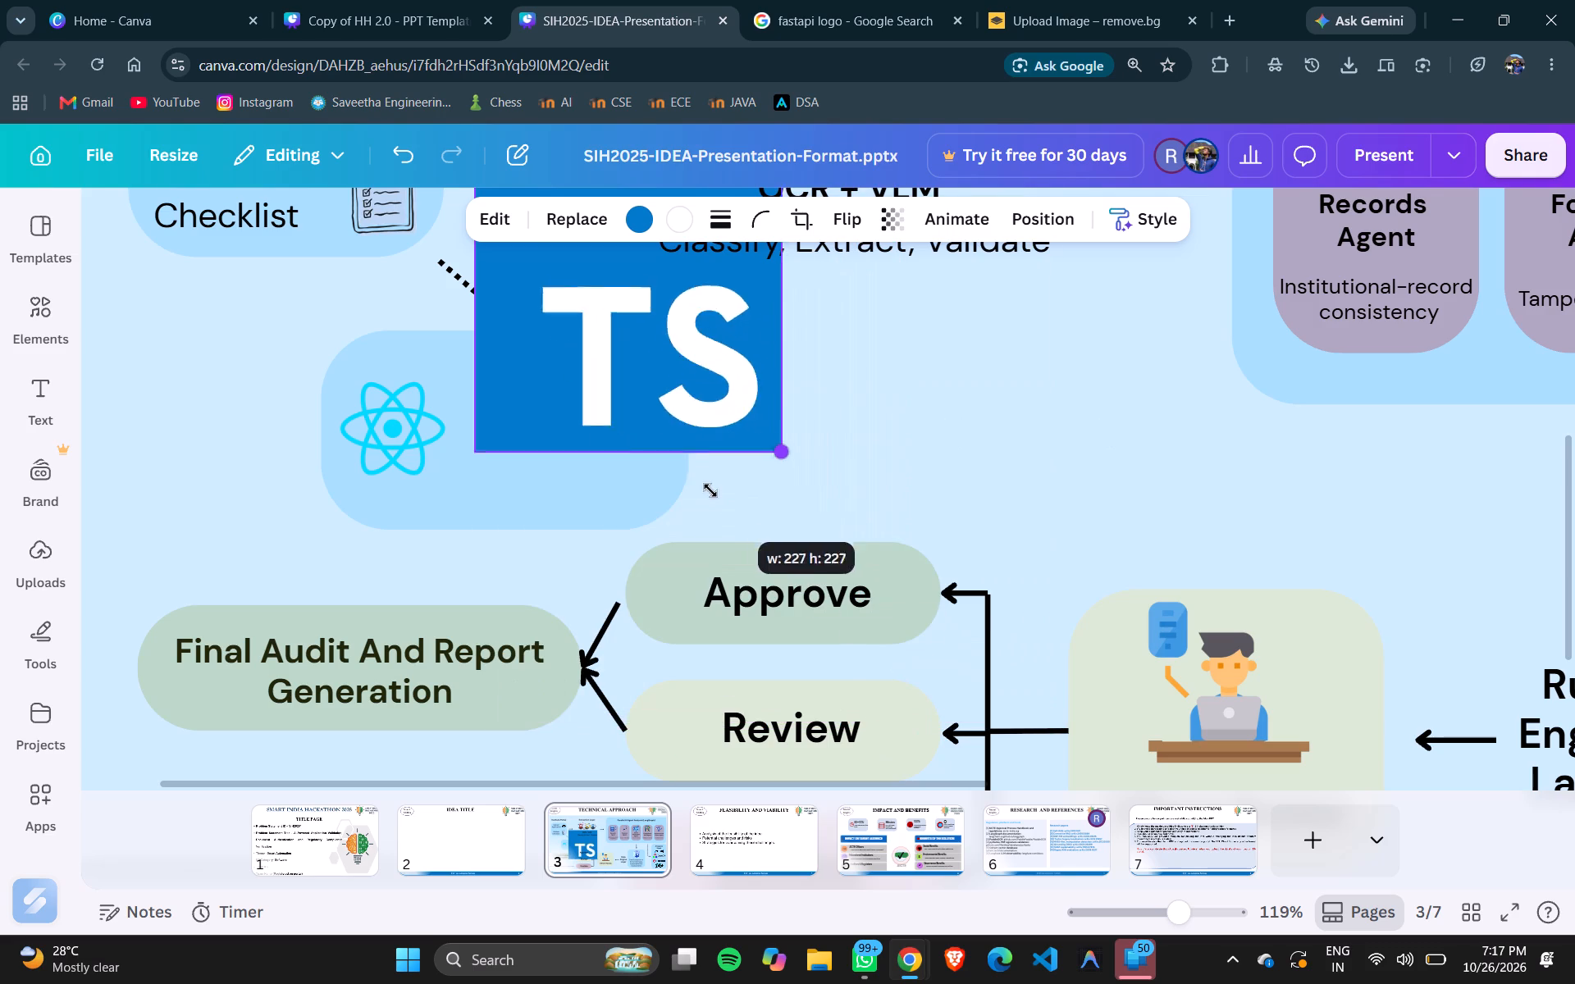
pyautogui.moveTo(710, 490); pyautogui.dragTo(603, 333)
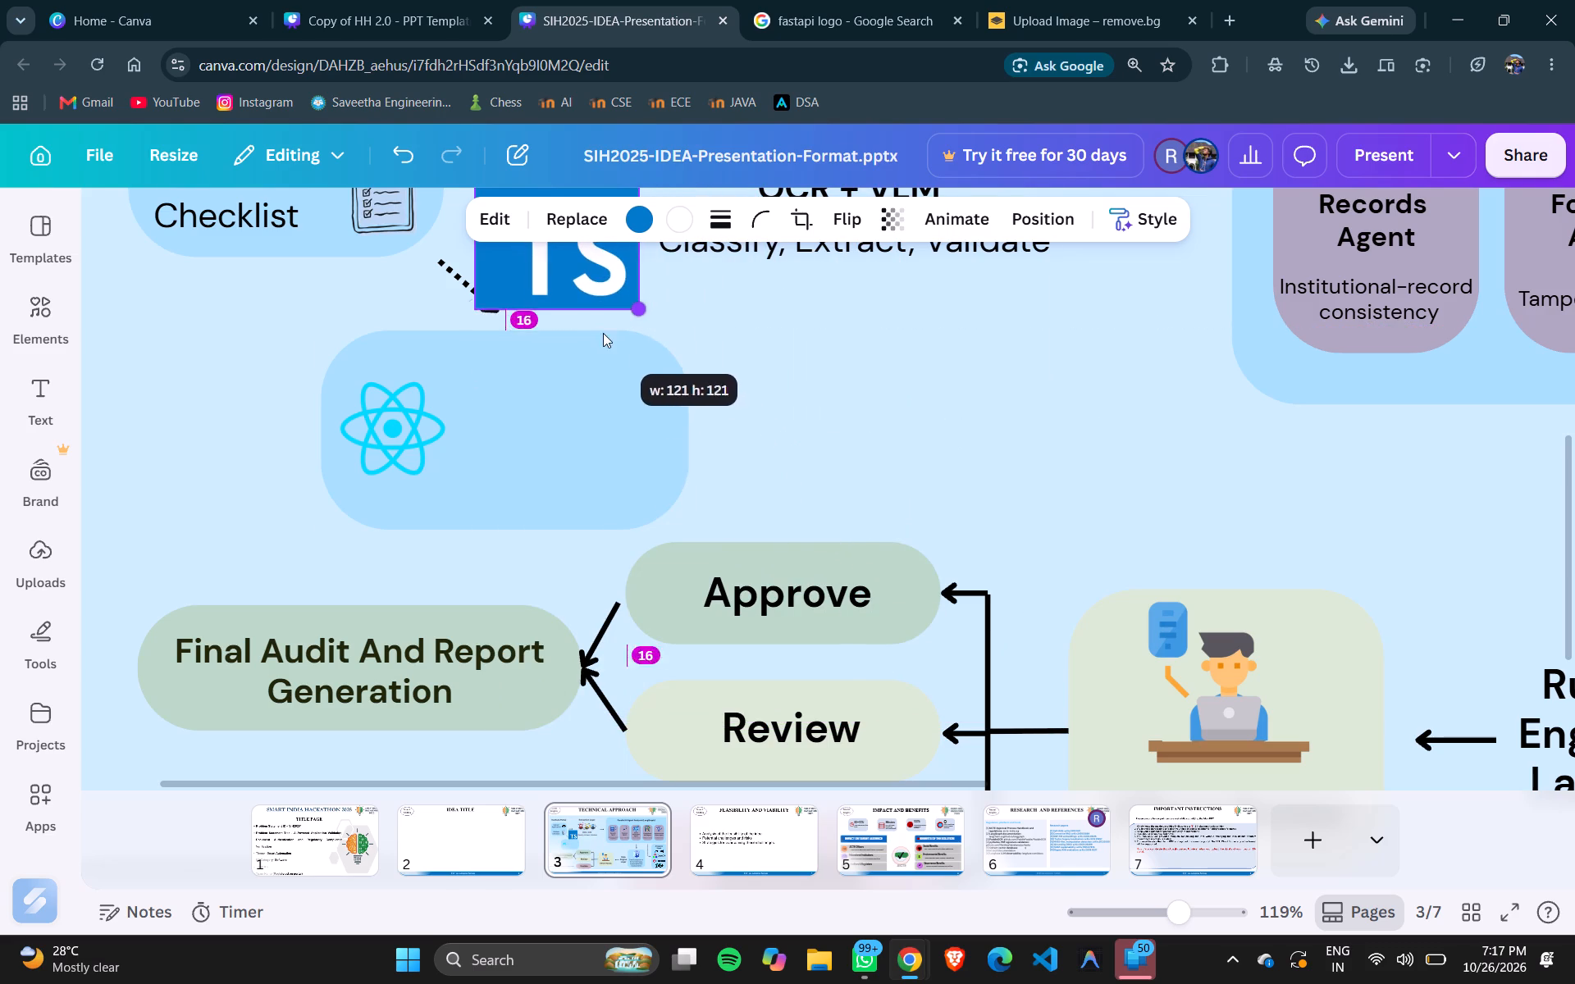
pyautogui.moveTo(591, 255); pyautogui.dragTo(578, 476)
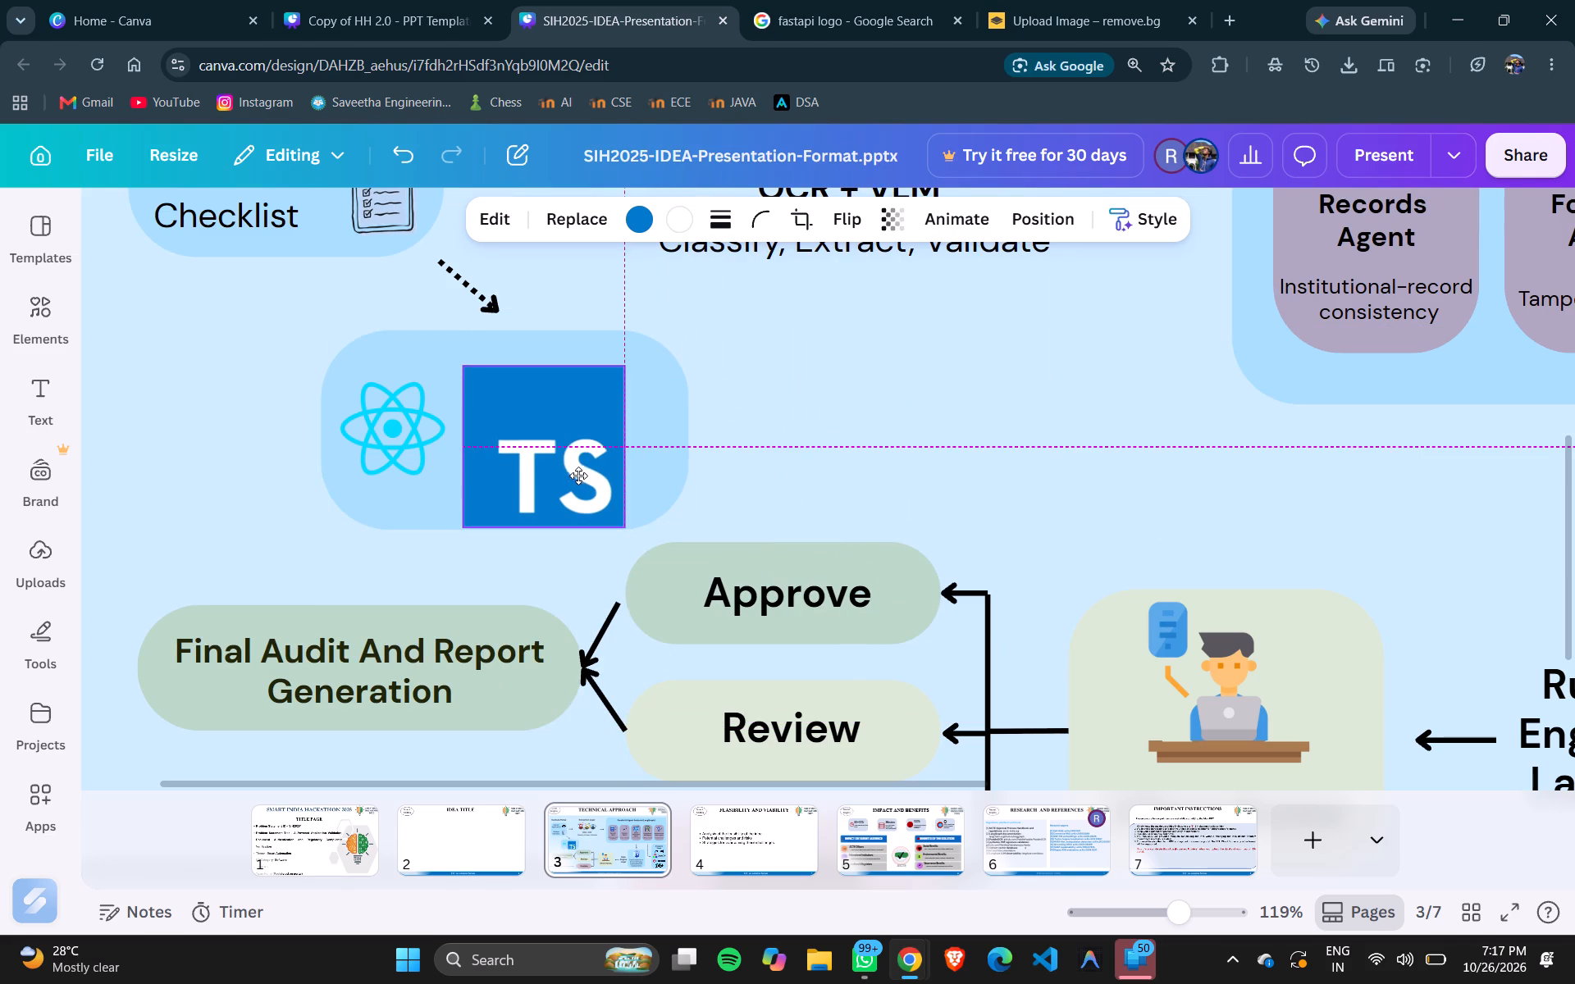
pyautogui.moveTo(578, 476); pyautogui.dragTo(577, 489)
pyautogui.moveTo(620, 539); pyautogui.dragTo(574, 459)
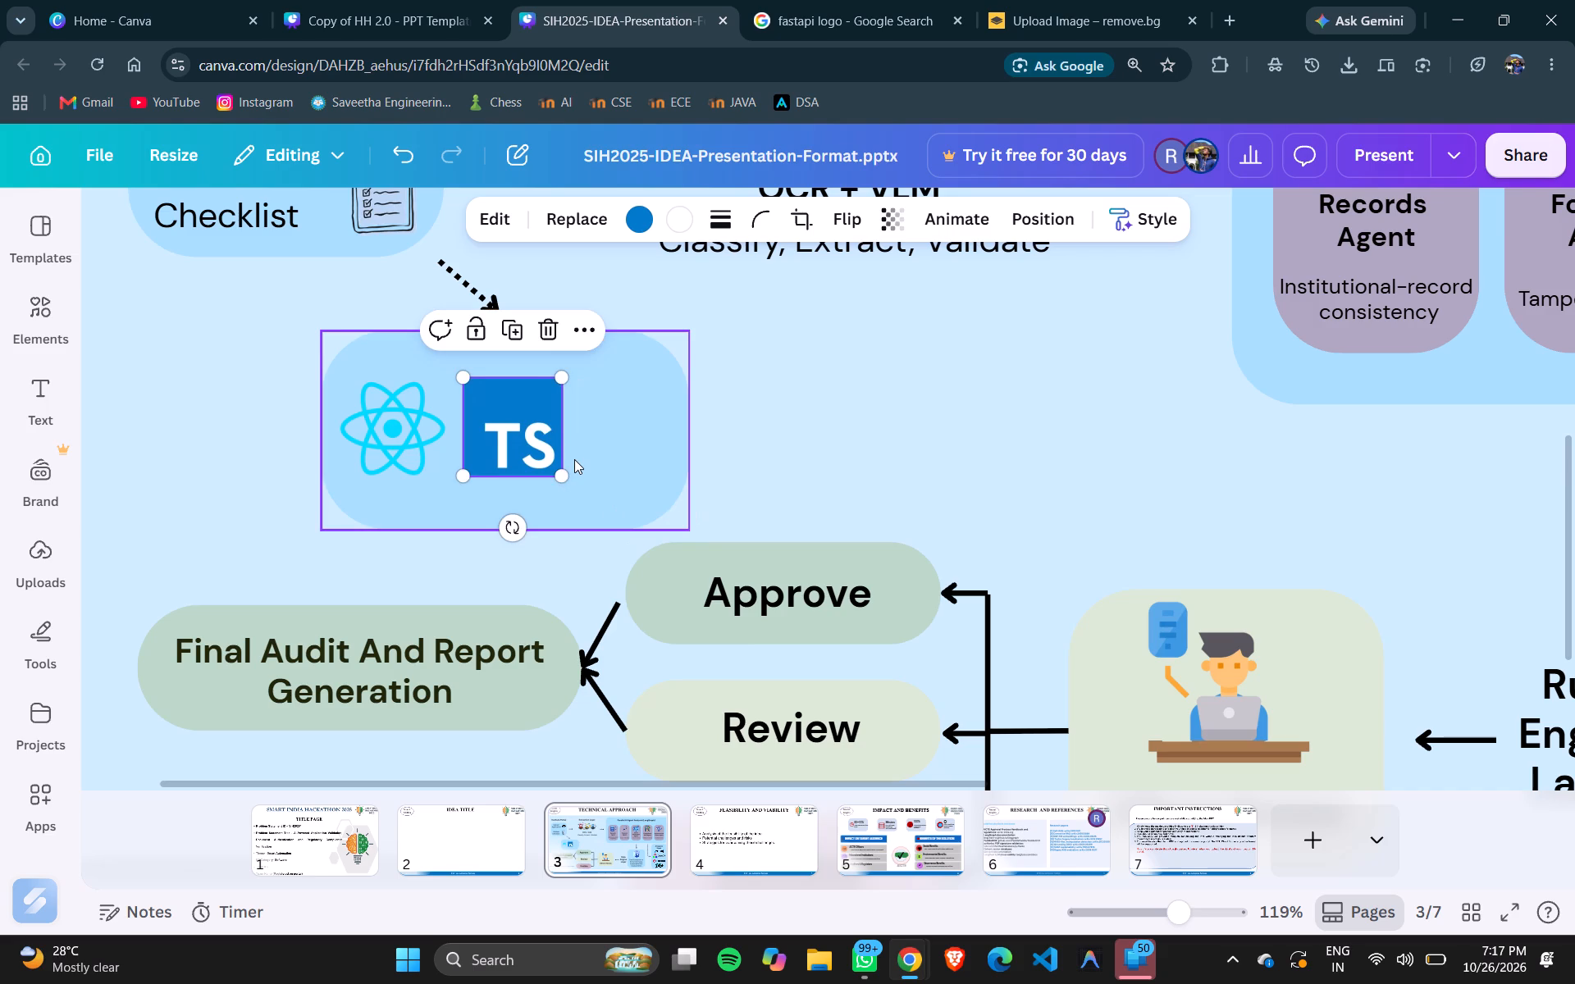
pyautogui.press('Left')
pyautogui.press('Left')
pyautogui.press('Down')
pyautogui.press('Left')
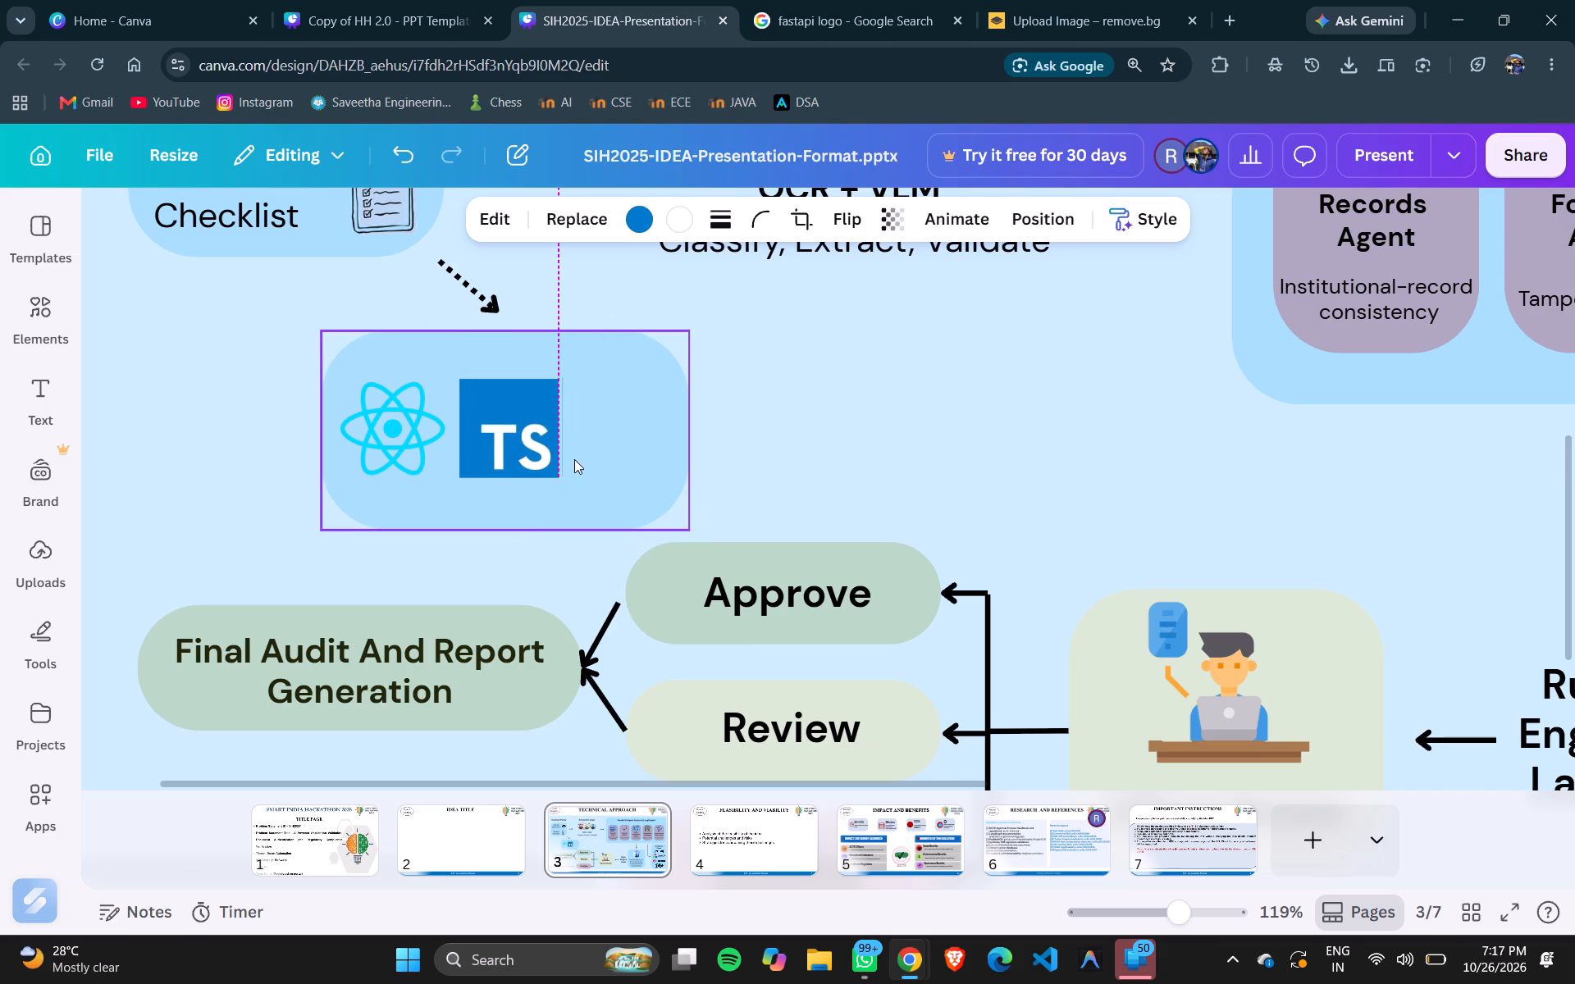
pyautogui.press('Up')
pyautogui.press('Left')
pyautogui.press('Down')
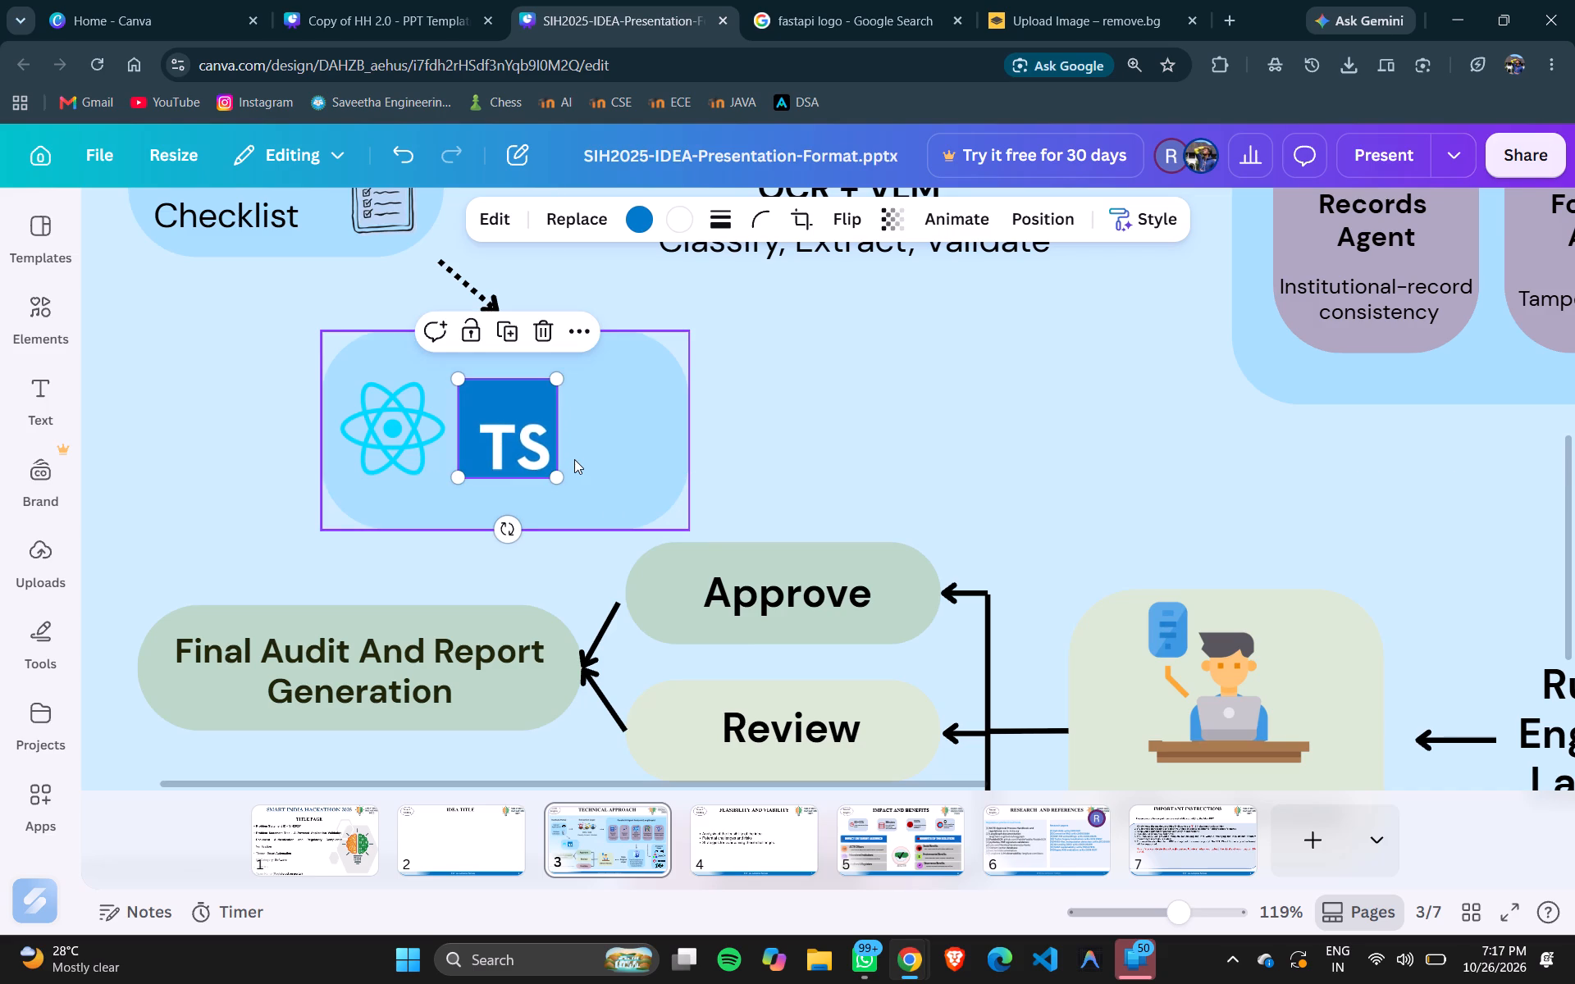
# In remove.bg, download the free 503 x 496 preview of the background-free FastAPI icon.
pyautogui.click(1105, 26)
pyautogui.moveTo(1105, 26); pyautogui.dragTo(1222, 2)
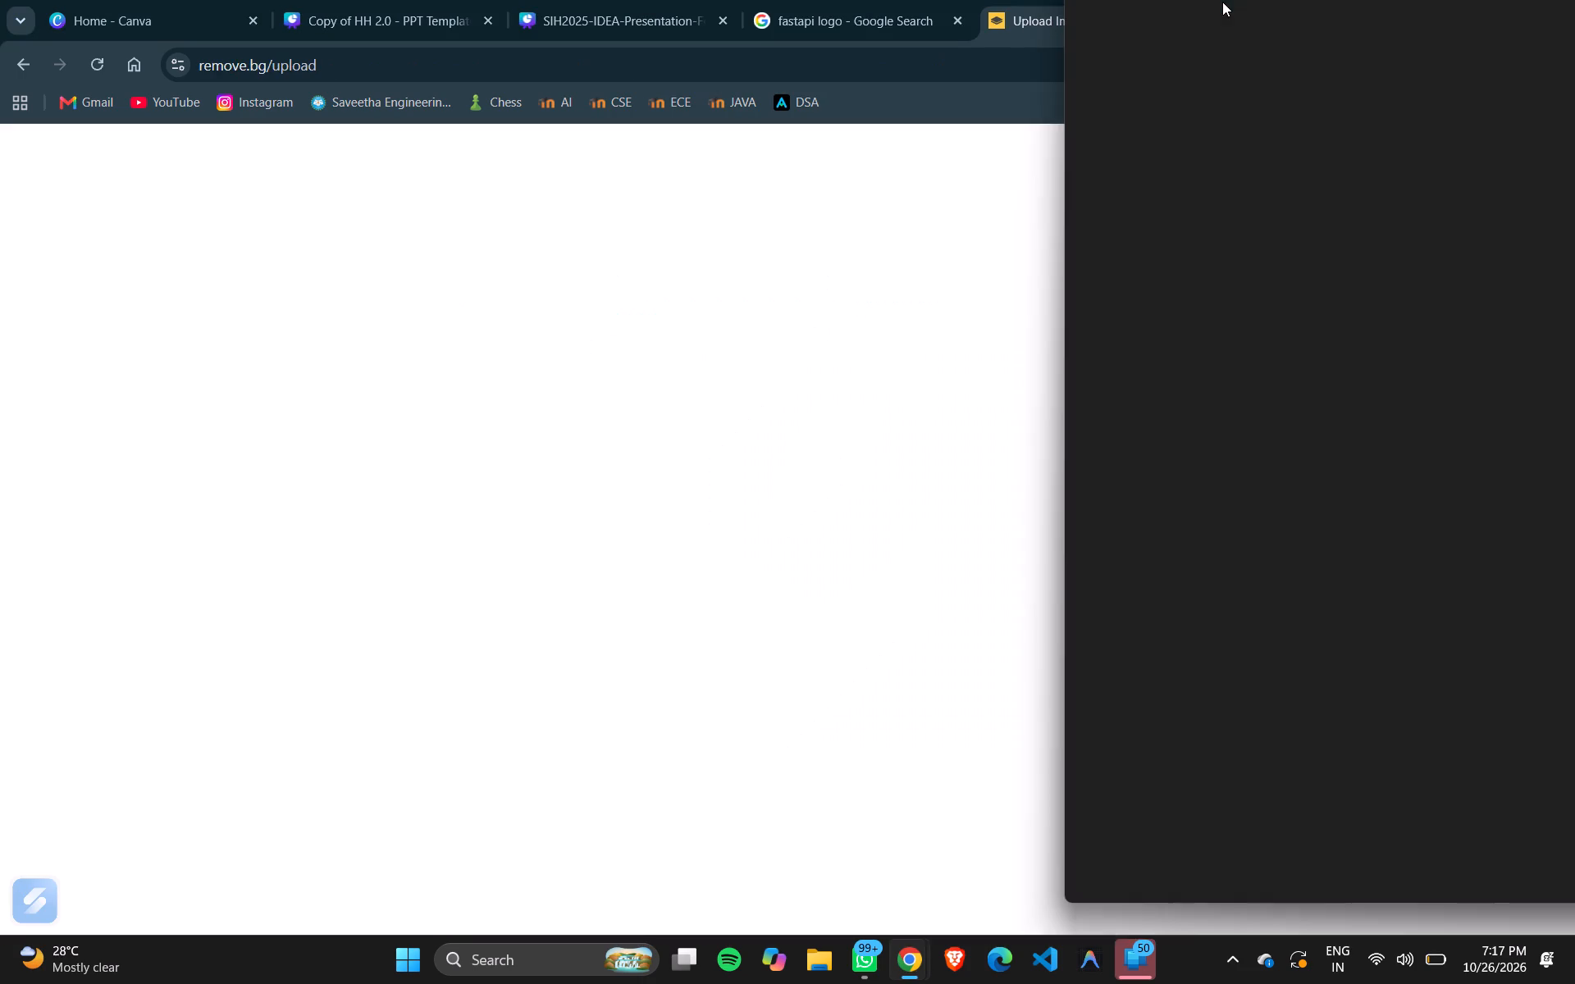
pyautogui.moveTo(1222, 2); pyautogui.dragTo(1097, 0)
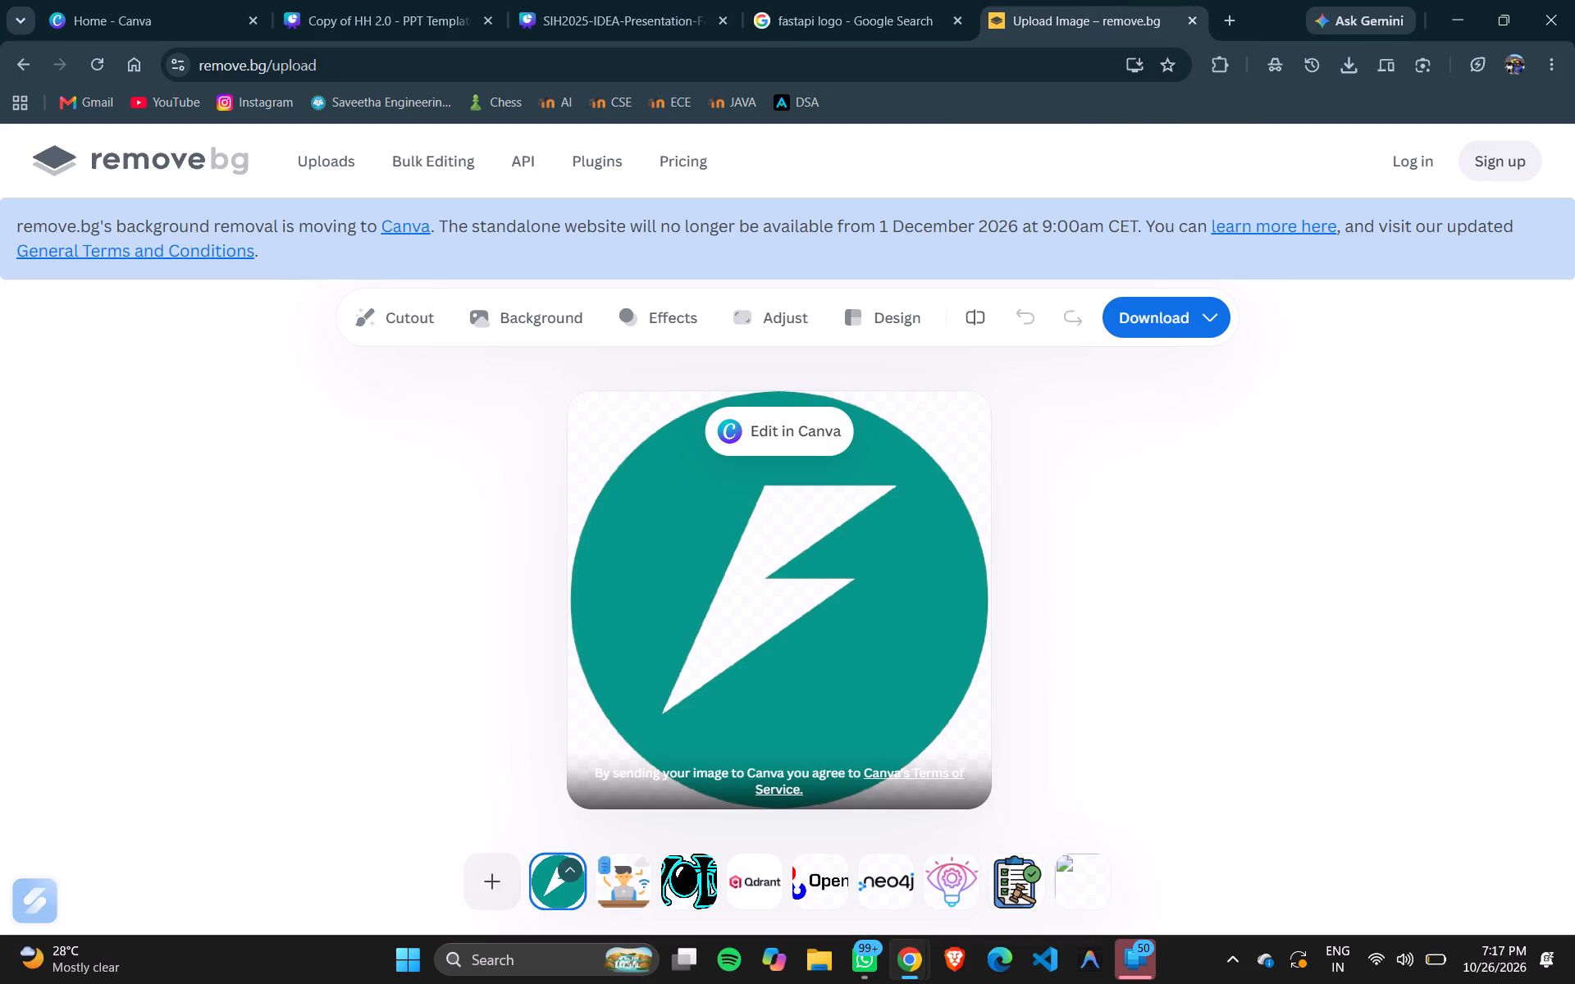
pyautogui.click(1125, 323)
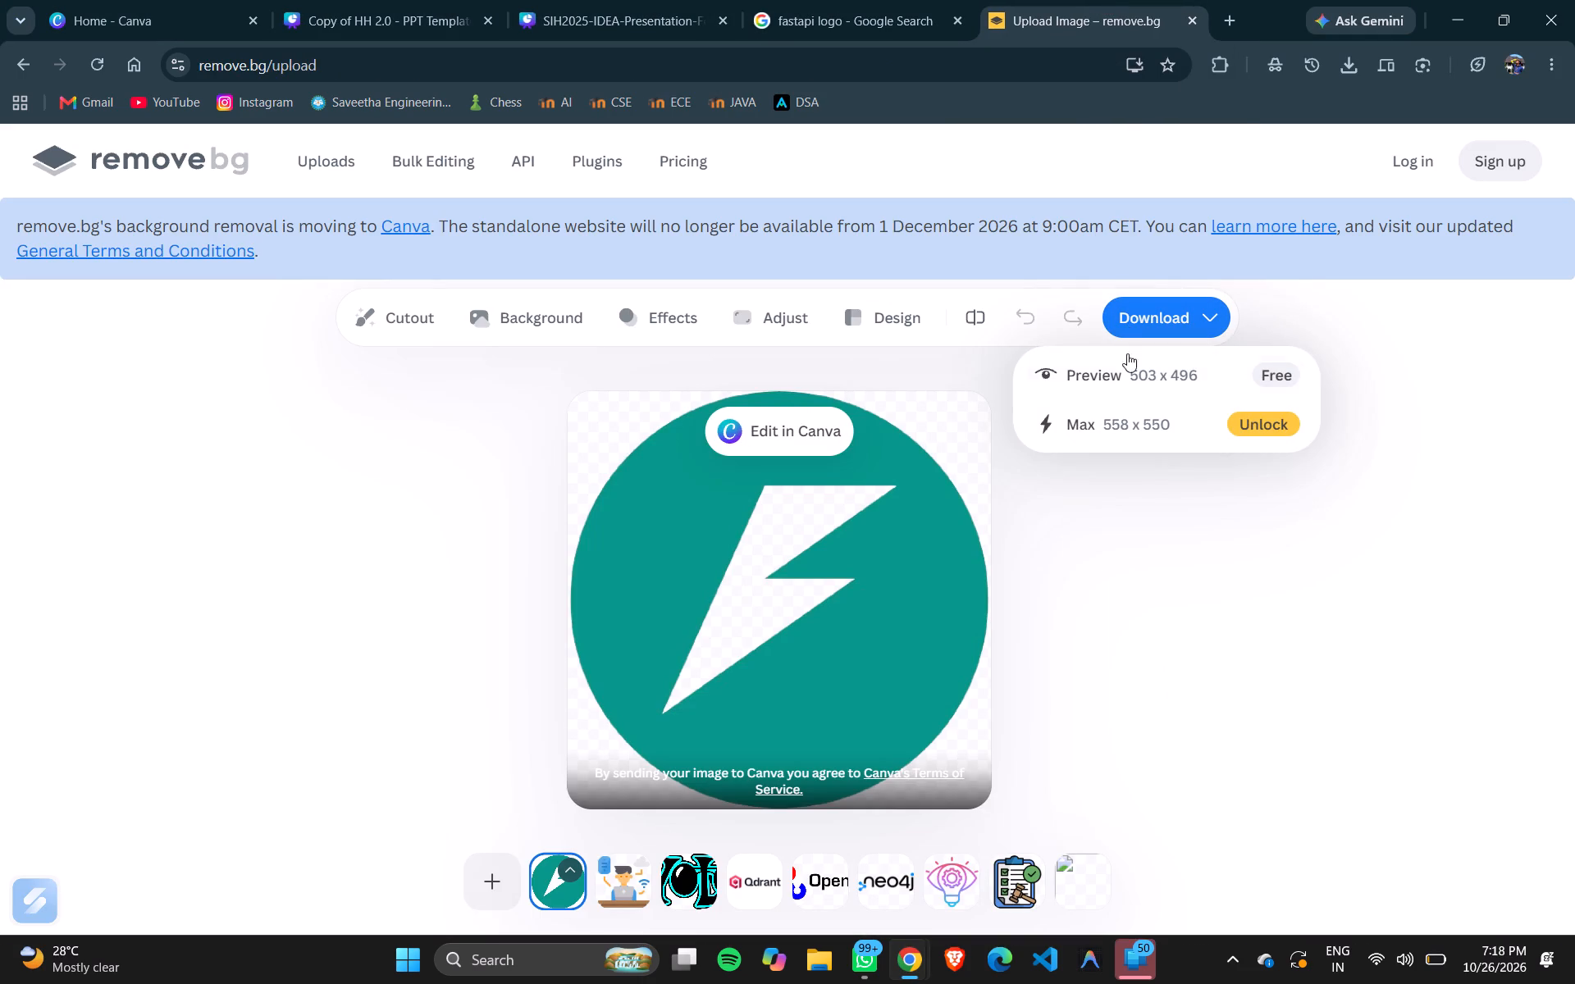
pyautogui.click(1140, 380)
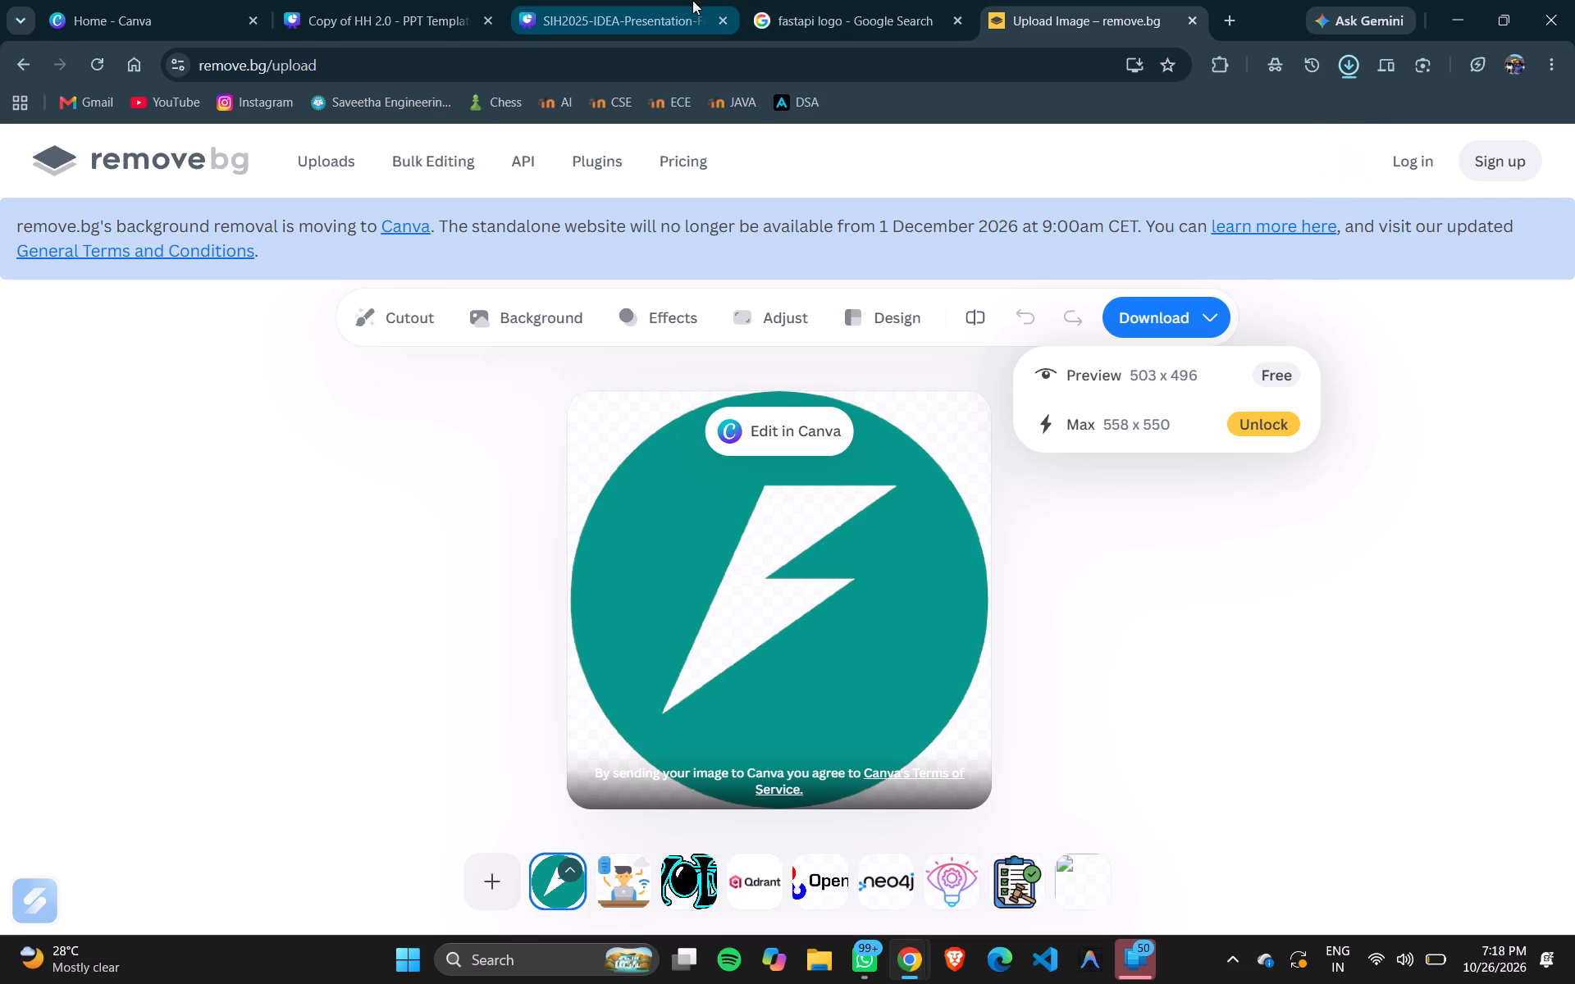
# Check the recent downloads, then download the FastAPI icon's free preview again and dismiss the low-battery notice.
pyautogui.click(635, 0)
pyautogui.click(1129, 0)
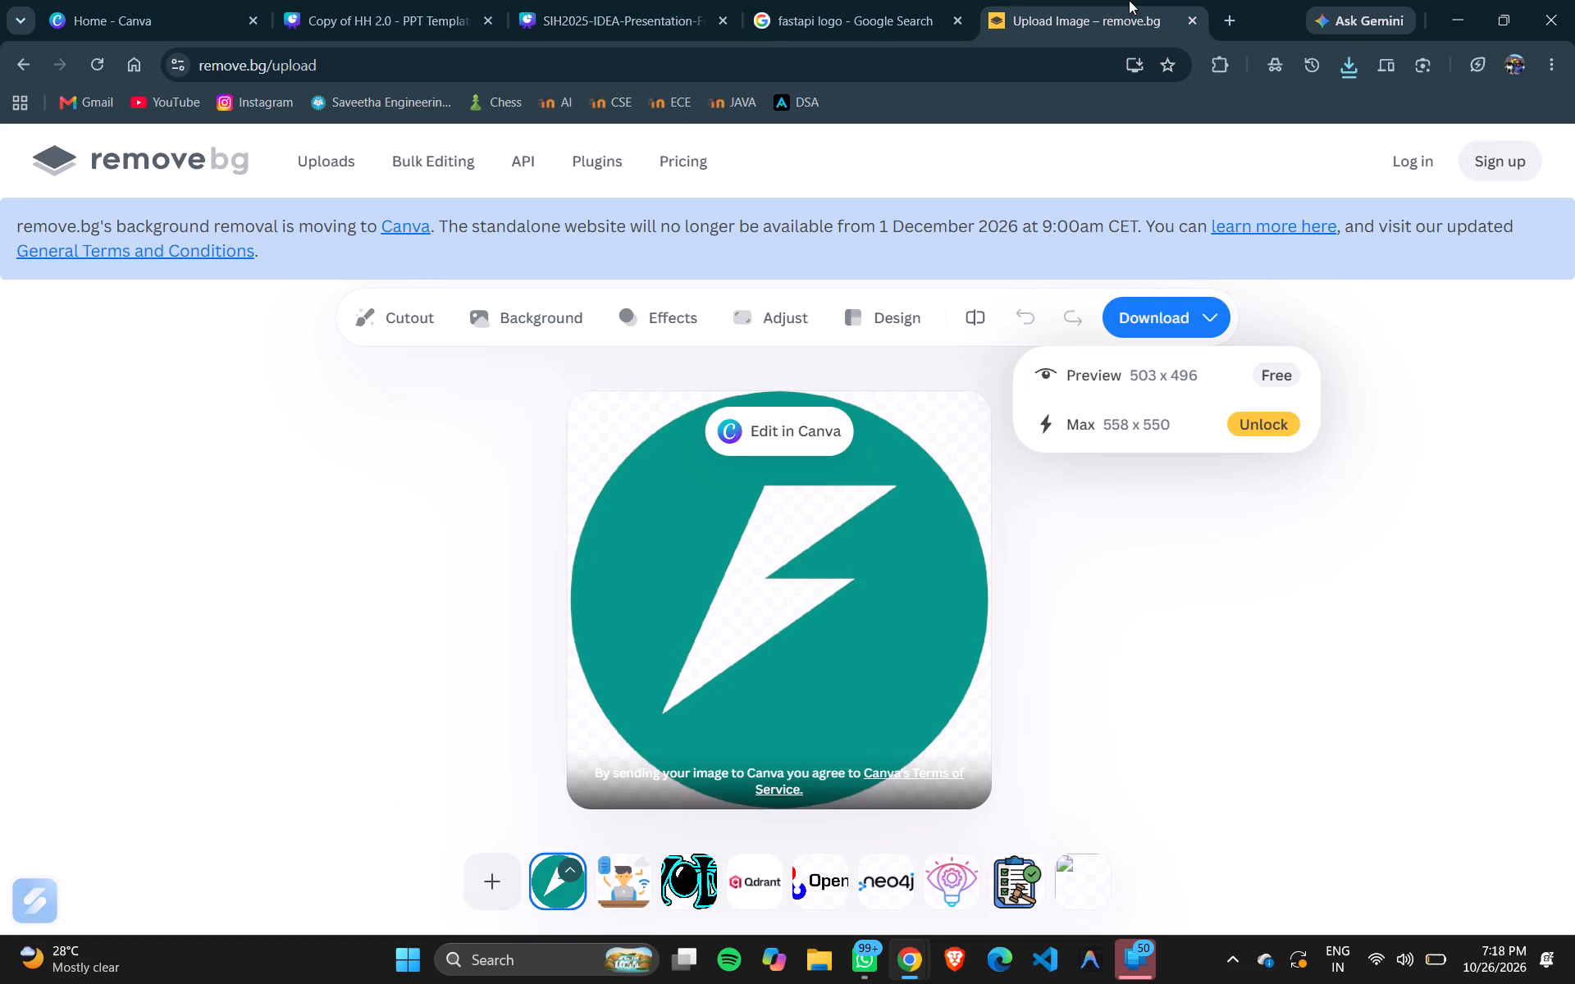
pyautogui.click(663, 0)
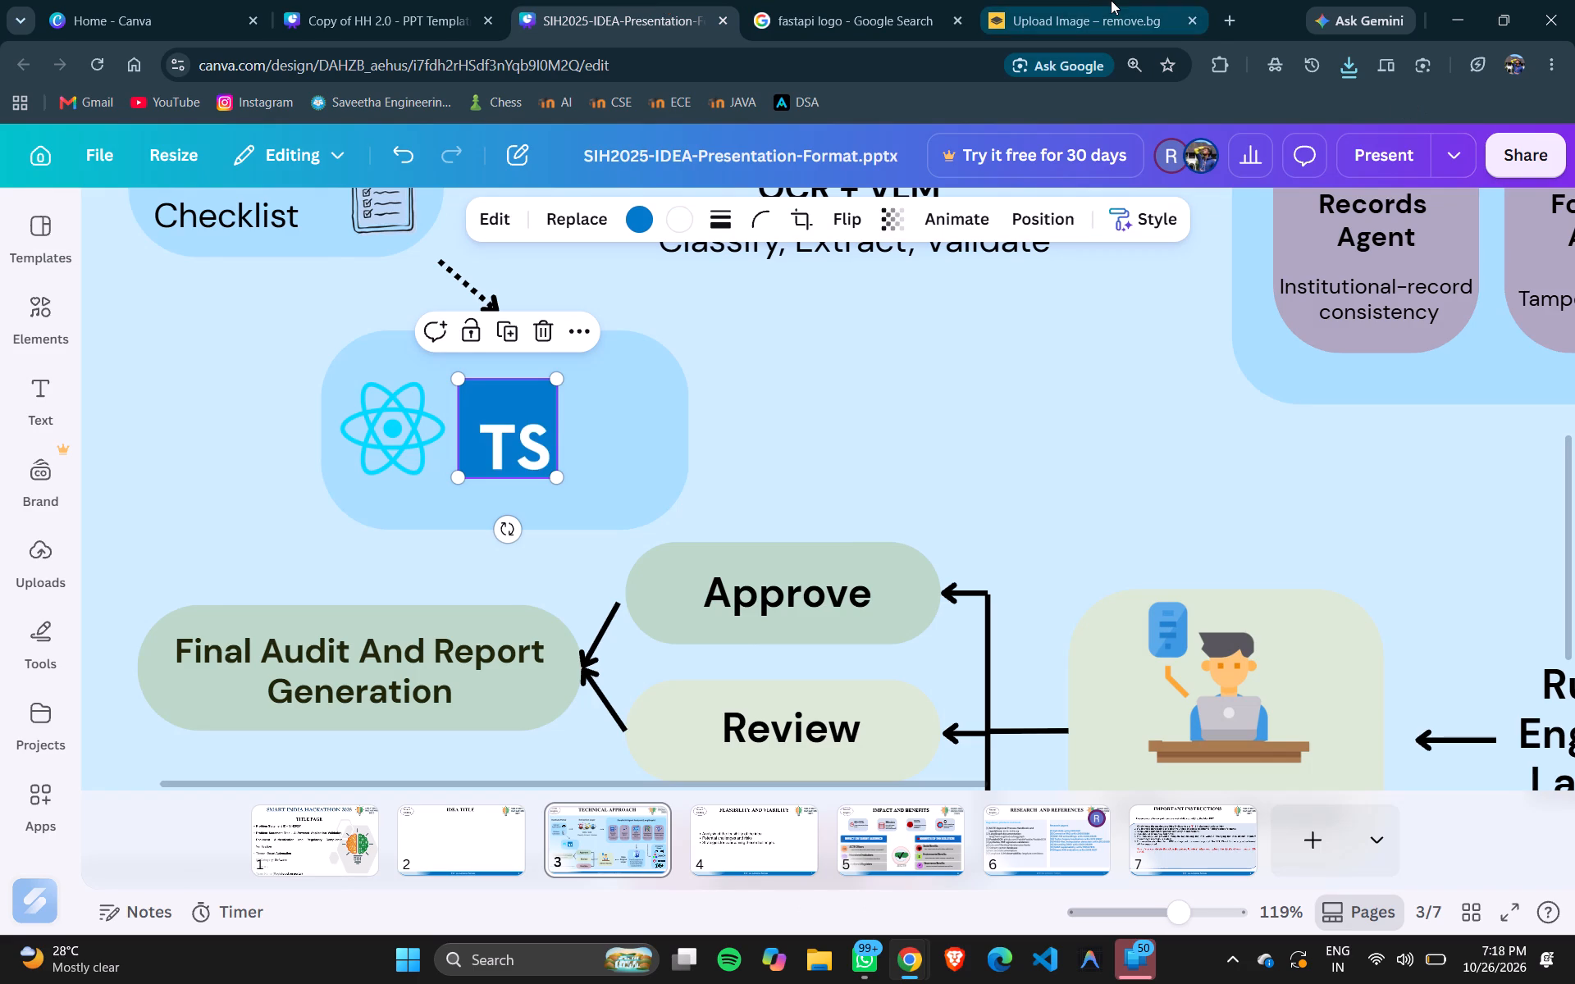
pyautogui.click(1097, 0)
pyautogui.click(1156, 321)
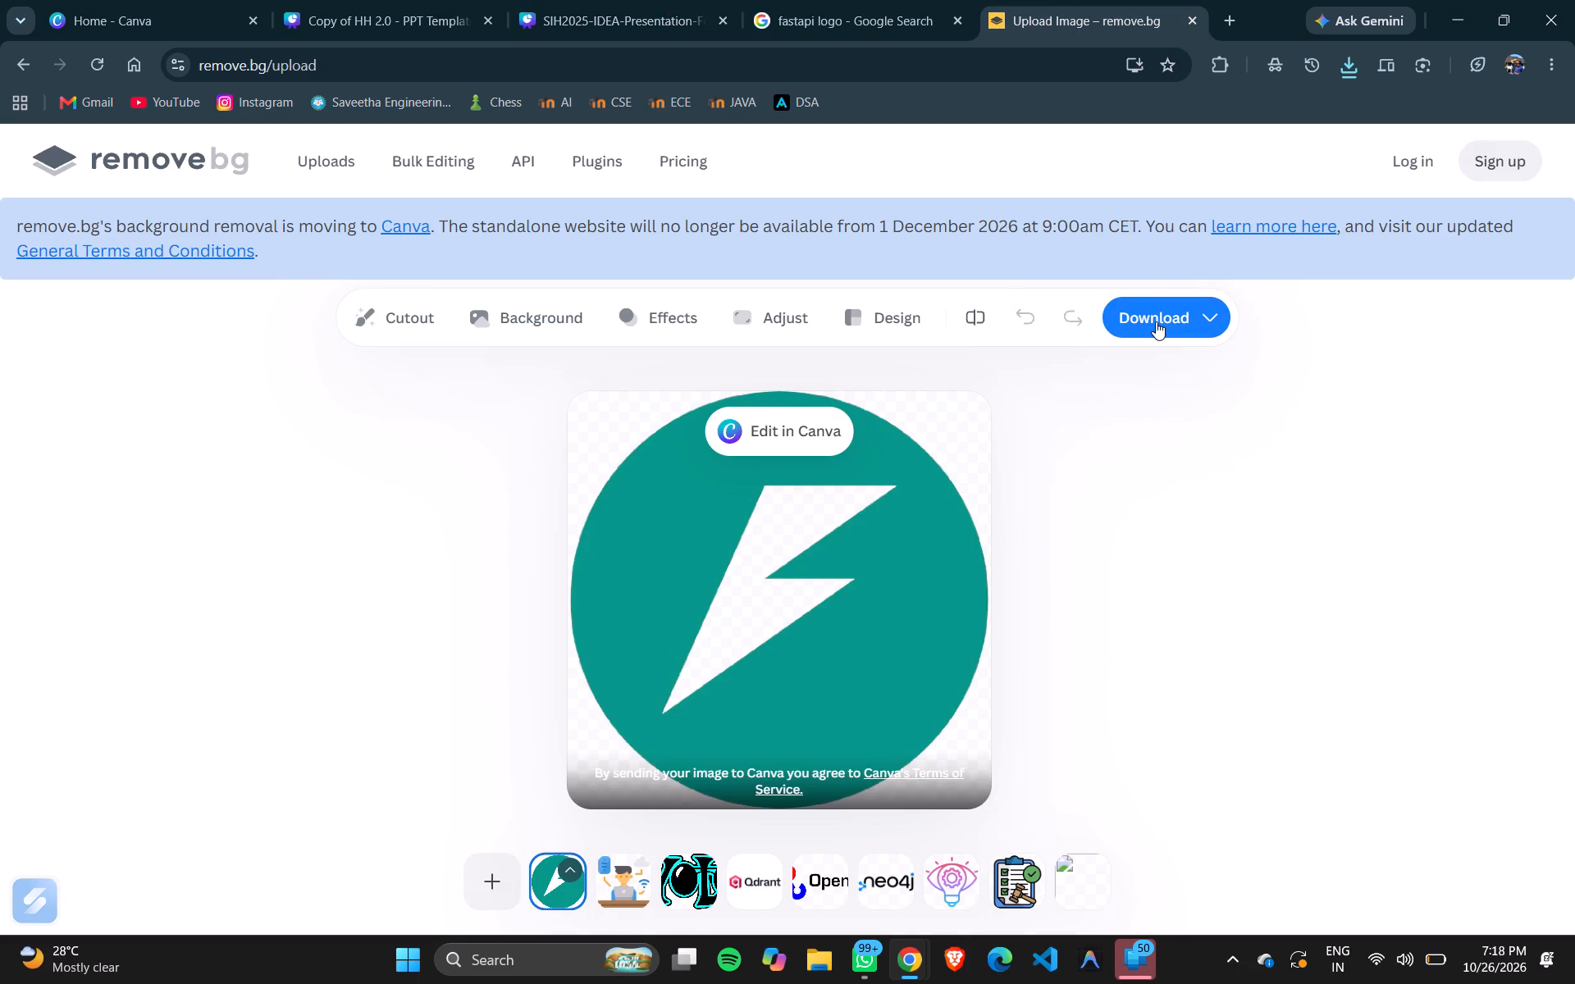
pyautogui.click(1352, 51)
pyautogui.click(1431, 475)
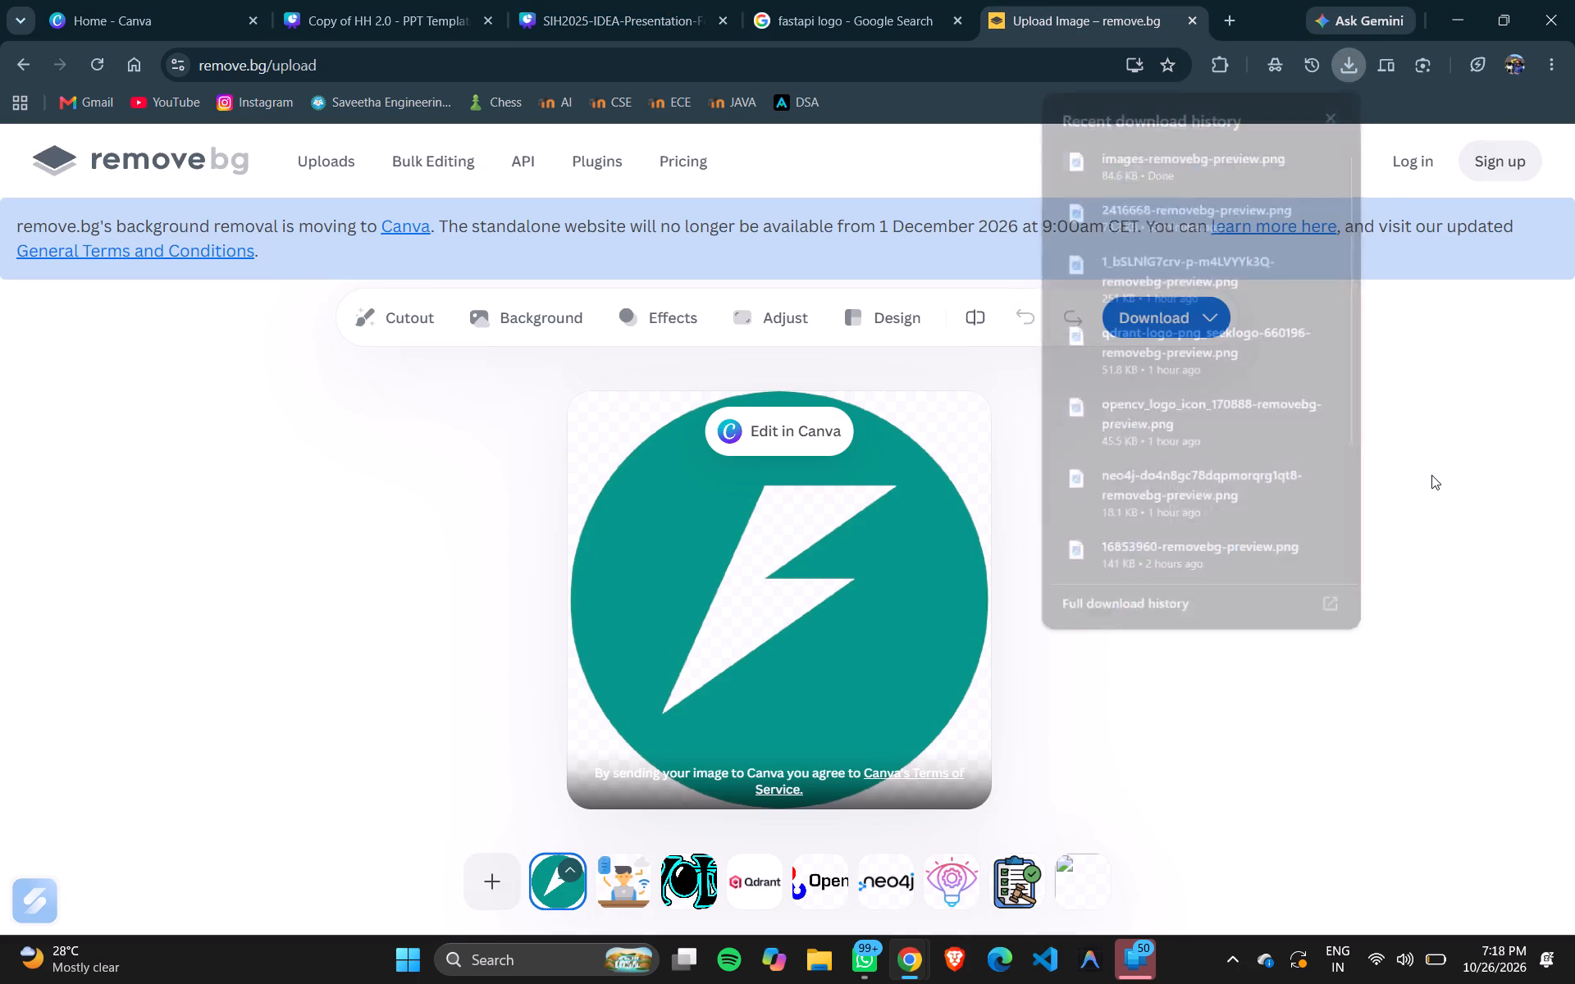
pyautogui.click(1162, 311)
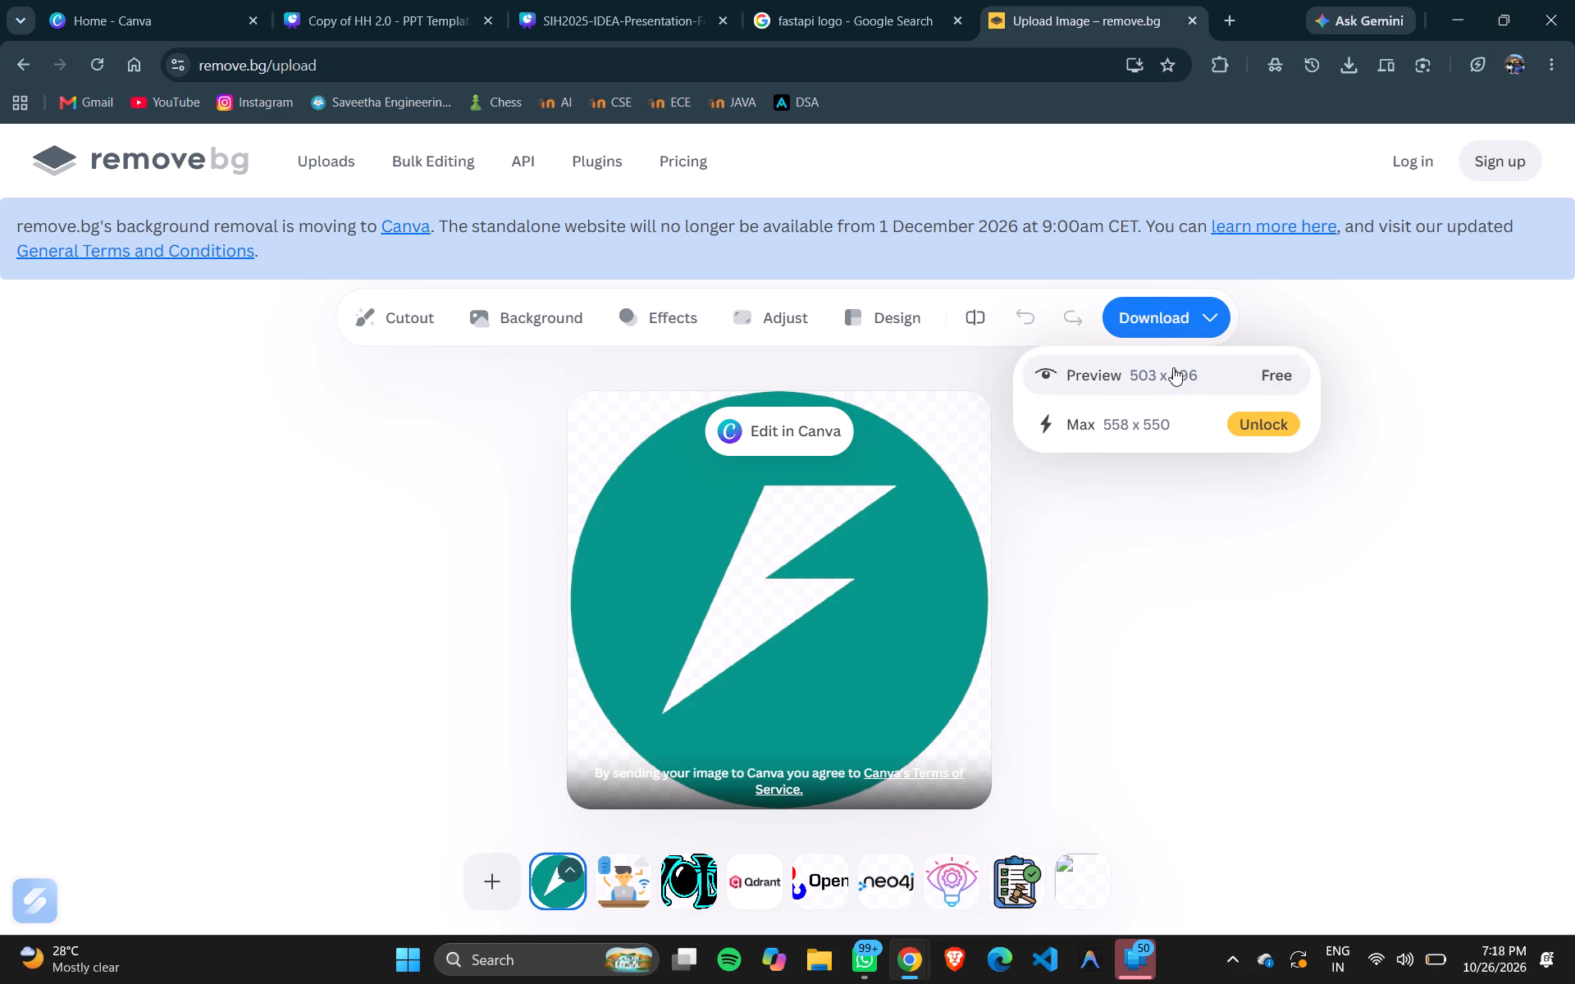
pyautogui.click(1174, 368)
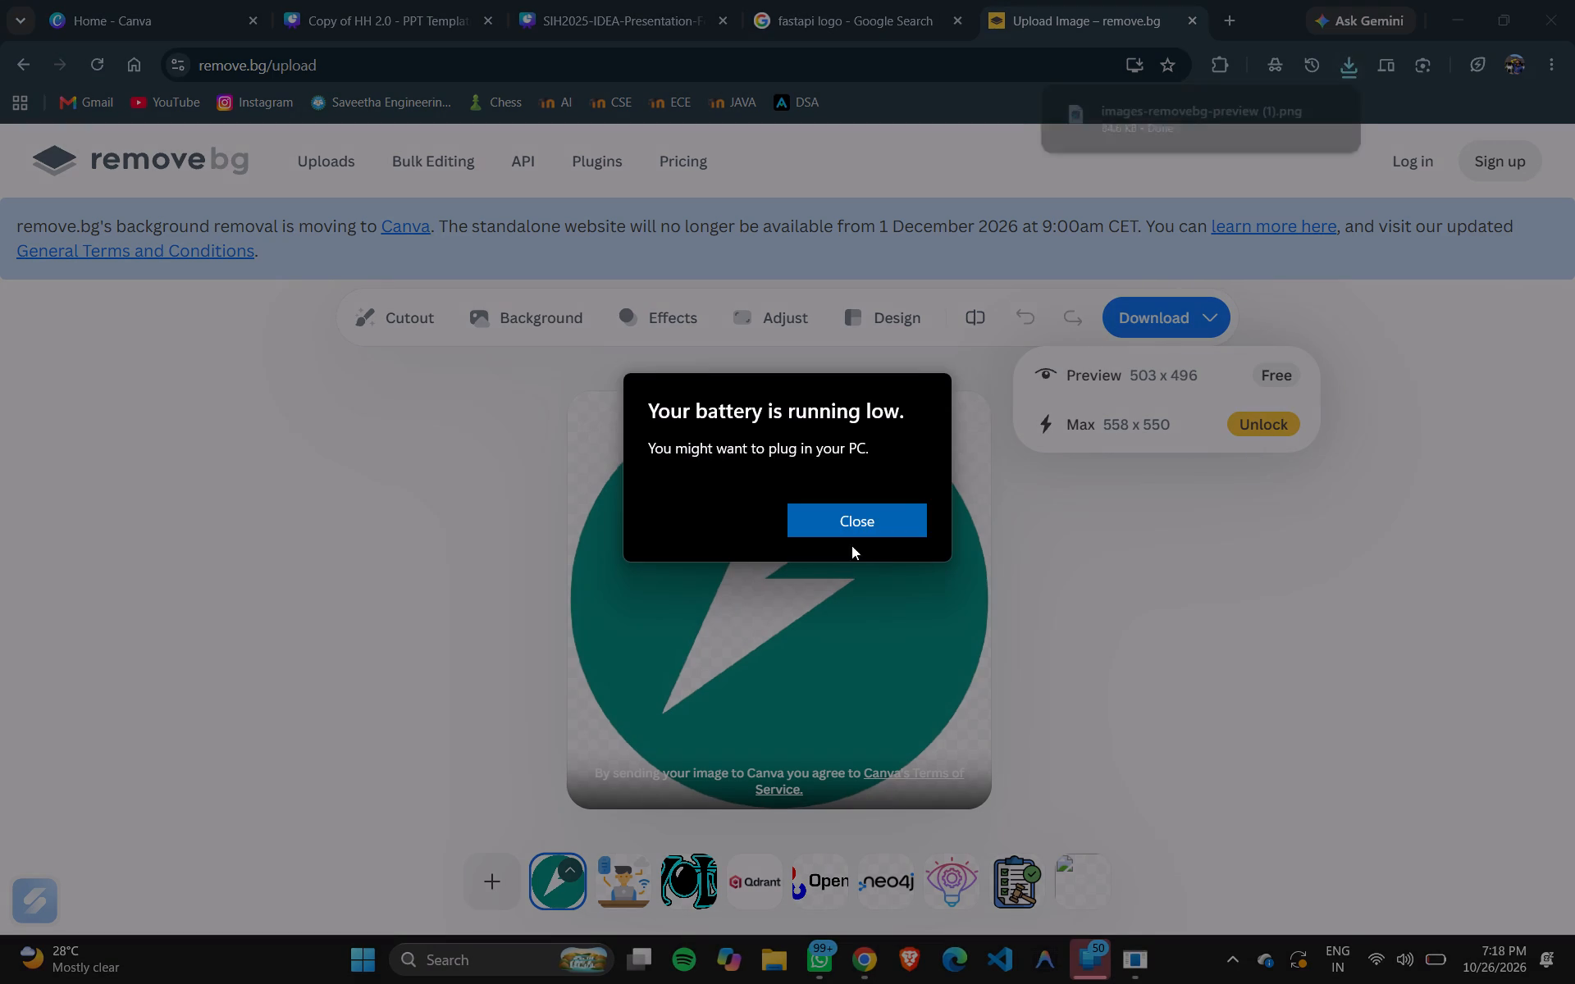
pyautogui.click(856, 517)
# Add the downloaded images-removebg-preview (1).png to the Technical Approach slide in the Canva deck and close the download history.
pyautogui.click(664, 0)
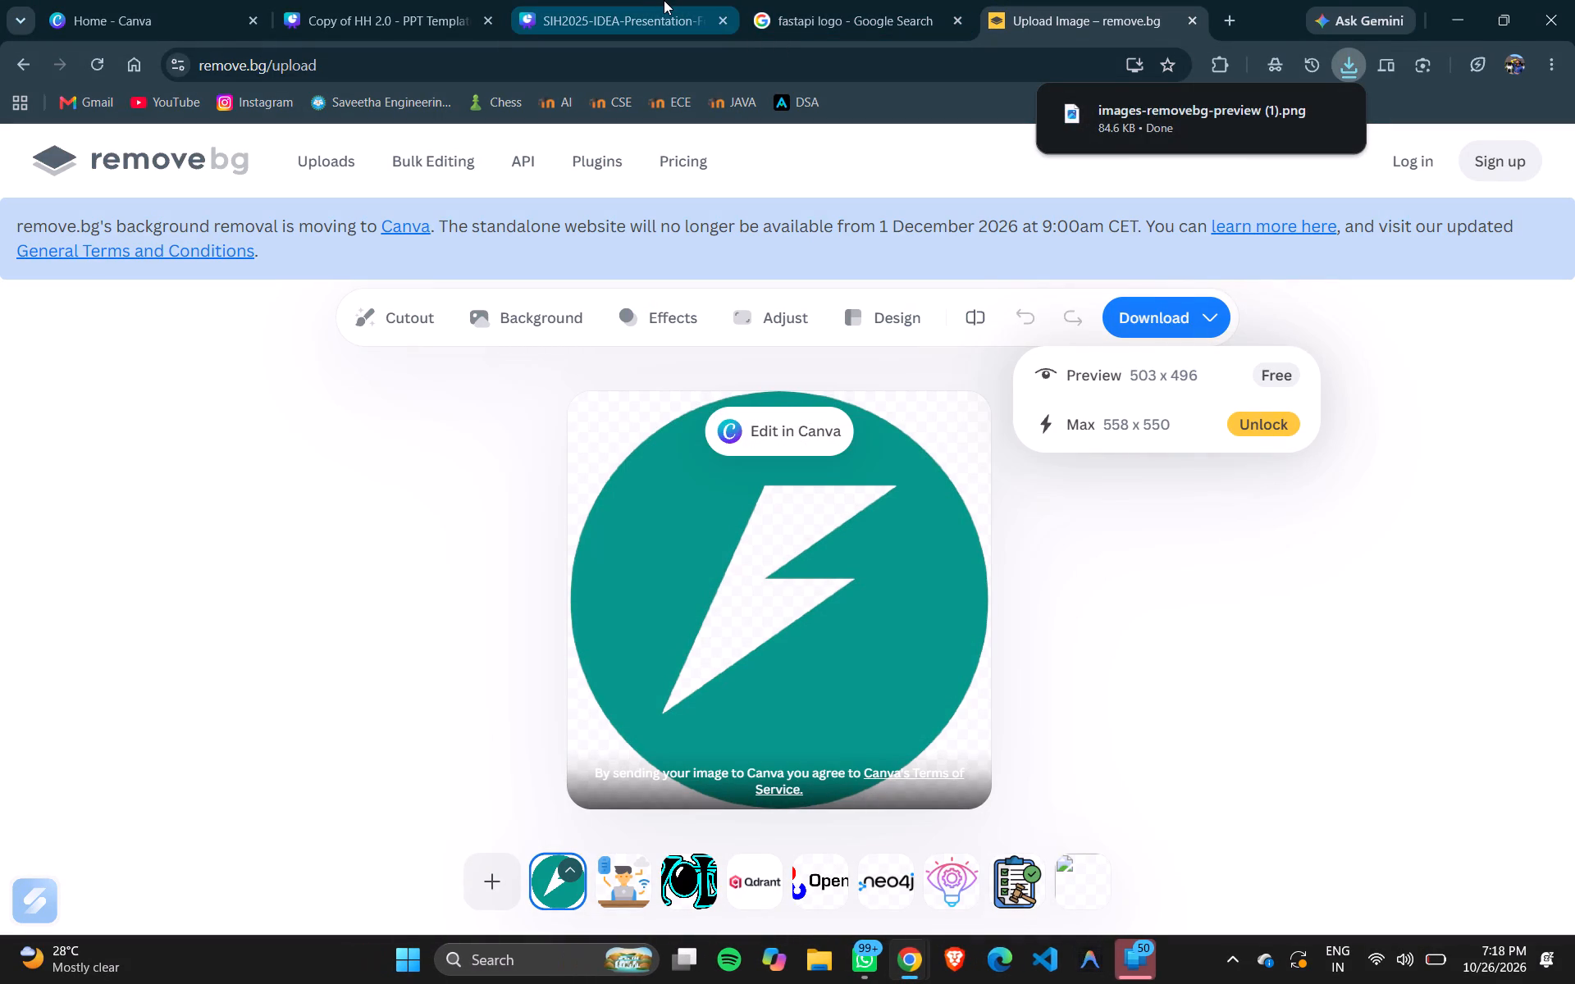
pyautogui.click(1342, 60)
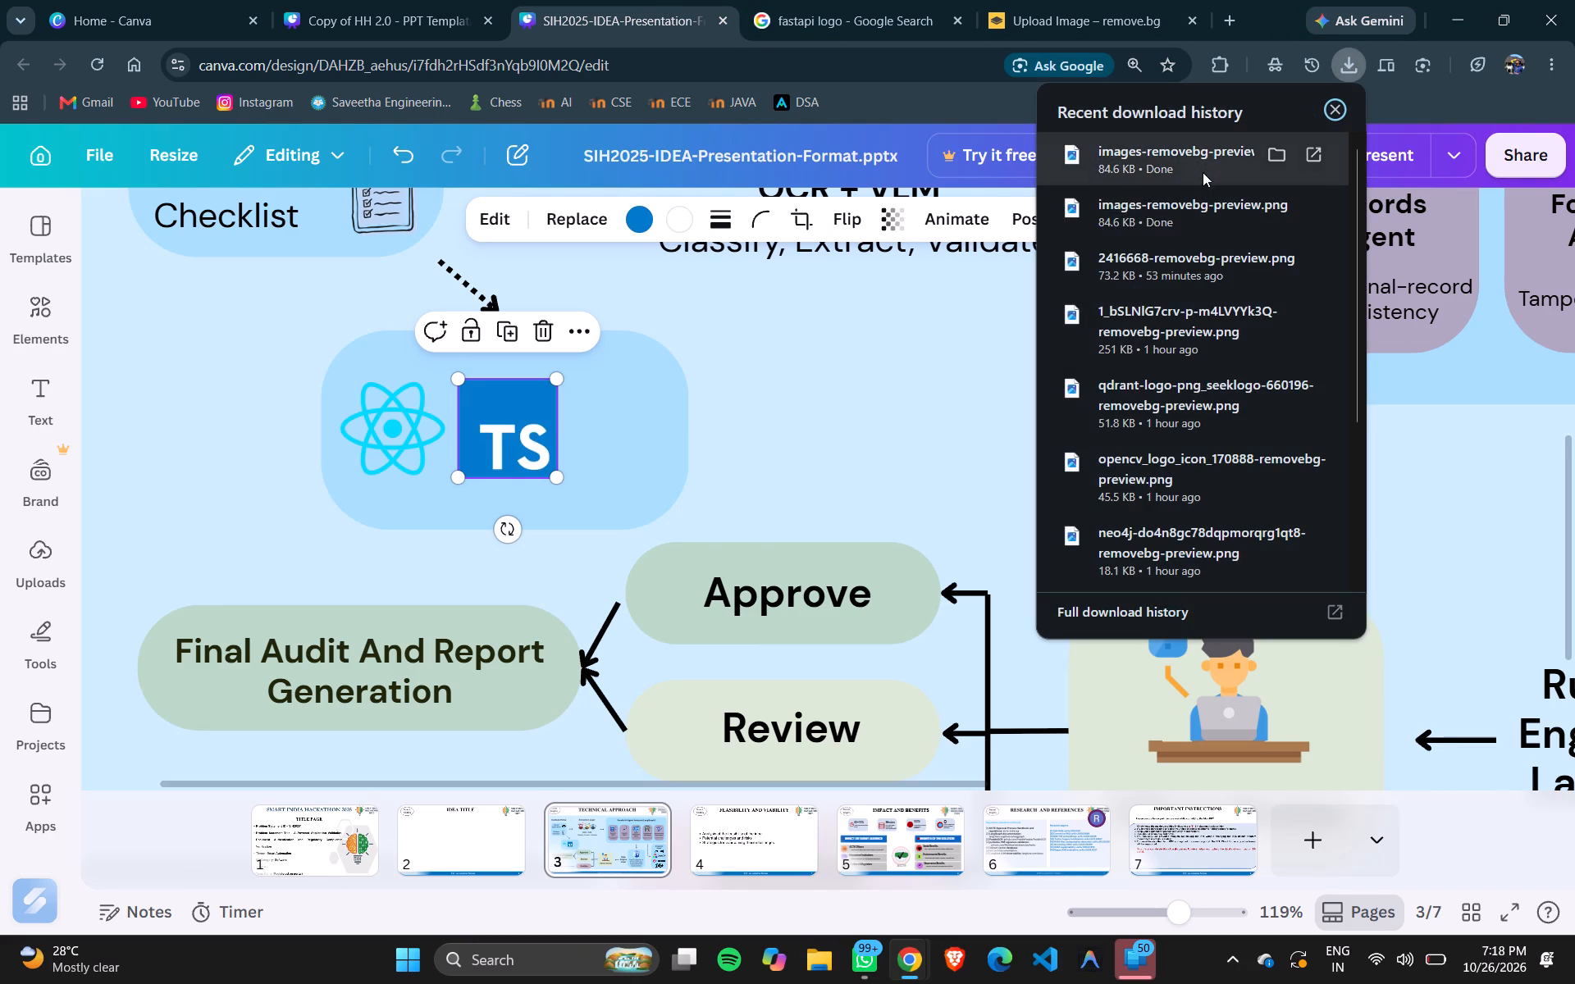
pyautogui.moveTo(1203, 160); pyautogui.dragTo(599, 410)
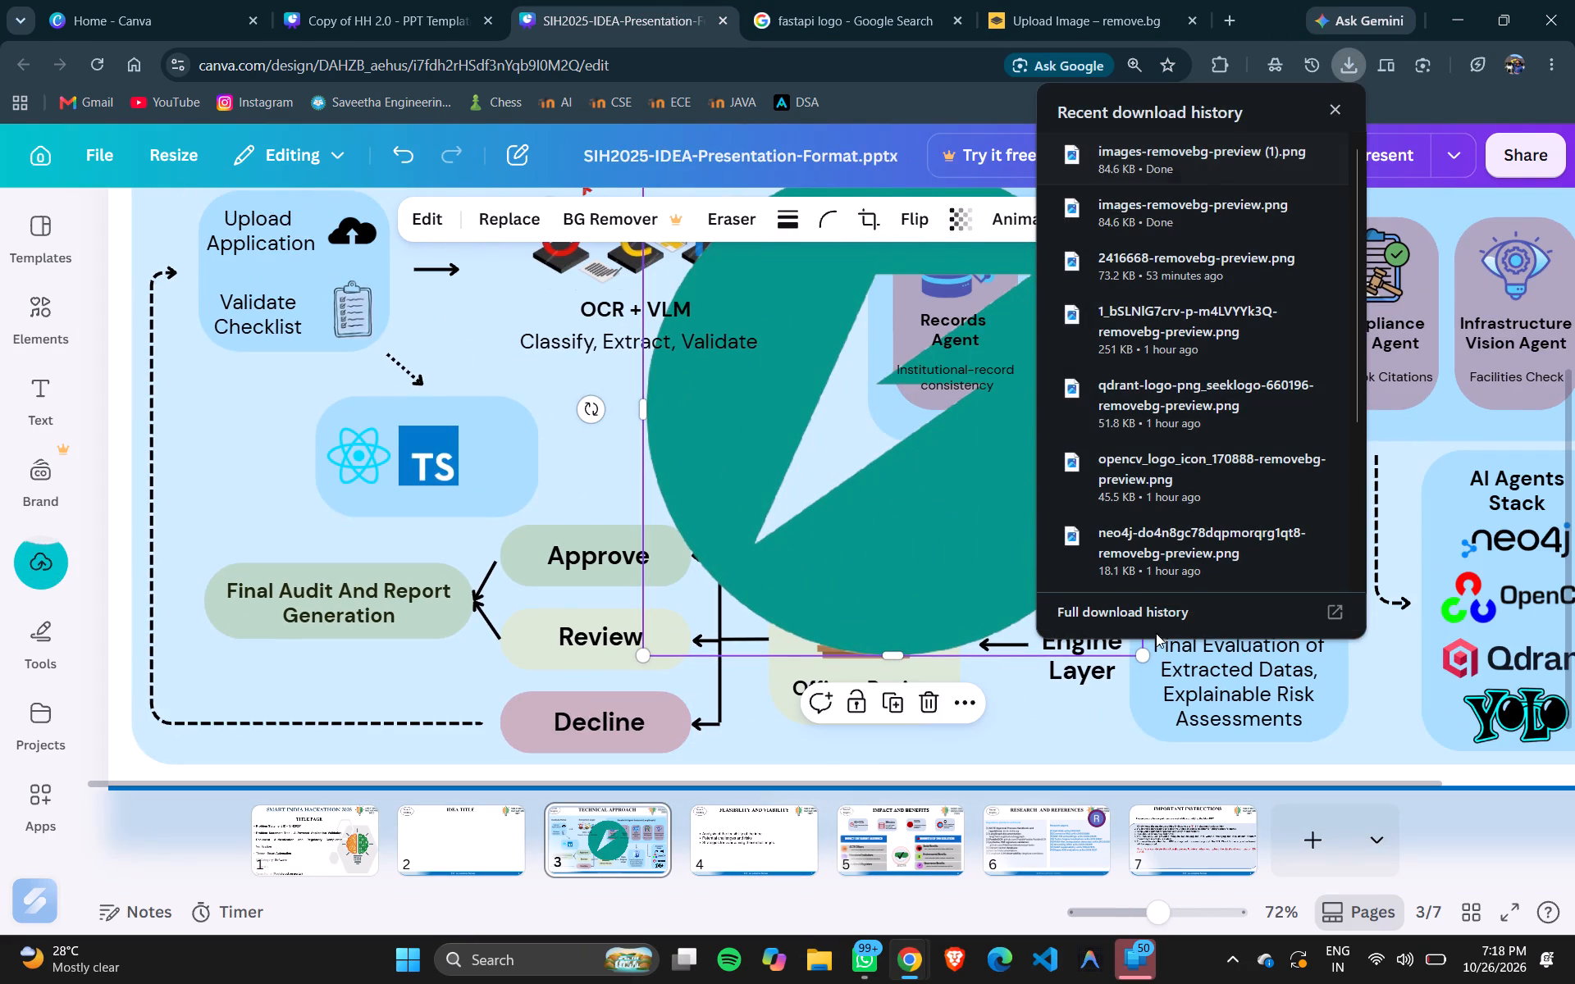
pyautogui.click(1411, 455)
pyautogui.click(1049, 457)
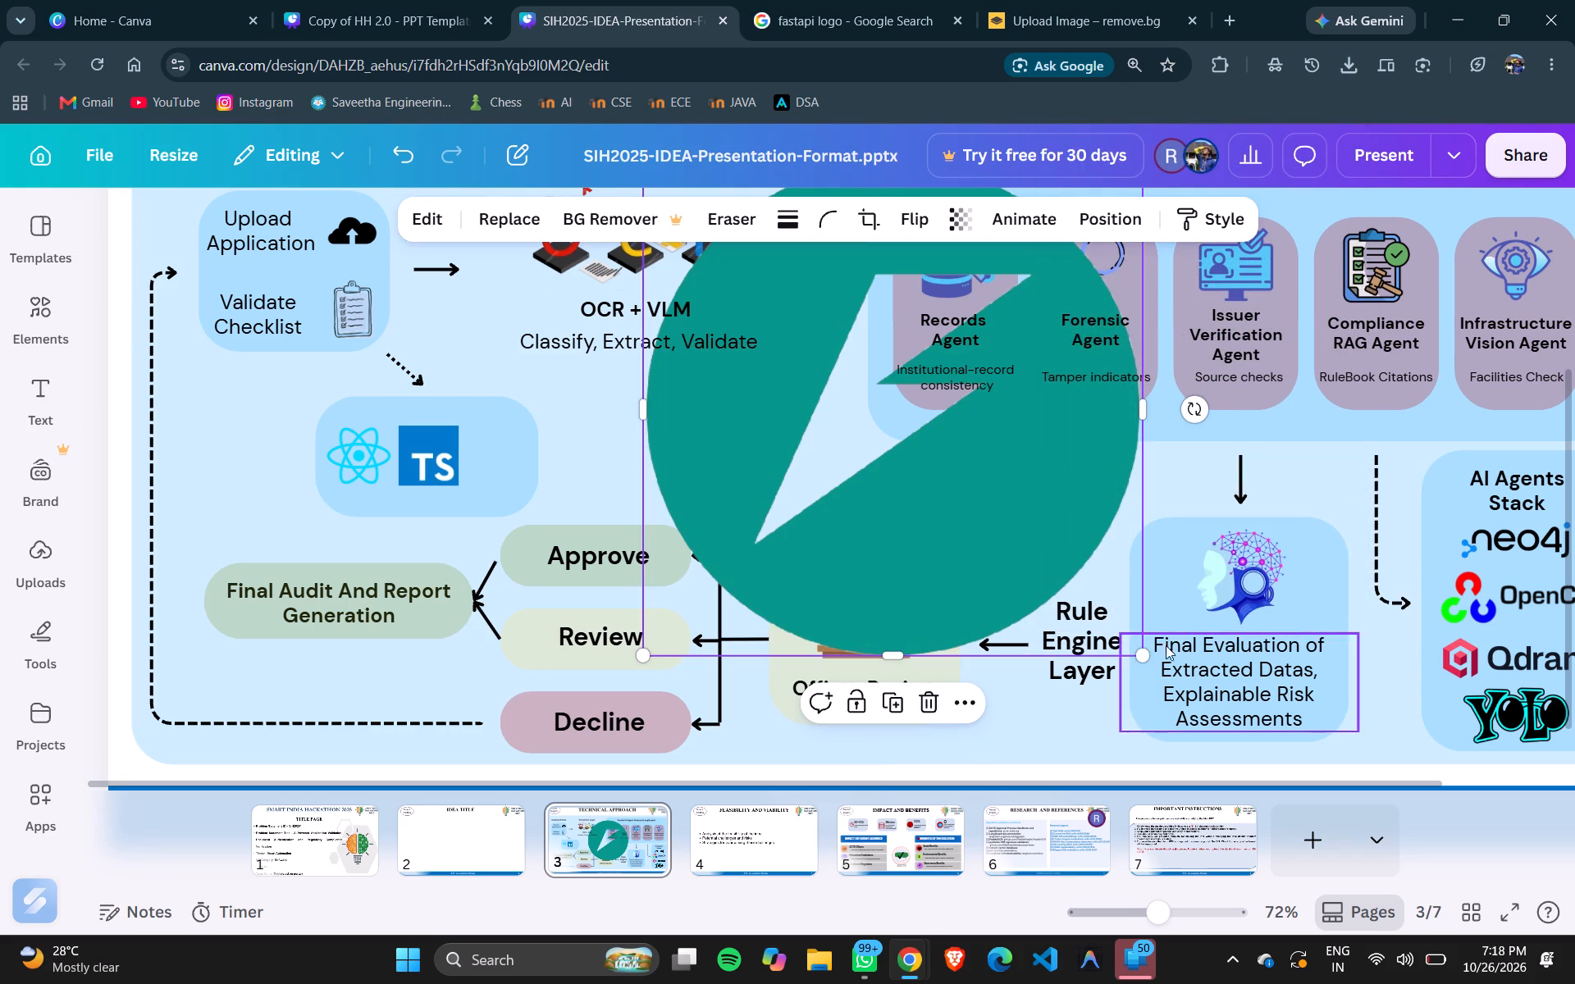
# Shrink the FastAPI icon to about the TS logo's size and align it just right of that logo in the blue box.
pyautogui.moveTo(1143, 655); pyautogui.dragTo(810, 353)
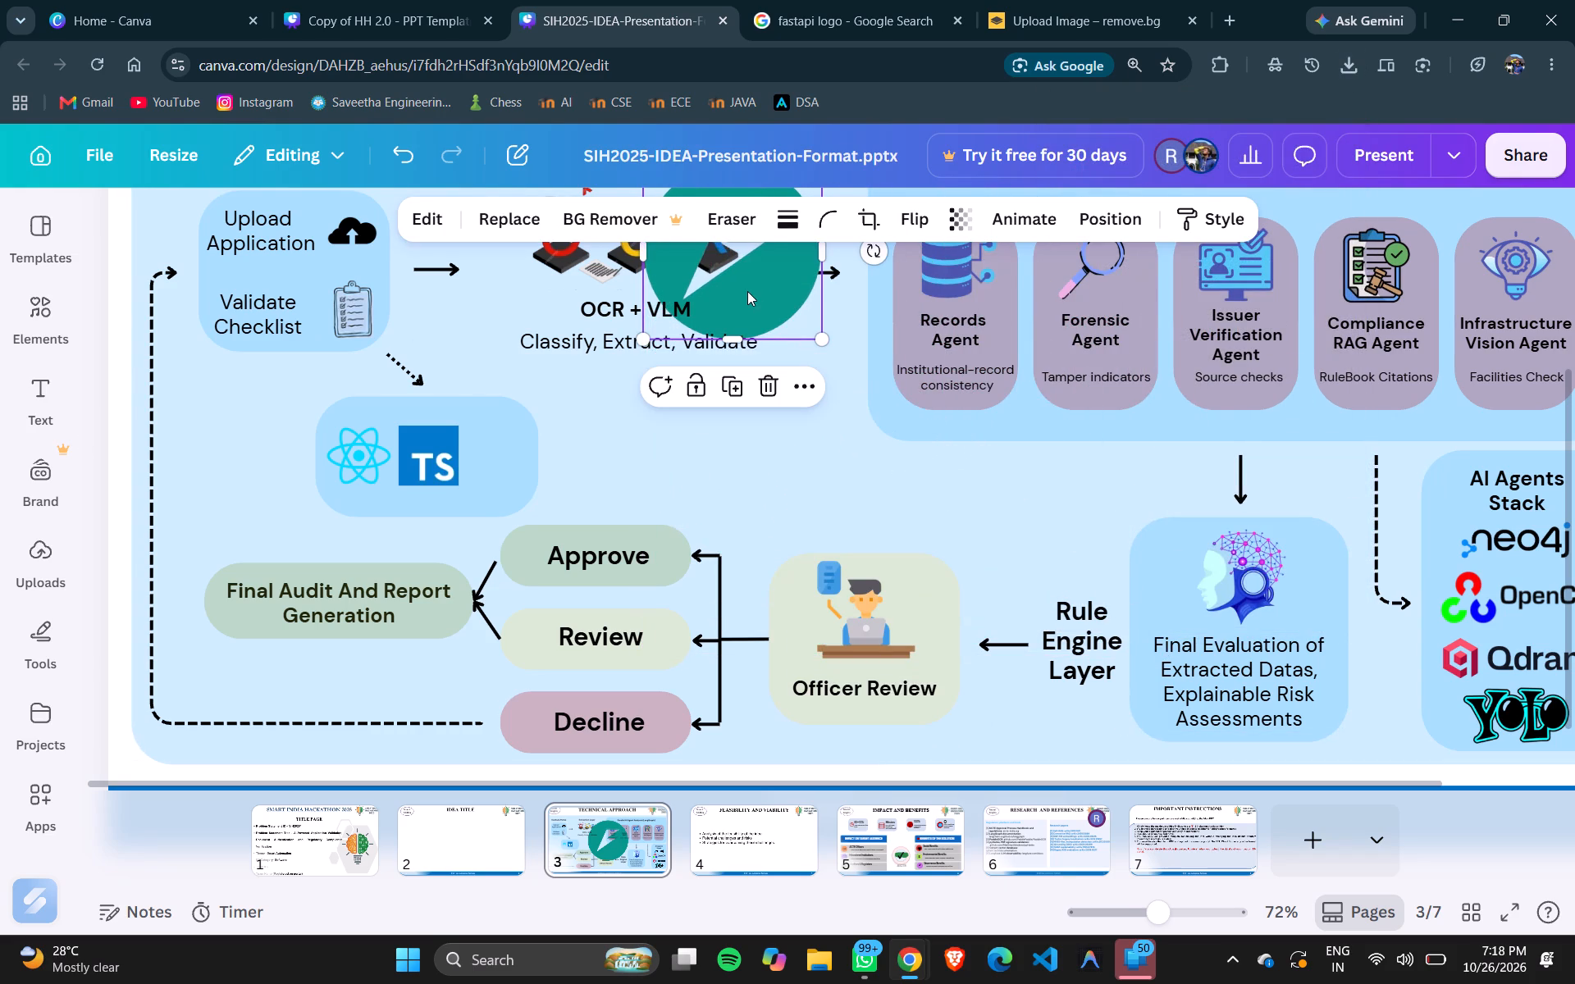
pyautogui.moveTo(746, 288); pyautogui.dragTo(544, 517)
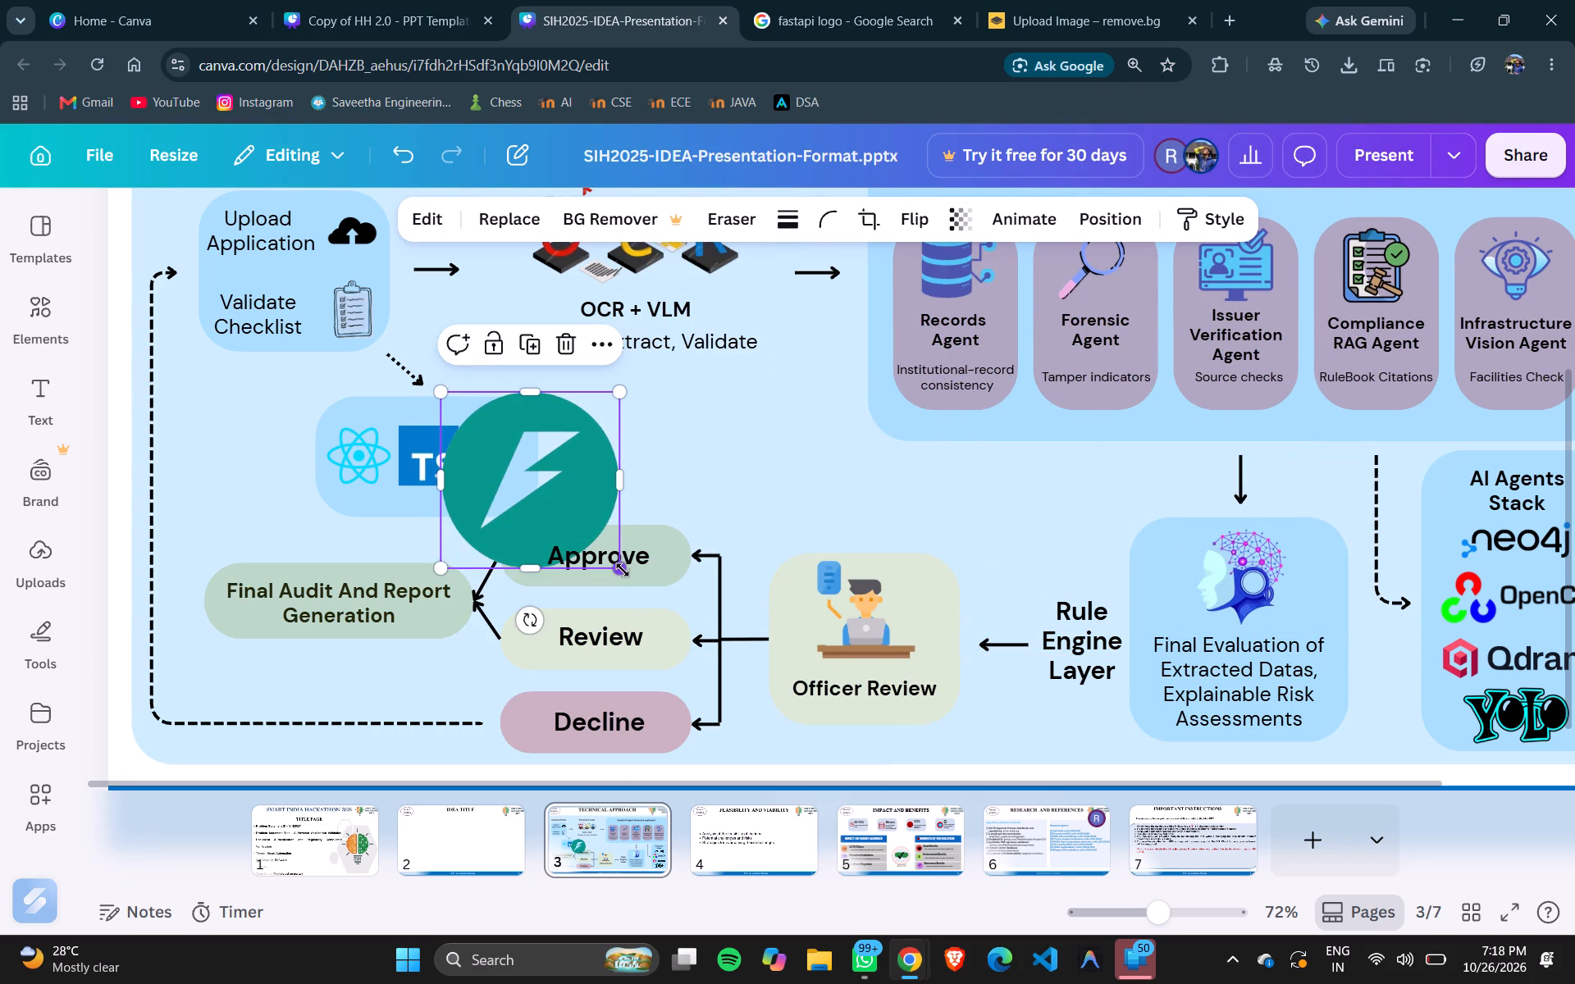
pyautogui.moveTo(623, 570); pyautogui.dragTo(494, 474)
pyautogui.moveTo(471, 430); pyautogui.dragTo(471, 431)
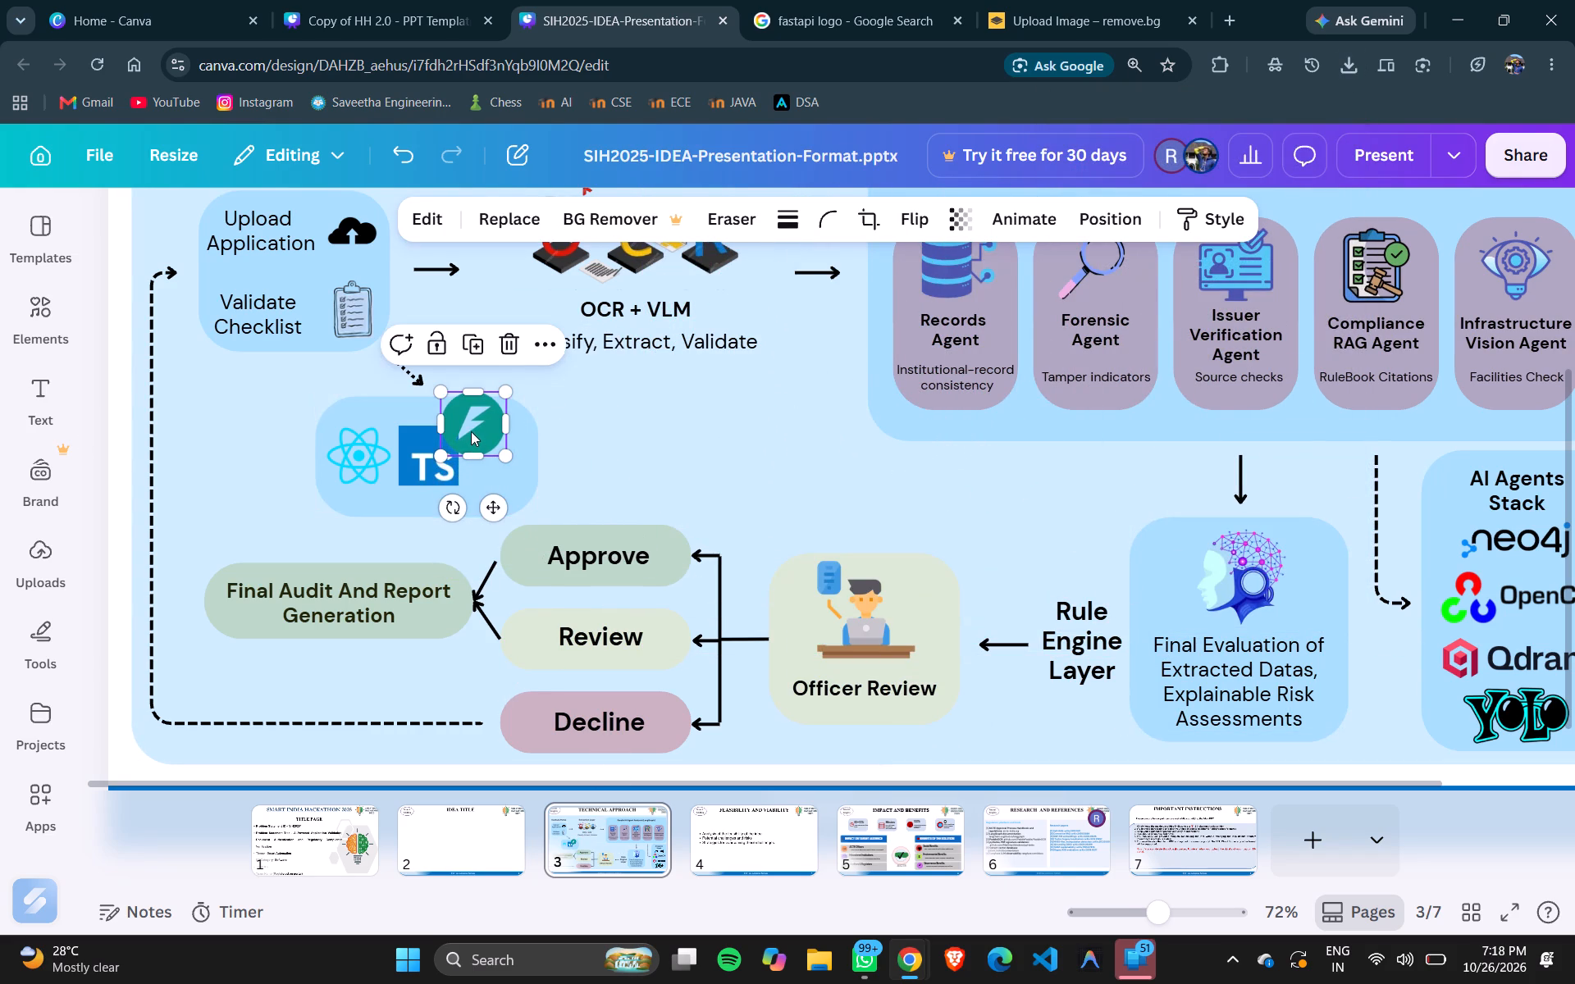
pyautogui.moveTo(471, 431); pyautogui.dragTo(498, 458)
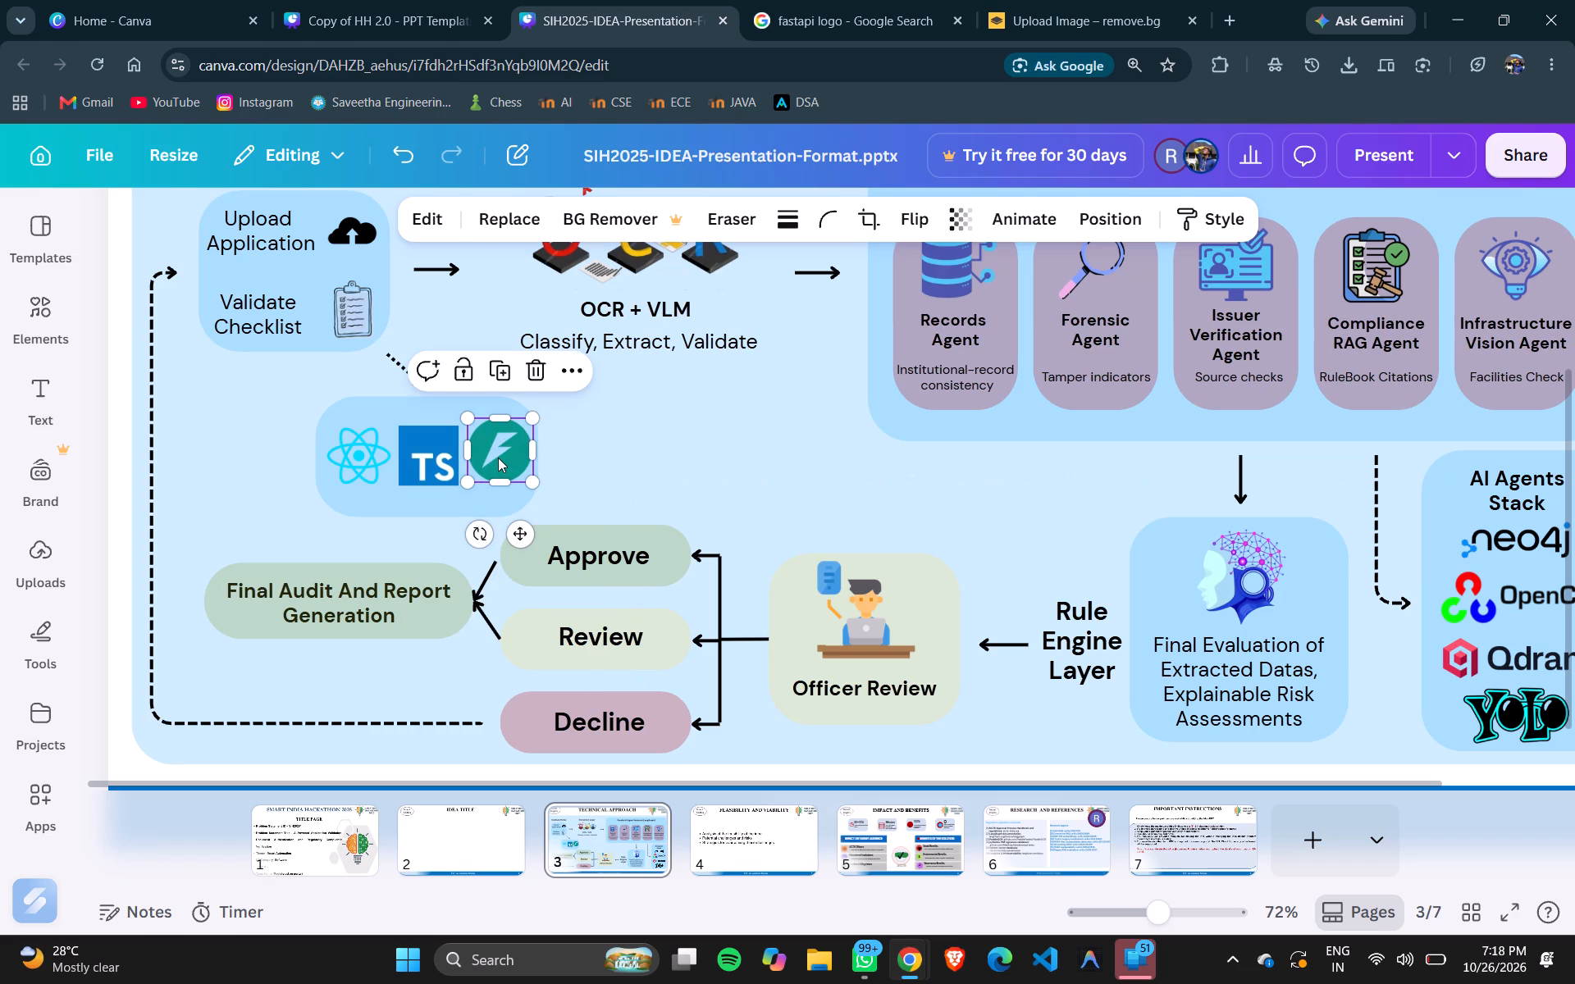
pyautogui.press('Down')
pyautogui.press('Down')
pyautogui.press('Down')
pyautogui.press('Down')
pyautogui.press('Down')
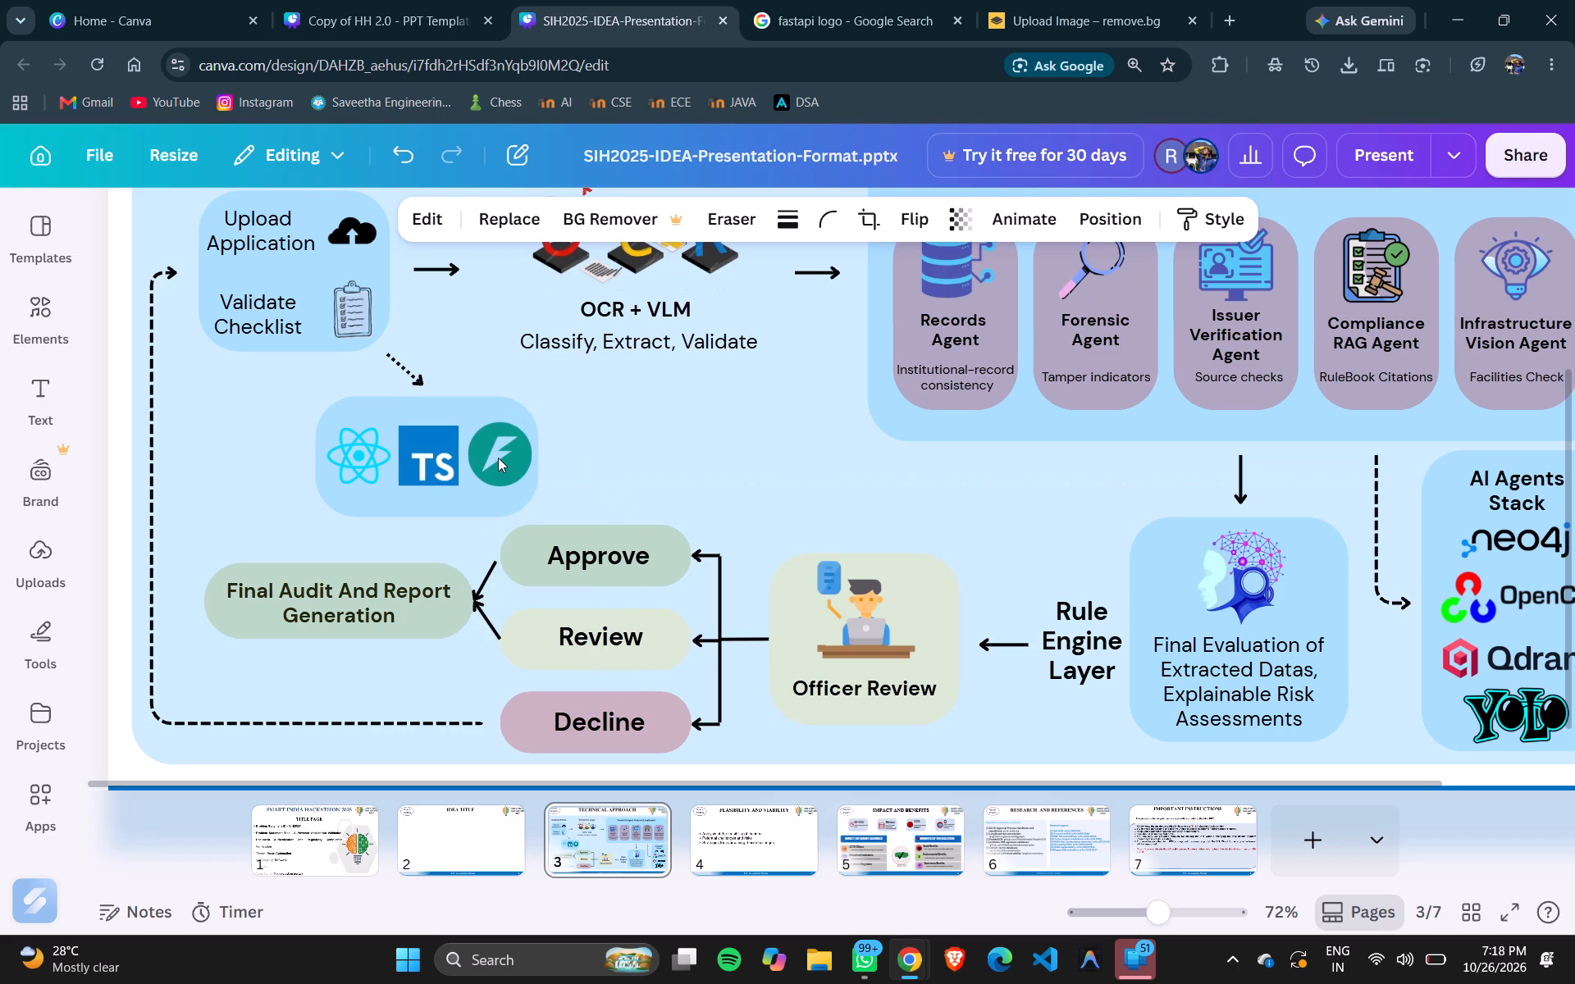
pyautogui.press('Down')
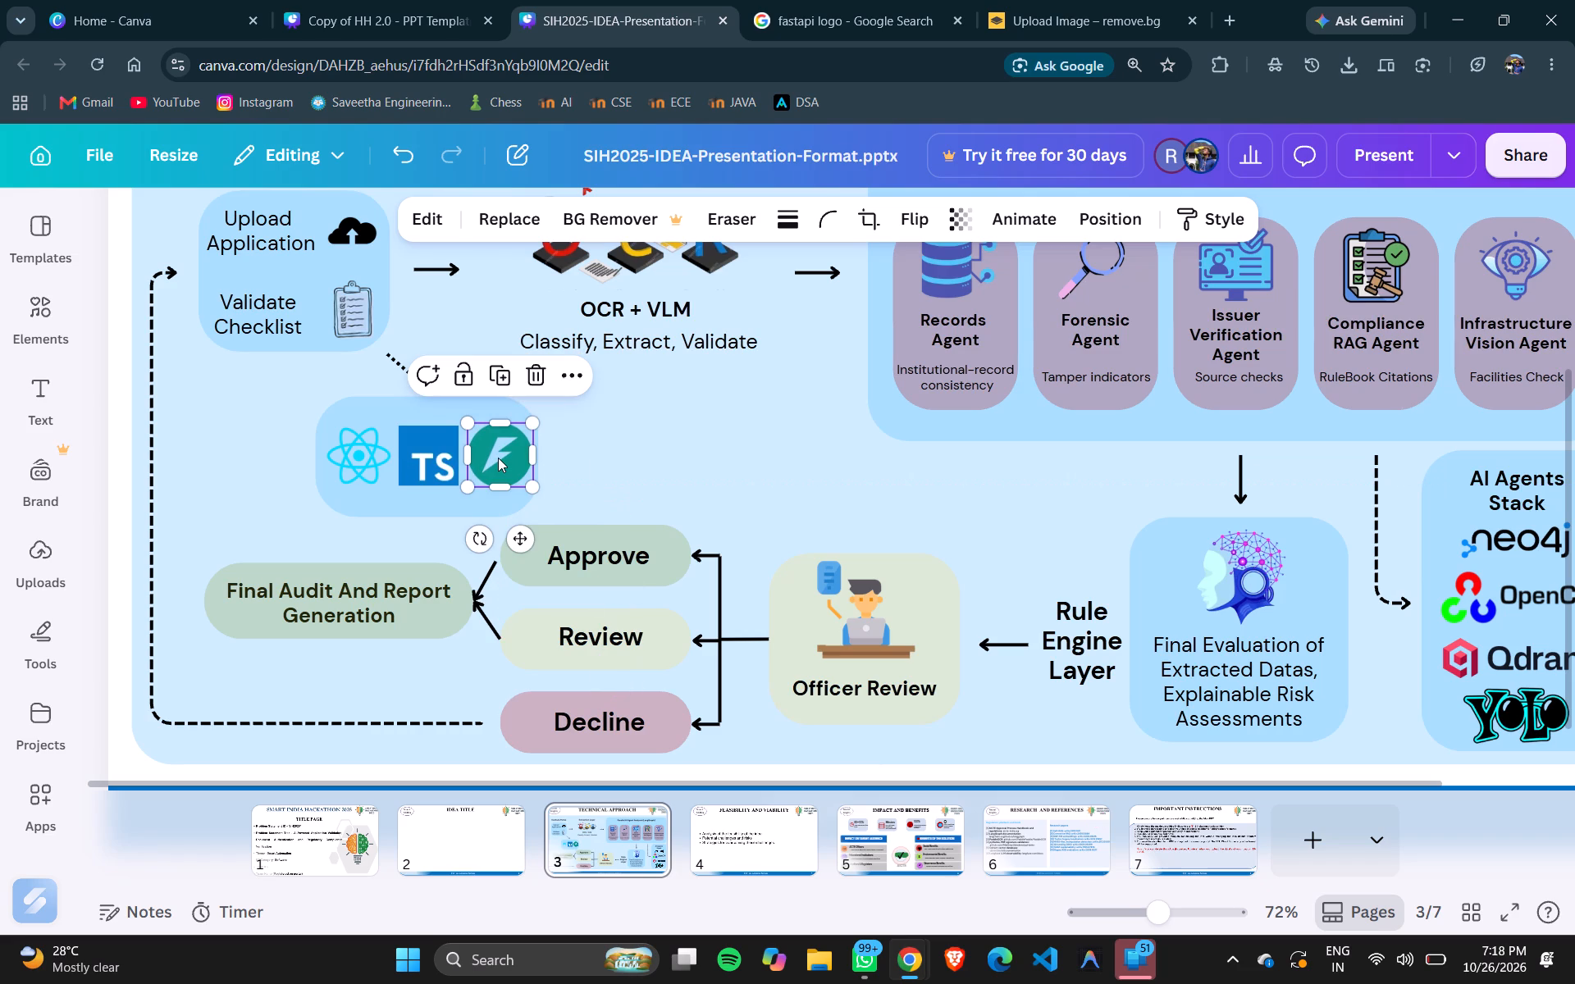
pyautogui.click(217, 449)
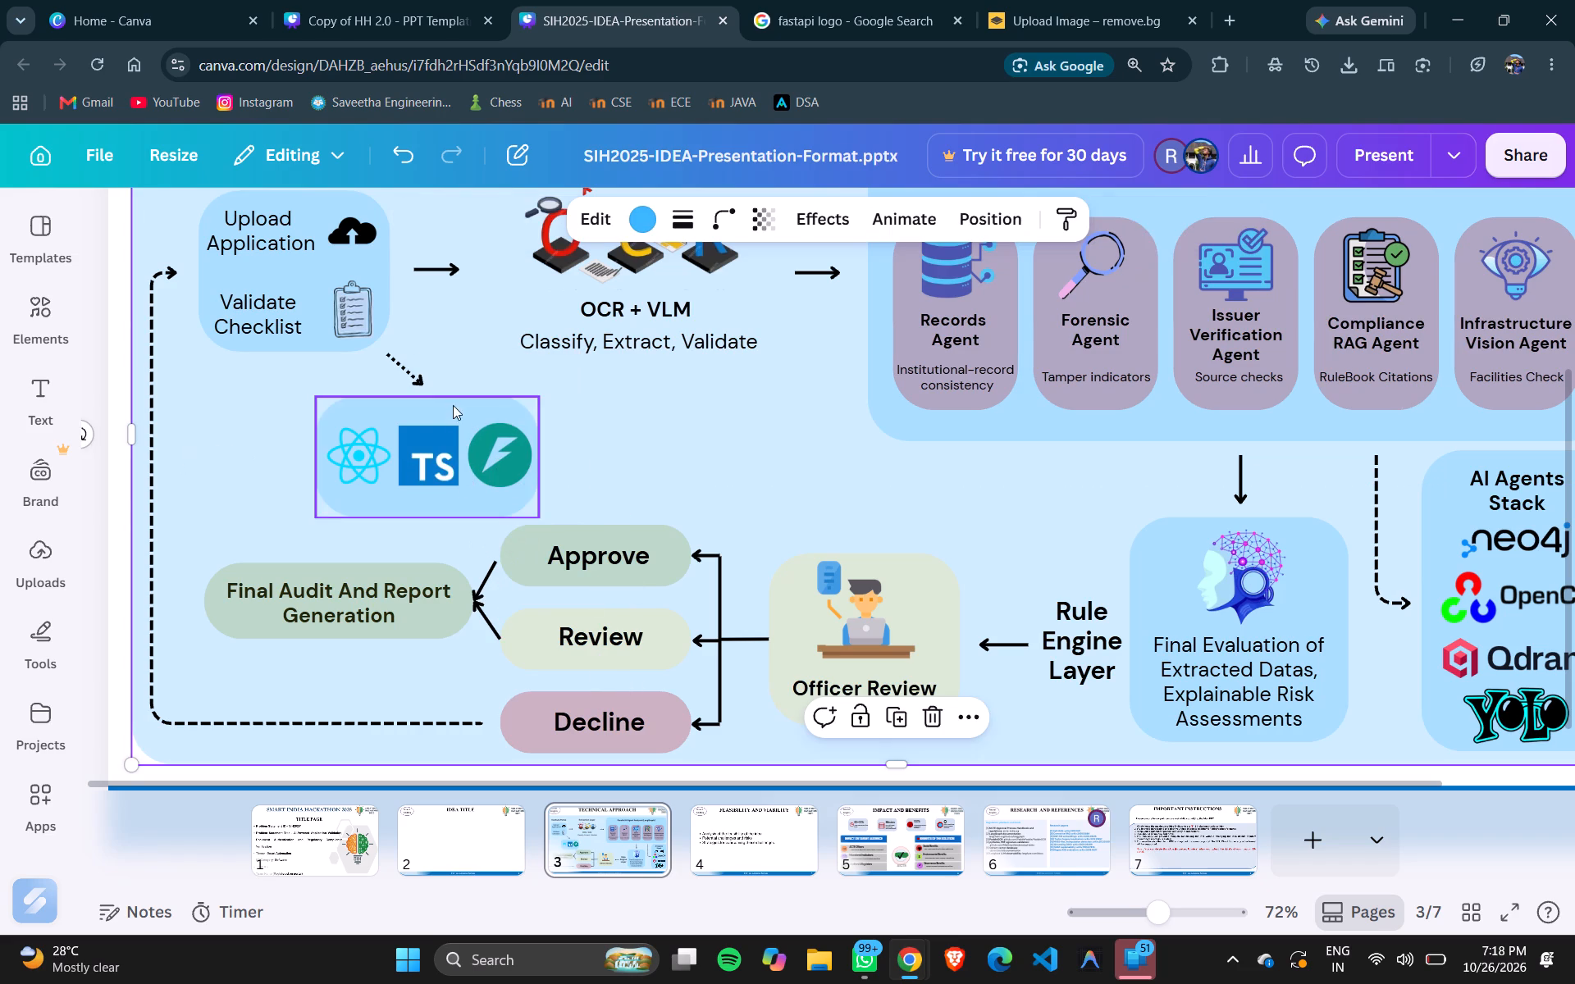
# Narrow the blue logo box slightly at its right edge and extend its top edge slightly upward.
pyautogui.click(445, 412)
pyautogui.click(541, 456)
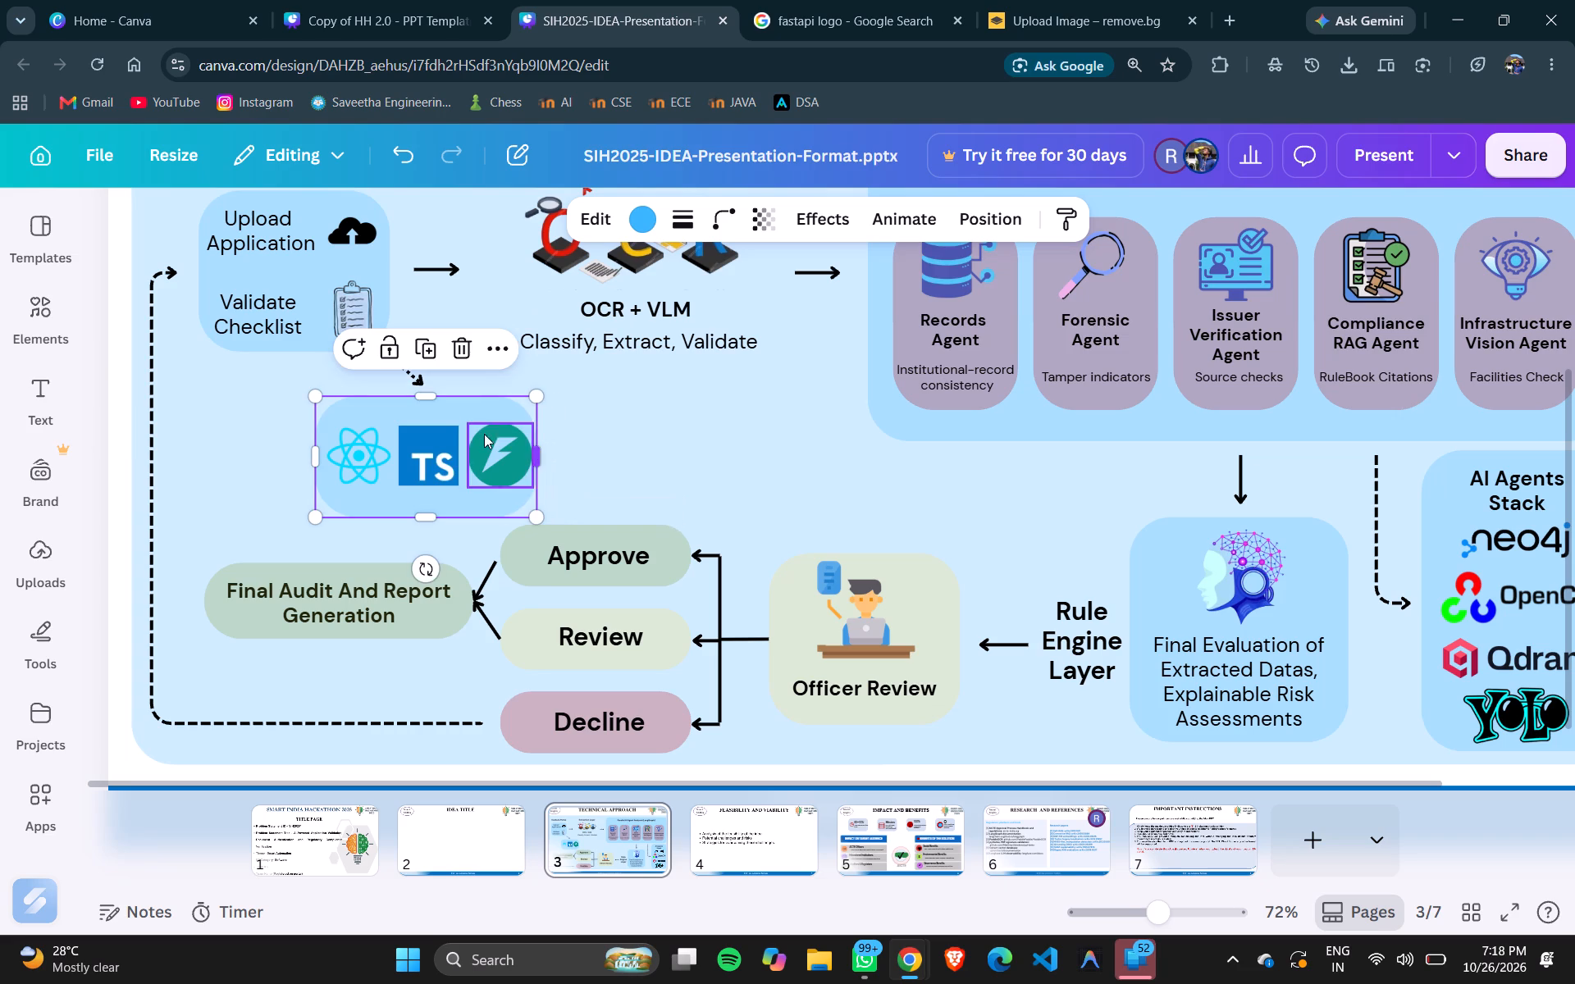
pyautogui.click(427, 398)
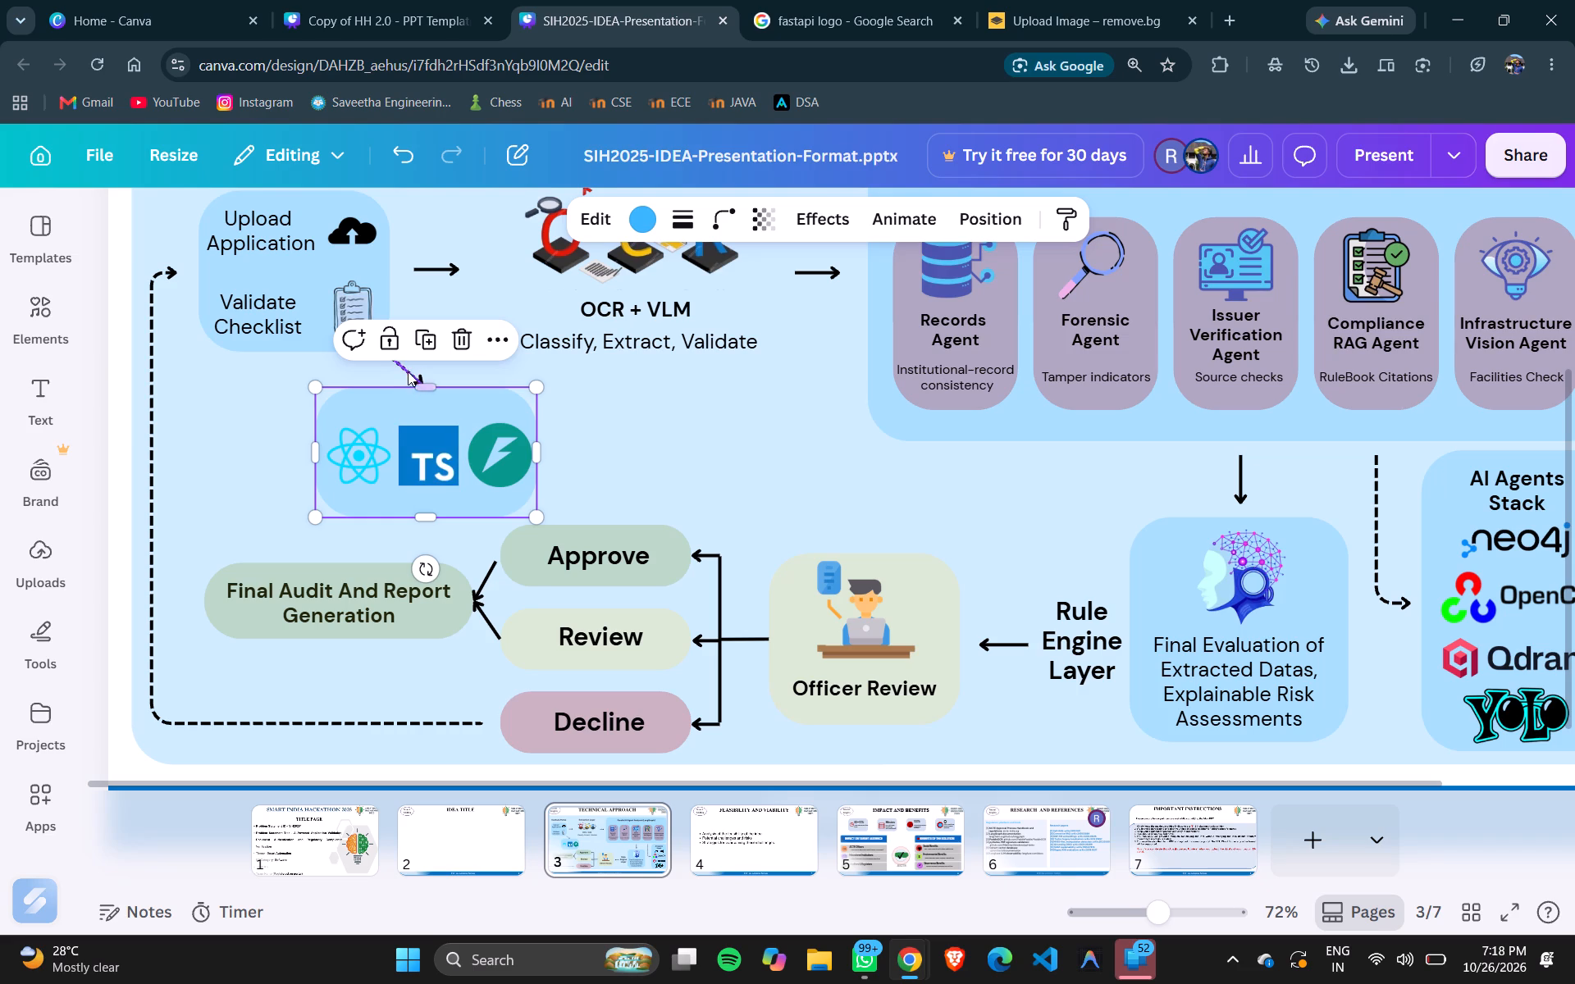
# Nudge the dotted arrow between the Institute Portal box and the logo box slightly upward.
pyautogui.click(405, 369)
pyautogui.press('Up')
pyautogui.press('Up')
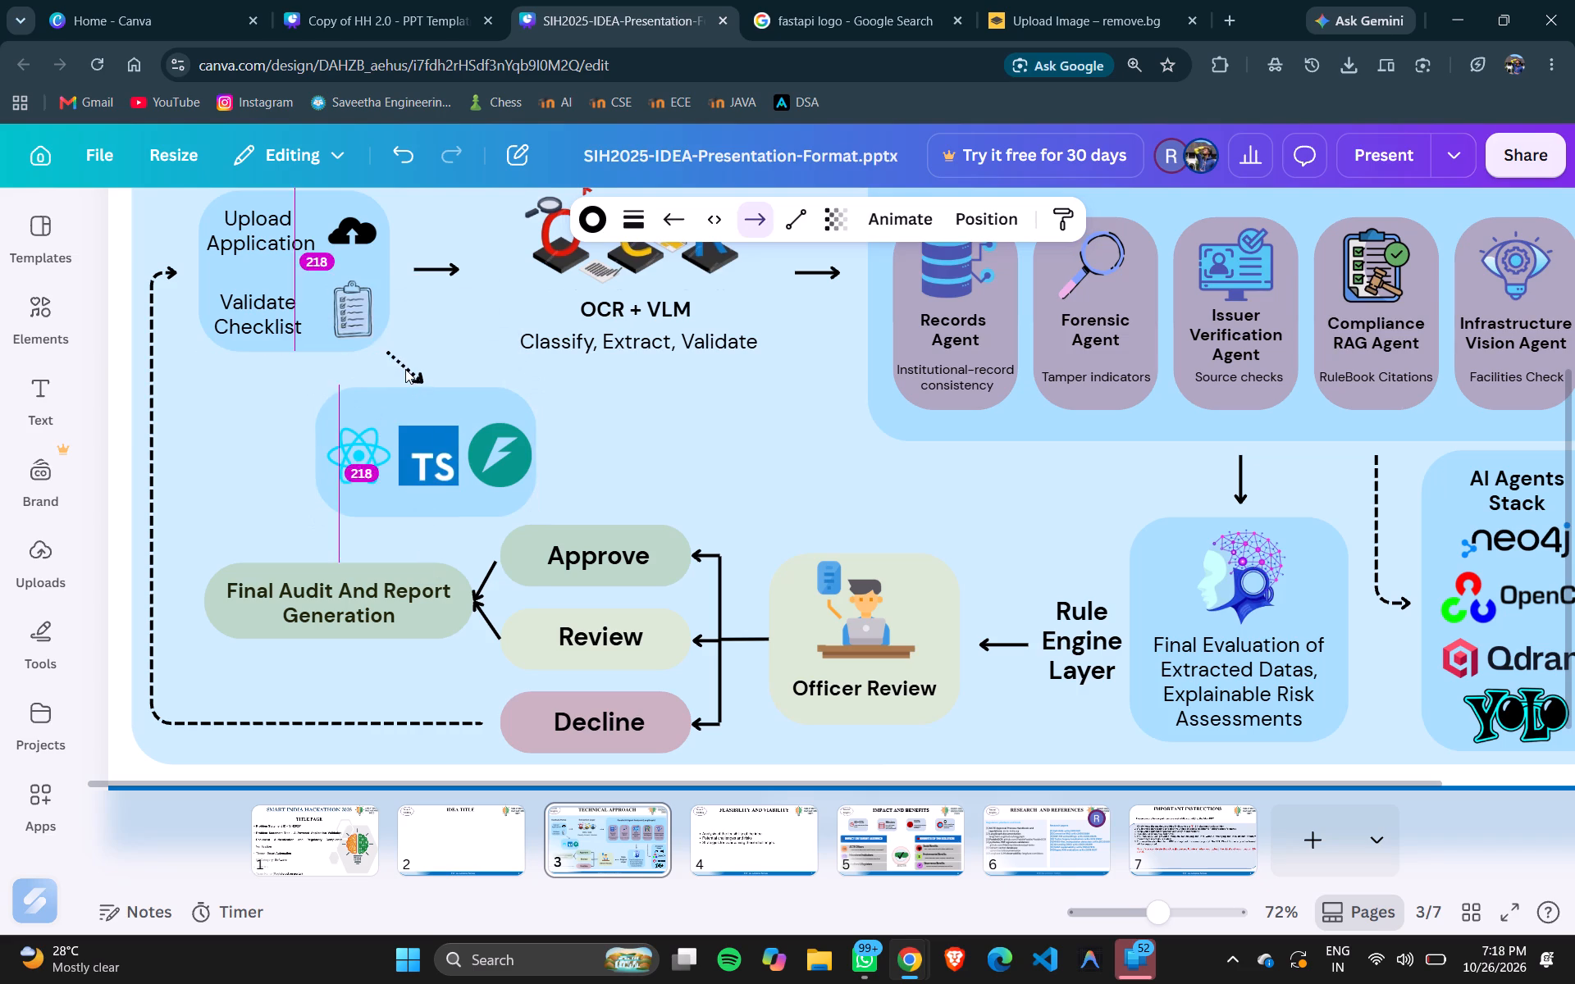
pyautogui.press('Up')
pyautogui.press('Up')
pyautogui.press('Up')
pyautogui.press('Up')
pyautogui.press('Up')
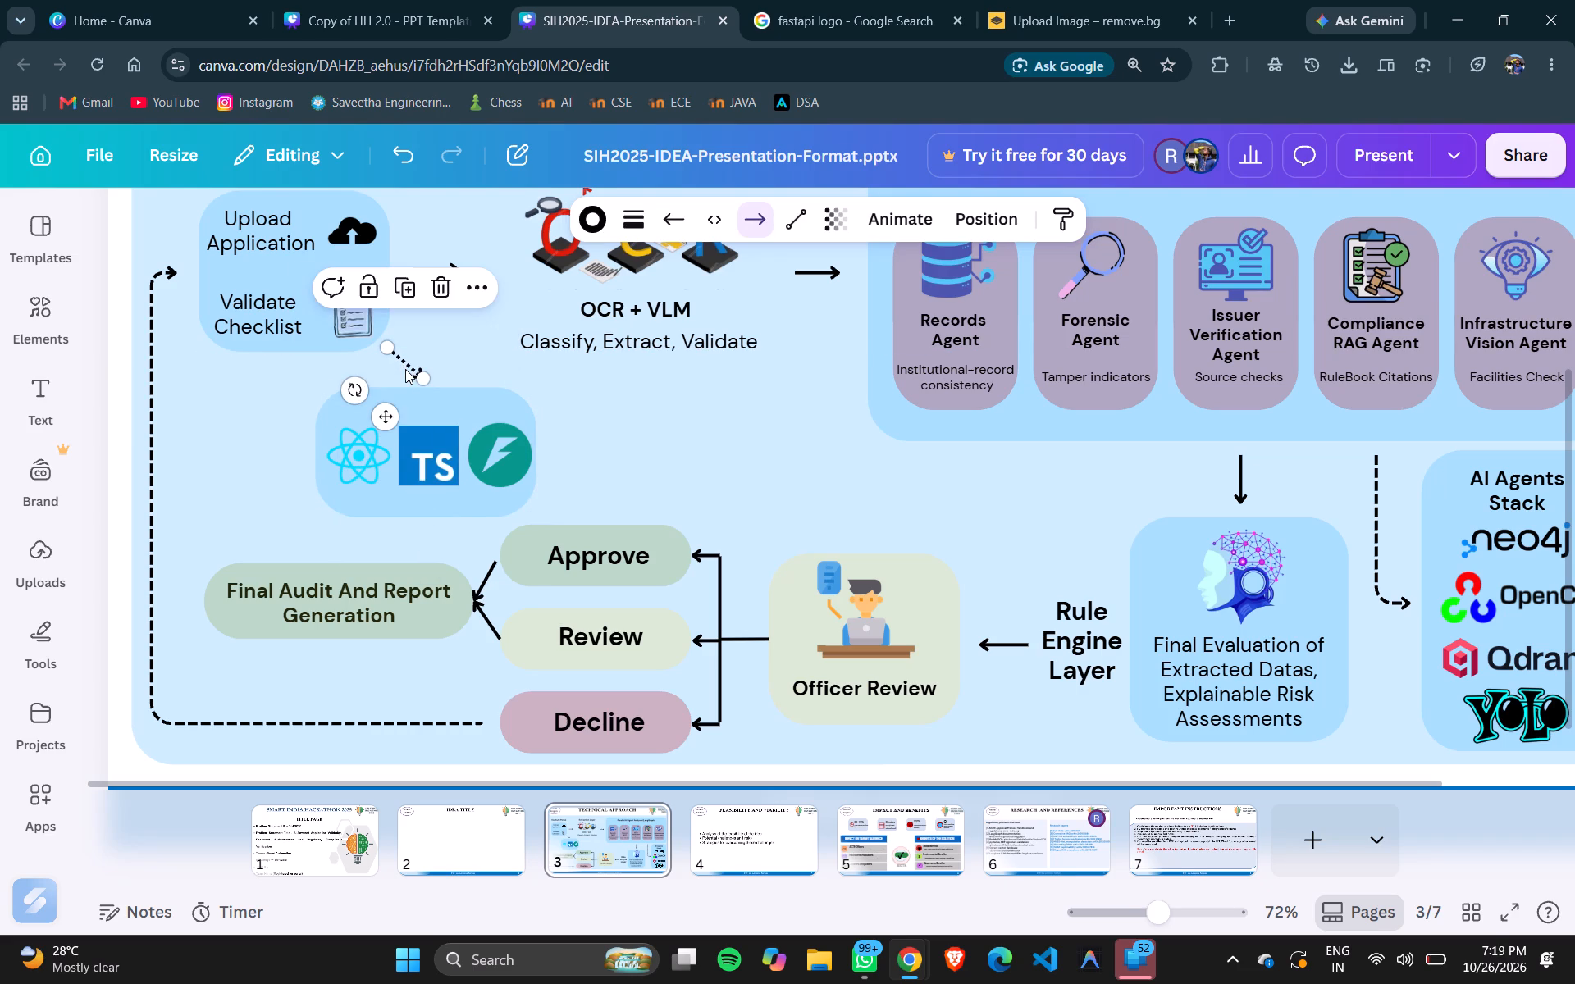
# Raise the blue logo box's bottom edge slightly to give it more clearance above the Approve box.
pyautogui.click(412, 513)
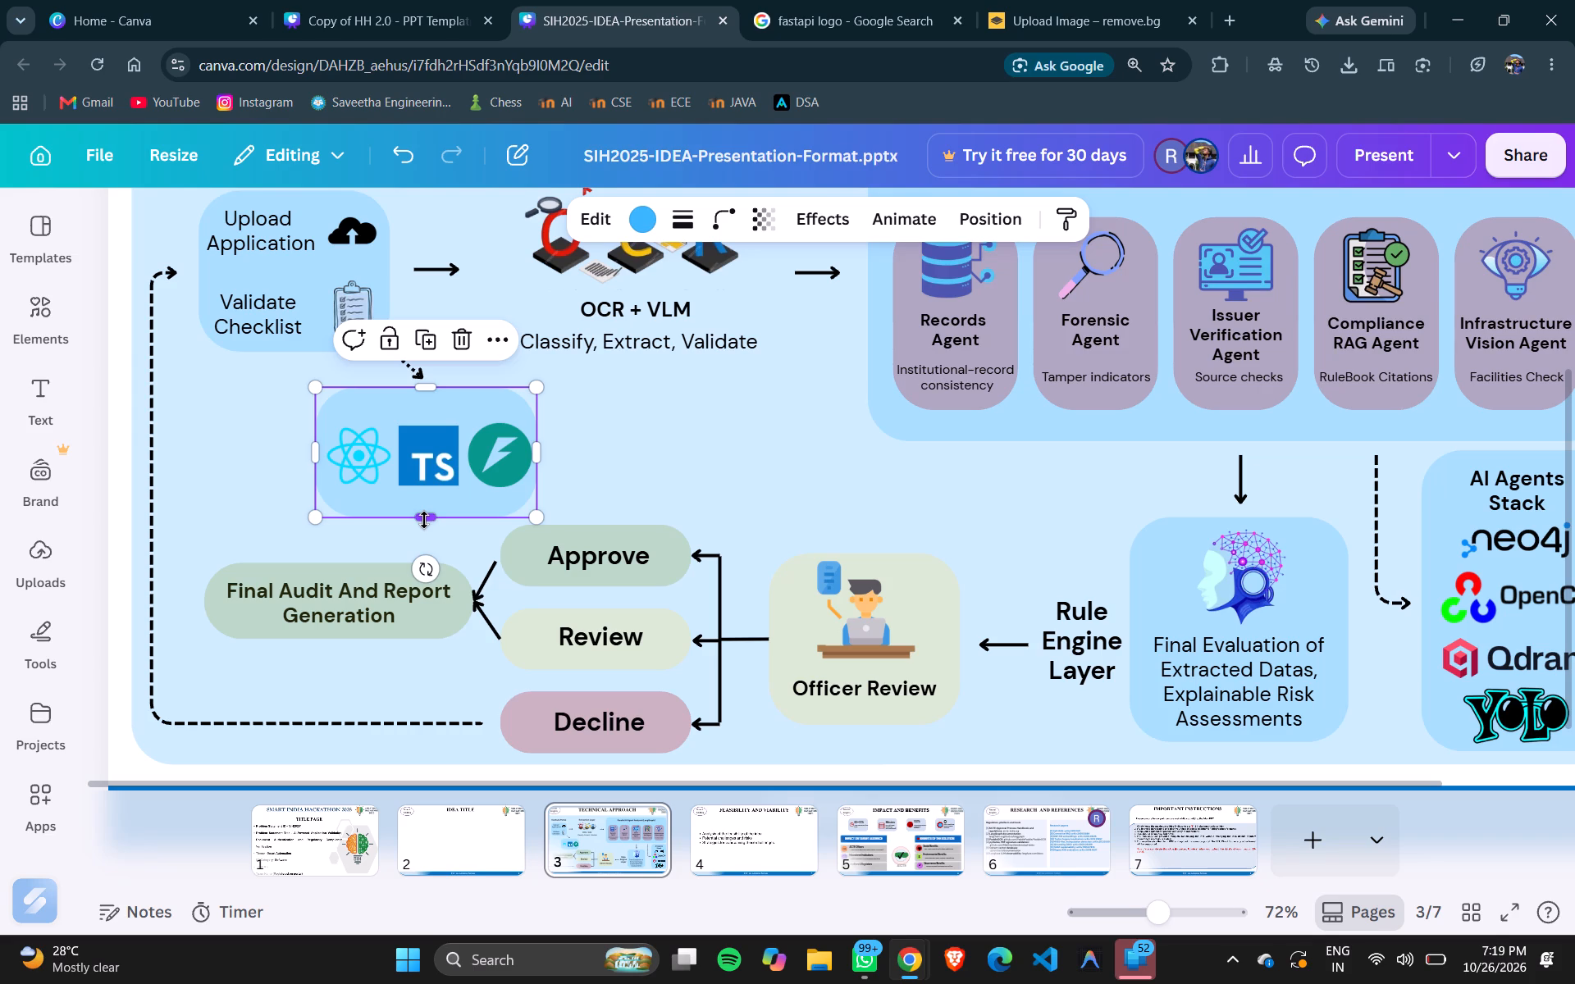
pyautogui.moveTo(424, 520); pyautogui.dragTo(424, 511)
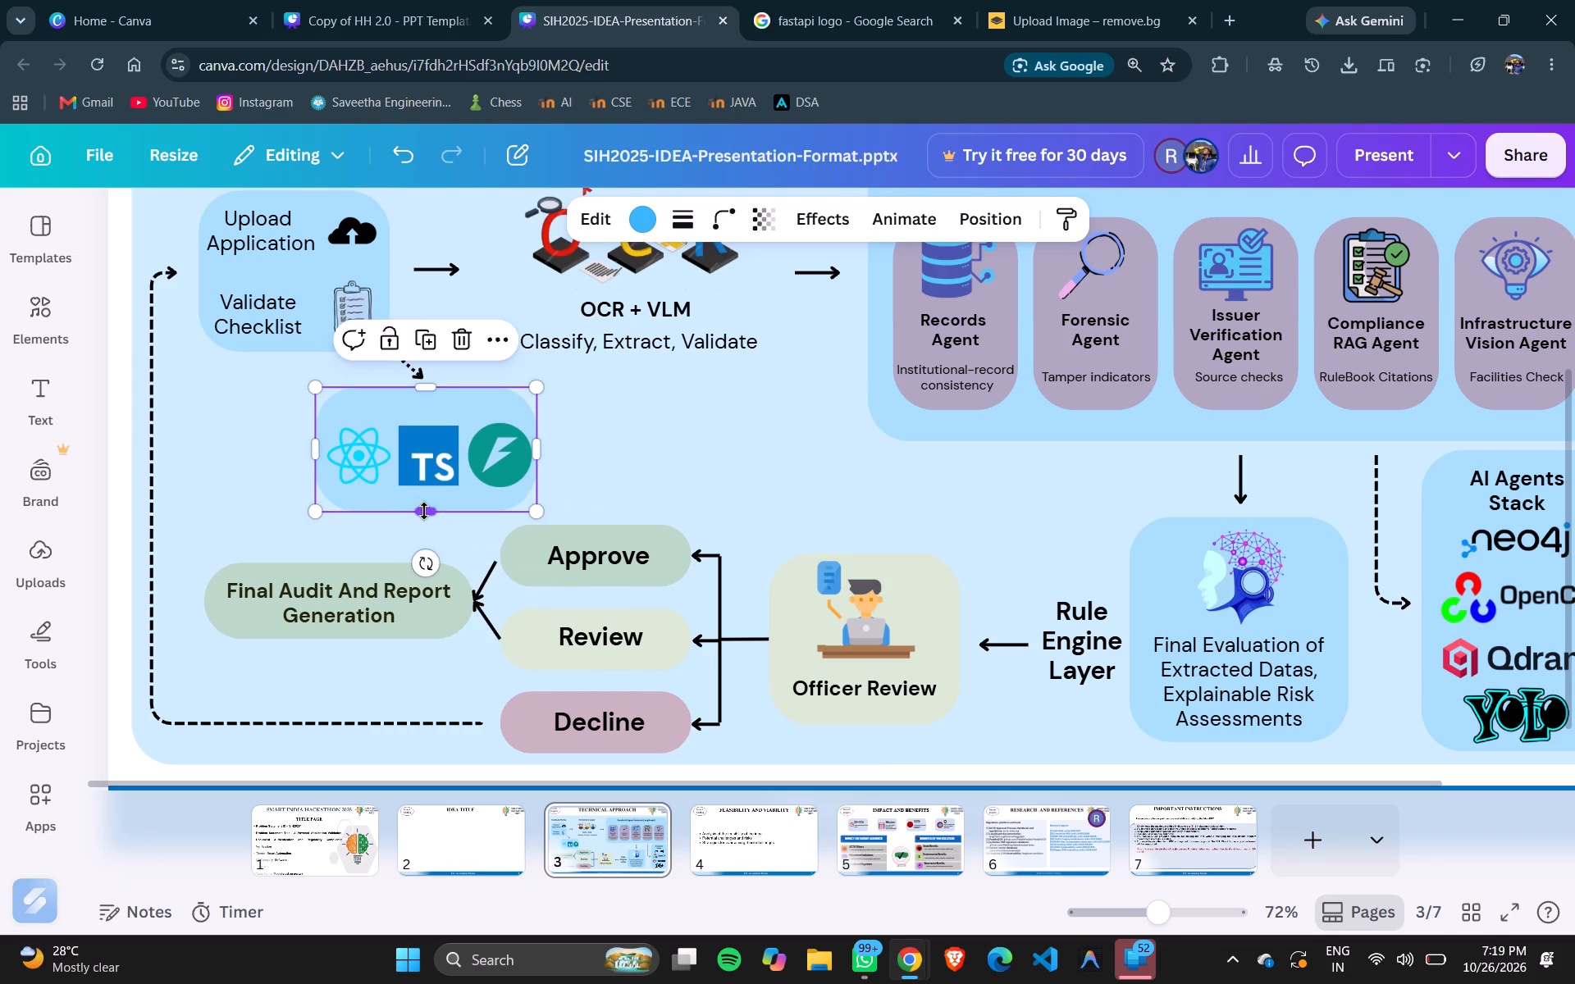
pyautogui.click(255, 390)
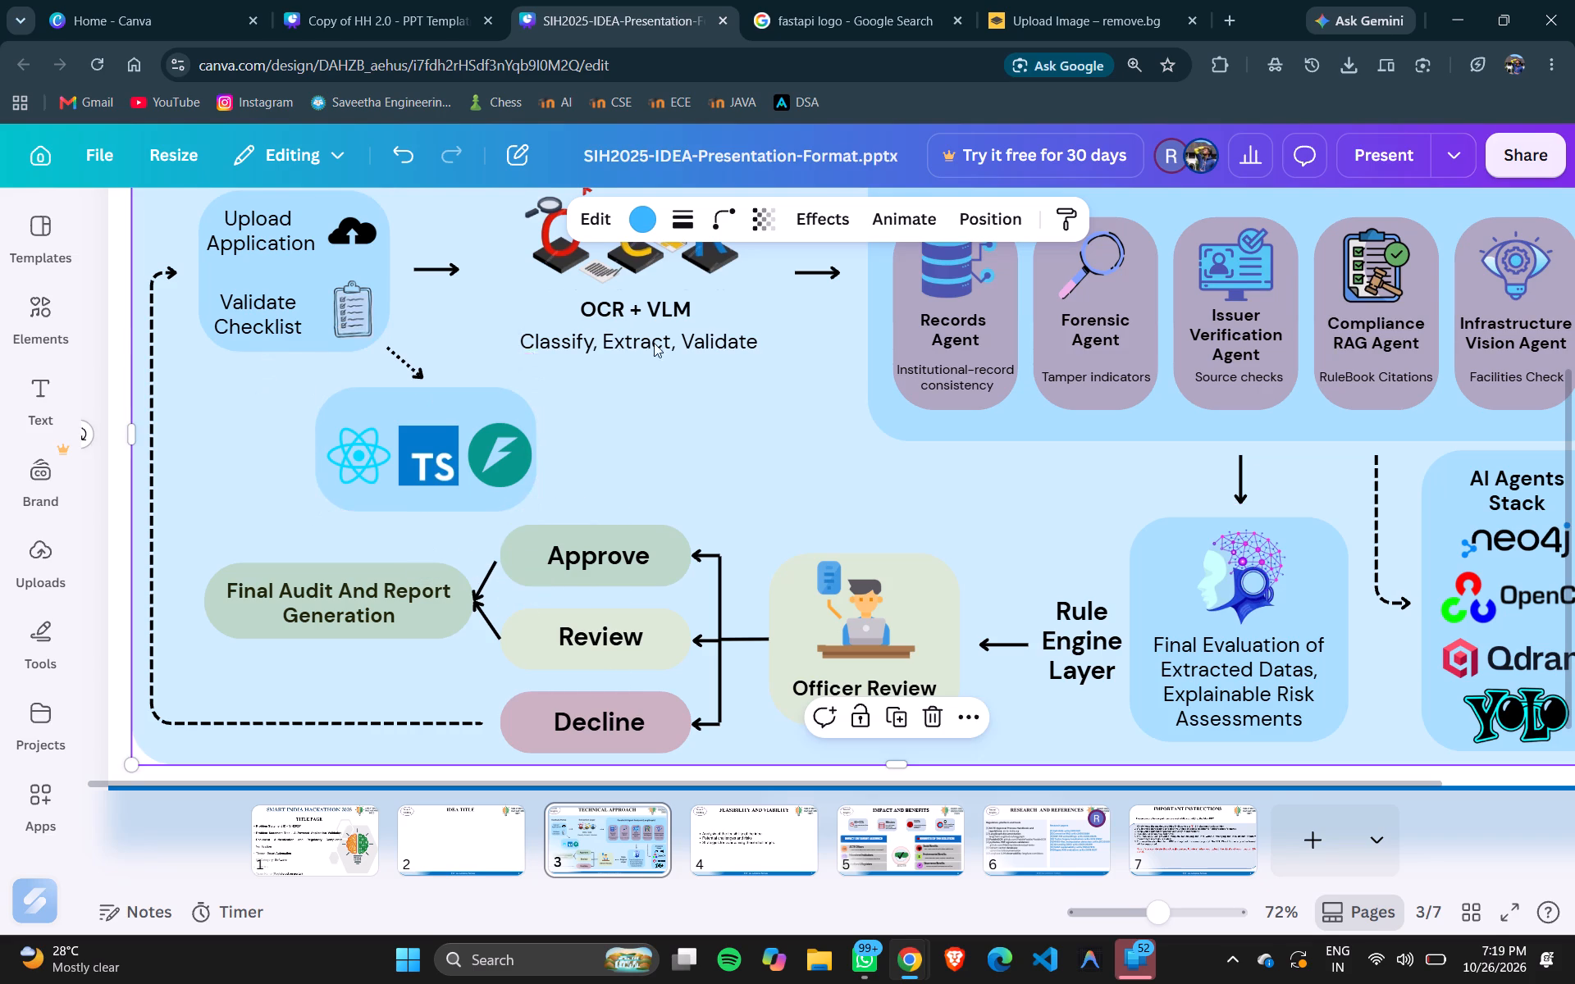
# Duplicate the "AI Agents Stack" heading and move the copy to the top of the React, TS and FastAPI logo box.
pyautogui.scroll(2, 659, 346)
pyautogui.scroll(-1, 659, 346)
pyautogui.hscroll(-1, 659, 346)
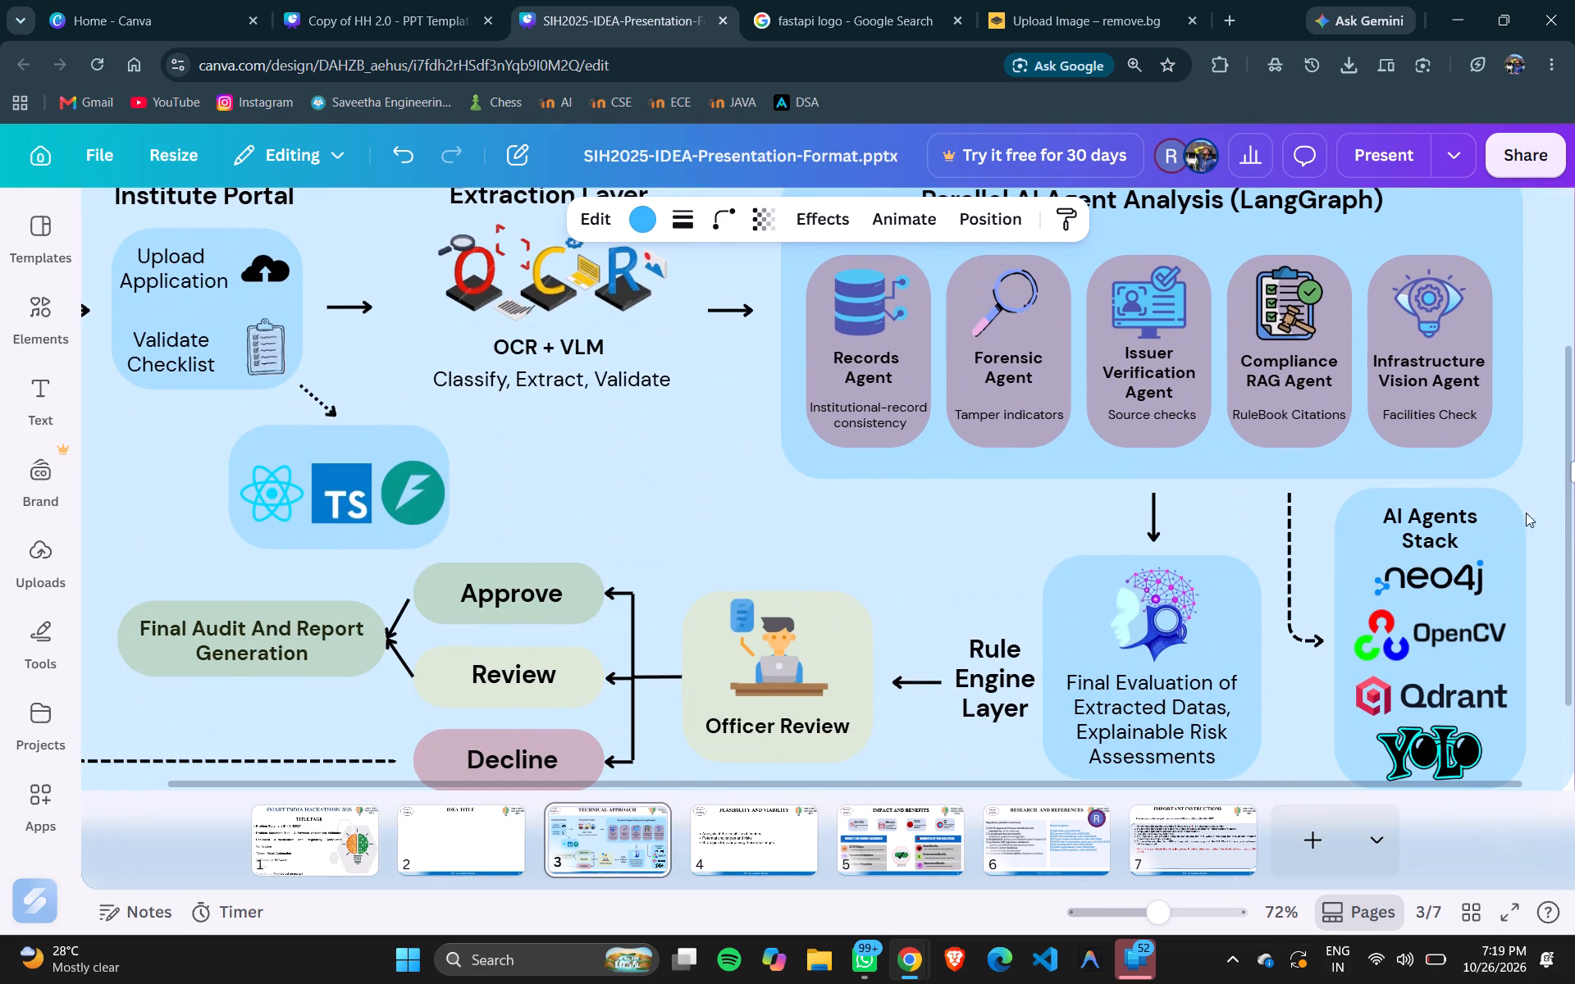
pyautogui.click(1447, 502)
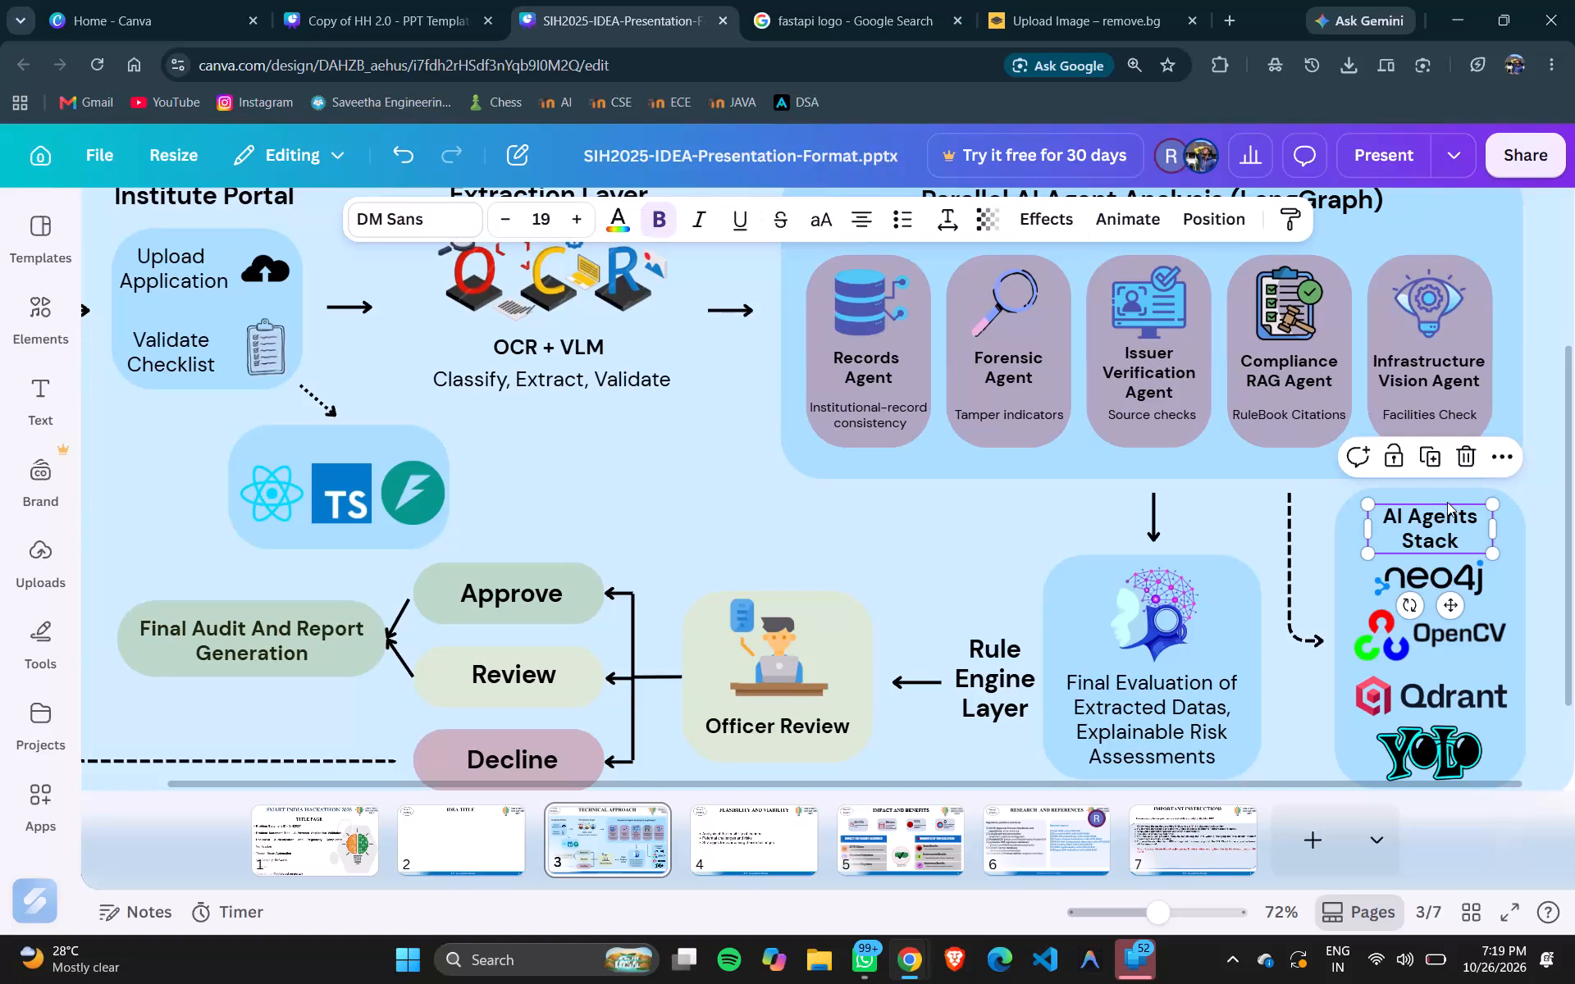
pyautogui.hotkey('ctrl', 'd')
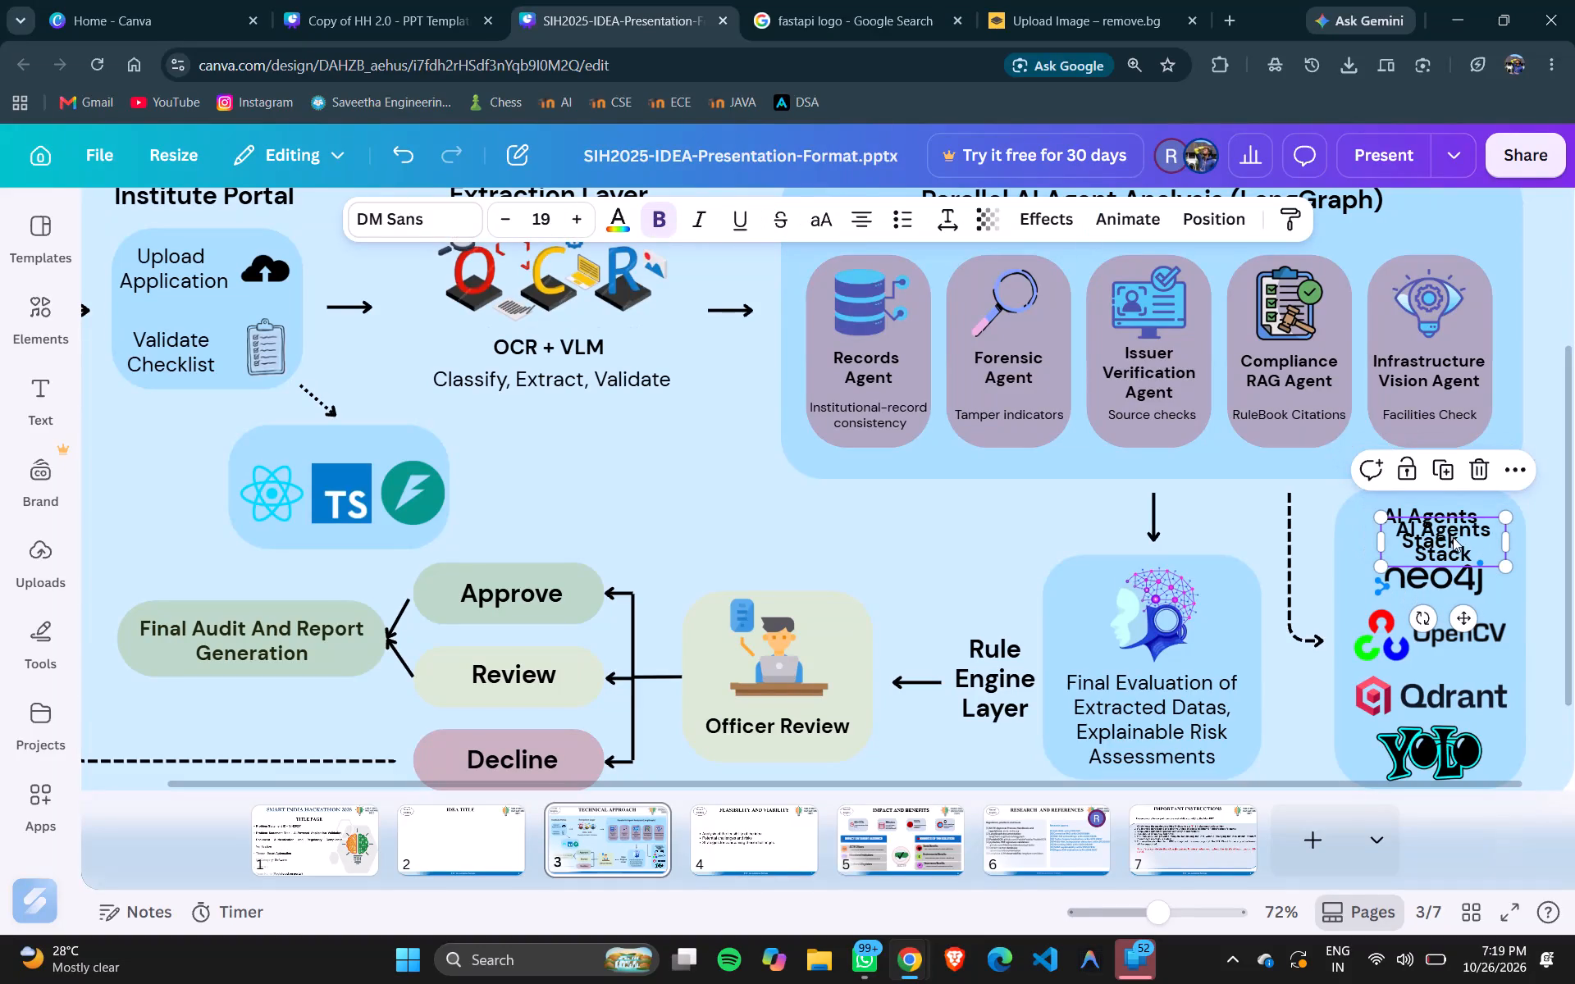
pyautogui.moveTo(1453, 537); pyautogui.dragTo(323, 451)
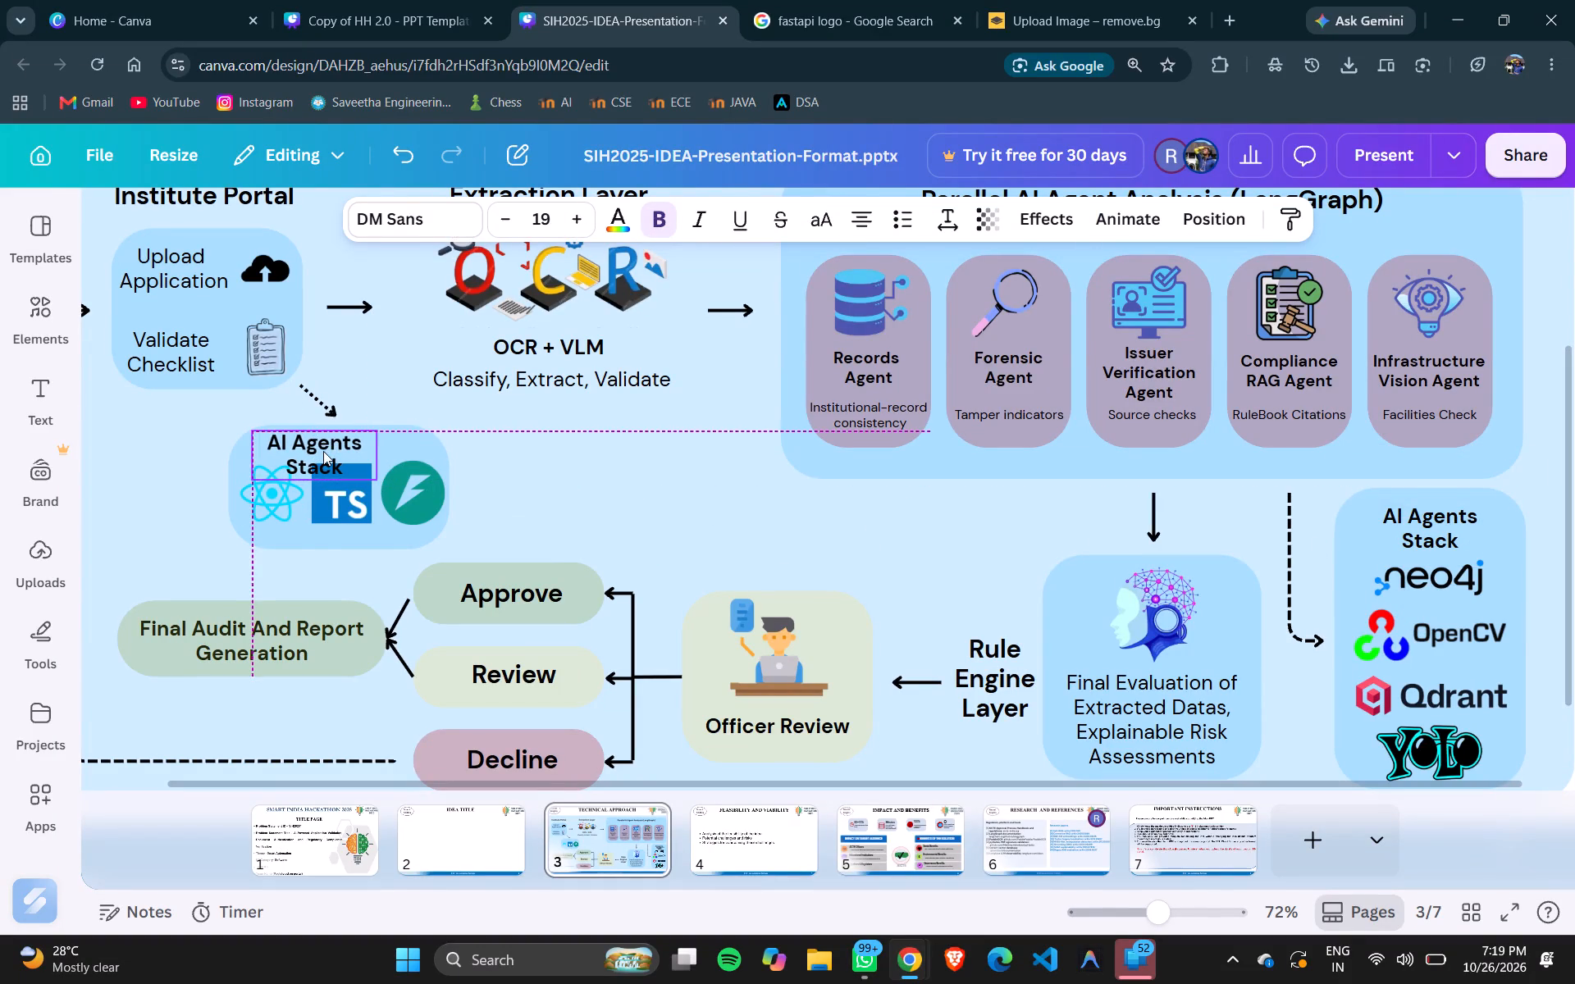
# Widen the copied heading so it fits on one line and fine-tune its vertical position above the three logos.
pyautogui.moveTo(378, 453); pyautogui.dragTo(434, 448)
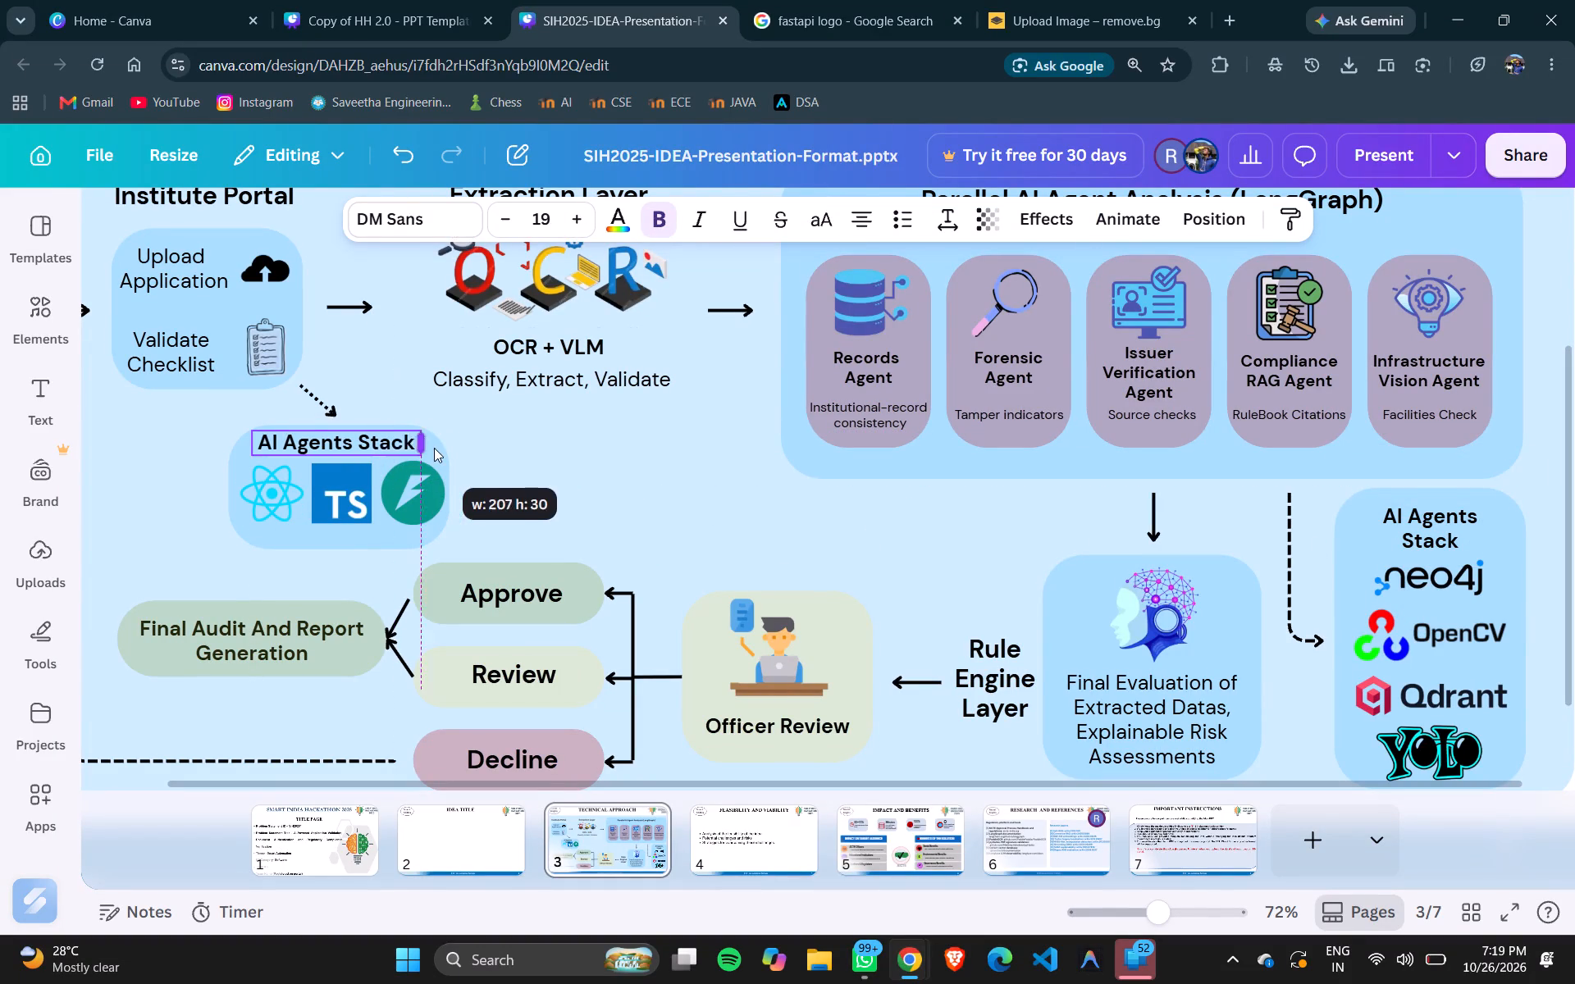
pyautogui.moveTo(434, 448); pyautogui.dragTo(439, 448)
pyautogui.click(382, 445)
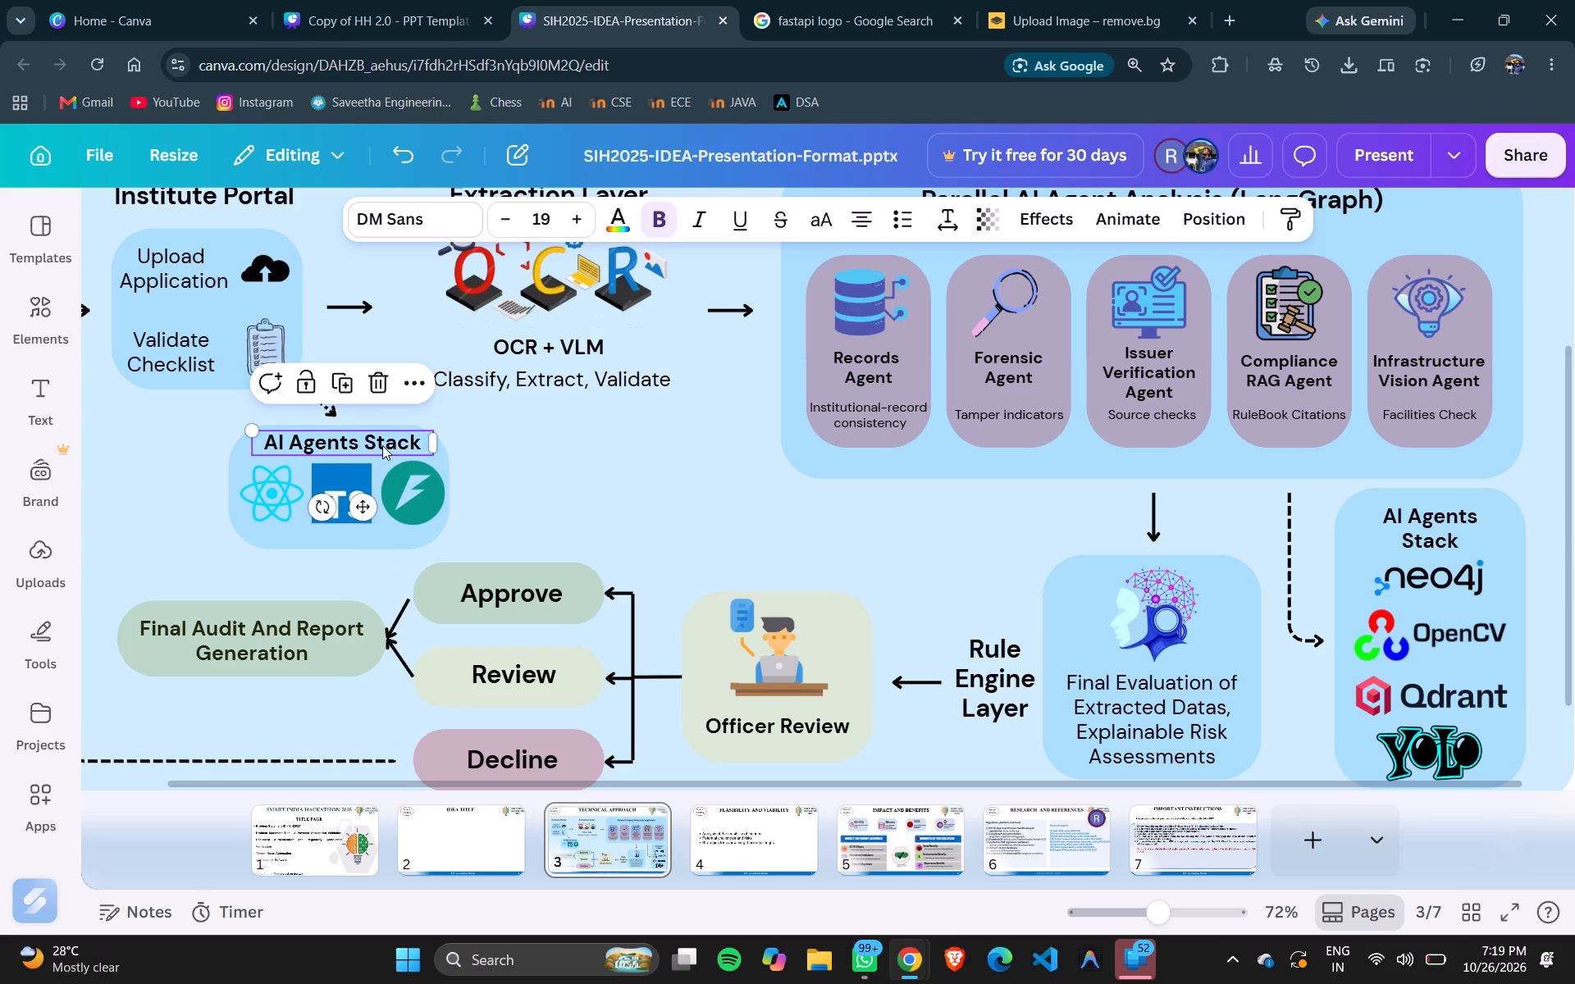
pyautogui.press('Up')
pyautogui.press('Up')
pyautogui.press('Up')
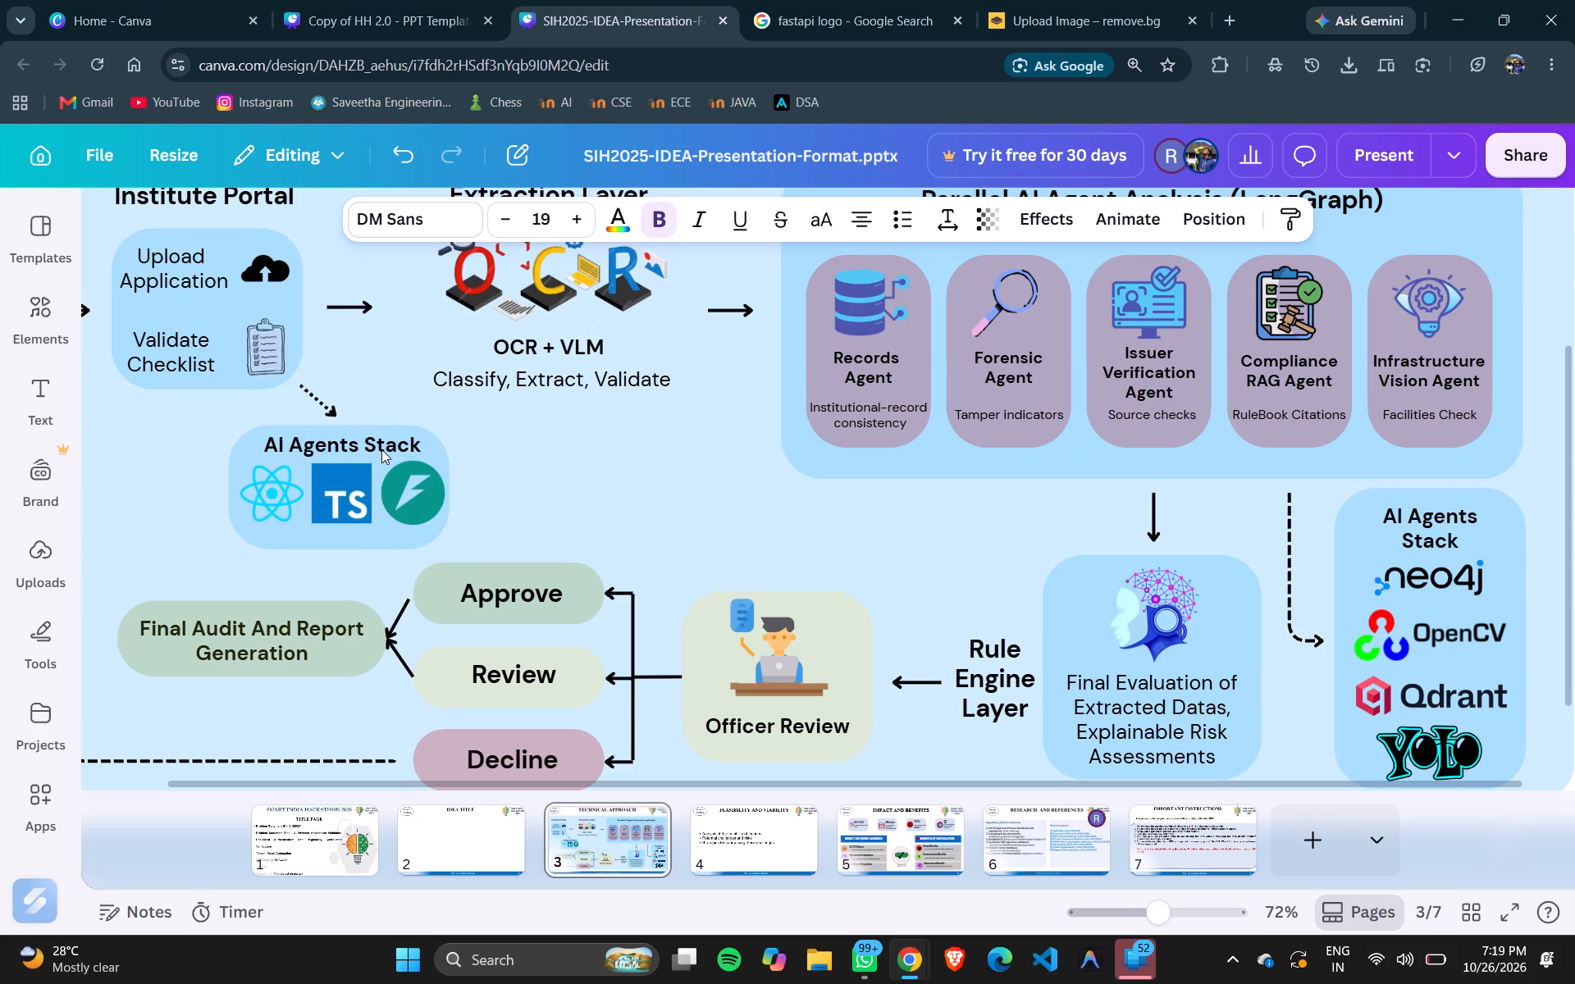
# Change the copied heading above the React, TS and FastAPI logos to read "Tech Stack".
pyautogui.press('Left')
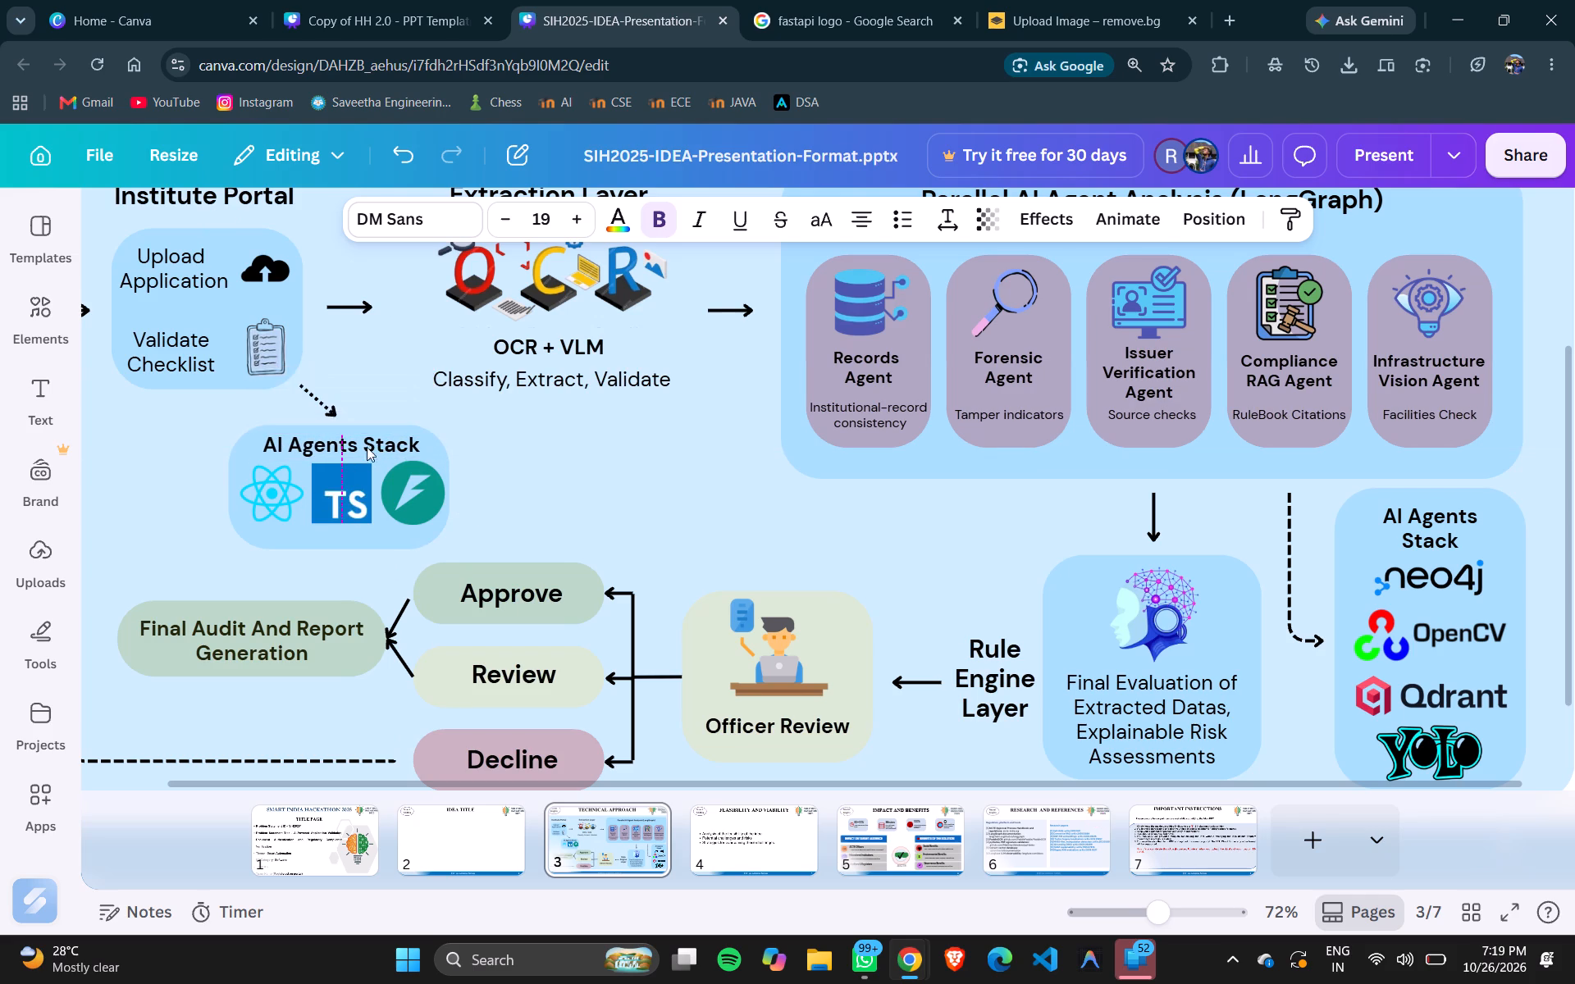
pyautogui.doubleClick(358, 446)
pyautogui.press('Left')
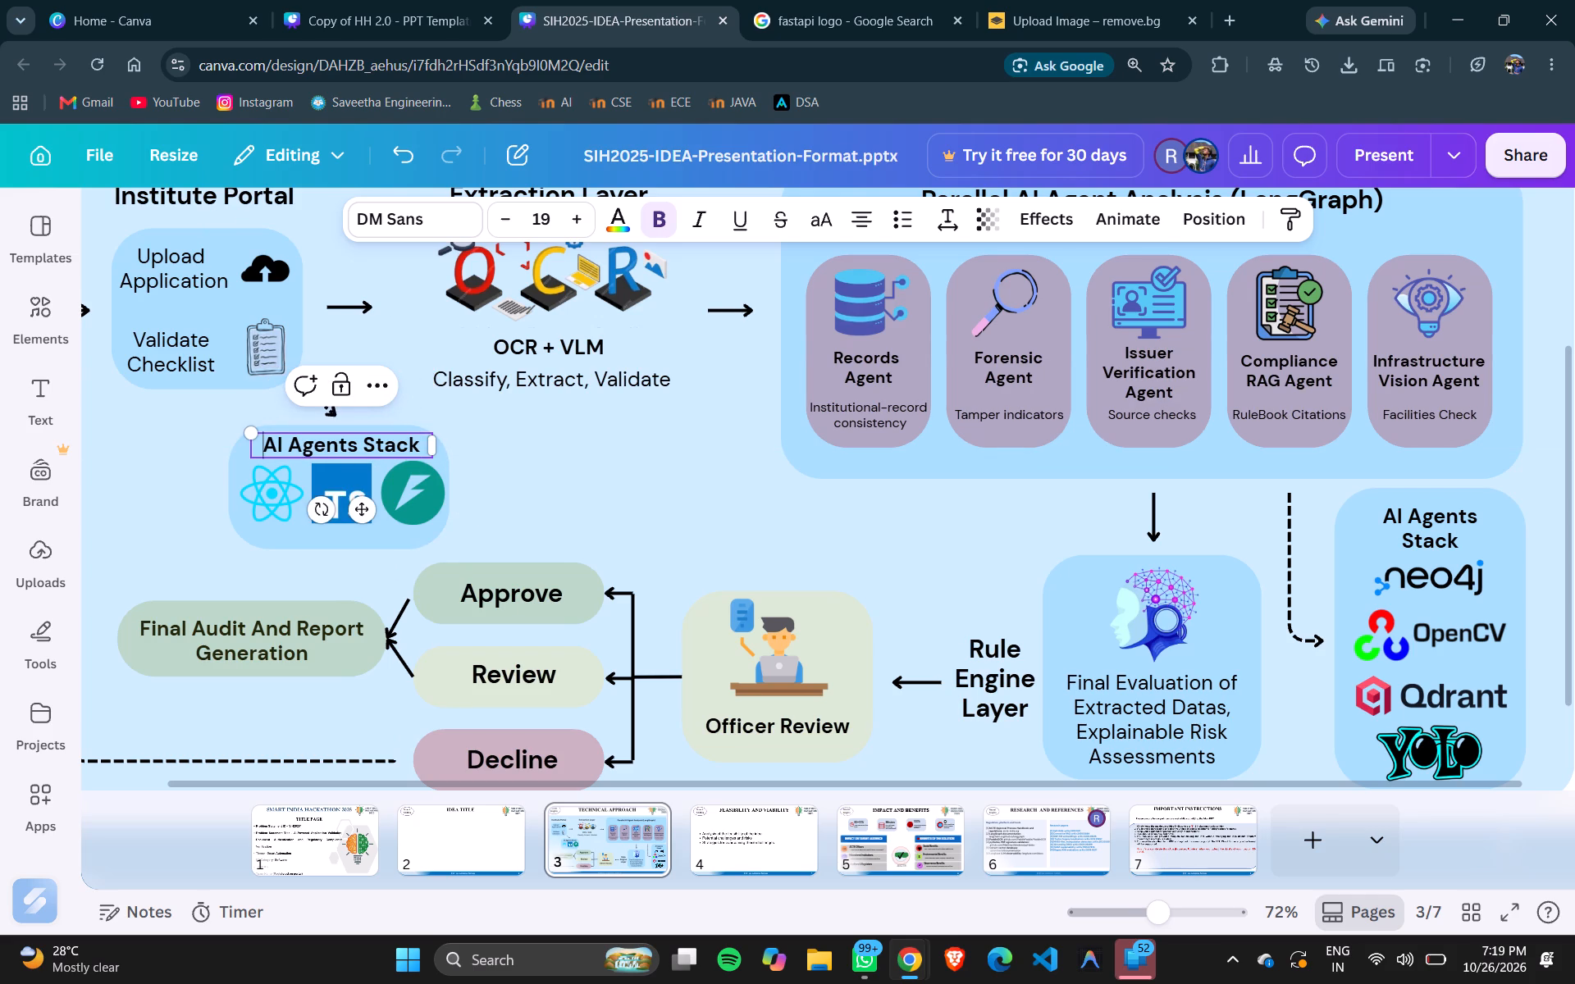
pyautogui.press('Delete')
pyautogui.press('Delete')
pyautogui.press('Delete')
pyautogui.press('Delete')
pyautogui.press('Delete')
pyautogui.press('Delete')
pyautogui.press('Delete')
pyautogui.press('Delete')
pyautogui.press('Delete')
pyautogui.press('Delete')
pyautogui.press('Delete')
pyautogui.press('Delete')
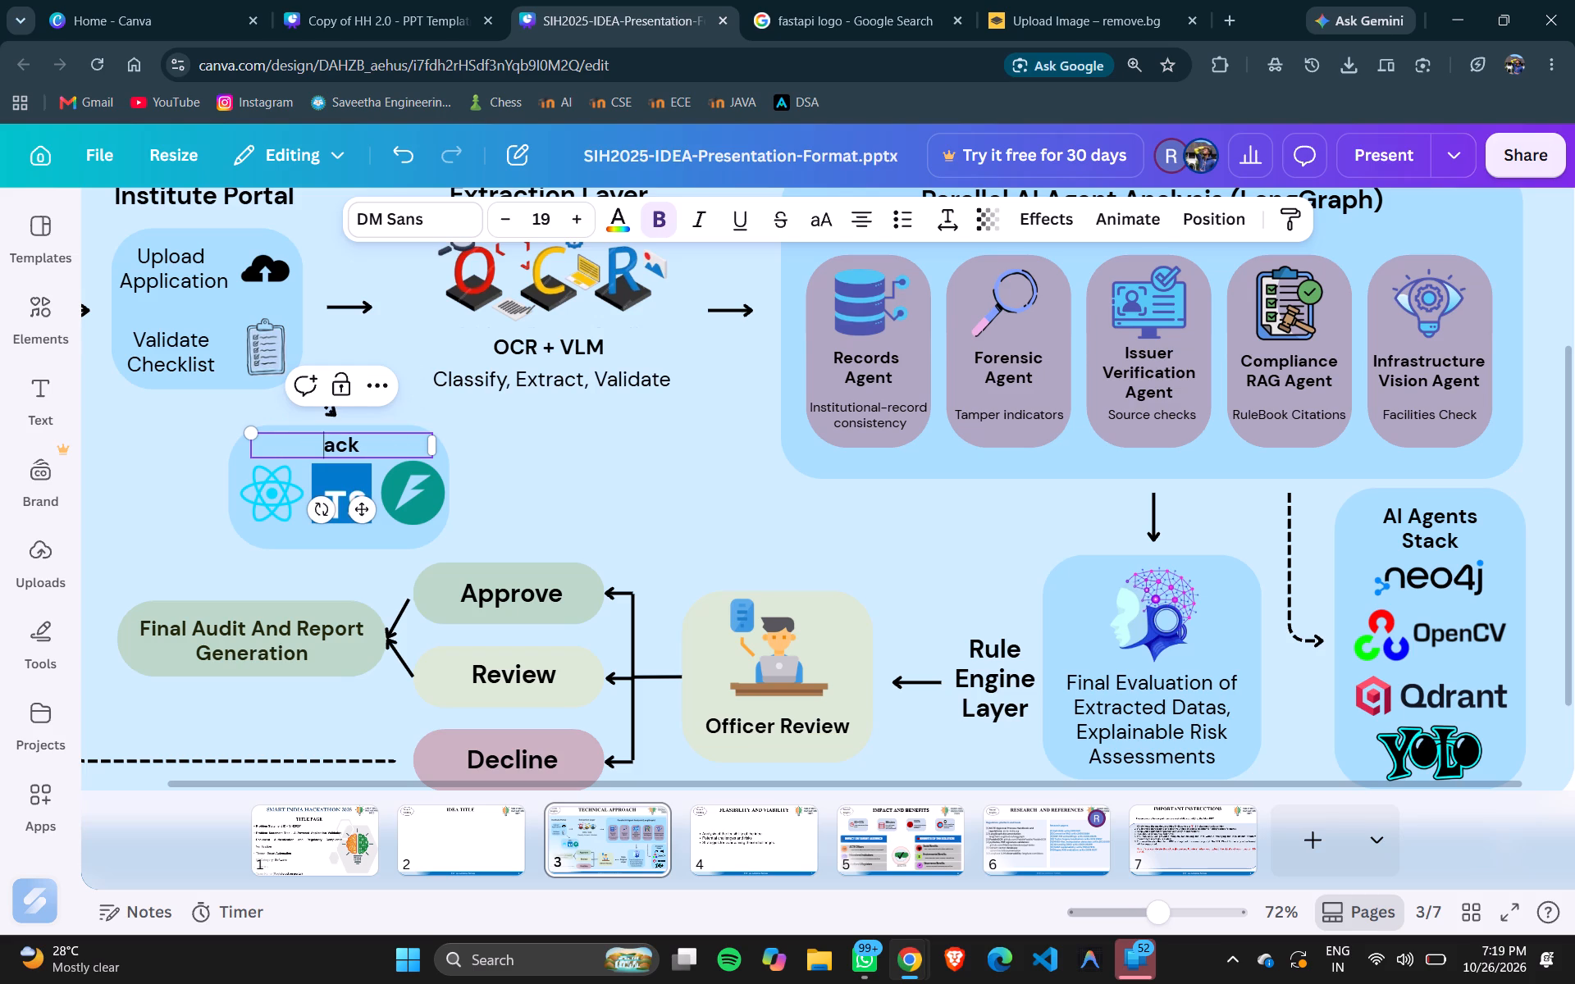
pyautogui.write('St')
pyautogui.press('Left')
pyautogui.press('Left')
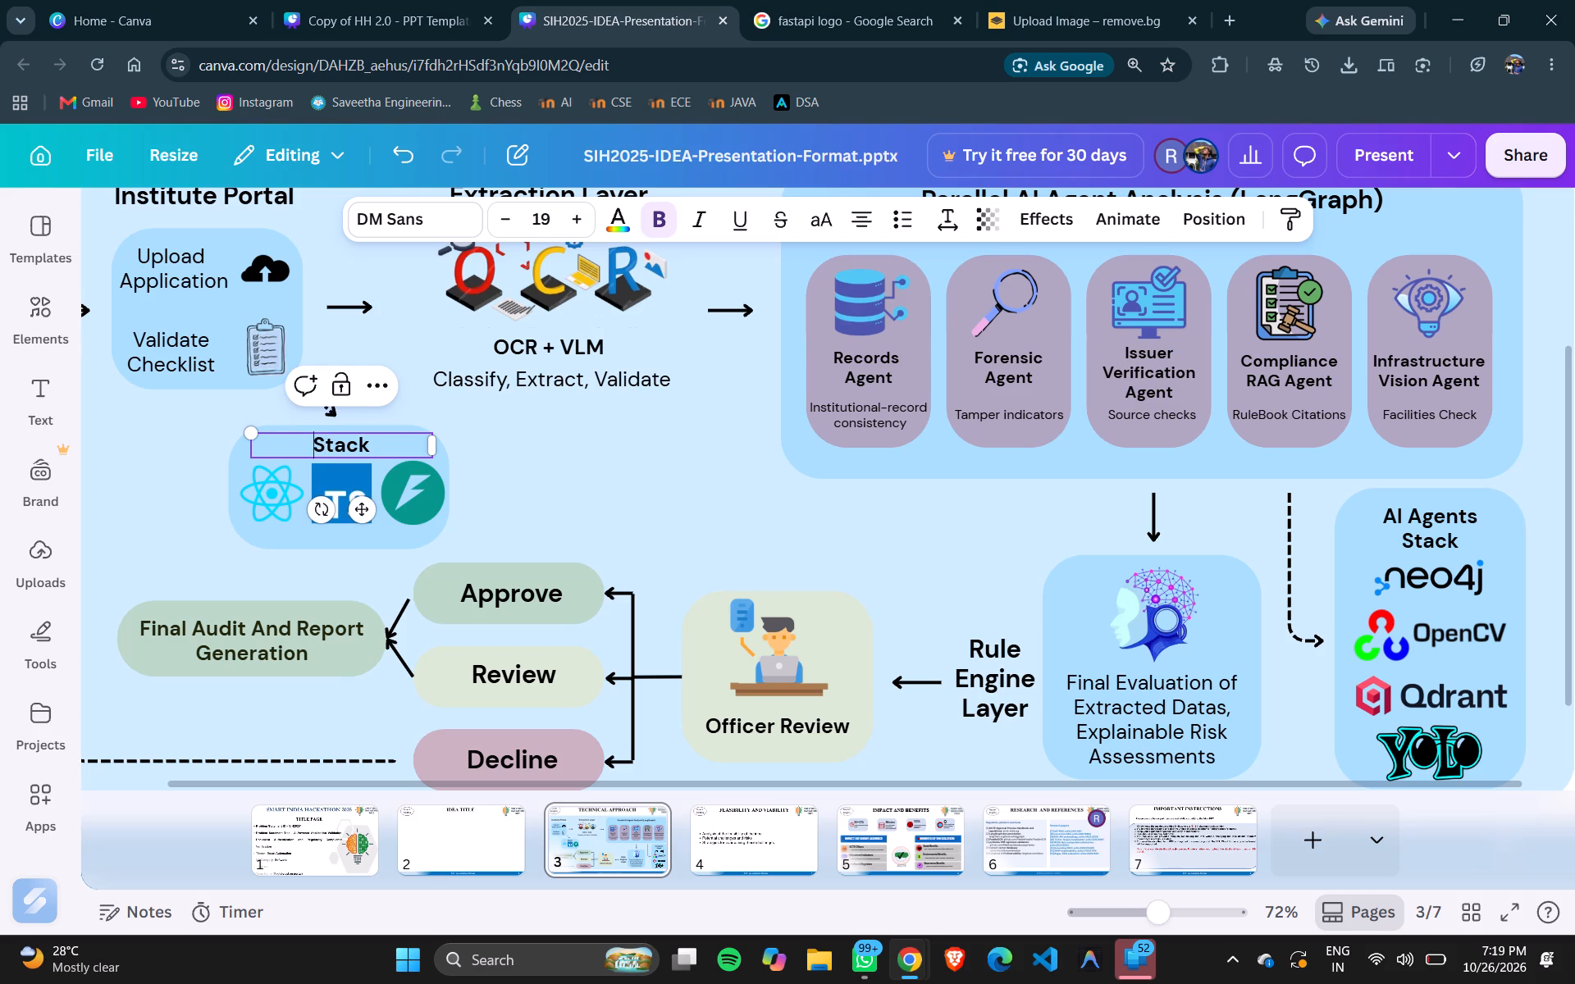
pyautogui.press('space')
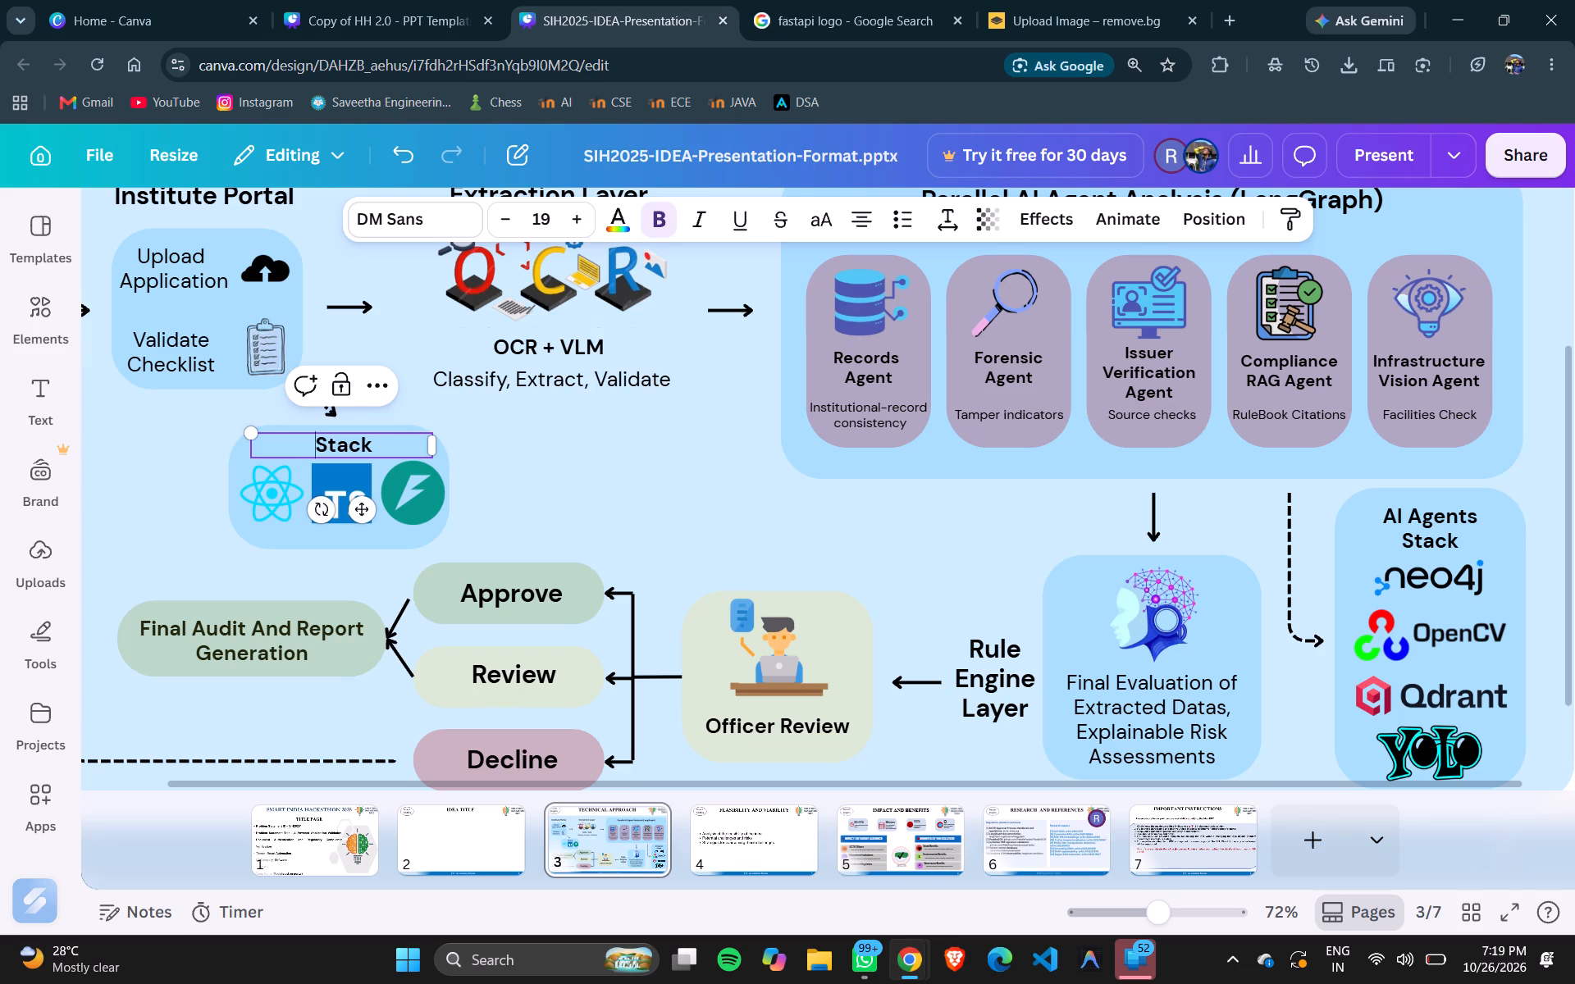
pyautogui.write('Tech')
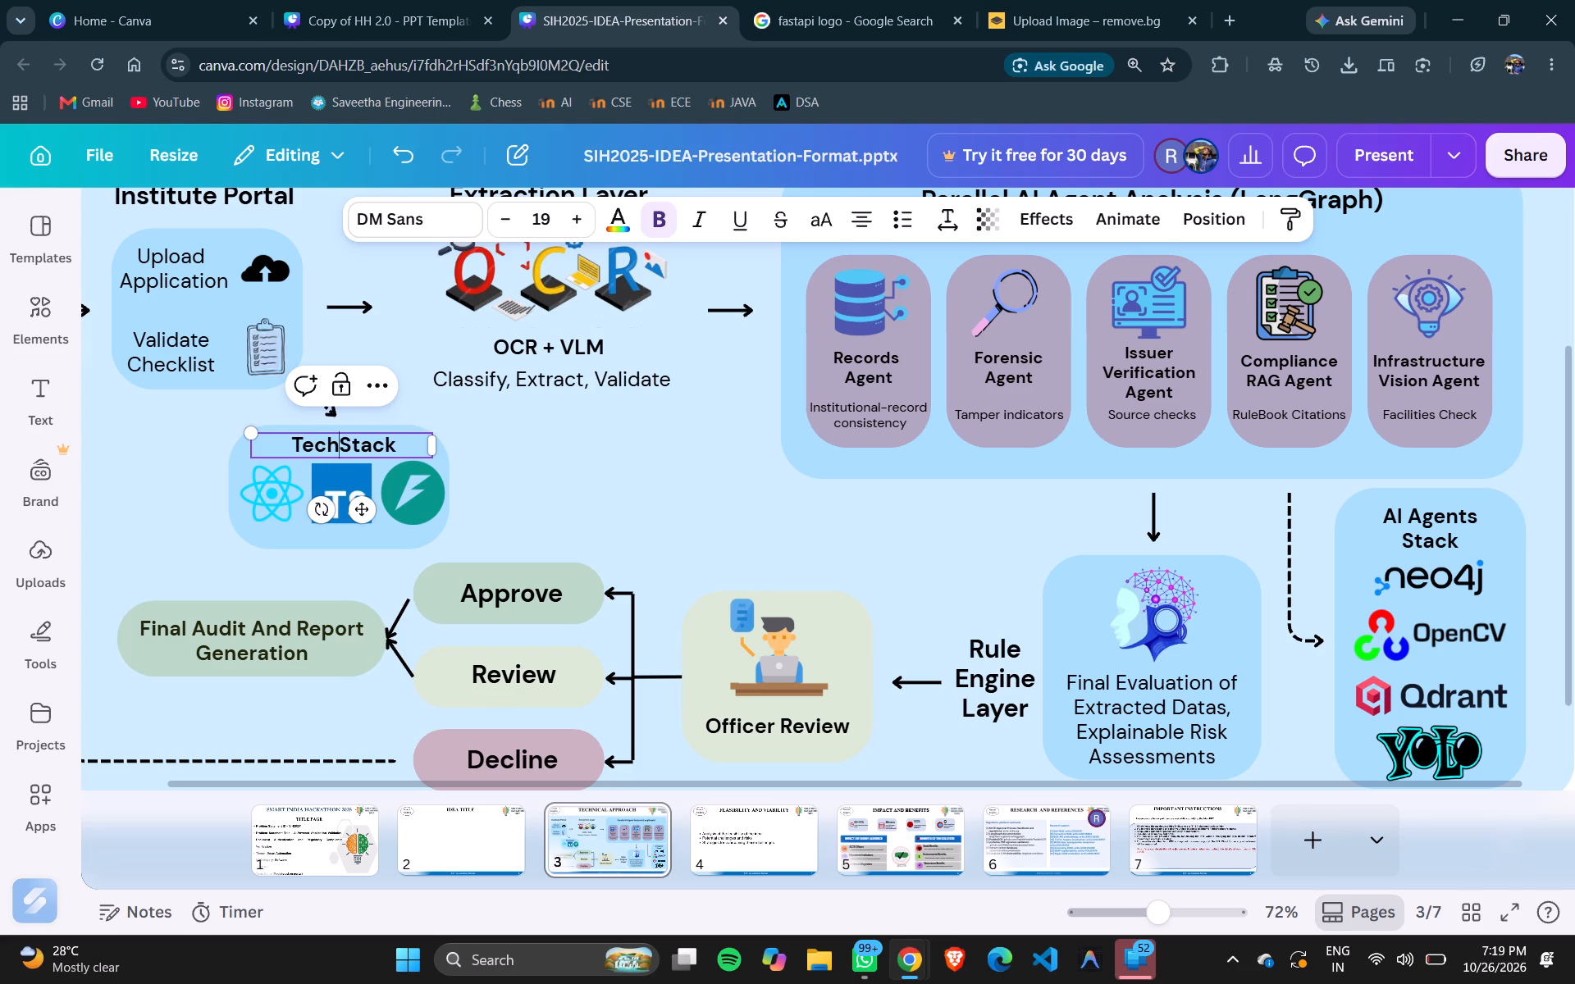
pyautogui.press('space')
pyautogui.click(531, 512)
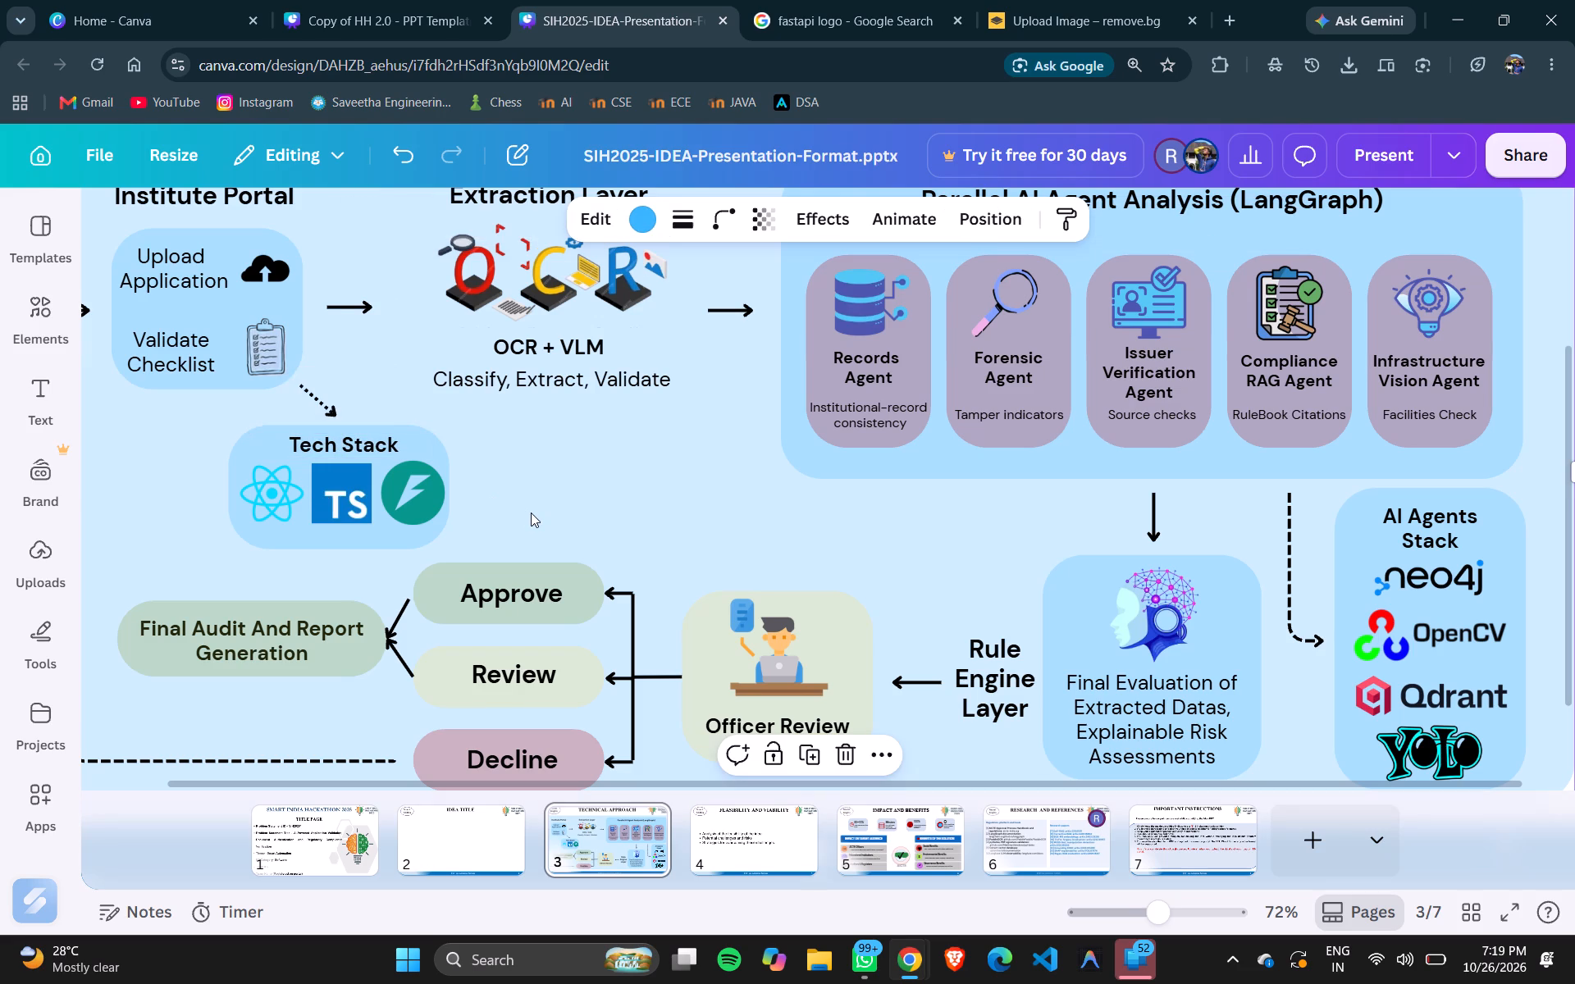
pyautogui.click(338, 441)
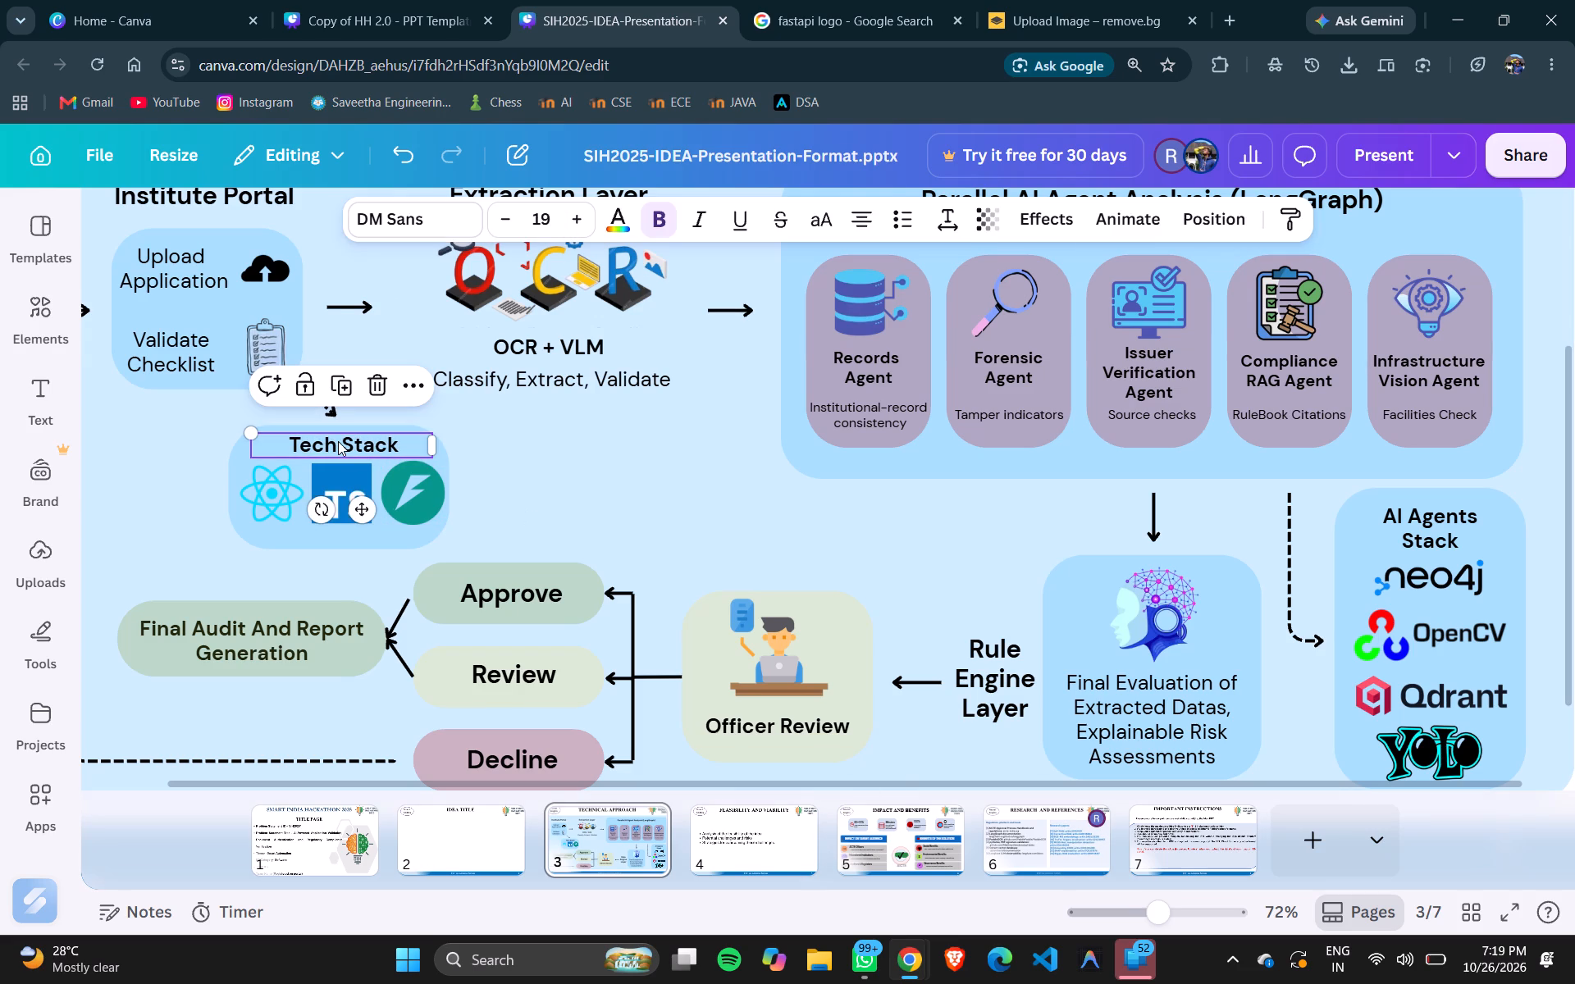
pyautogui.click(338, 441)
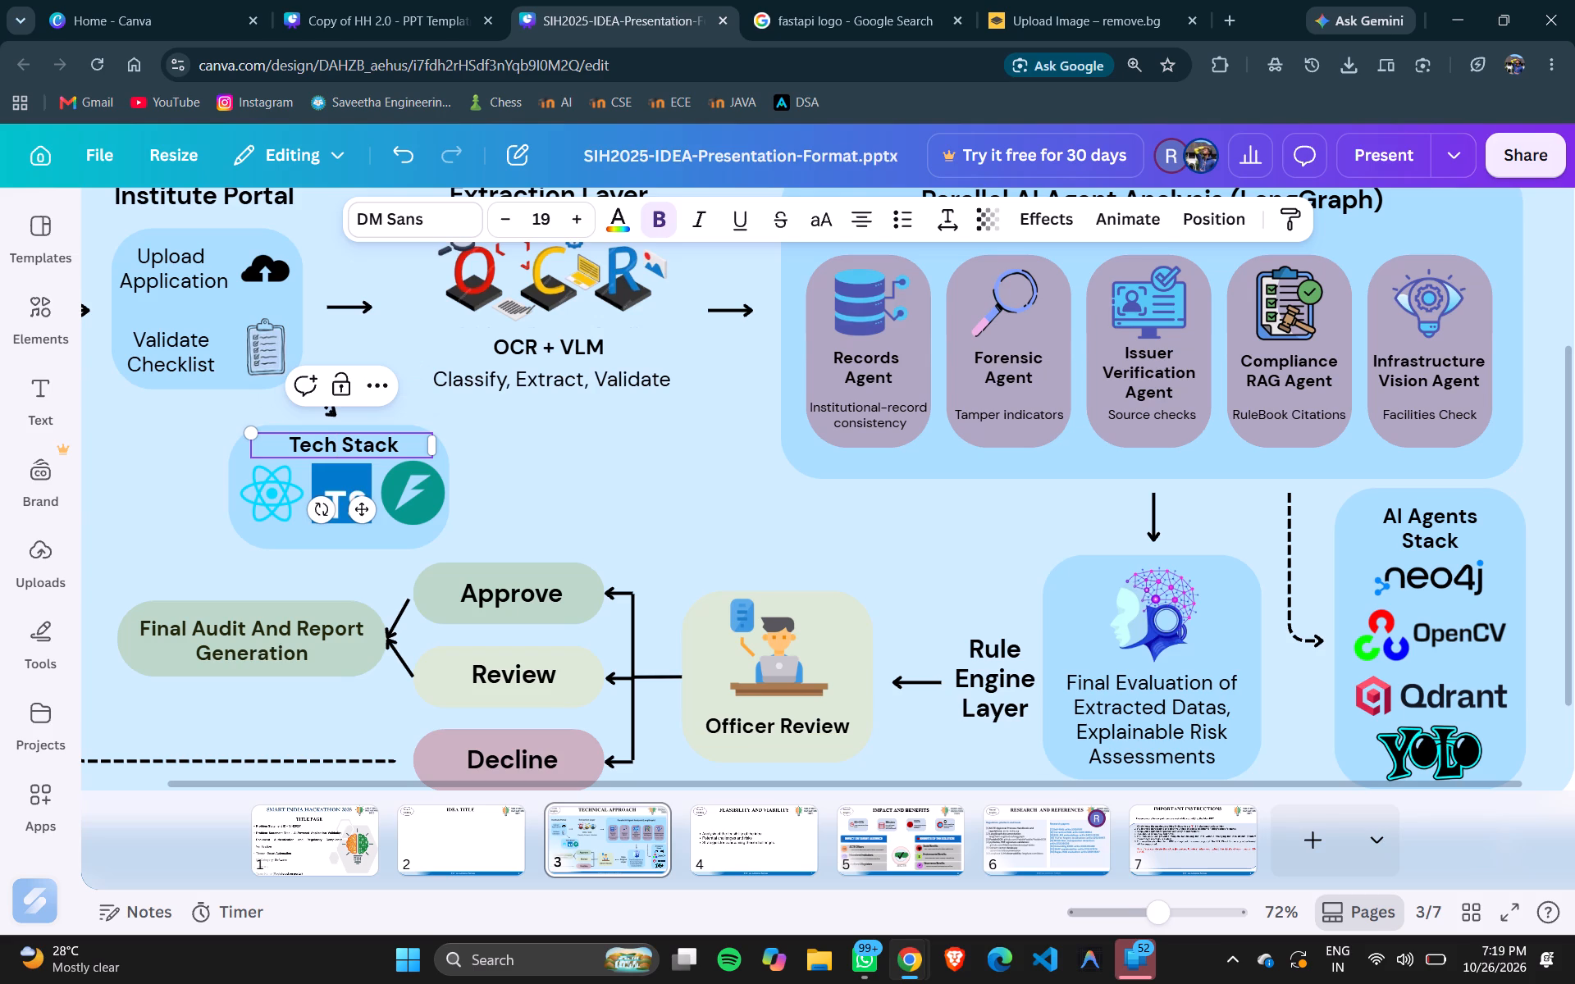
pyautogui.press('Delete')
pyautogui.press('space')
pyautogui.click(526, 499)
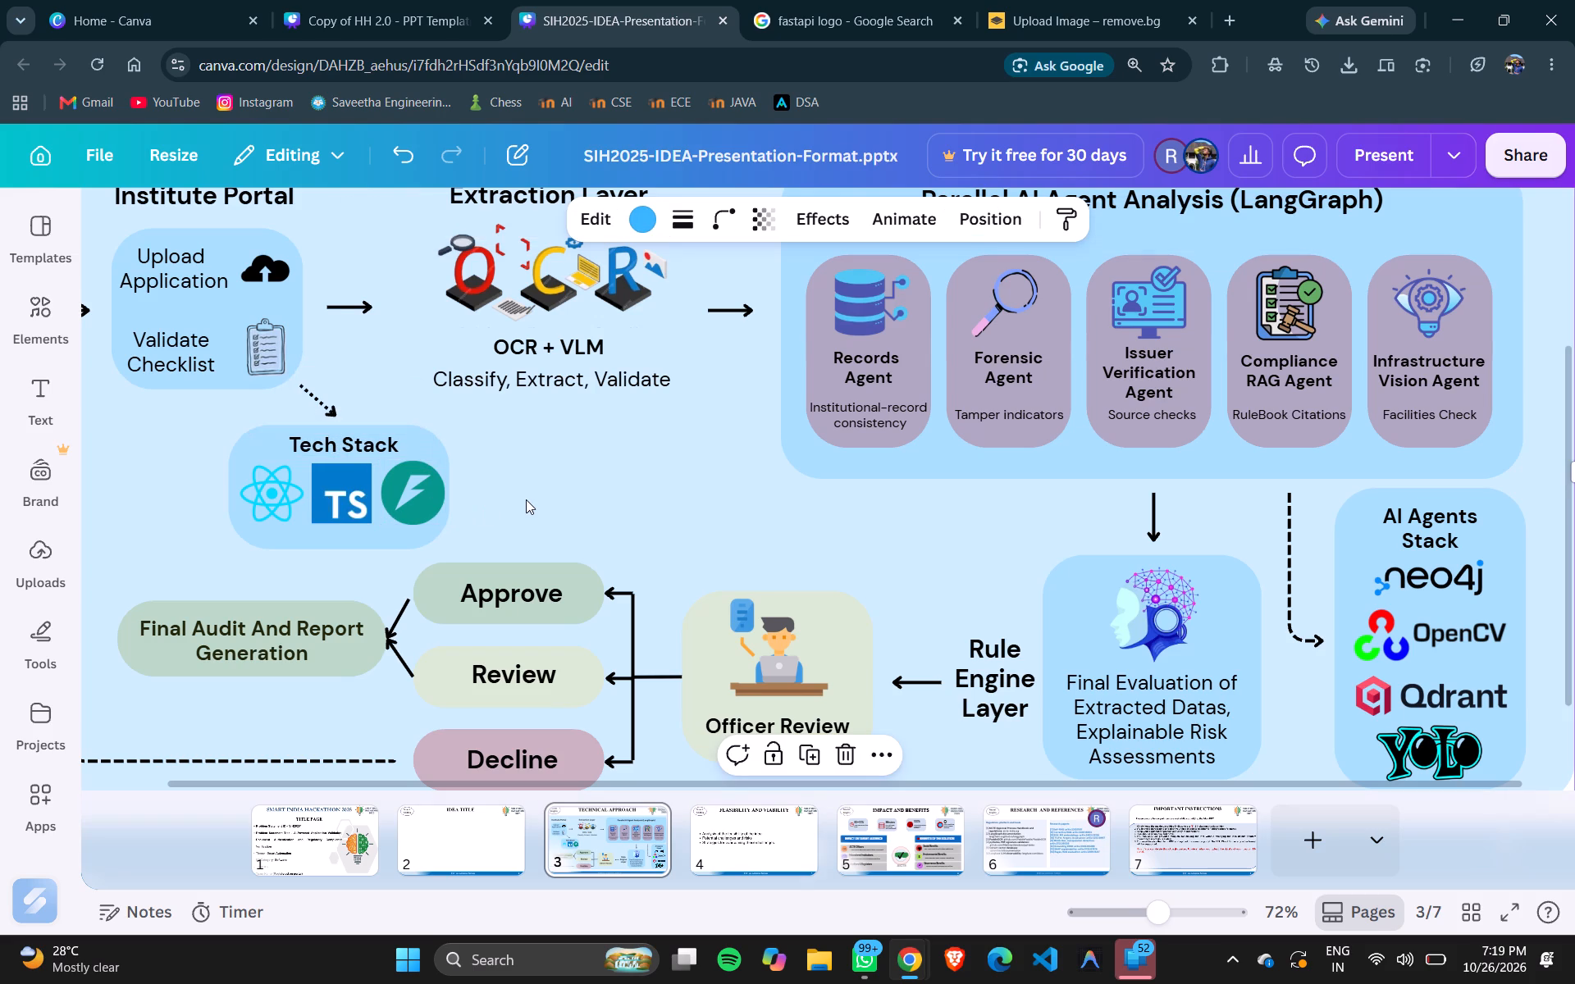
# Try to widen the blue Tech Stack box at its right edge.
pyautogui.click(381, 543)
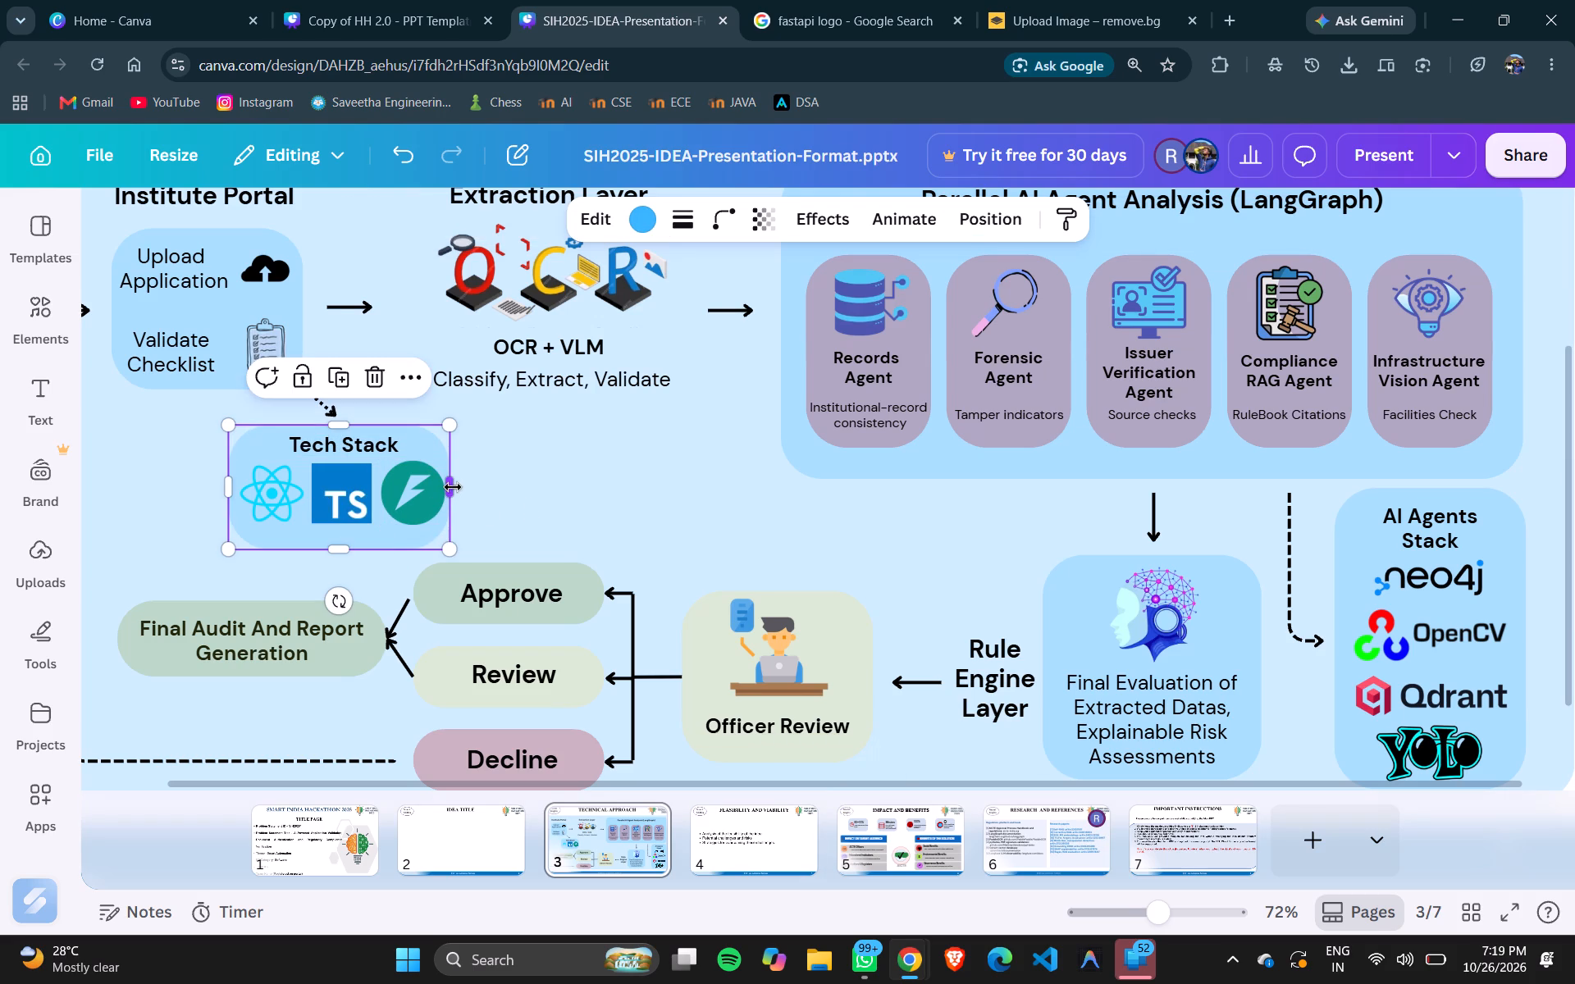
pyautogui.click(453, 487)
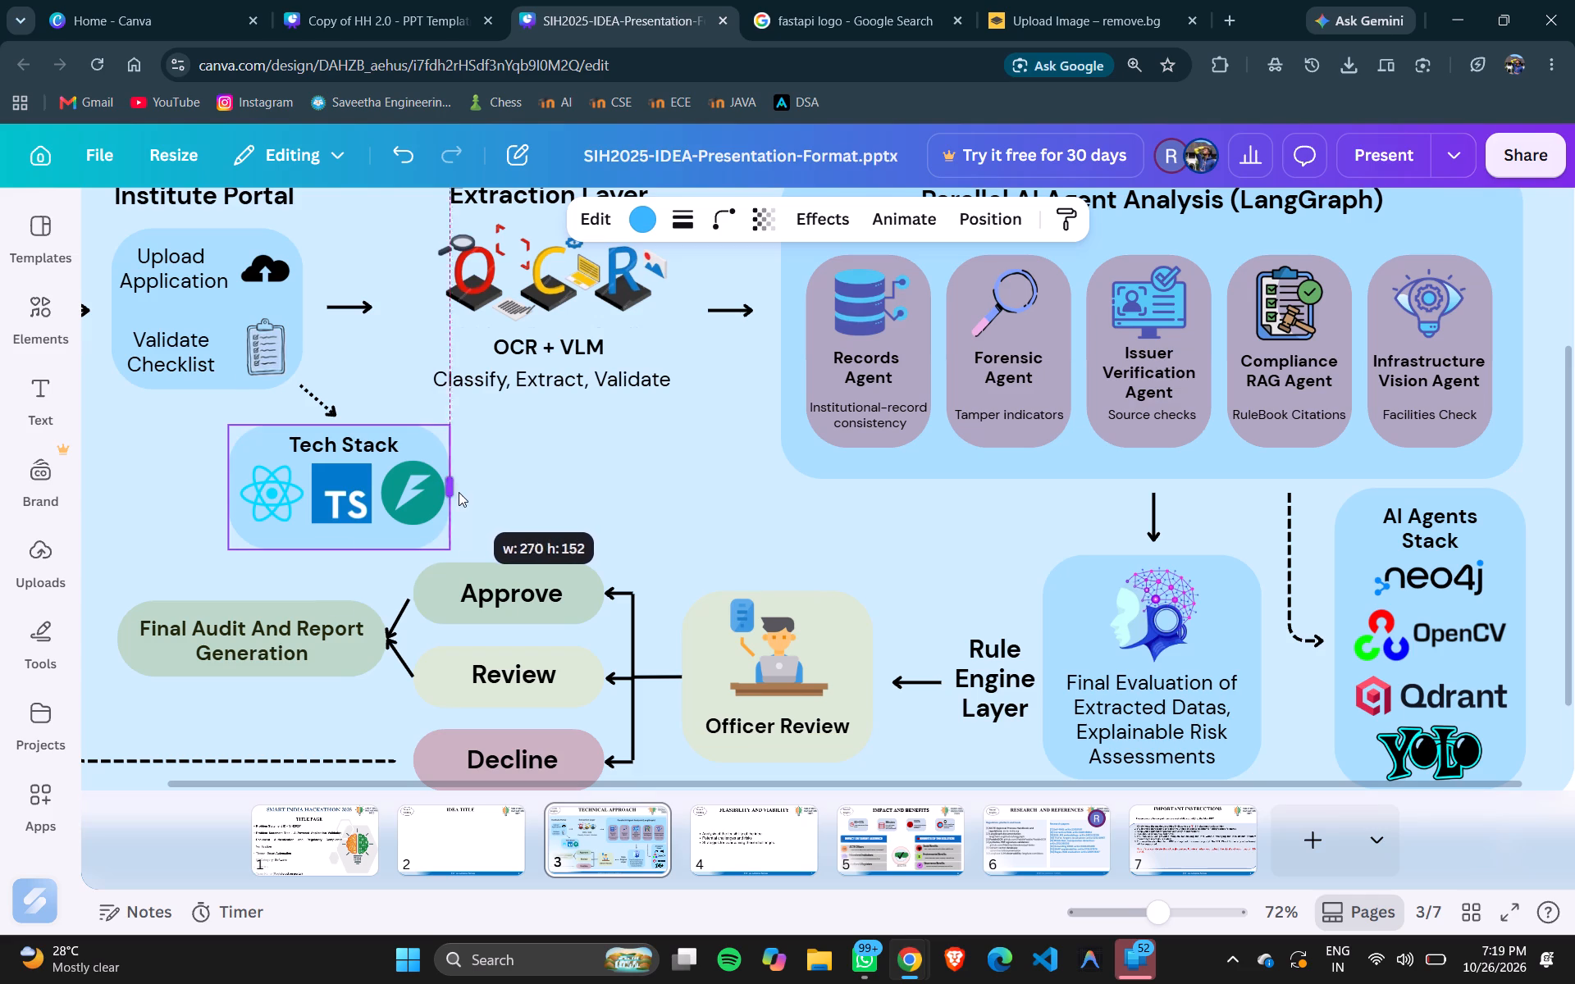
# Preview the Technical Approach slide in full-screen presentation mode and return to editing.
pyautogui.click(1380, 146)
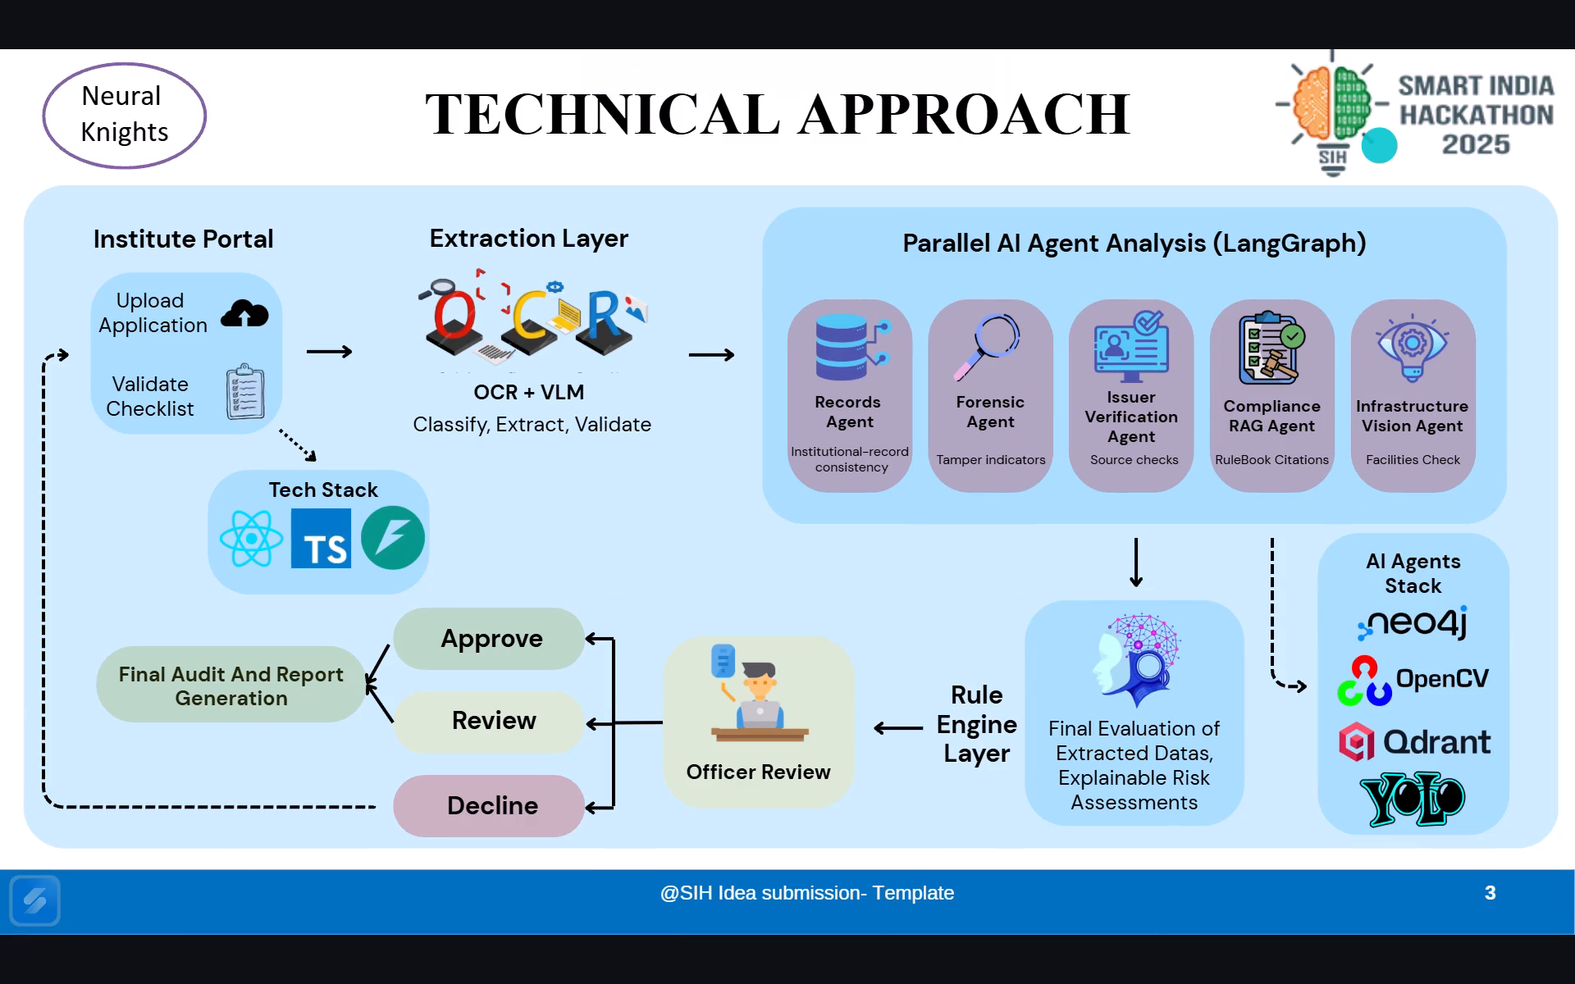
pyautogui.press('Escape')
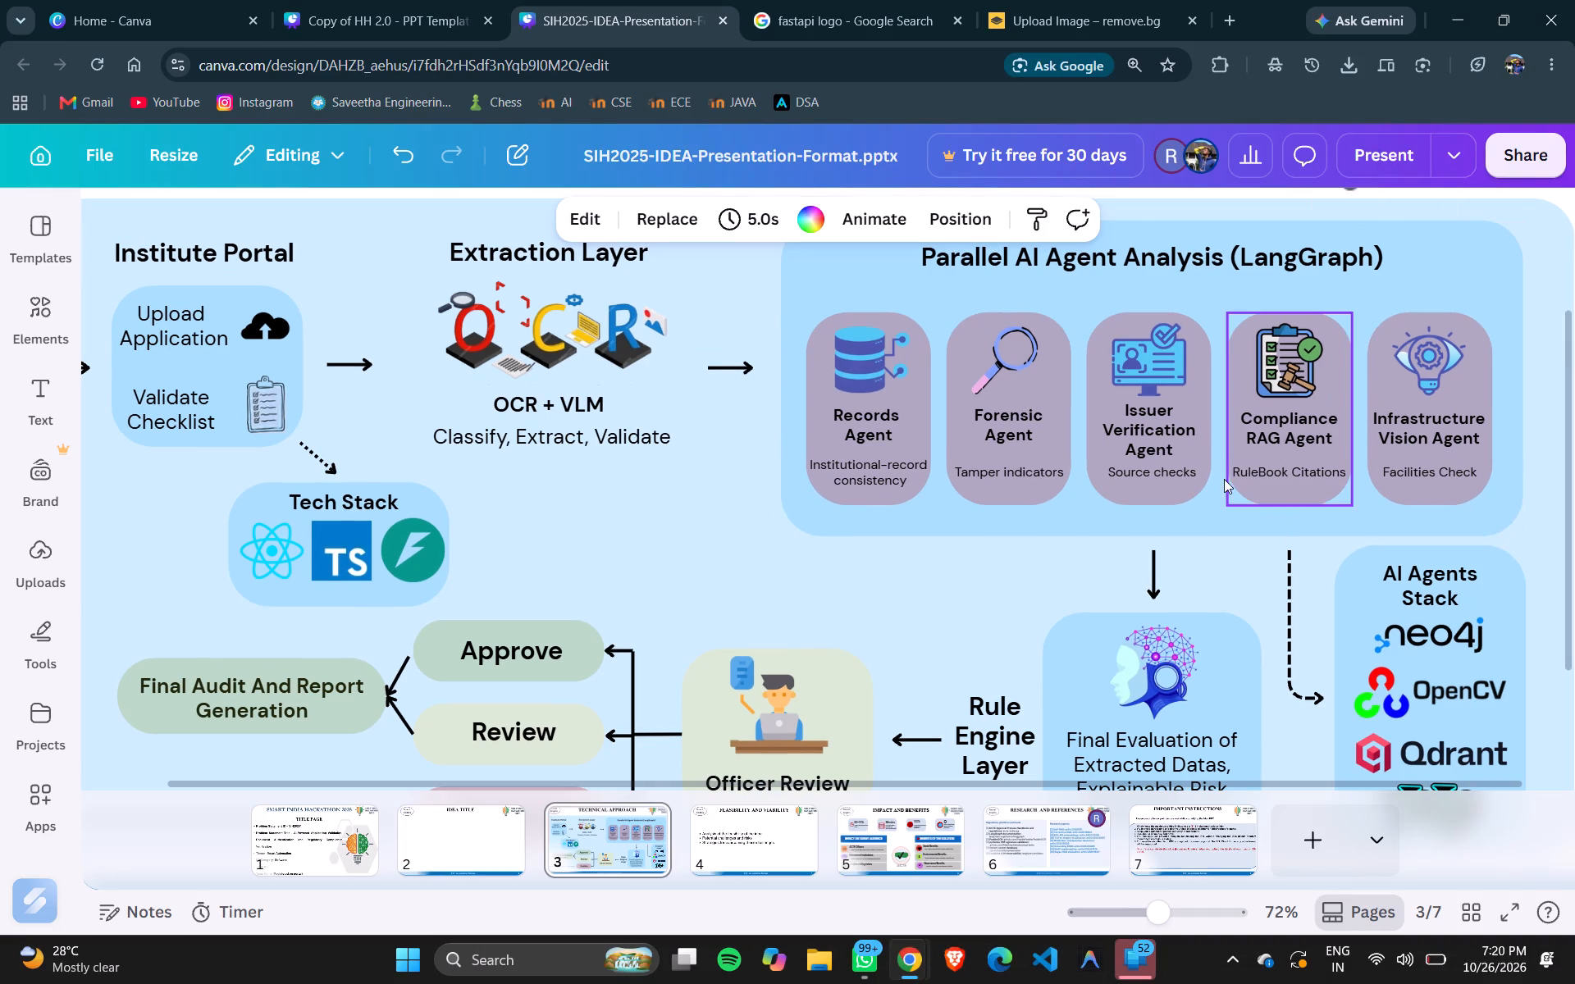
# Duplicate the dotted arrow under the Institute Portal box and place the copy between the agents panel and Rule Engine Layer, beside the Final Evaluation box.
pyautogui.scroll(-1, 1002, 613)
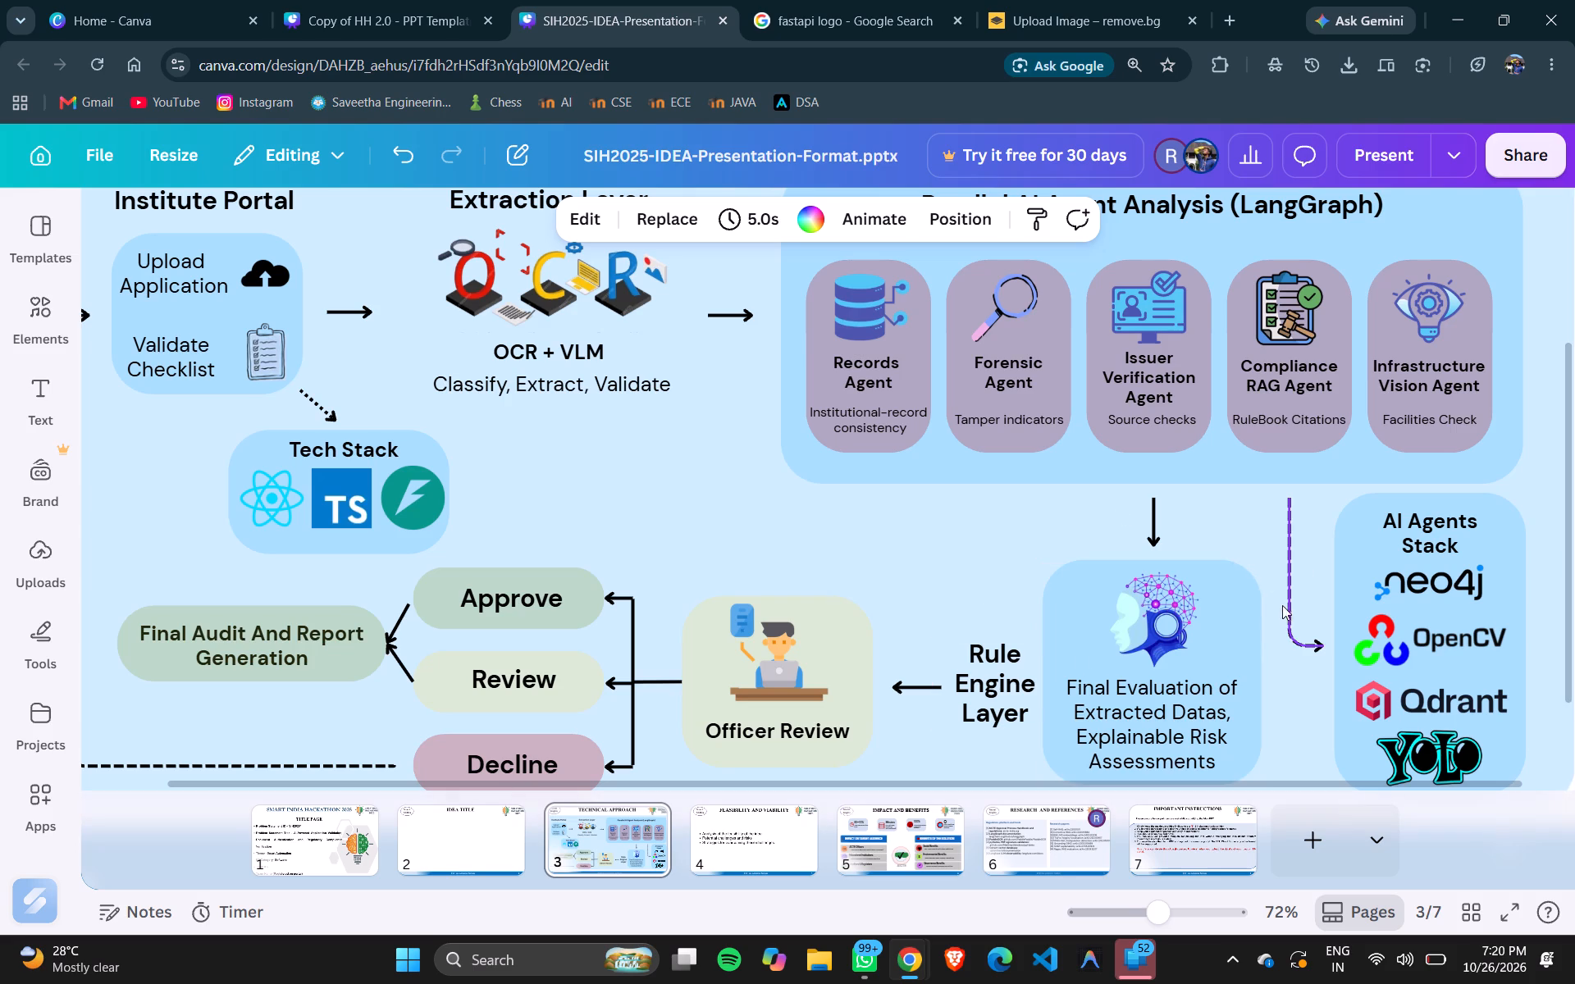
pyautogui.click(322, 408)
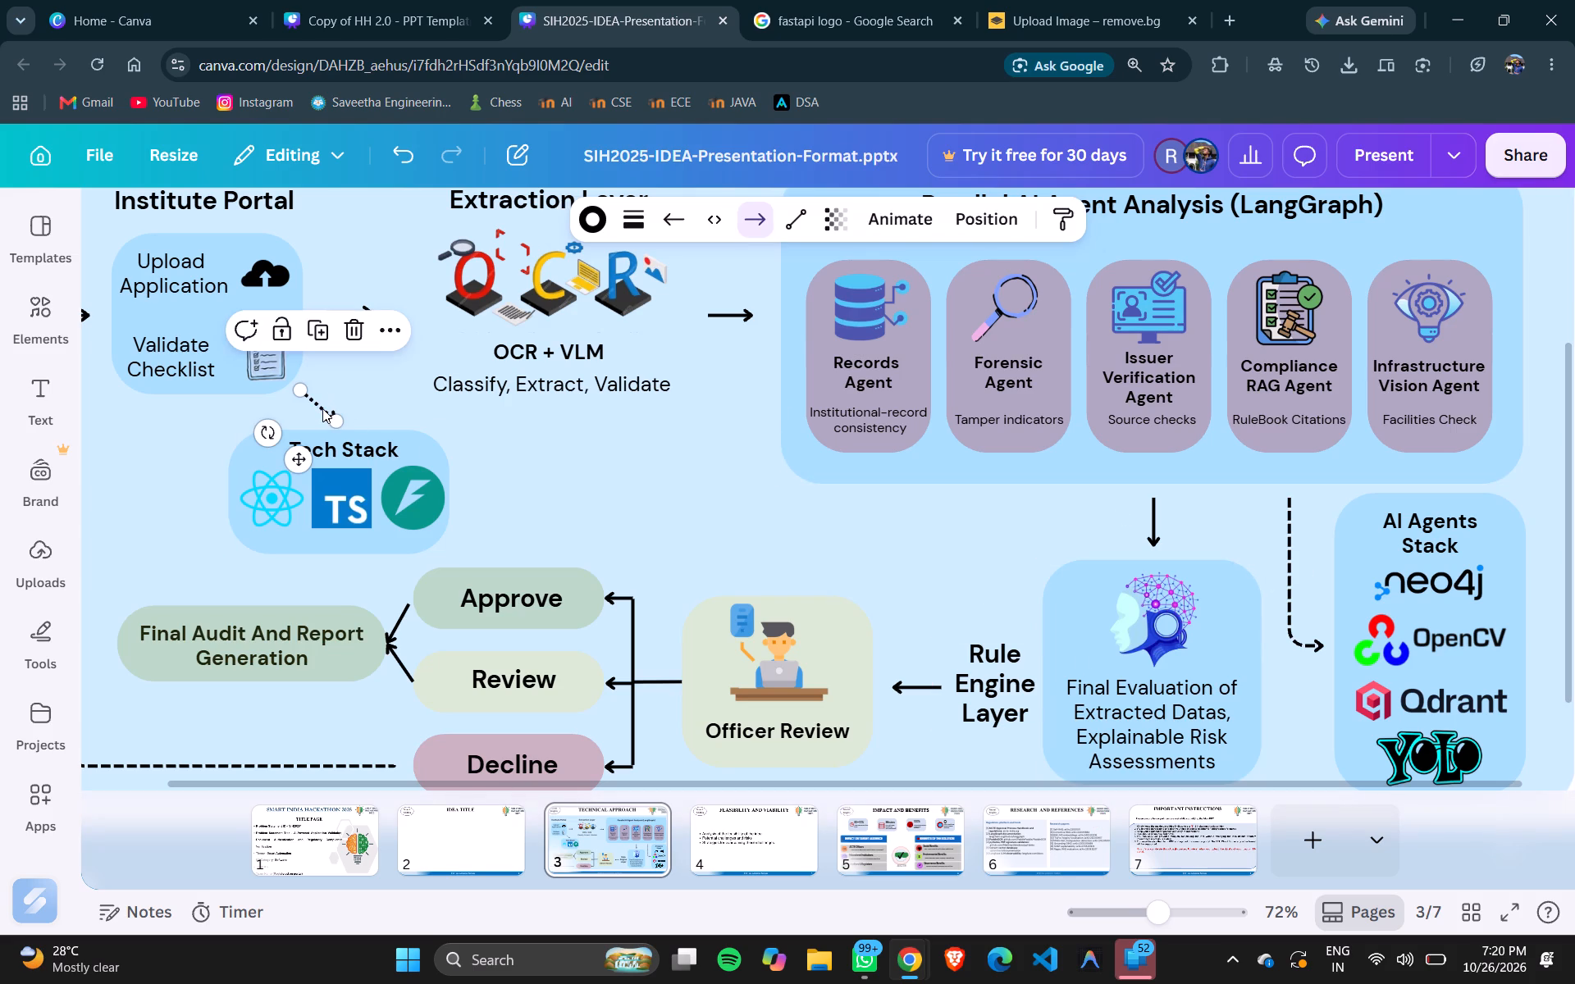
pyautogui.hotkey('ctrl', 'd')
pyautogui.moveTo(337, 426); pyautogui.dragTo(1016, 579)
pyautogui.moveTo(988, 557); pyautogui.dragTo(970, 570)
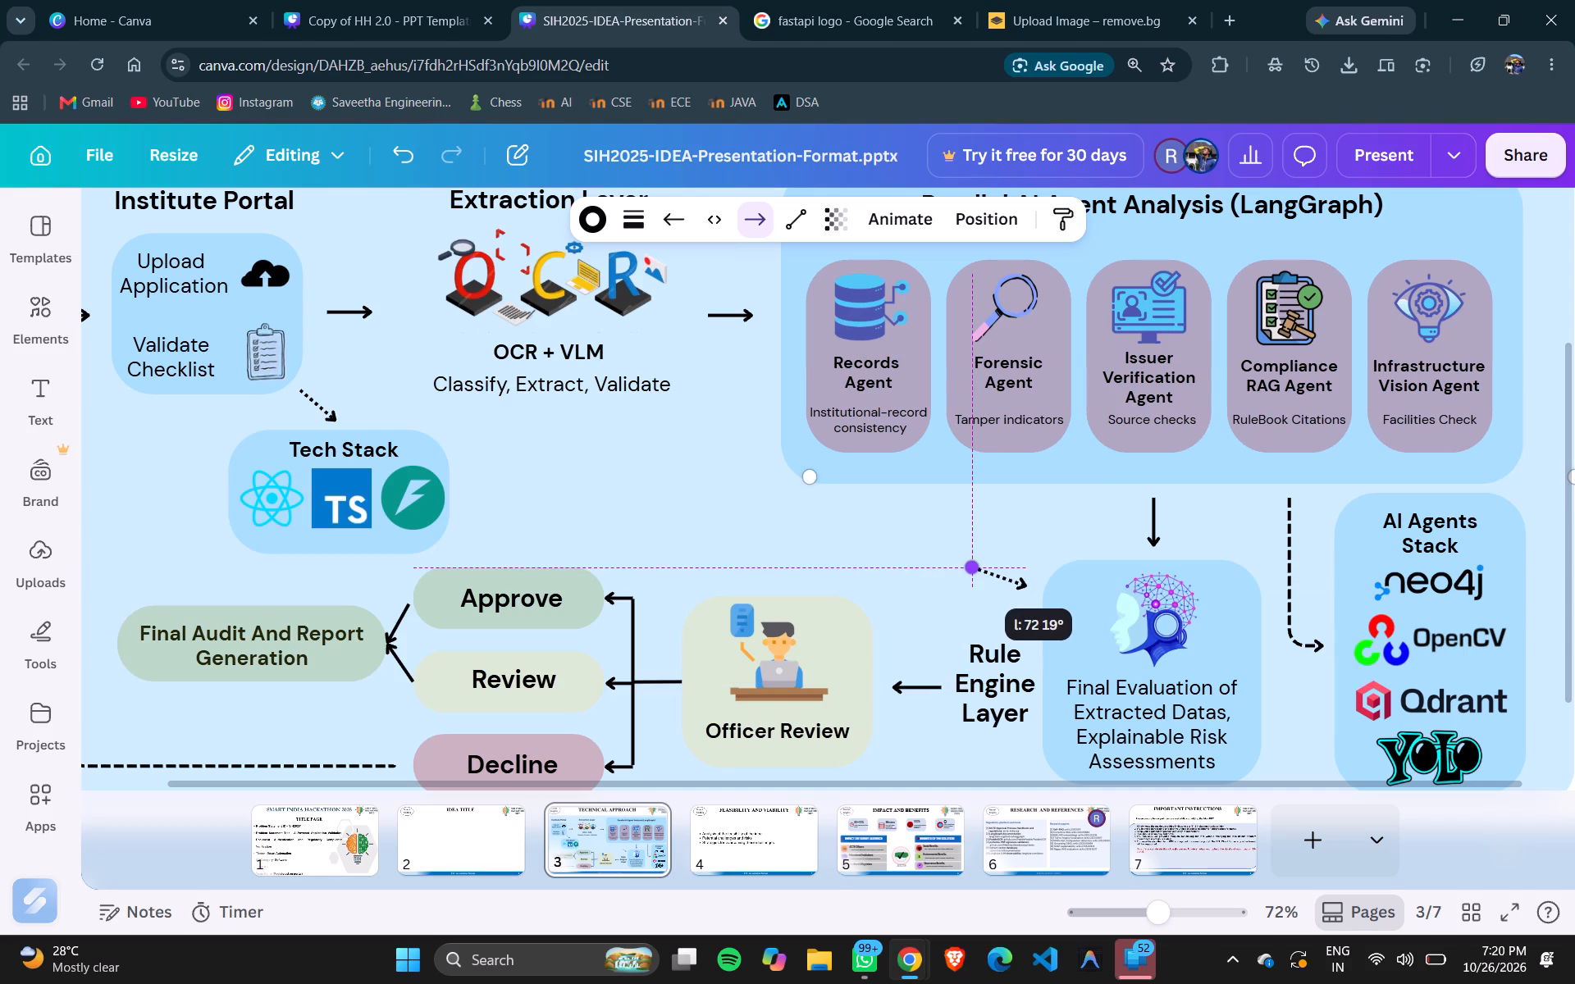
pyautogui.moveTo(970, 570); pyautogui.dragTo(971, 567)
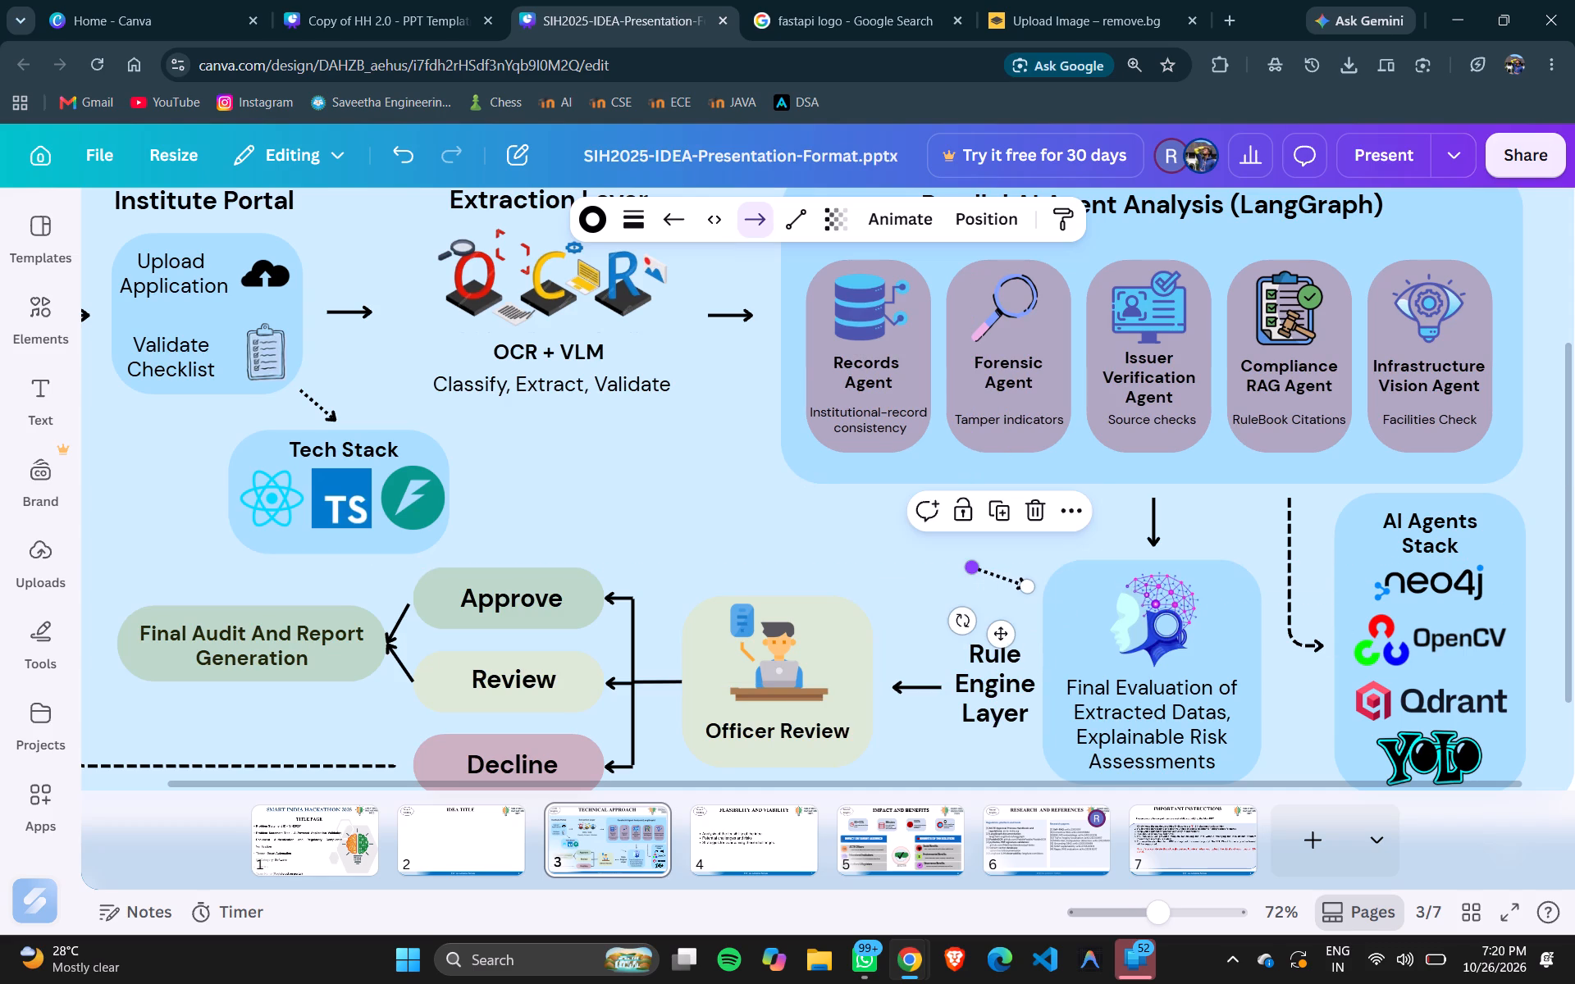
pyautogui.click(975, 569)
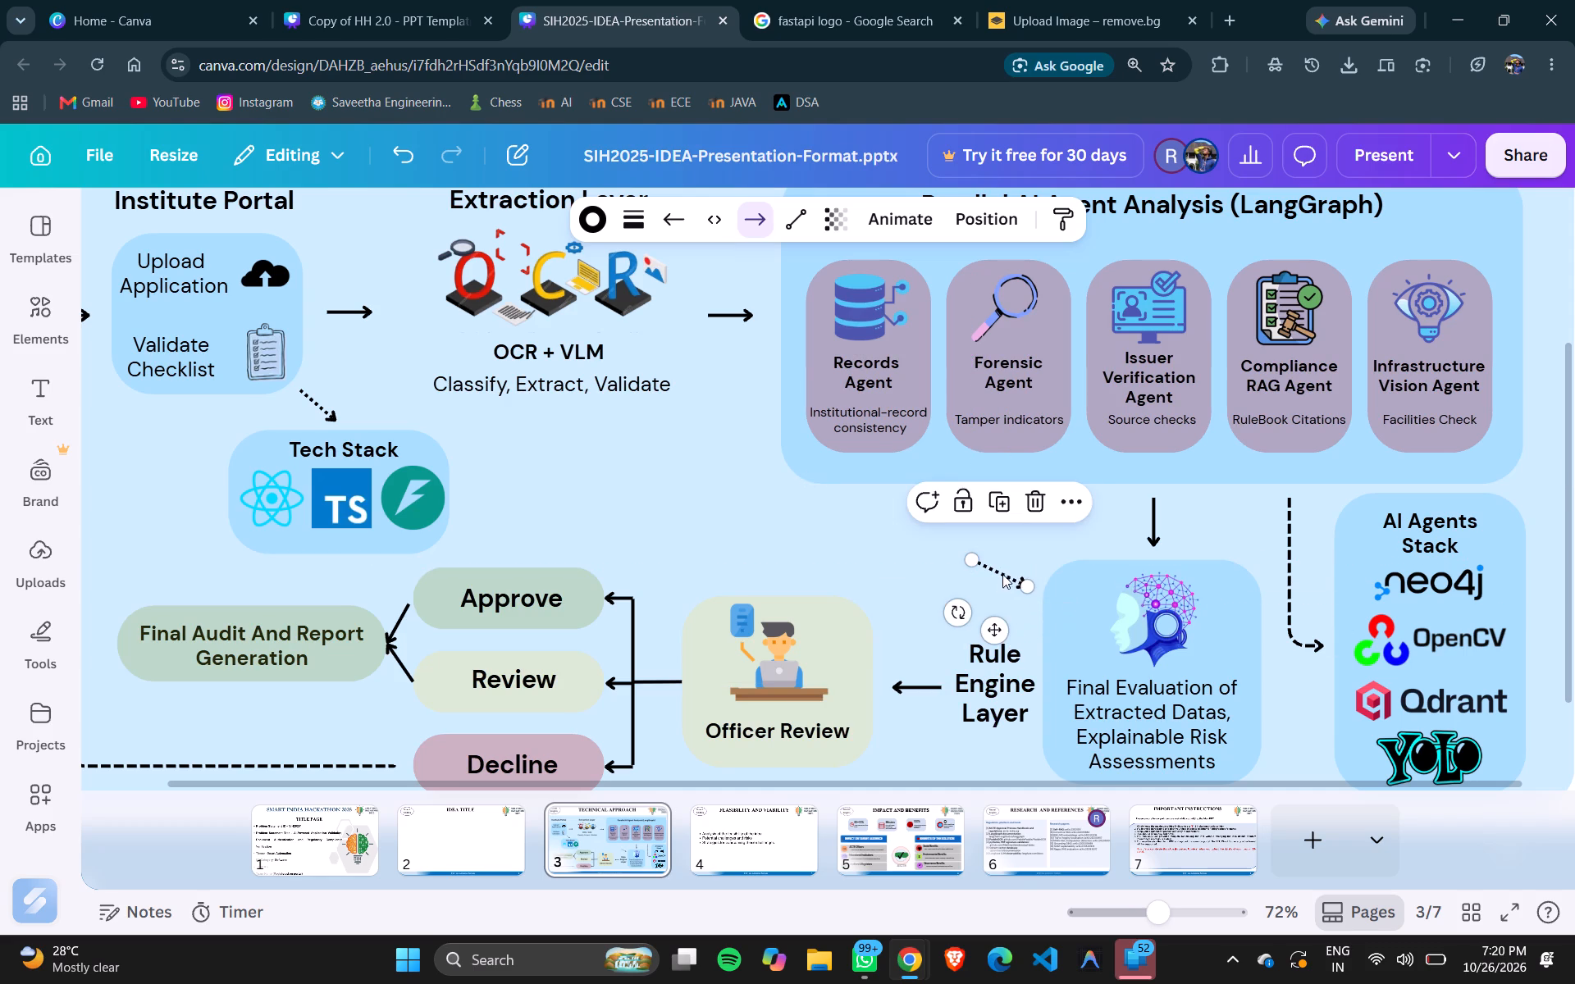
# Reverse the copied dotted arrow by adding an open arrowhead to its start and removing the one at its end.
pyautogui.click(1003, 573)
pyautogui.click(1003, 573)
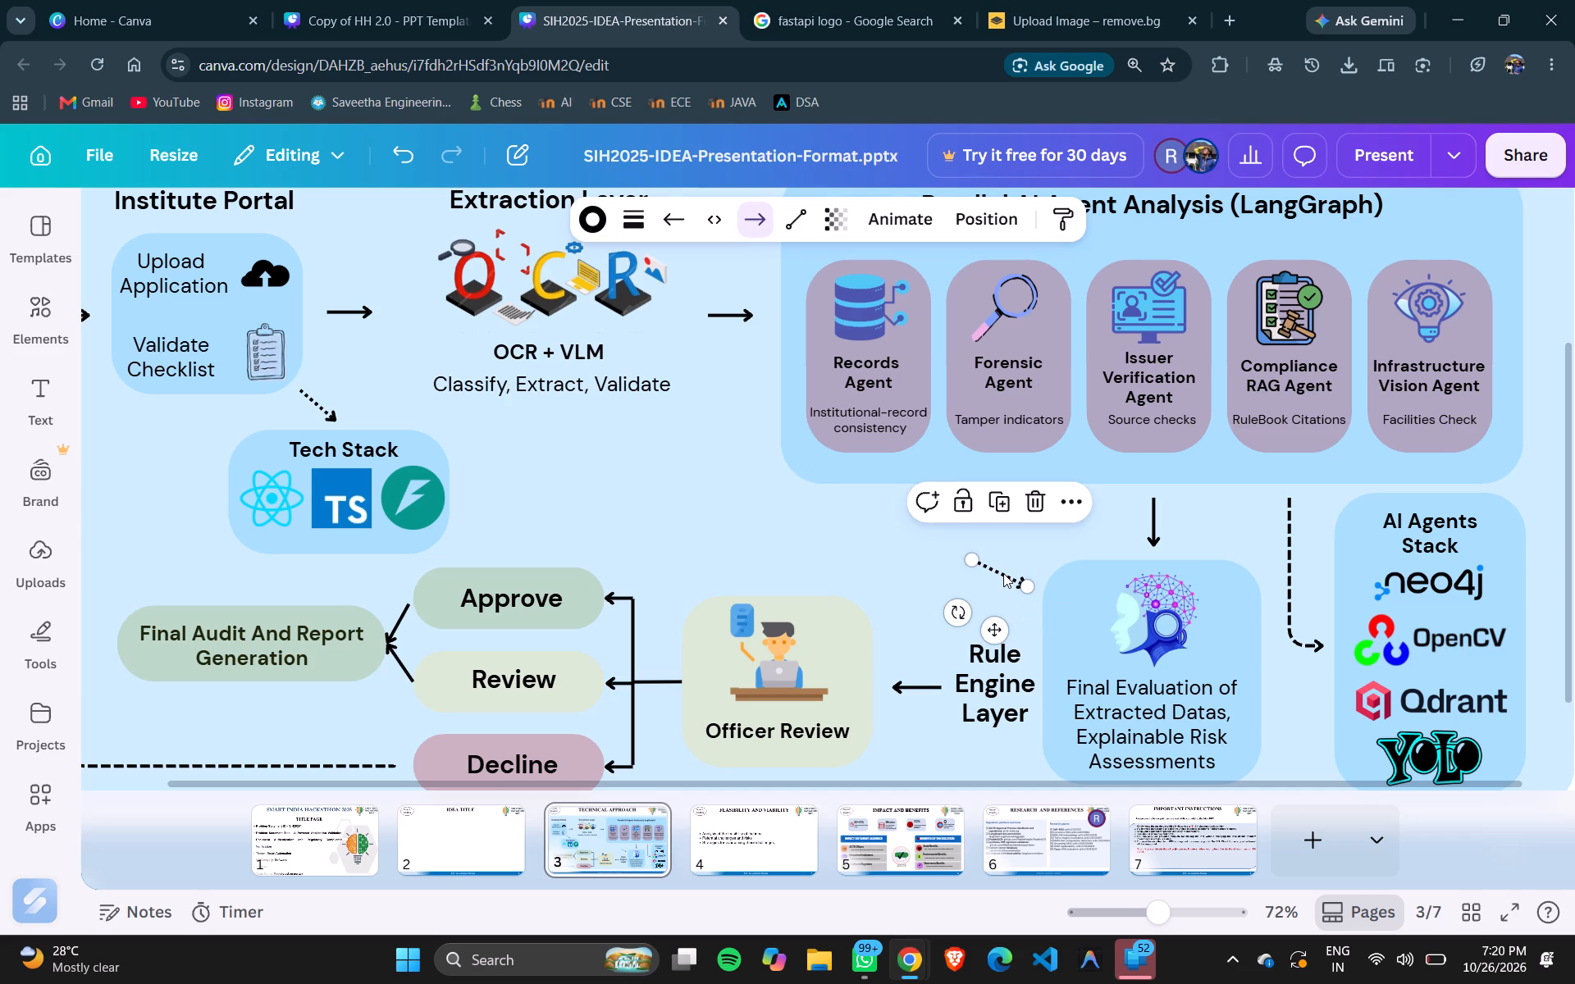
pyautogui.click(679, 221)
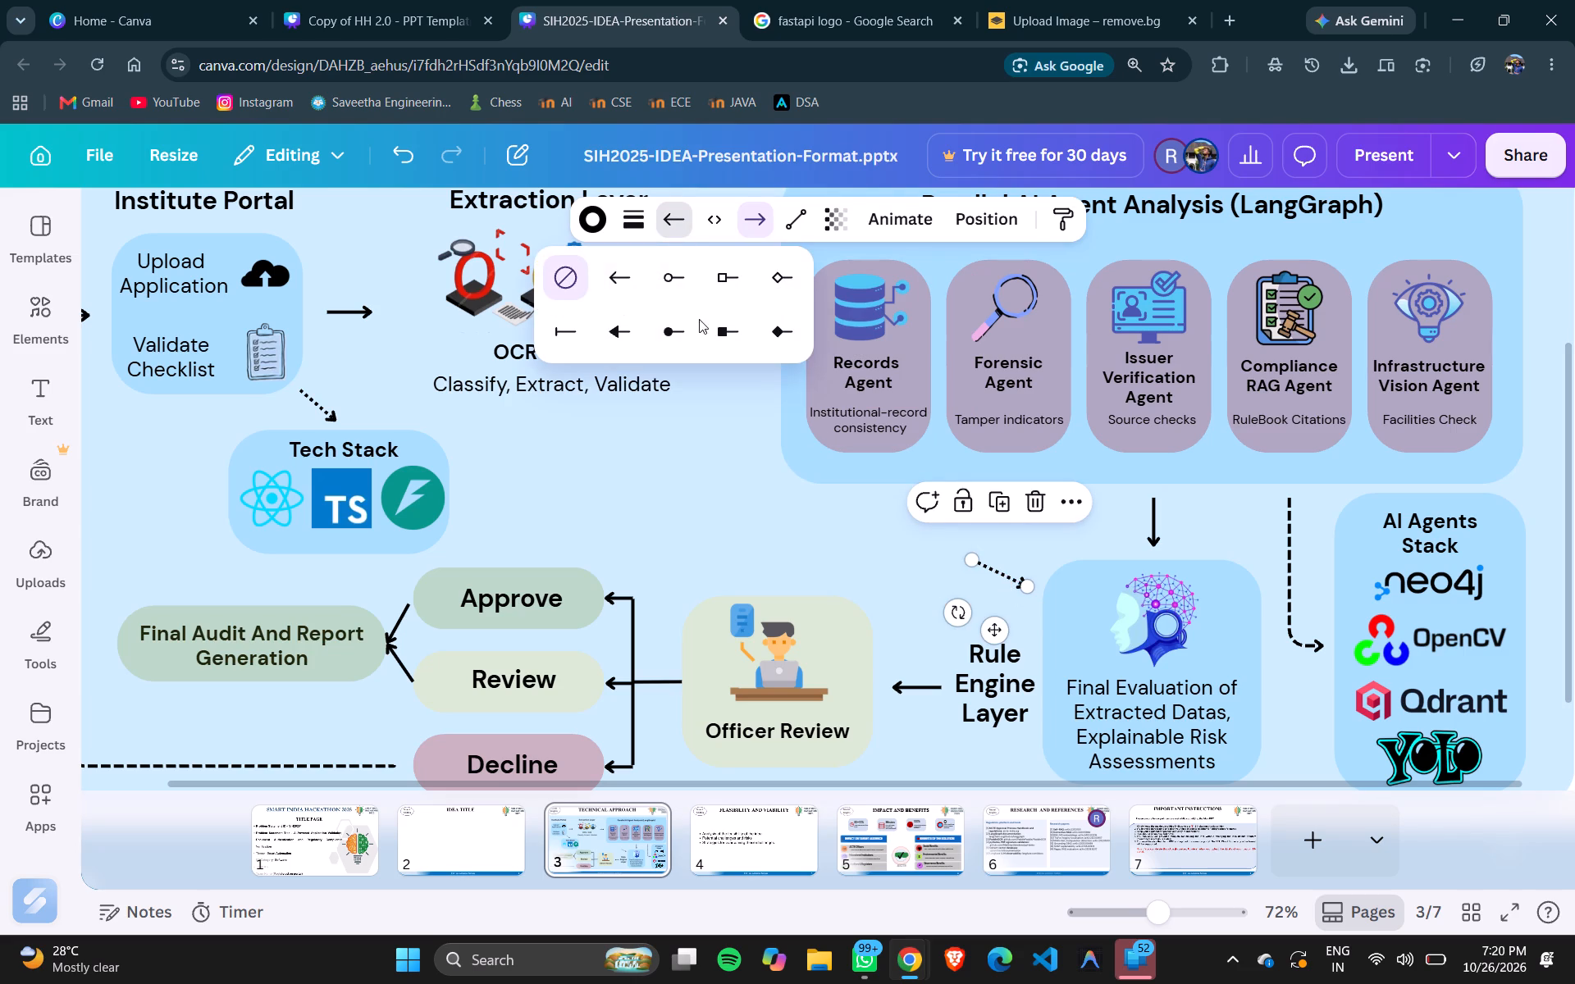
pyautogui.click(624, 285)
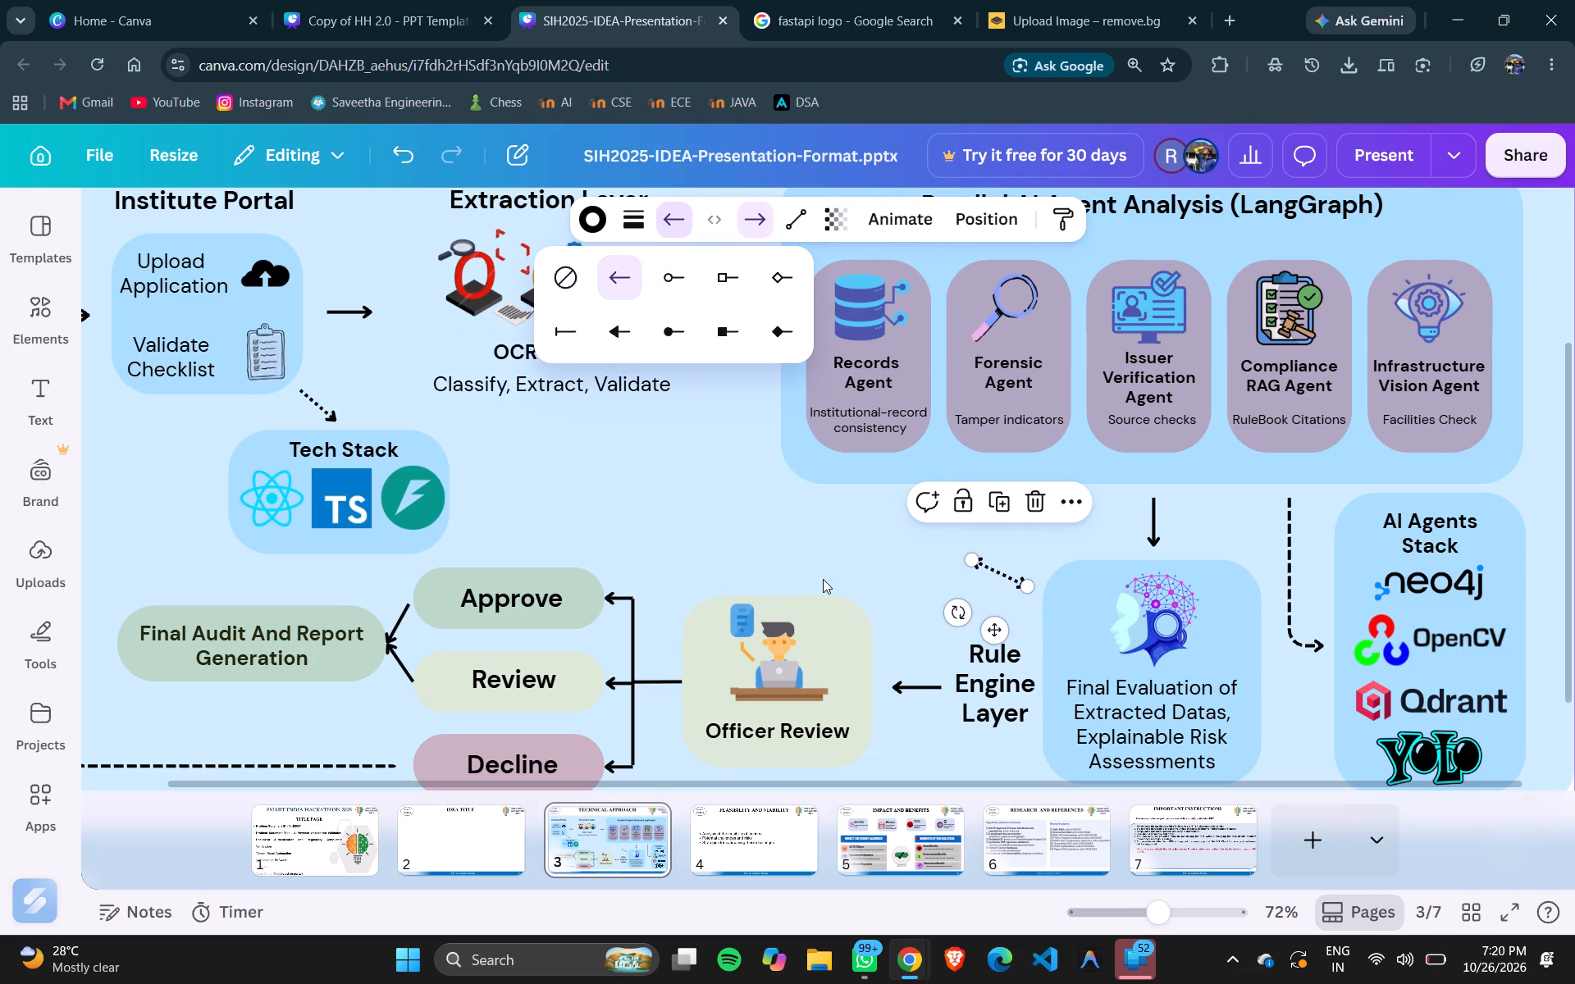
pyautogui.click(753, 222)
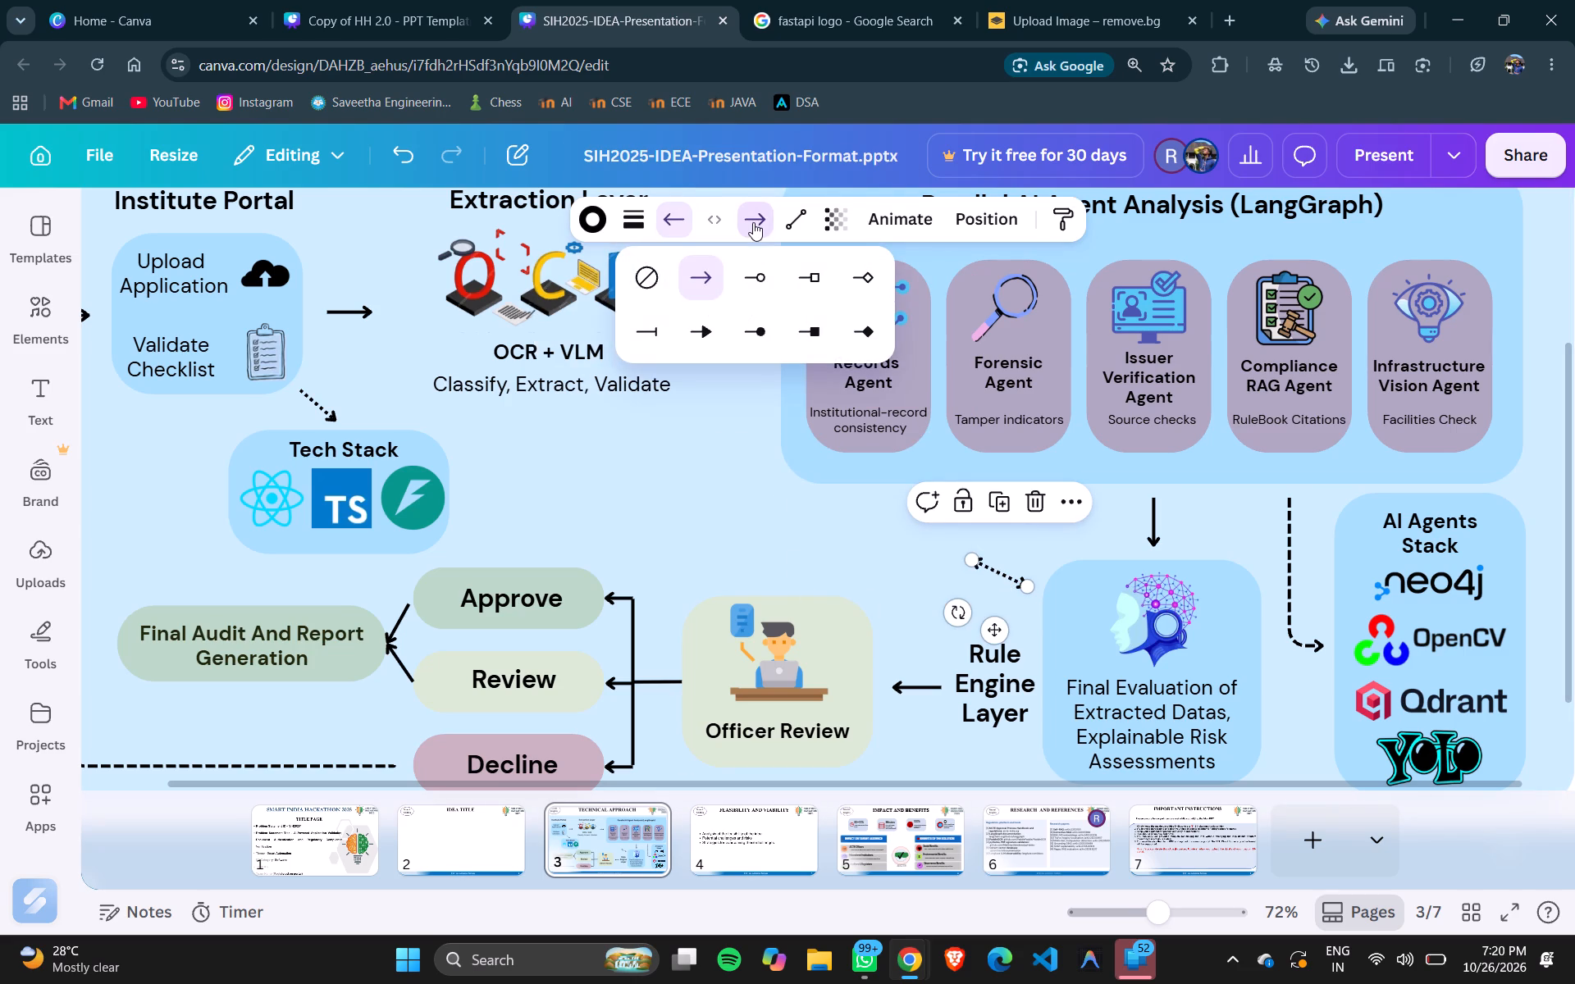
pyautogui.click(639, 278)
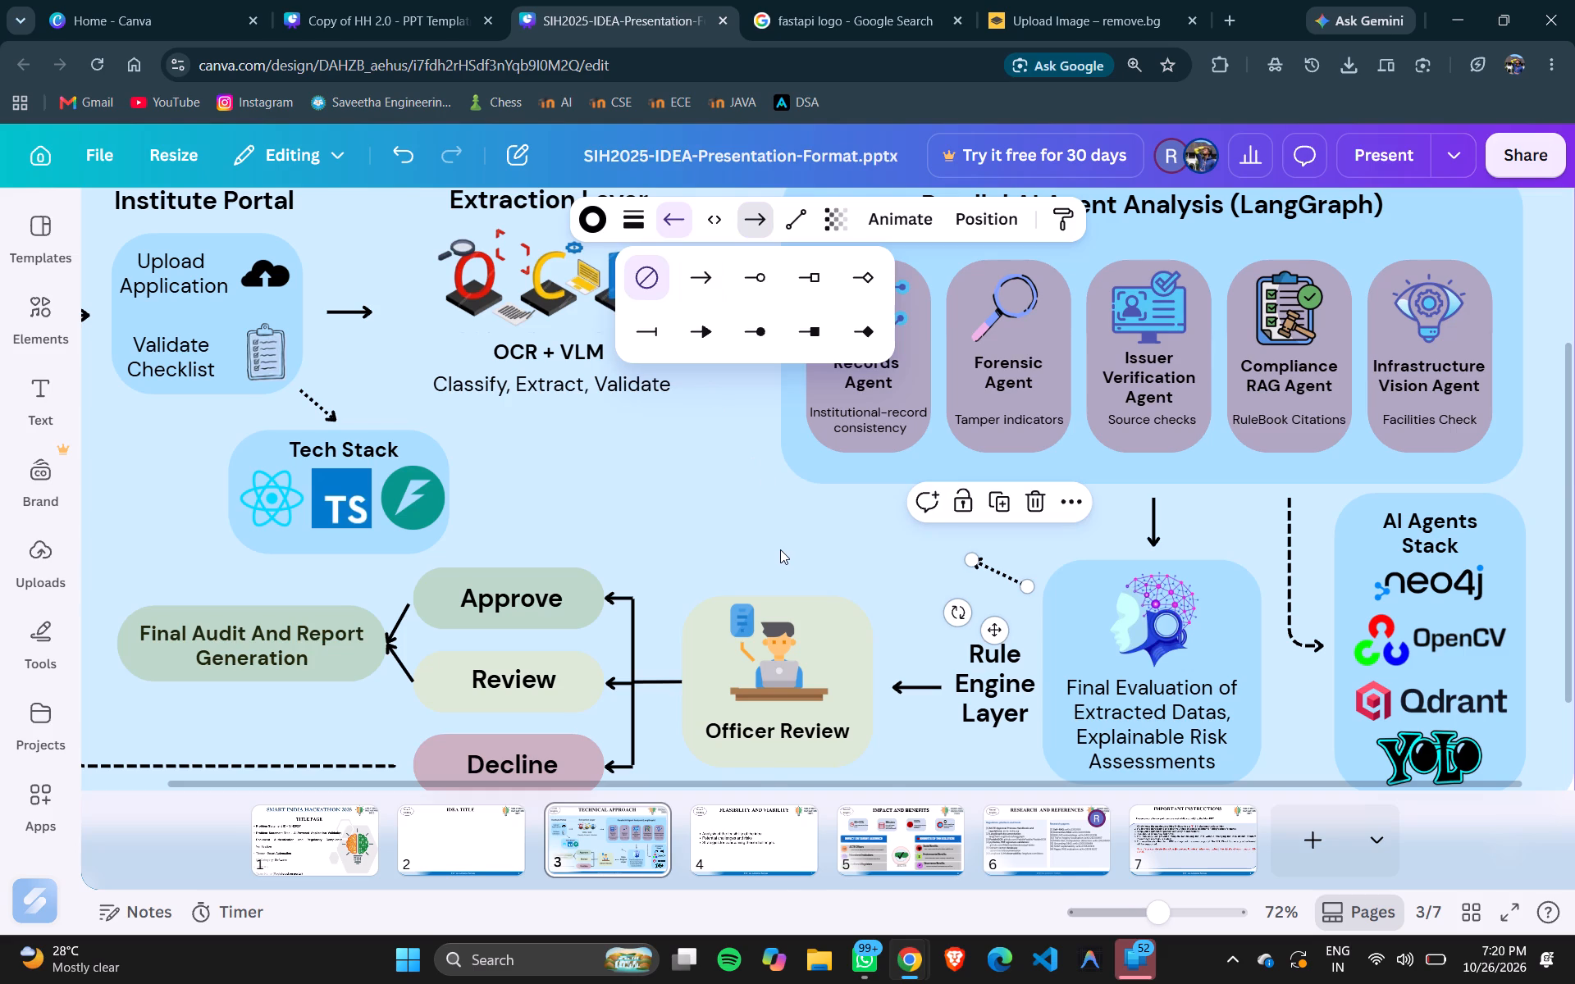
pyautogui.click(781, 549)
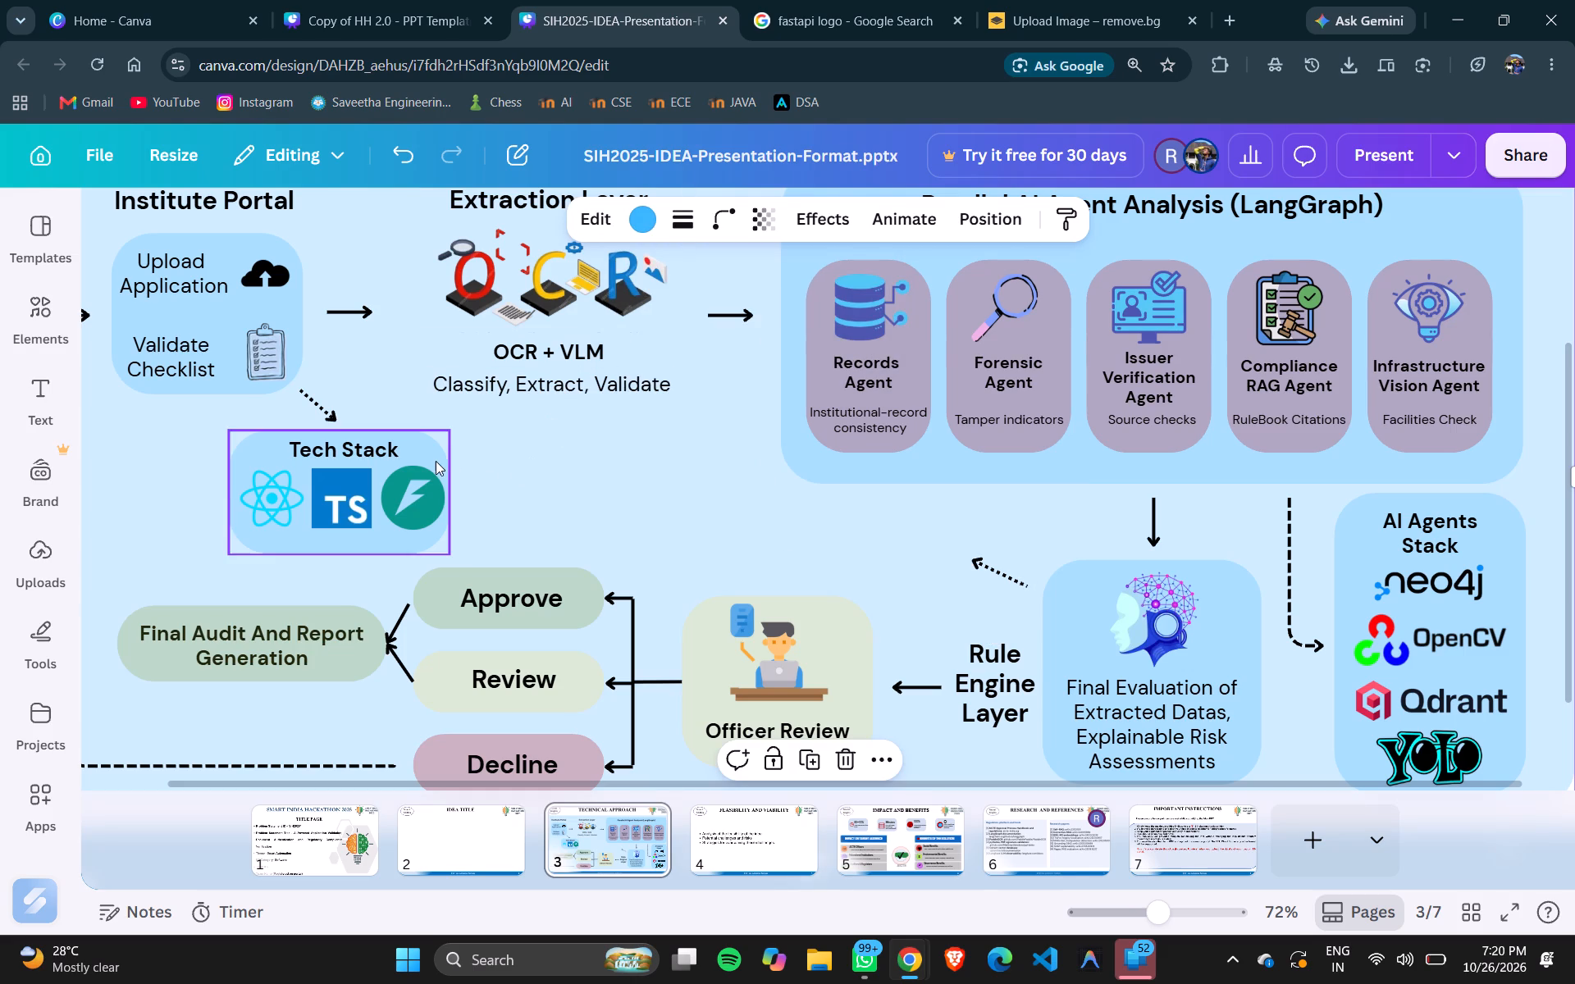
# Widen the blue Tech Stack box slightly to the right to give the FastAPI logo more margin.
pyautogui.click(433, 458)
pyautogui.click(448, 479)
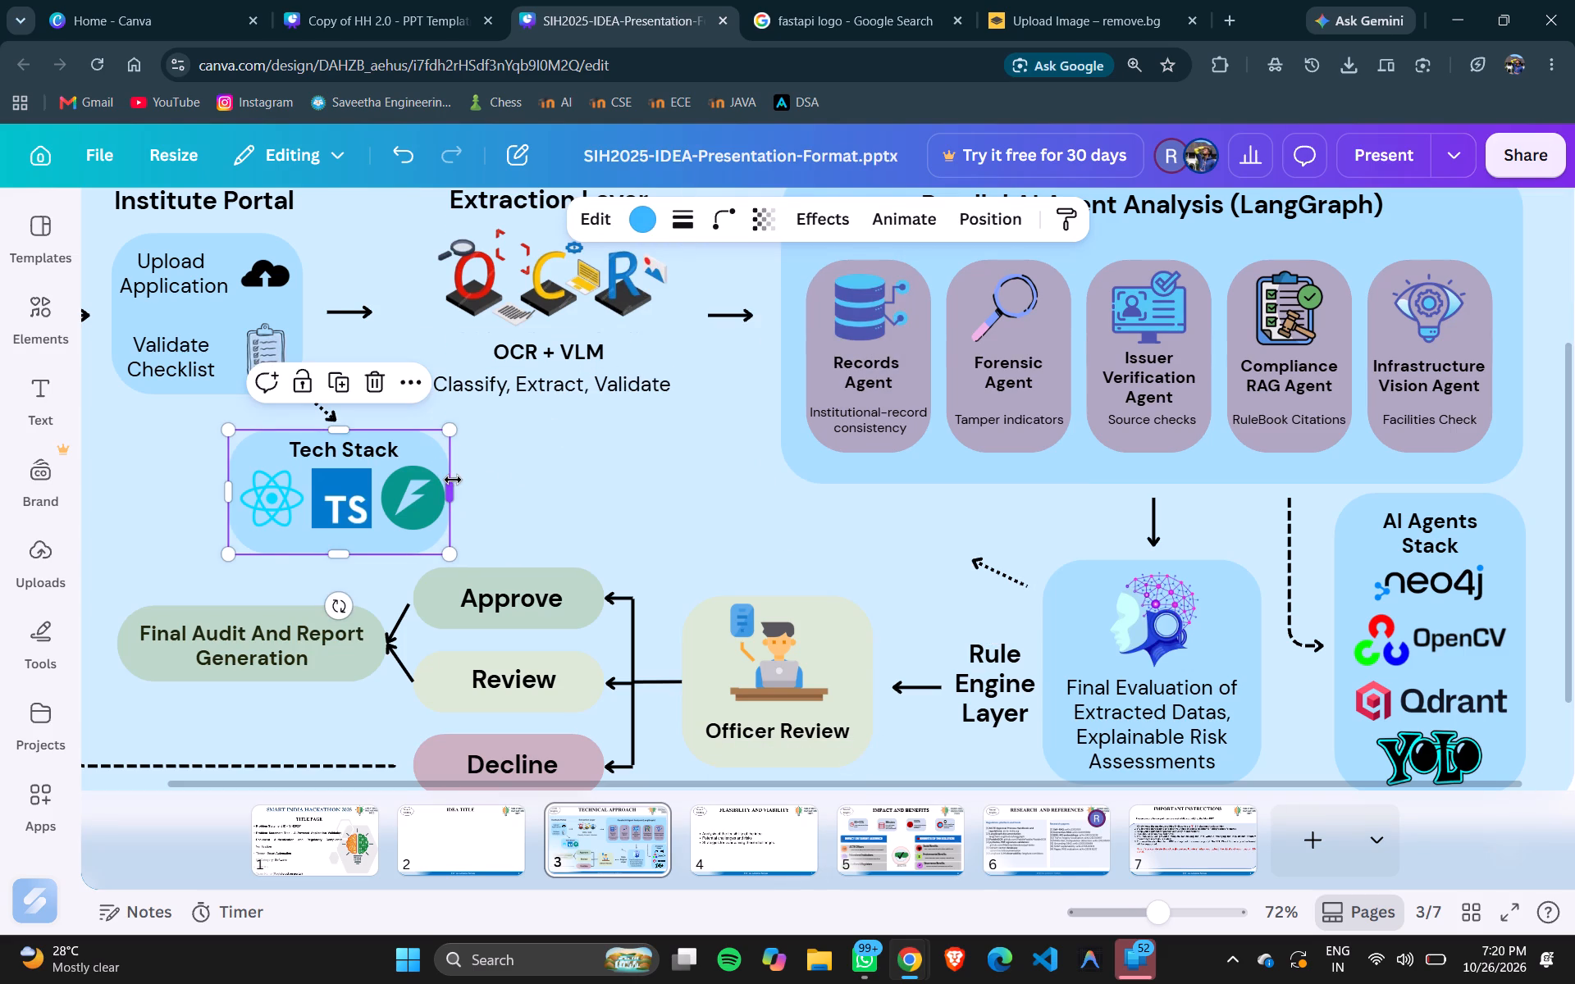
pyautogui.click(453, 480)
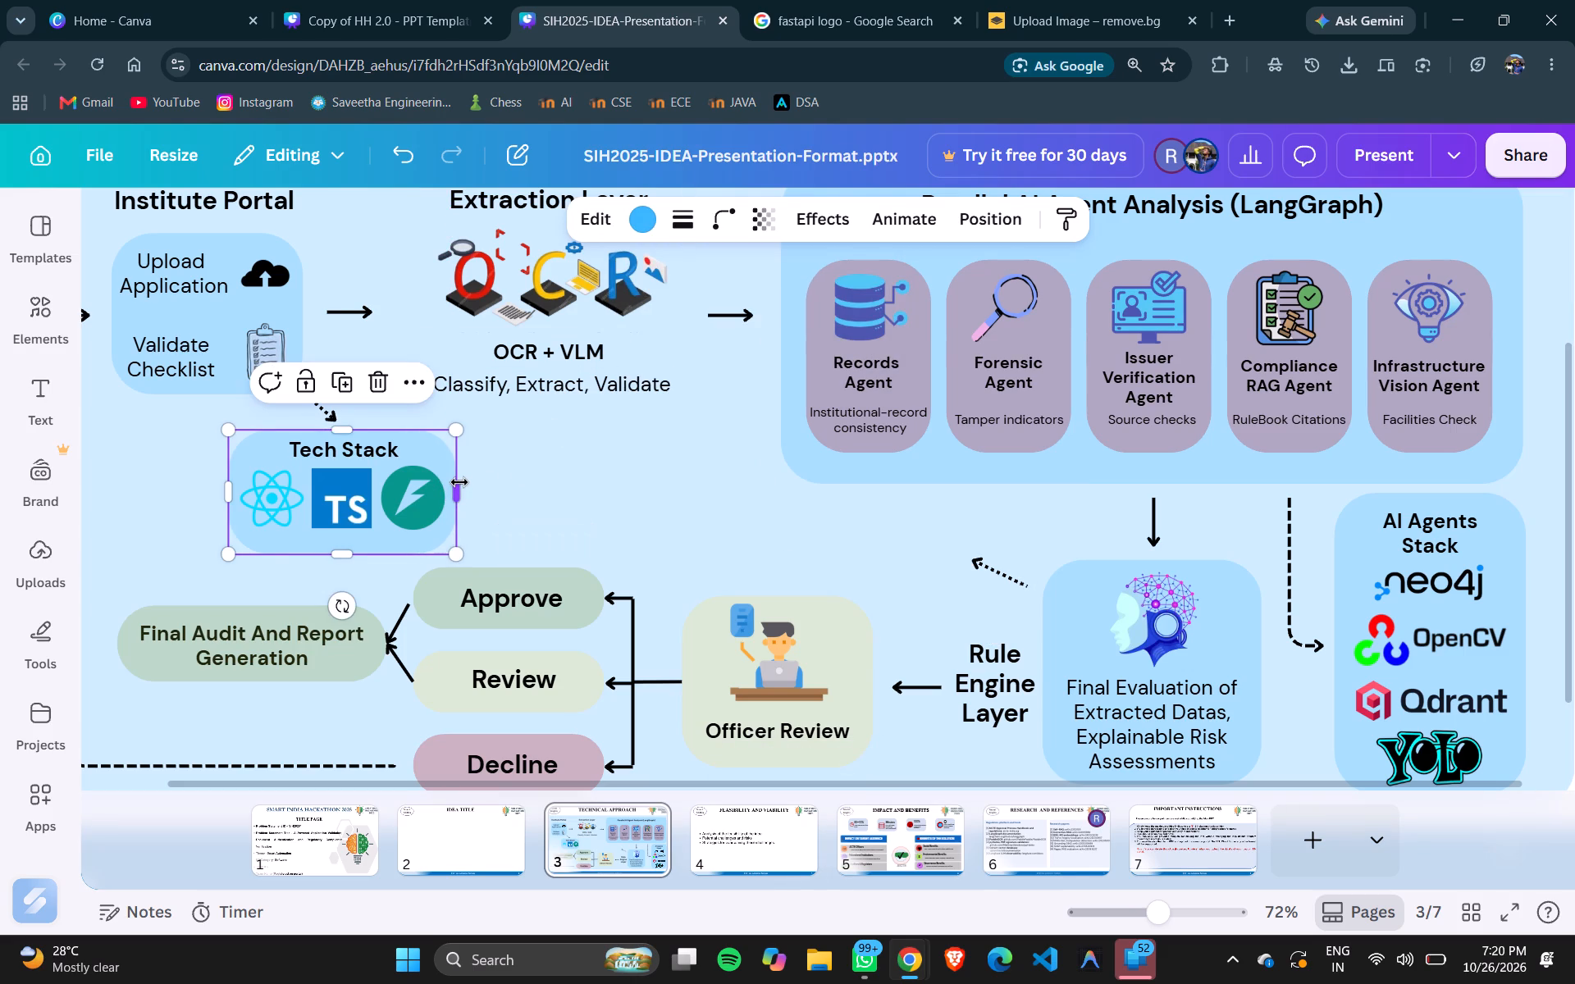
pyautogui.click(495, 486)
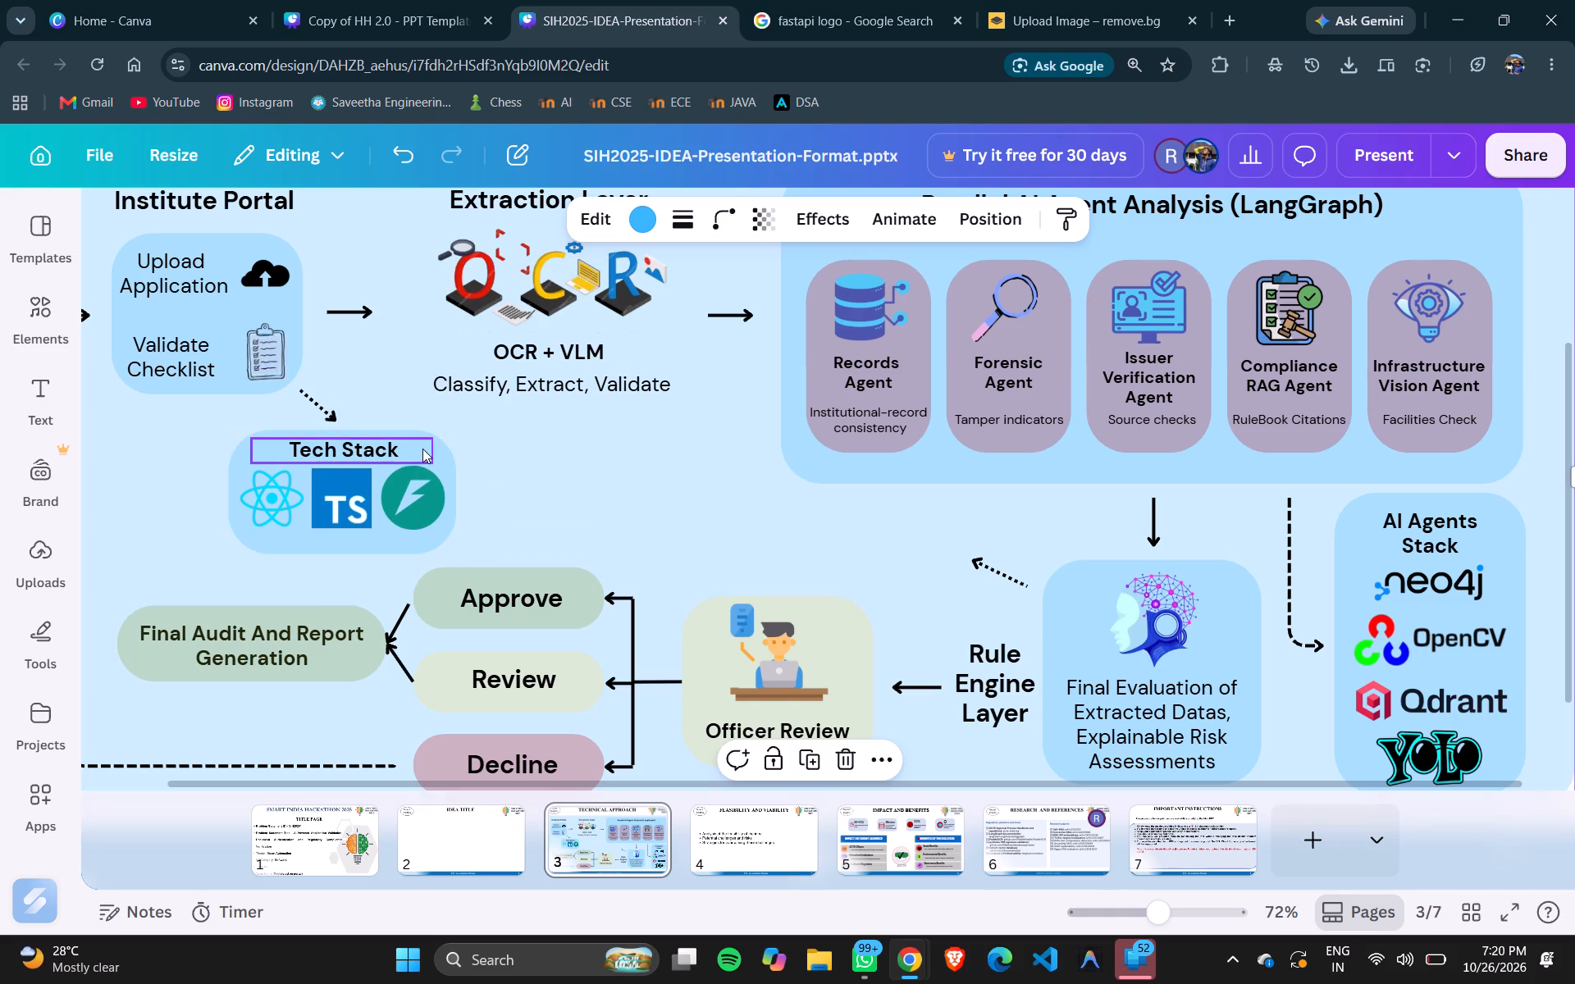
# Duplicate the blue Tech Stack box and move the copy above the Officer Review box, beside the new dotted arrow.
pyautogui.click(435, 458)
pyautogui.hotkey('ctrl', 'd')
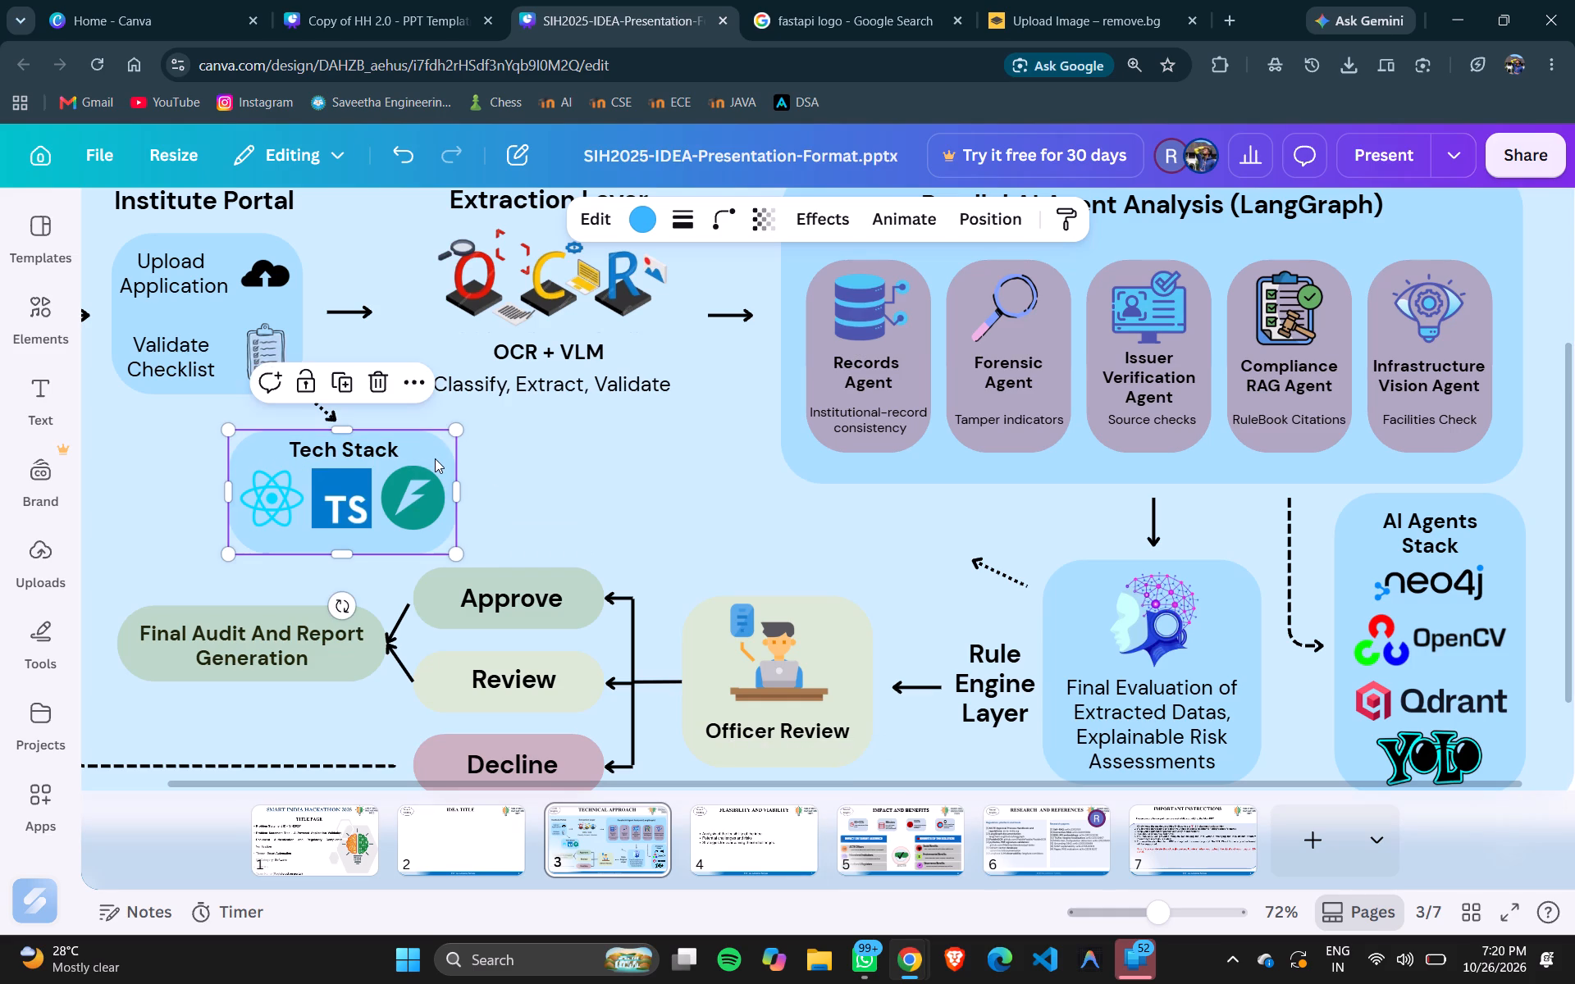
pyautogui.moveTo(436, 471); pyautogui.dragTo(930, 519)
# Shorten the copied blue box by raising its bottom edge above Officer Review, and nudge it slightly down from the agents panel.
pyautogui.moveTo(836, 615); pyautogui.dragTo(837, 571)
pyautogui.click(843, 549)
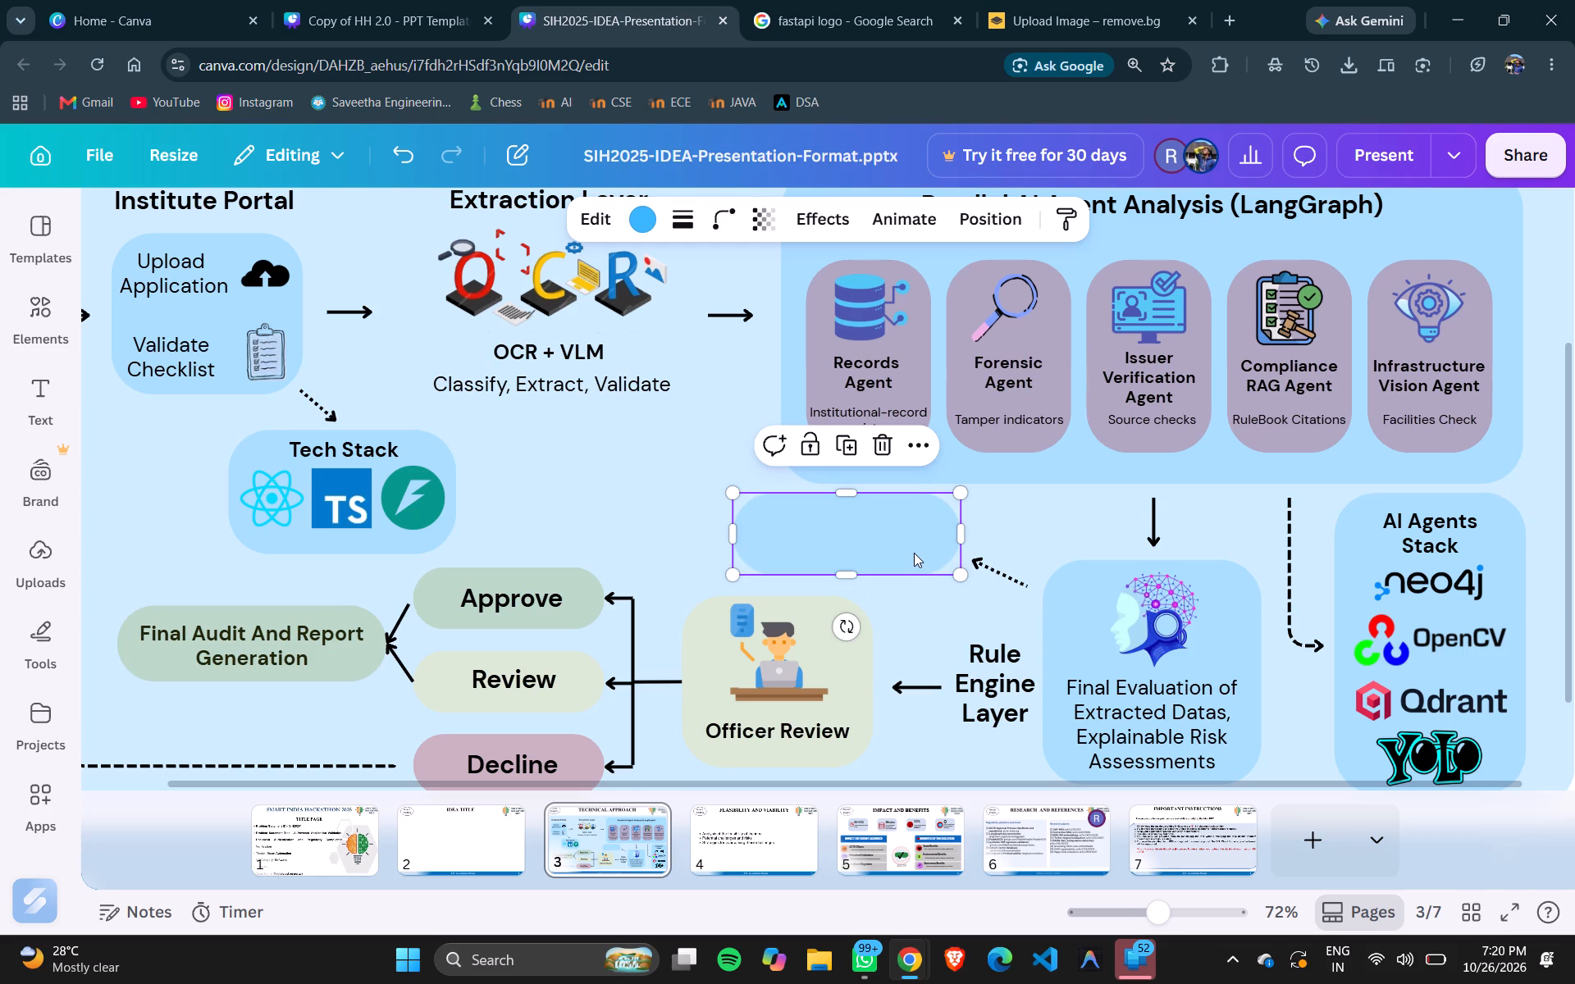
pyautogui.press('Down')
pyautogui.press('Down')
pyautogui.press('Down')
pyautogui.press('Down')
pyautogui.press('Down')
pyautogui.press('Down')
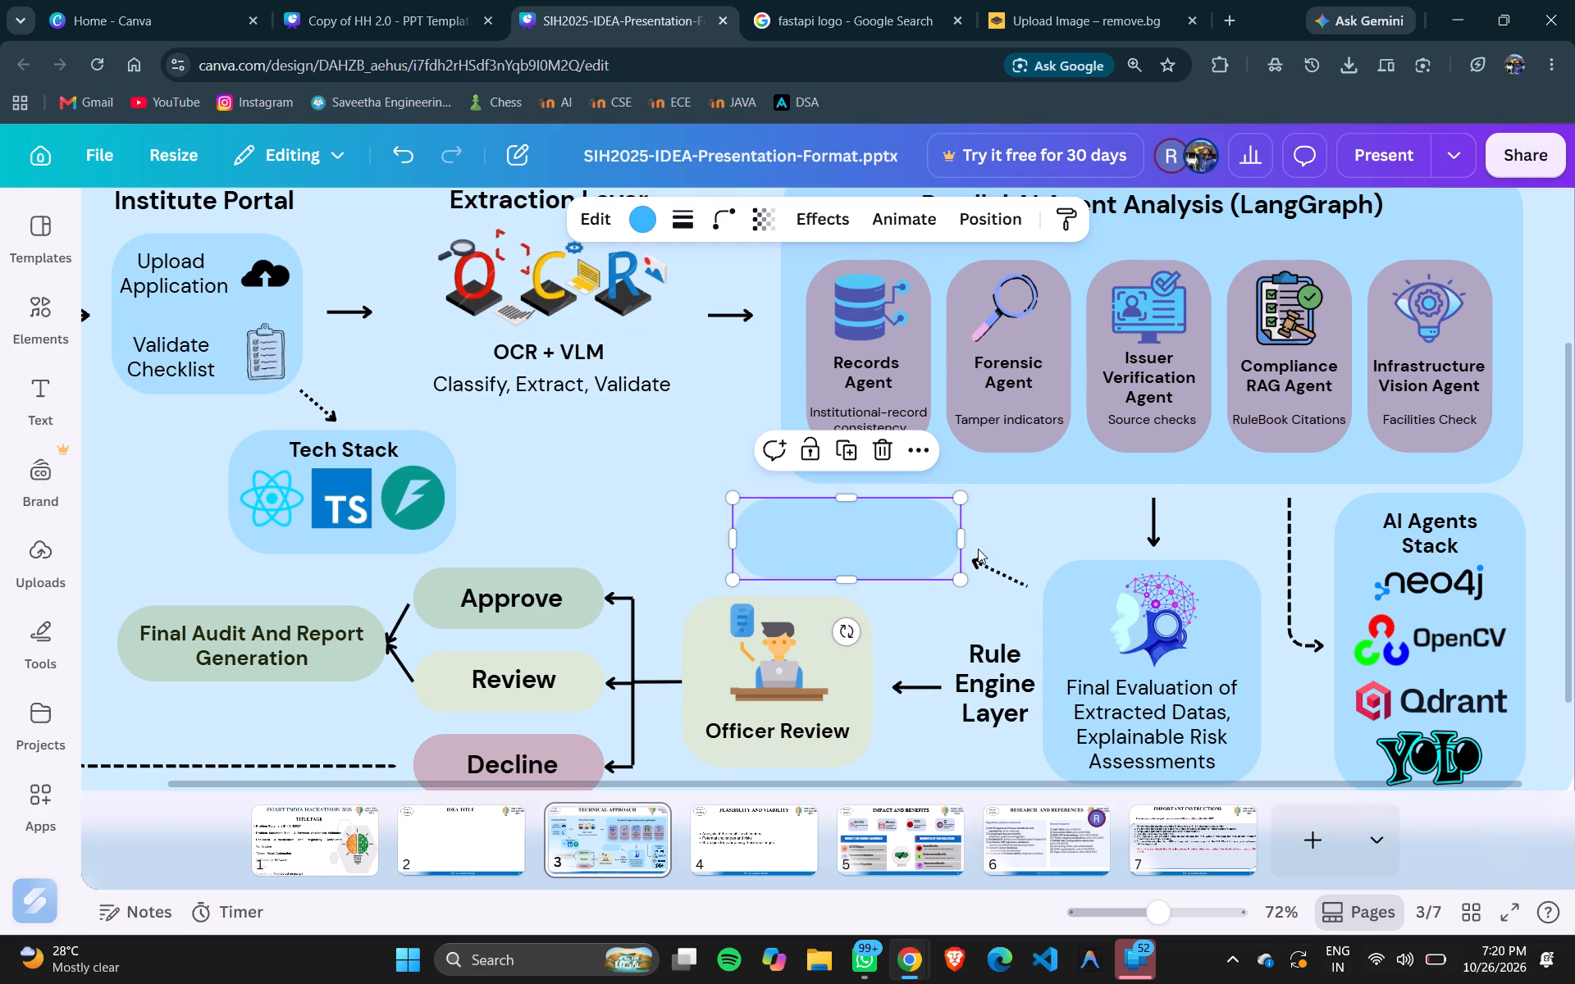
# Raise the head of the dotted arrow from Final Evaluation slightly so that it points toward the empty blue box.
pyautogui.click(976, 563)
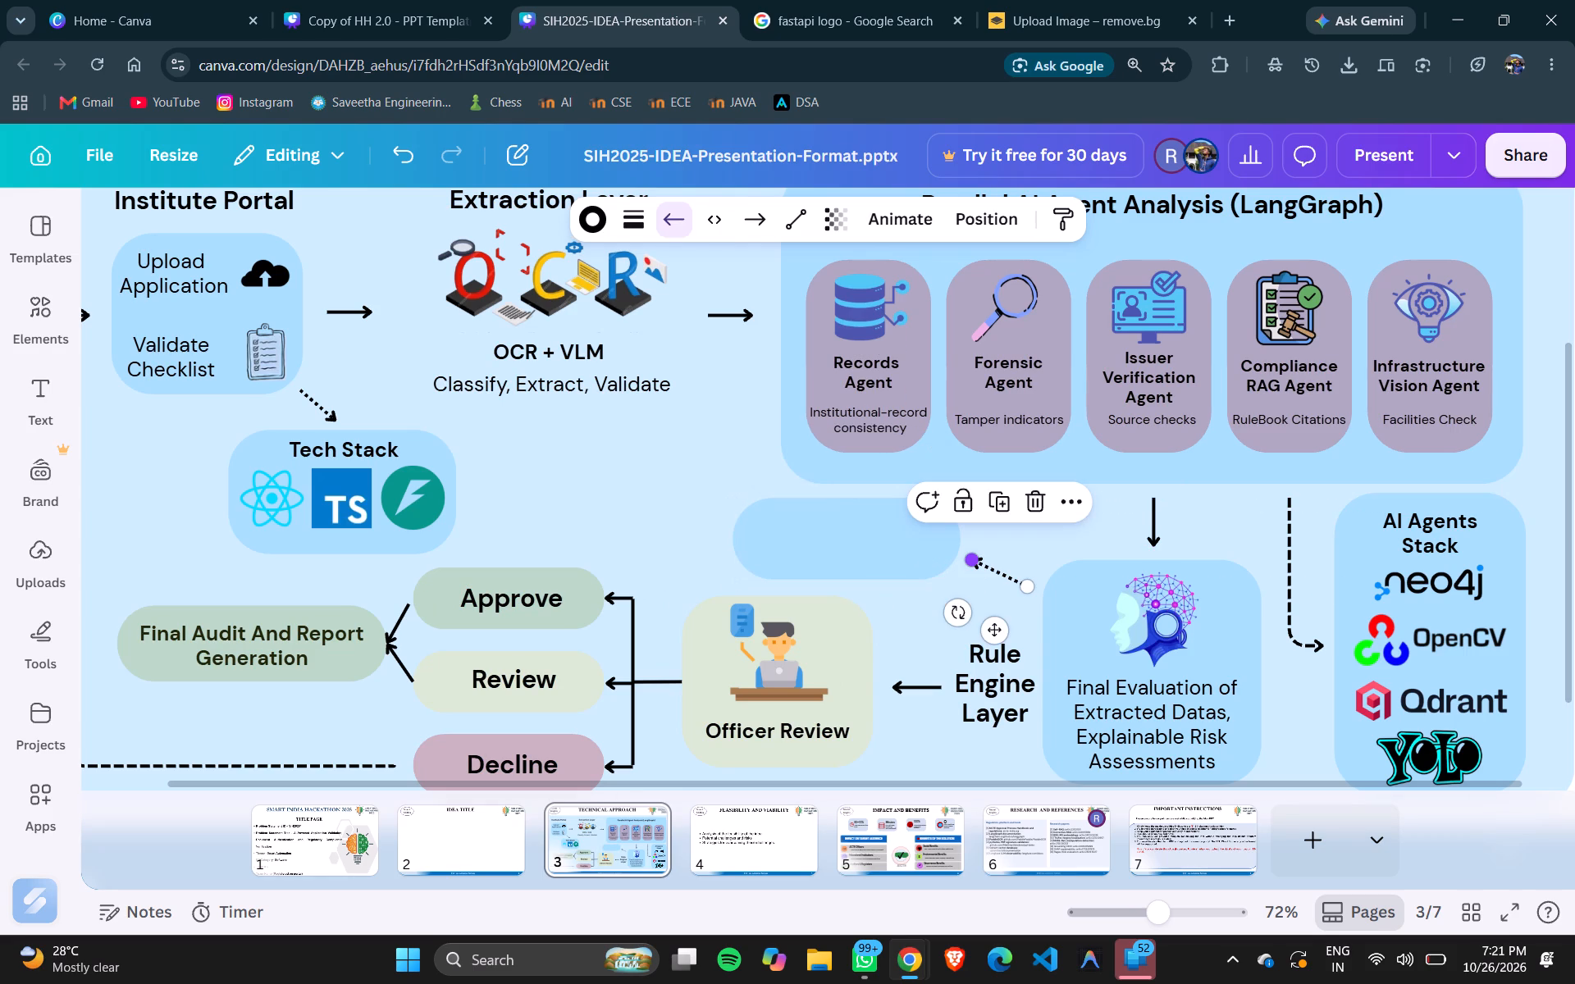
pyautogui.moveTo(971, 563); pyautogui.dragTo(983, 546)
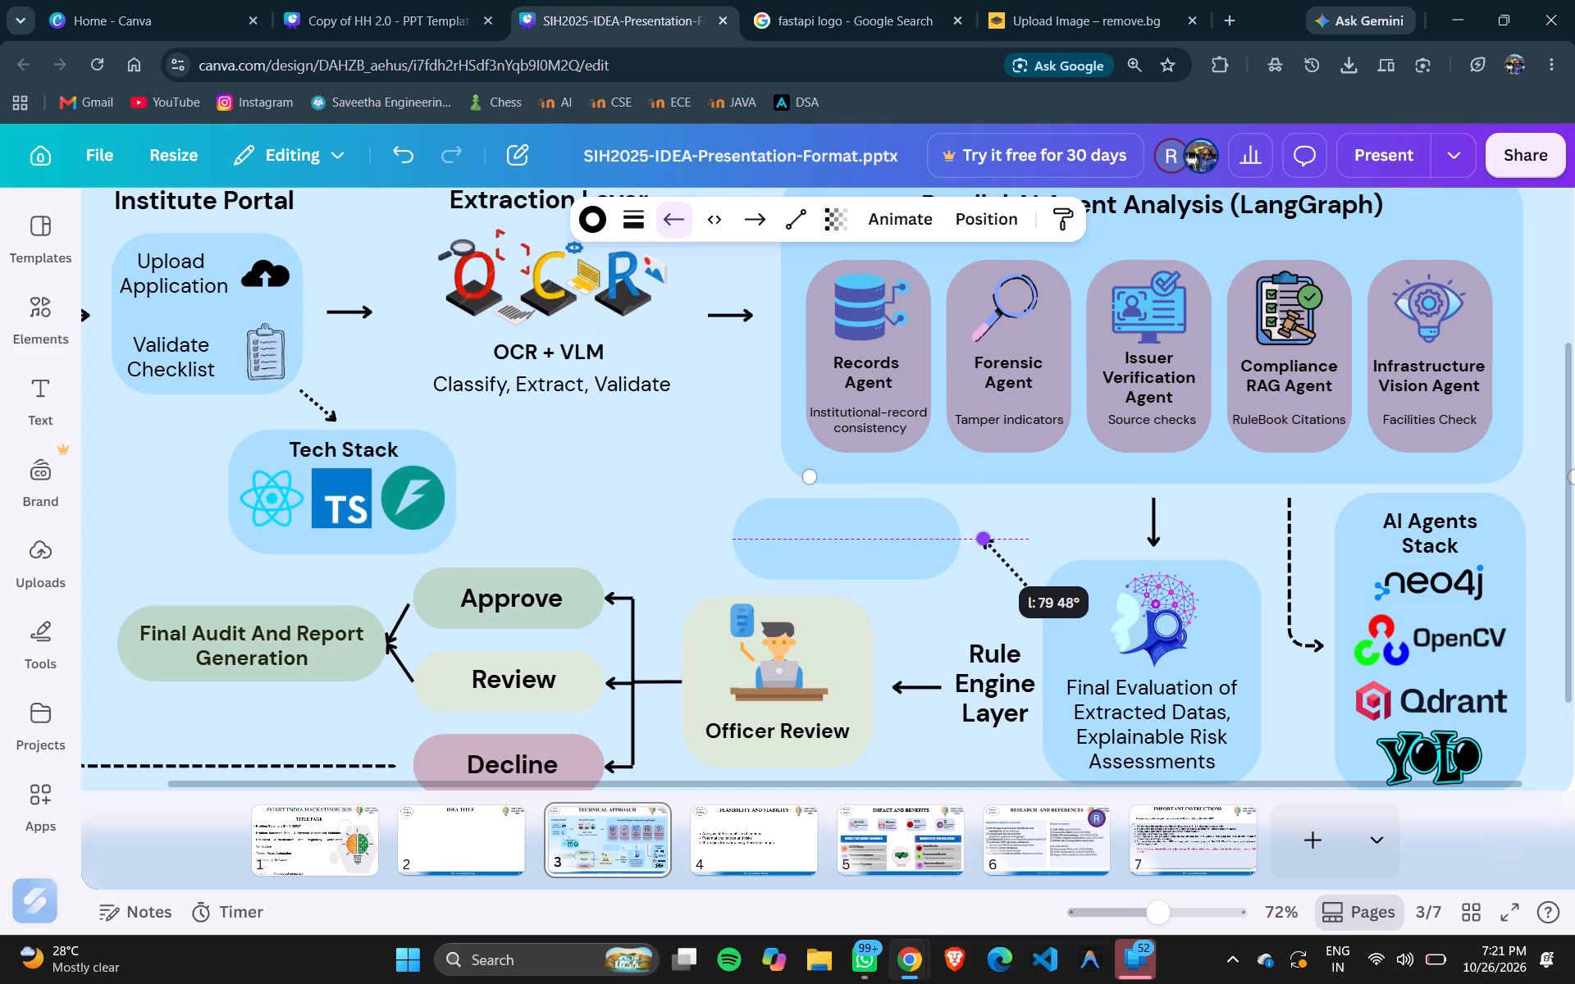
pyautogui.moveTo(983, 546); pyautogui.dragTo(975, 548)
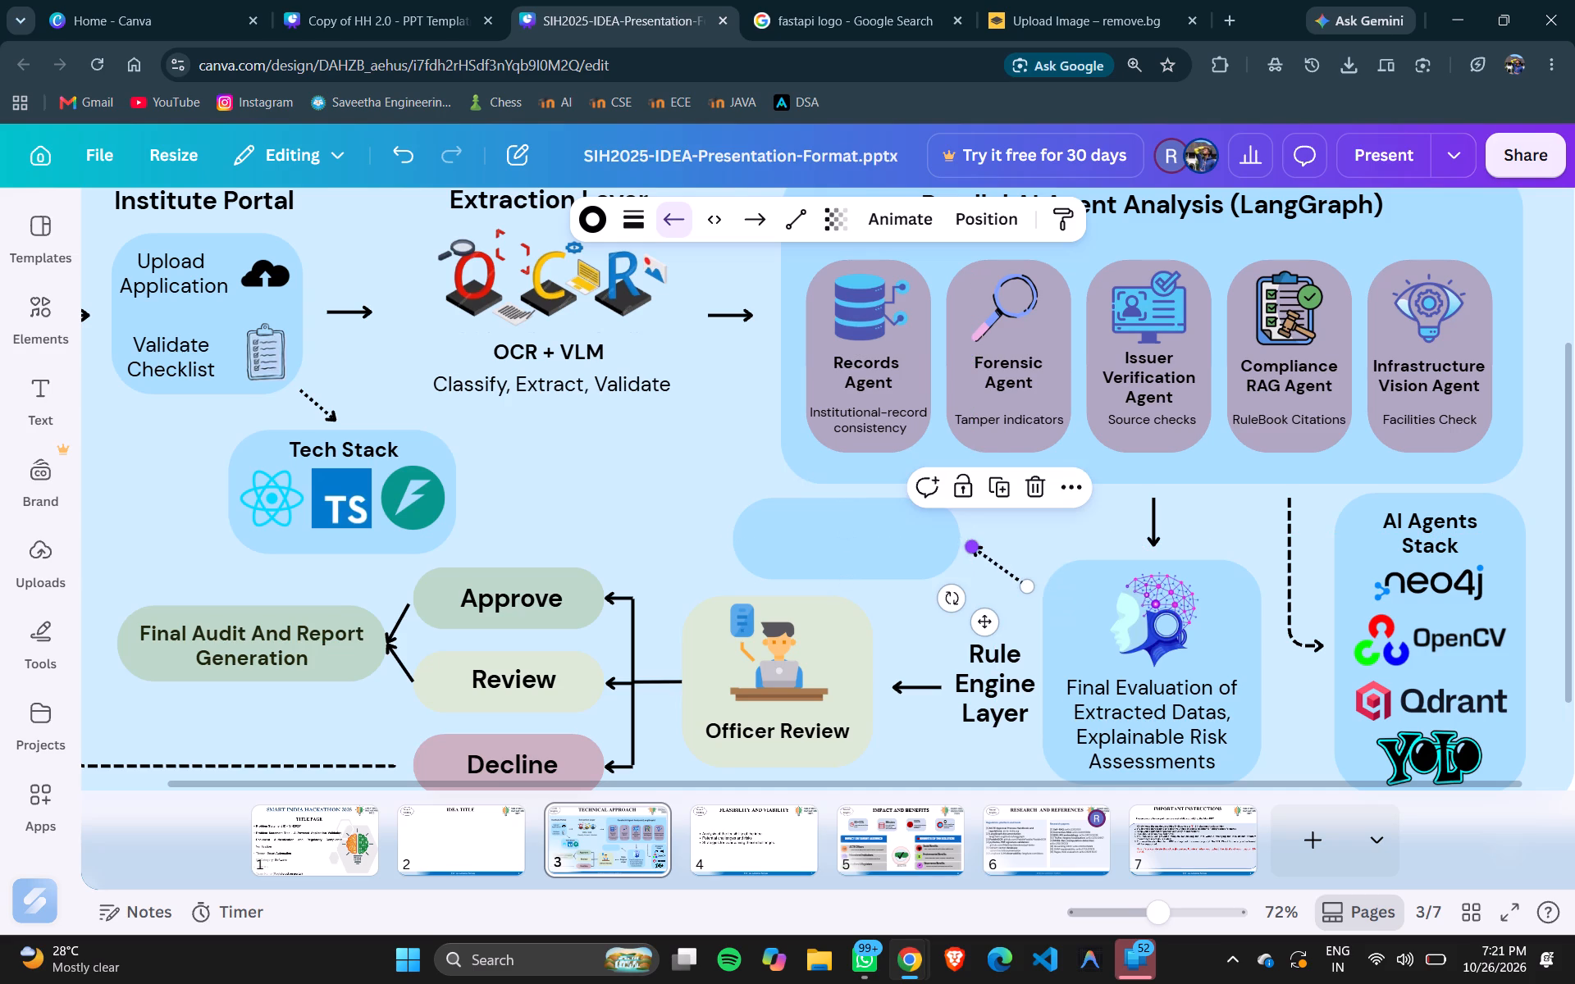
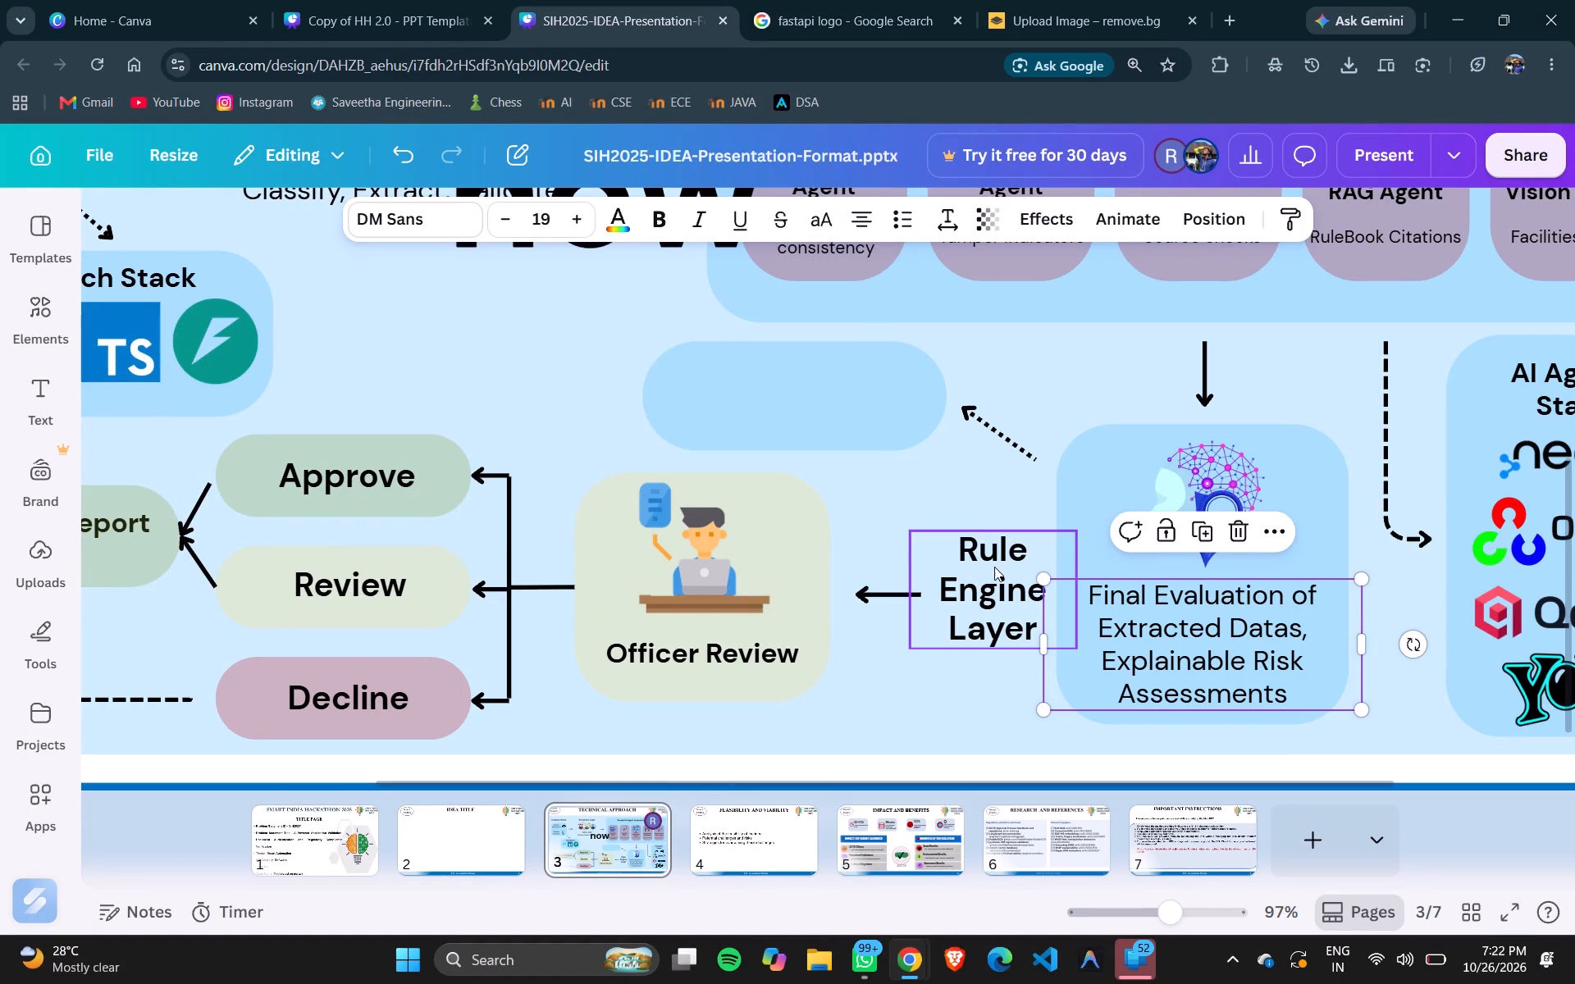
# Switch to the Google Images tab and search for "xgboost logo".
pyautogui.hscroll(1, 842, 460)
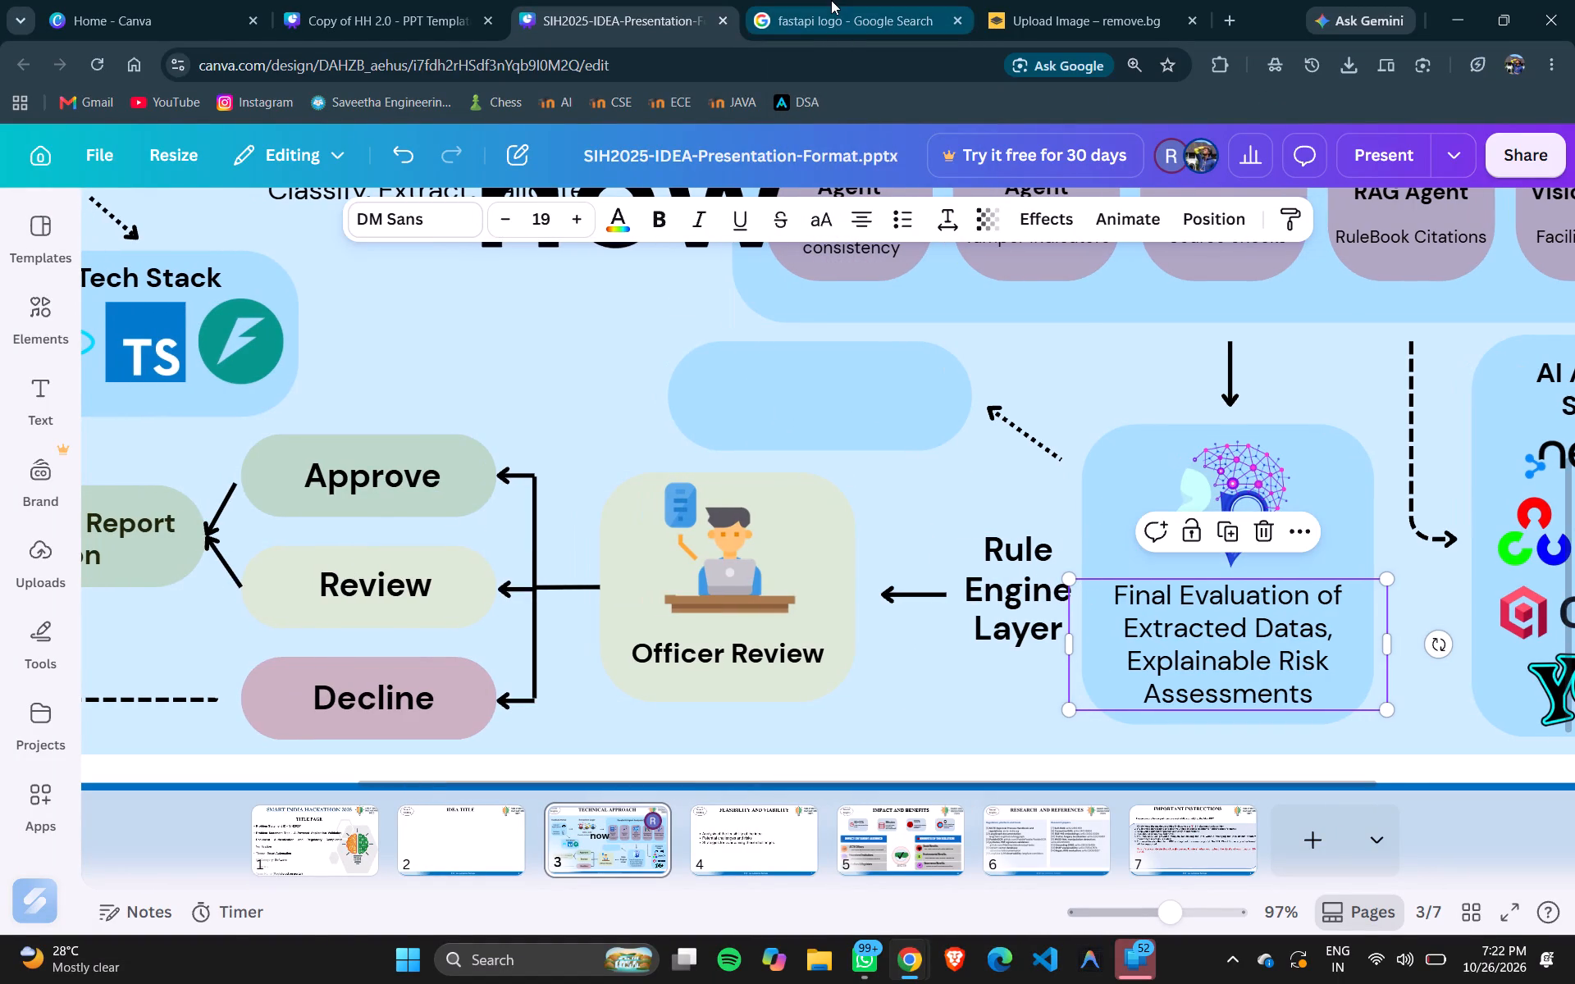
pyautogui.click(831, 0)
pyautogui.tripleClick(536, 170)
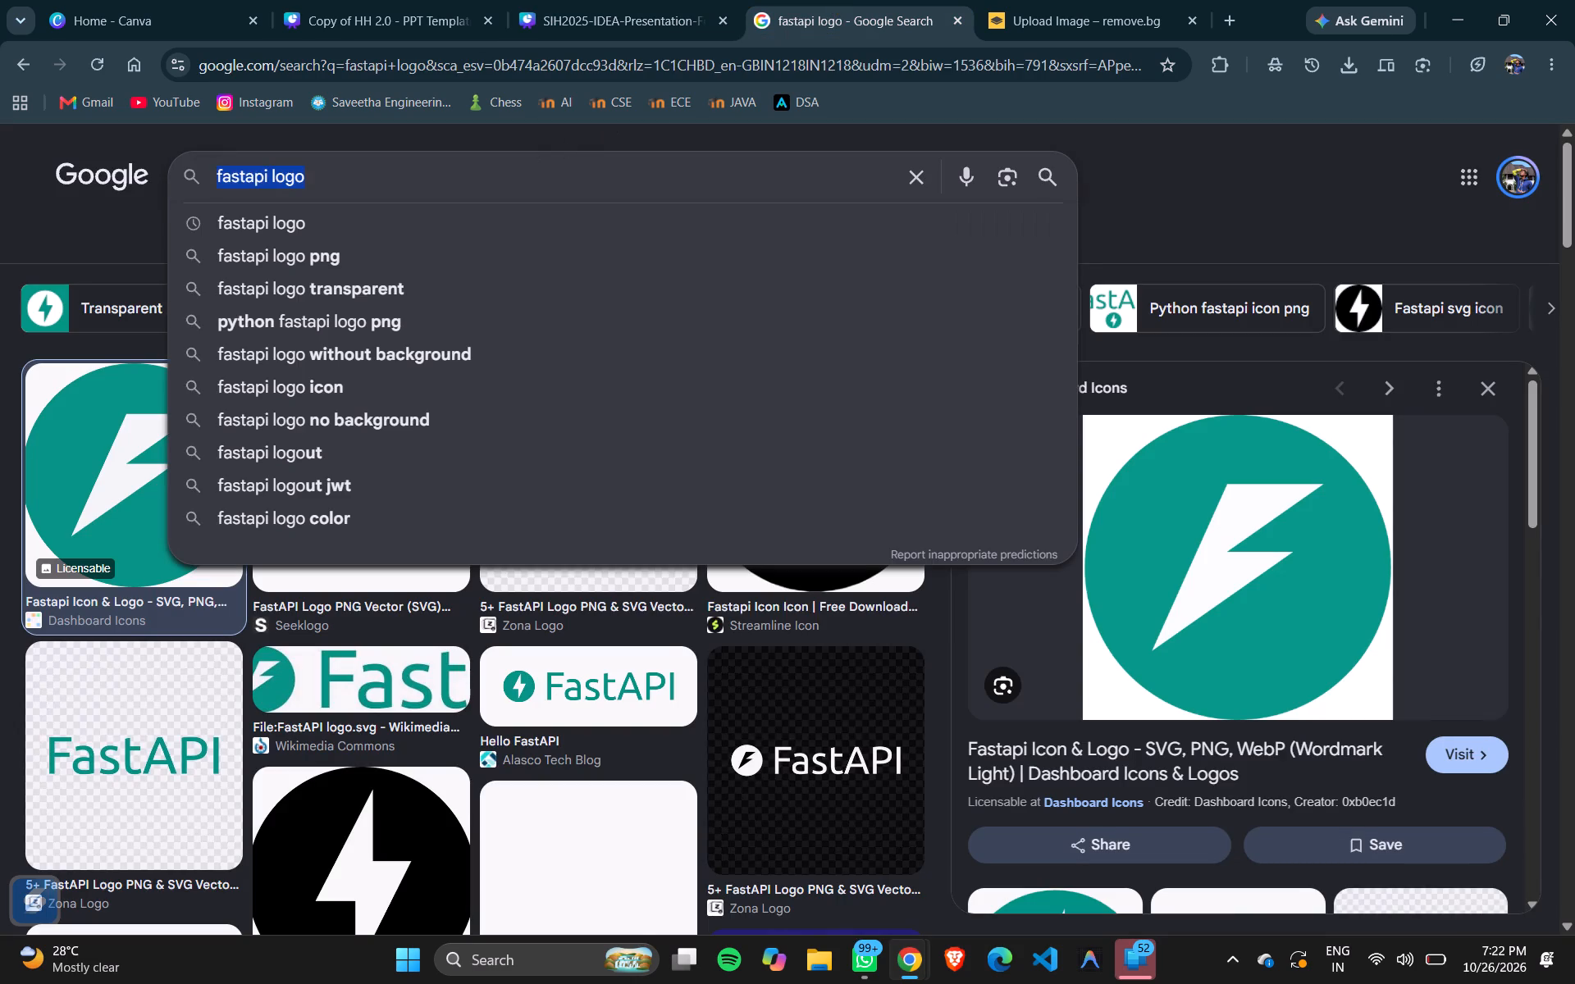
pyautogui.press('BackSpace')
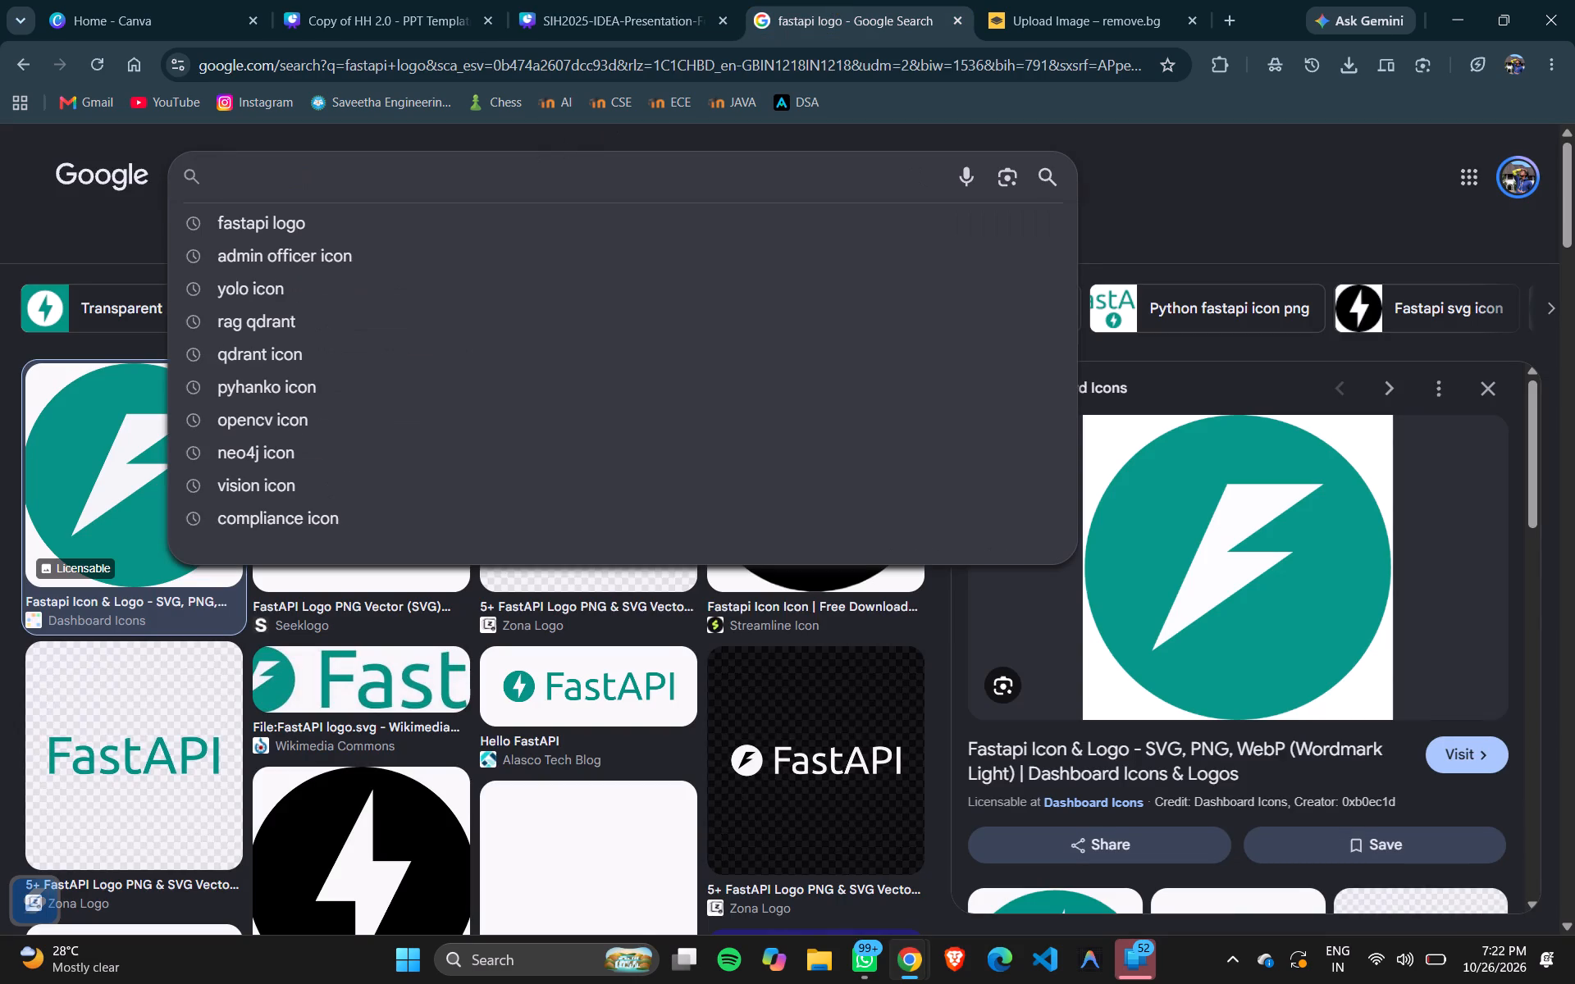
pyautogui.write('xb')
pyautogui.press('BackSpace')
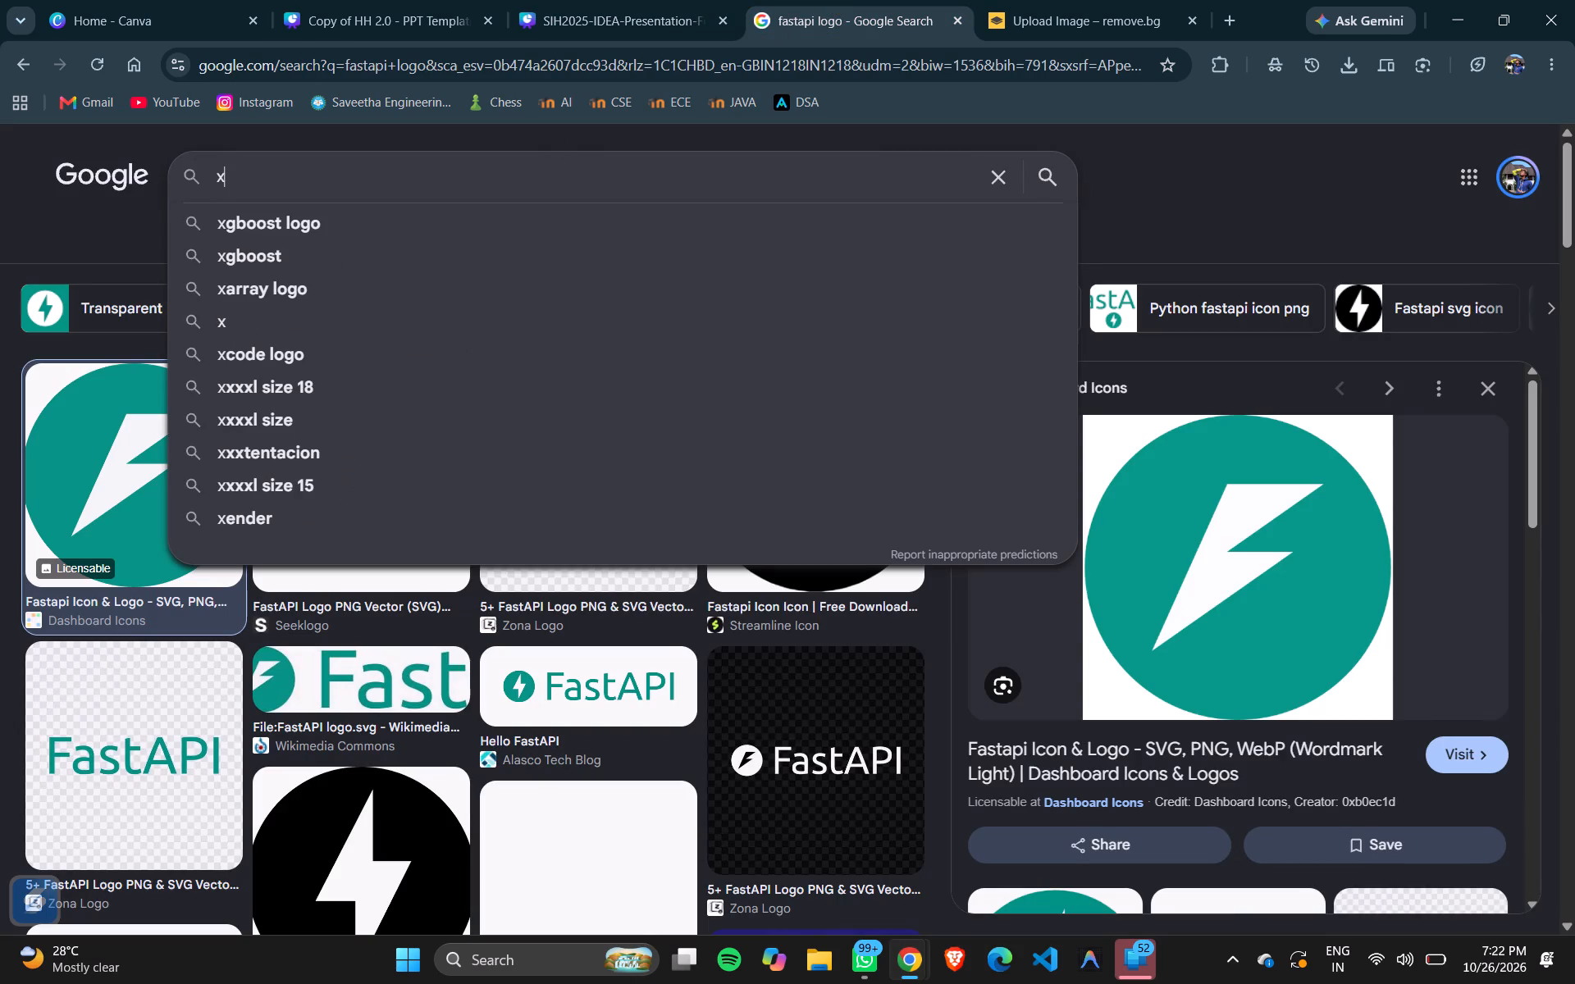
pyautogui.press('Down')
pyautogui.press('Return')
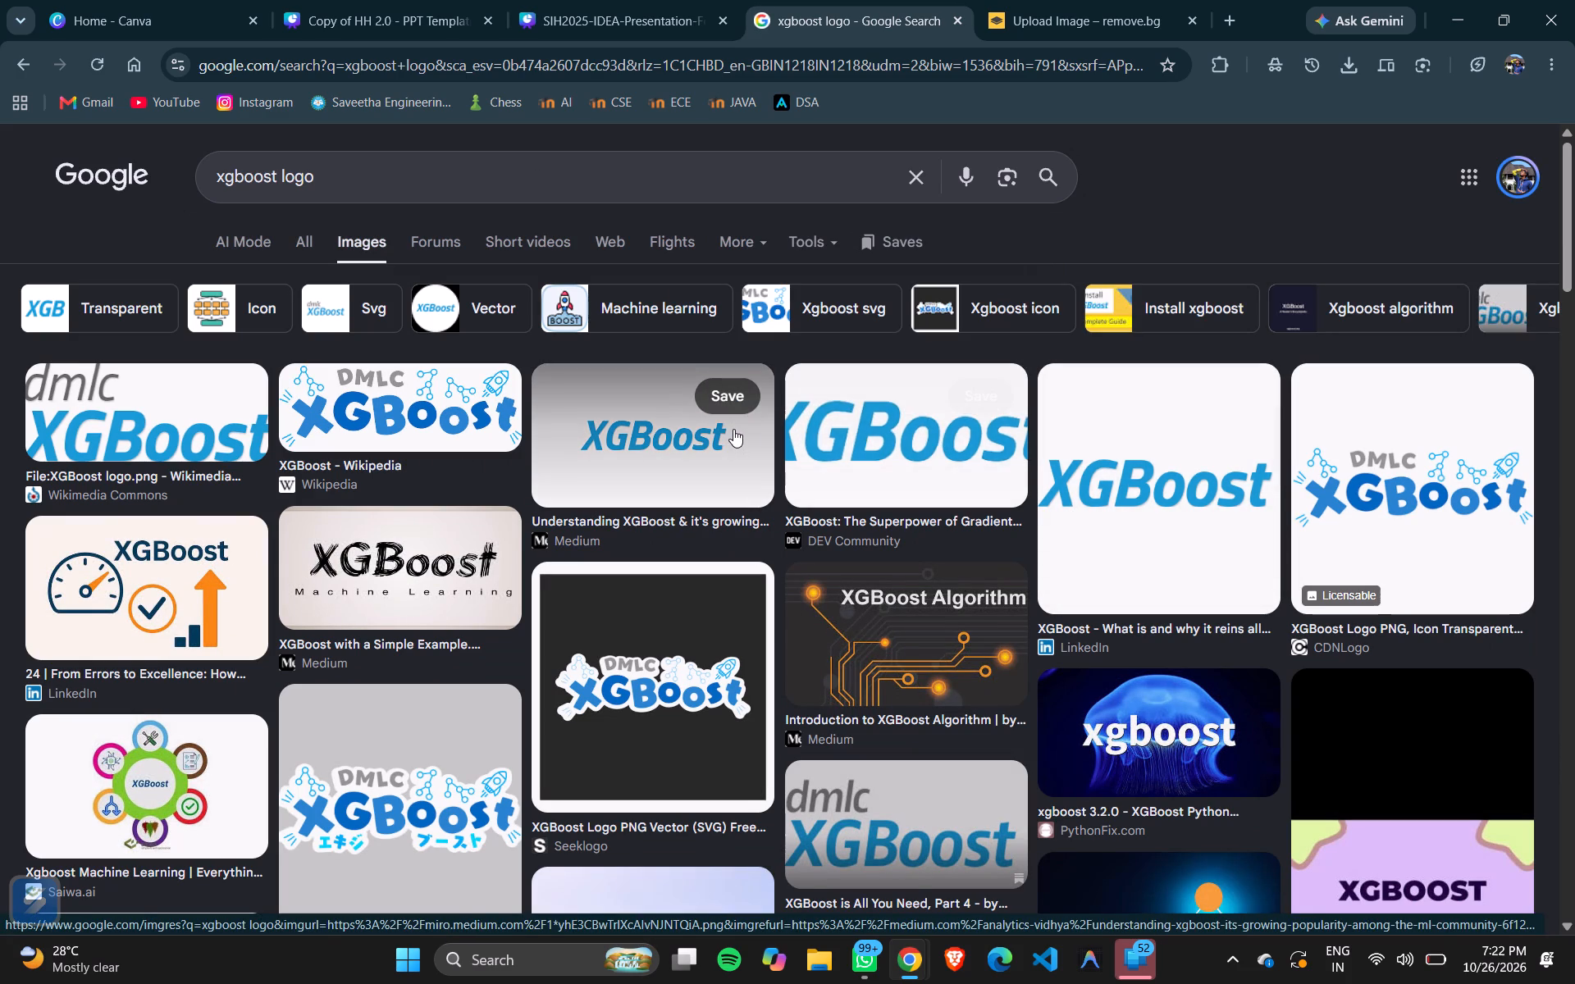
# Pick the plain blue XGBoost wordmark from the Medium result and upload it to remove.bg for background removal.
pyautogui.scroll(-4, 699, 420)
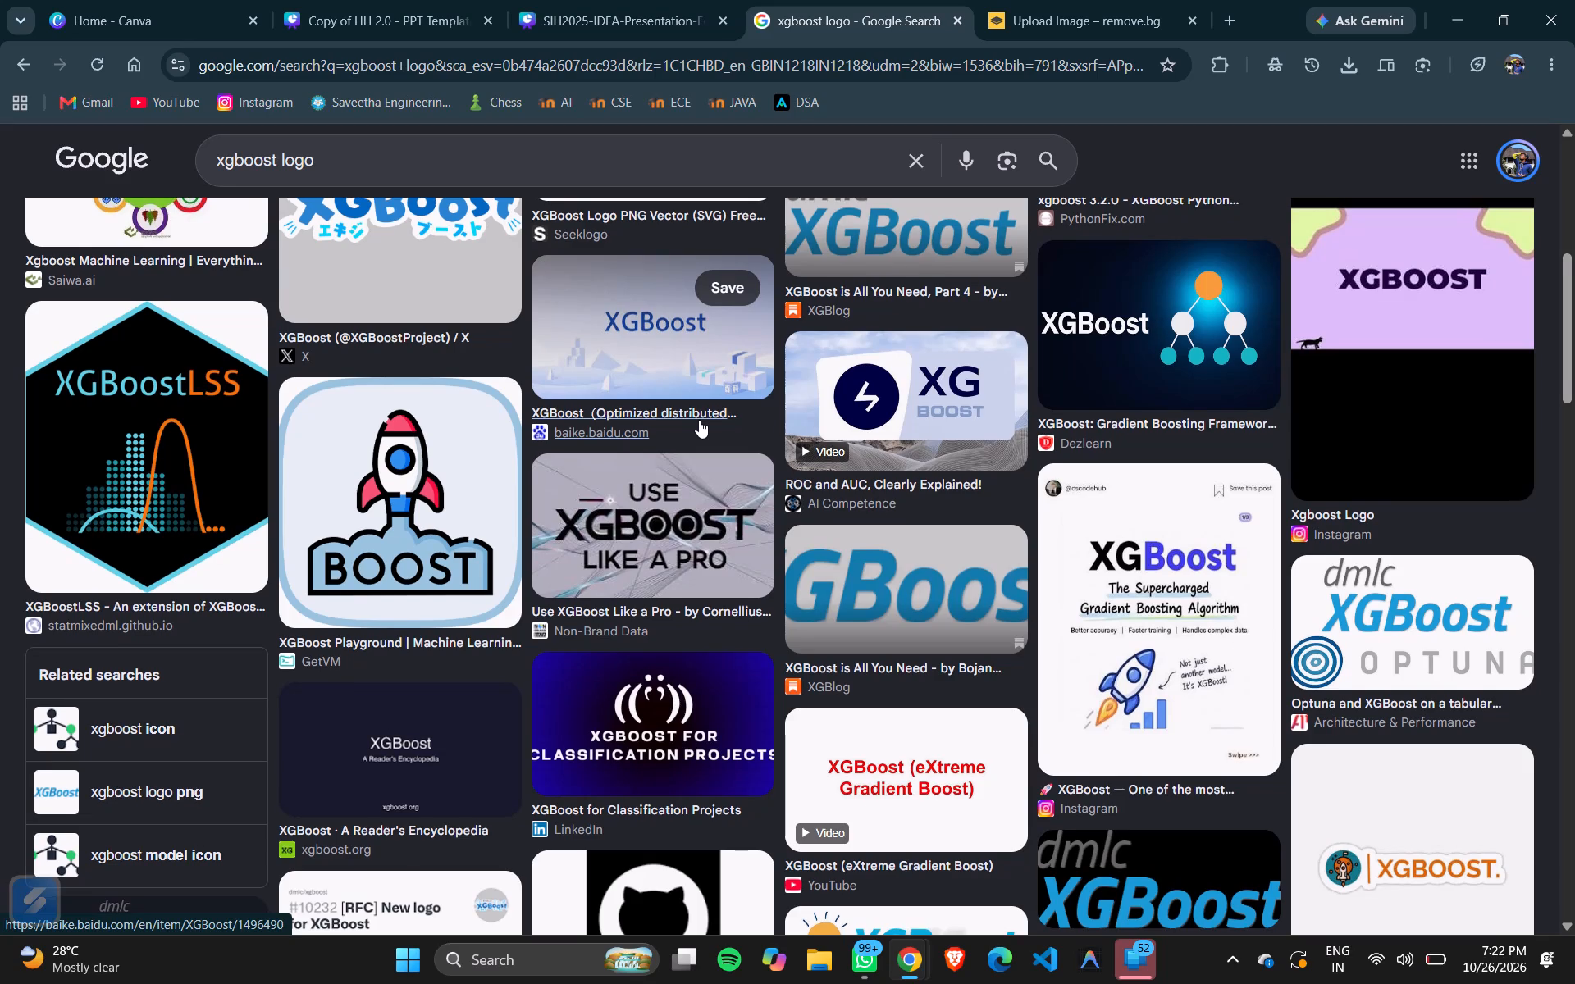
pyautogui.scroll(4, 699, 420)
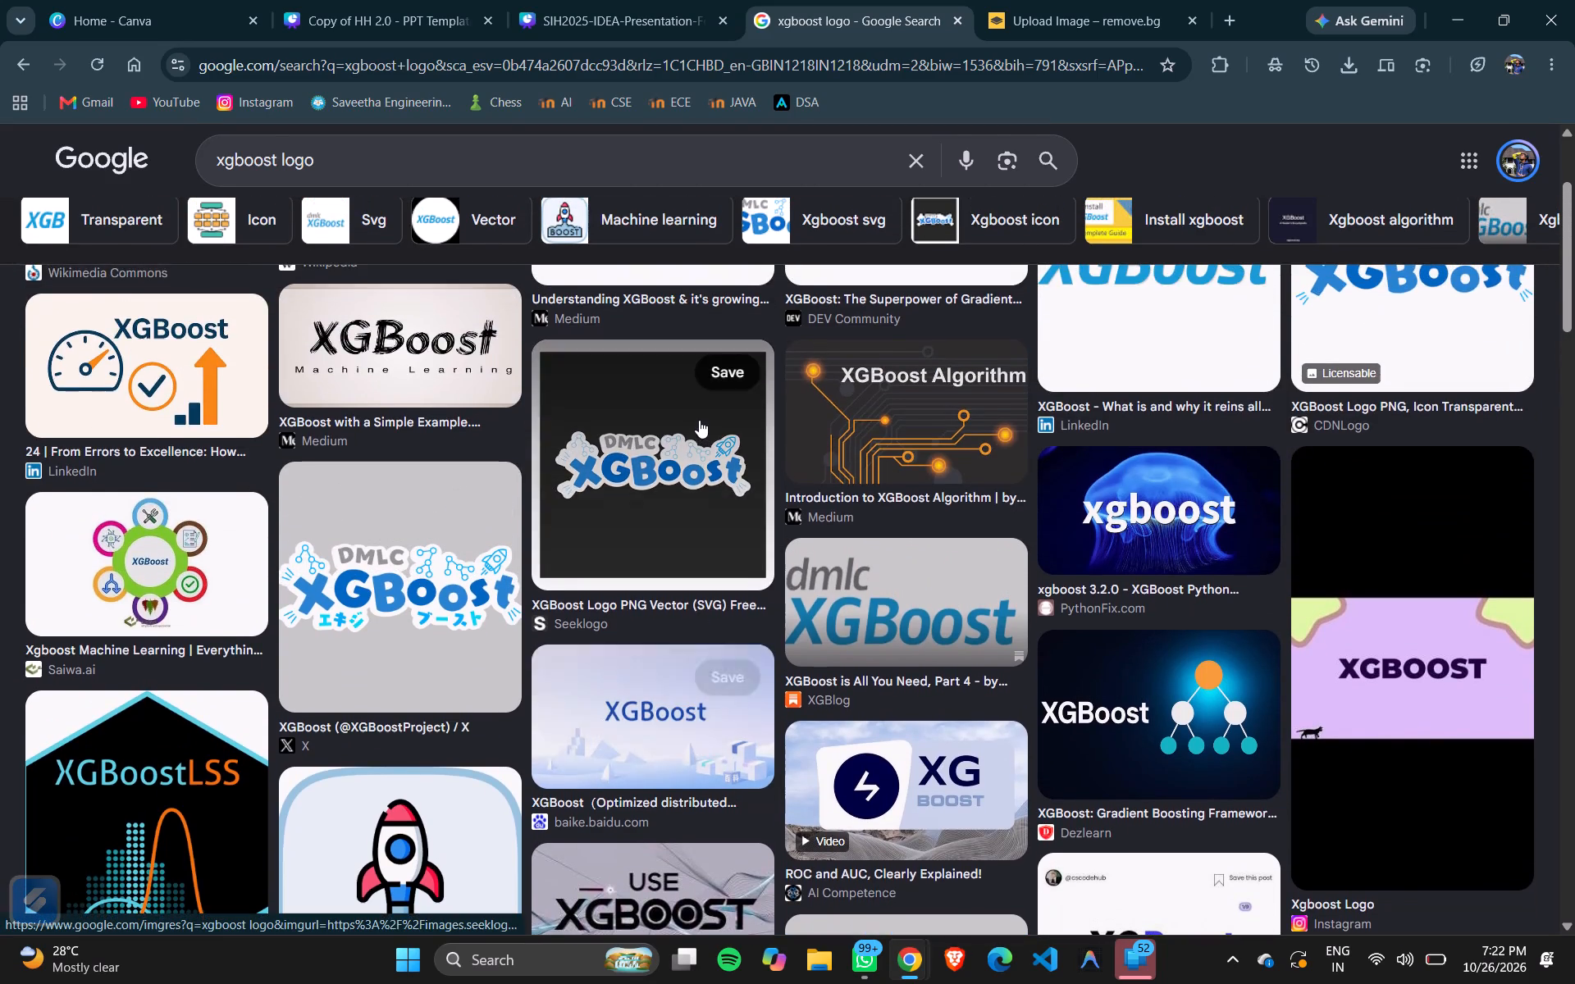
pyautogui.scroll(1, 699, 420)
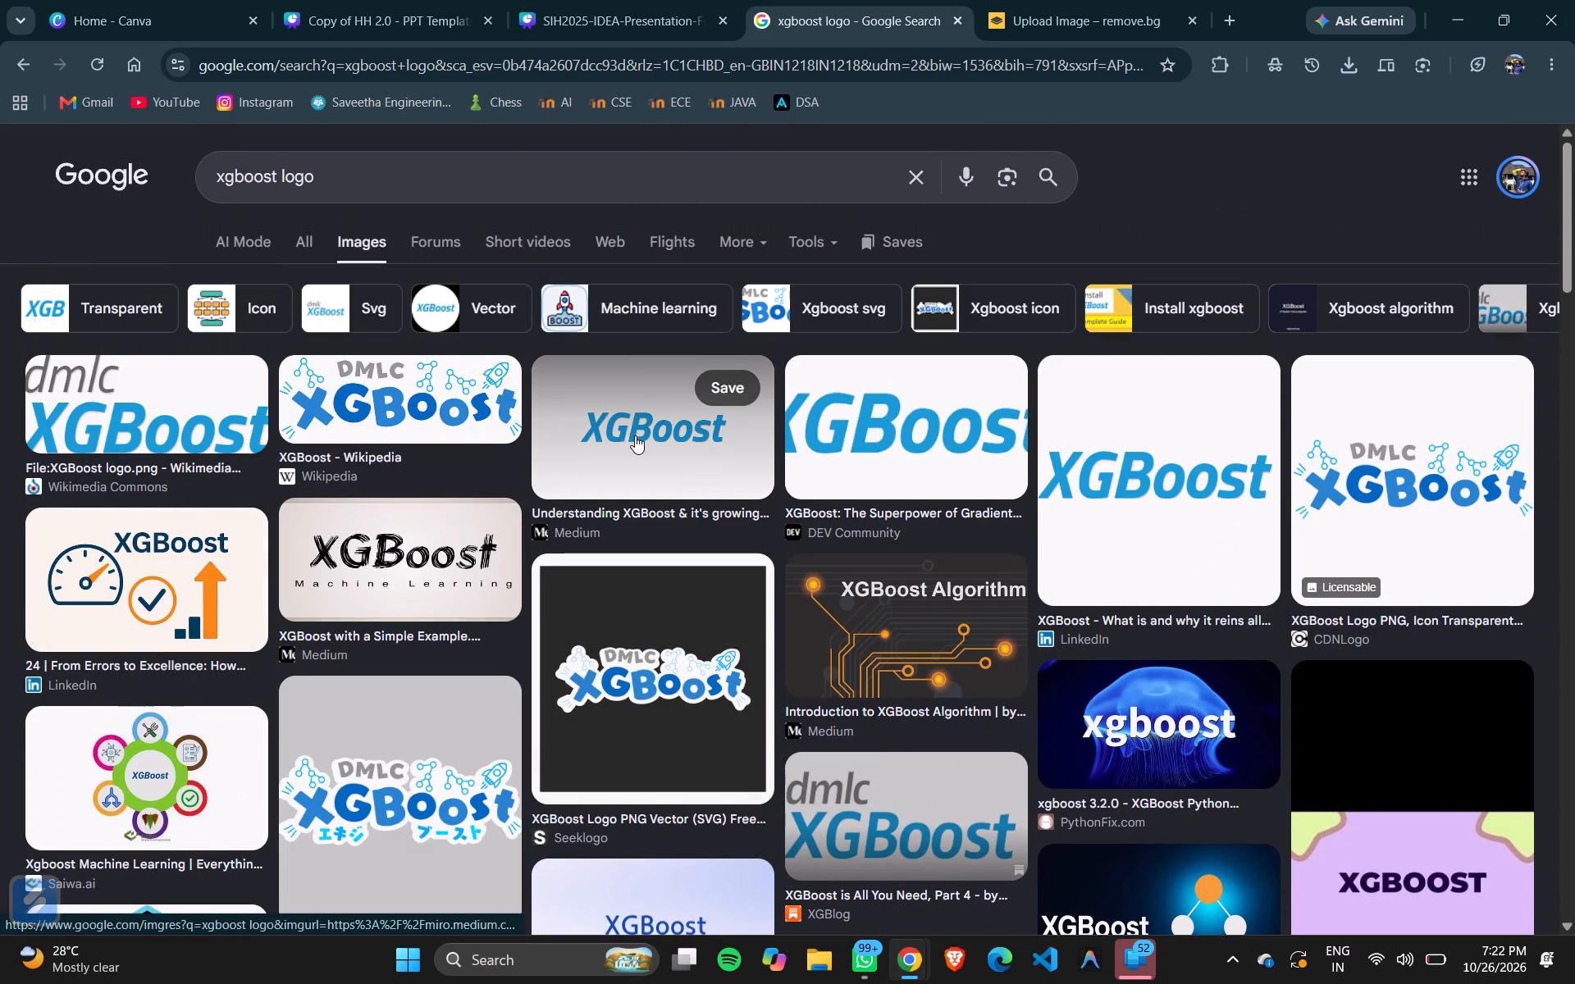
pyautogui.click(652, 428)
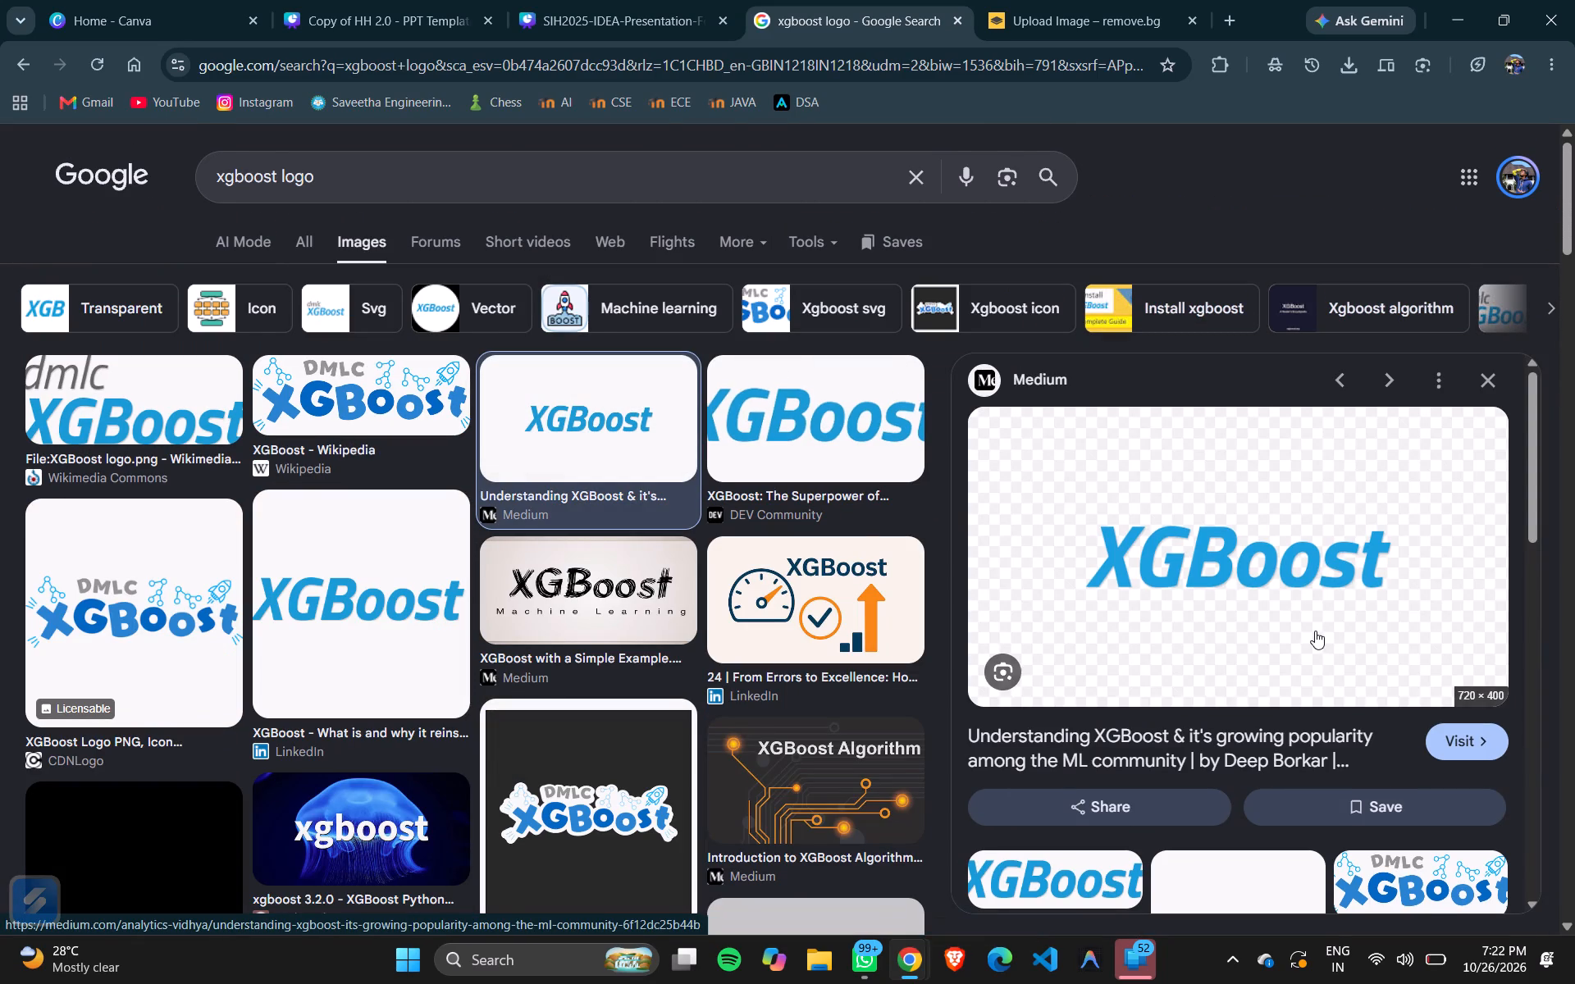
pyautogui.moveTo(1315, 631); pyautogui.dragTo(1025, 592)
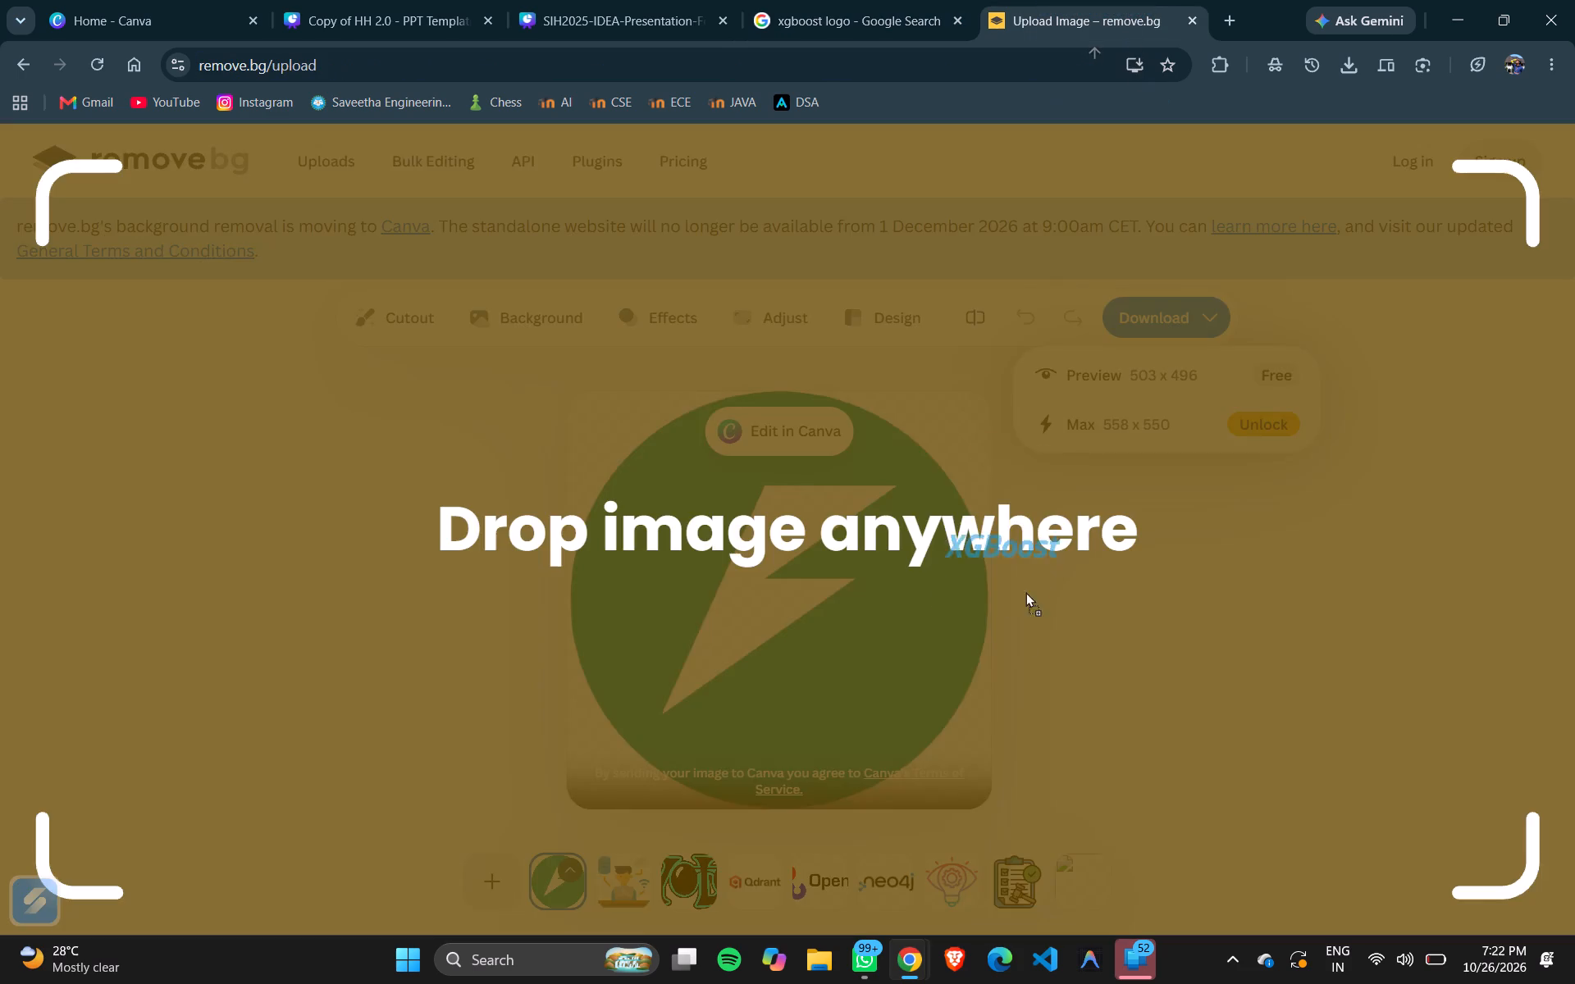
pyautogui.moveTo(1025, 592); pyautogui.dragTo(1005, 623)
# Return to the Google Images tab and search for "shap xgboost".
pyautogui.click(865, 0)
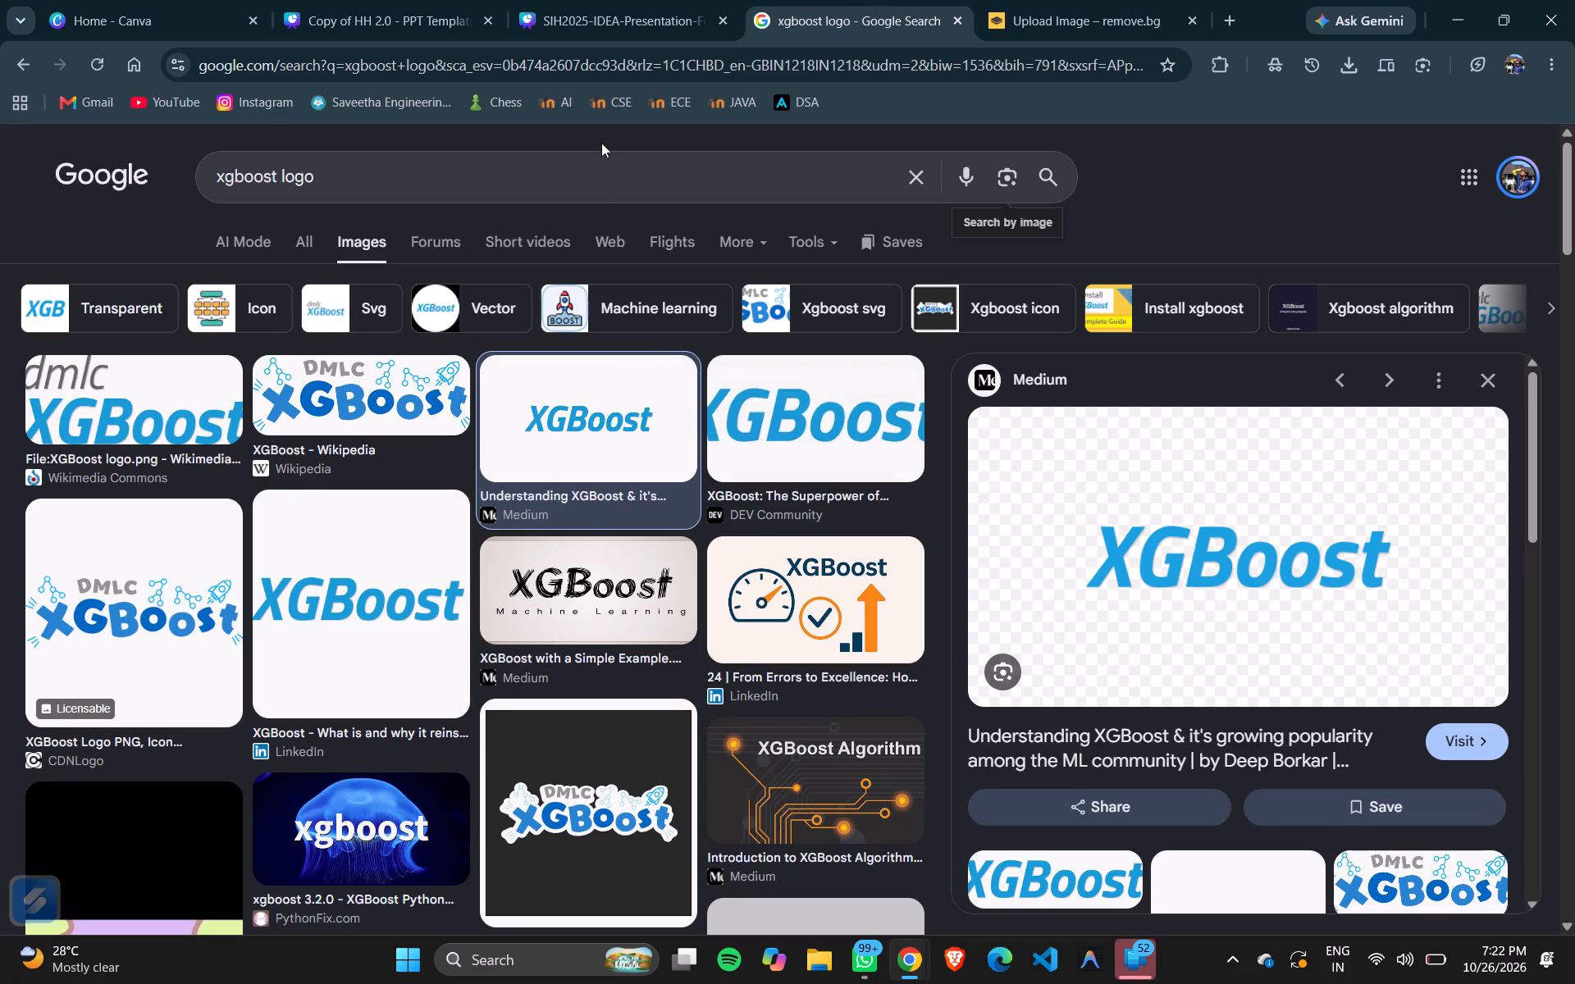
pyautogui.click(587, 165)
pyautogui.tripleClick(587, 165)
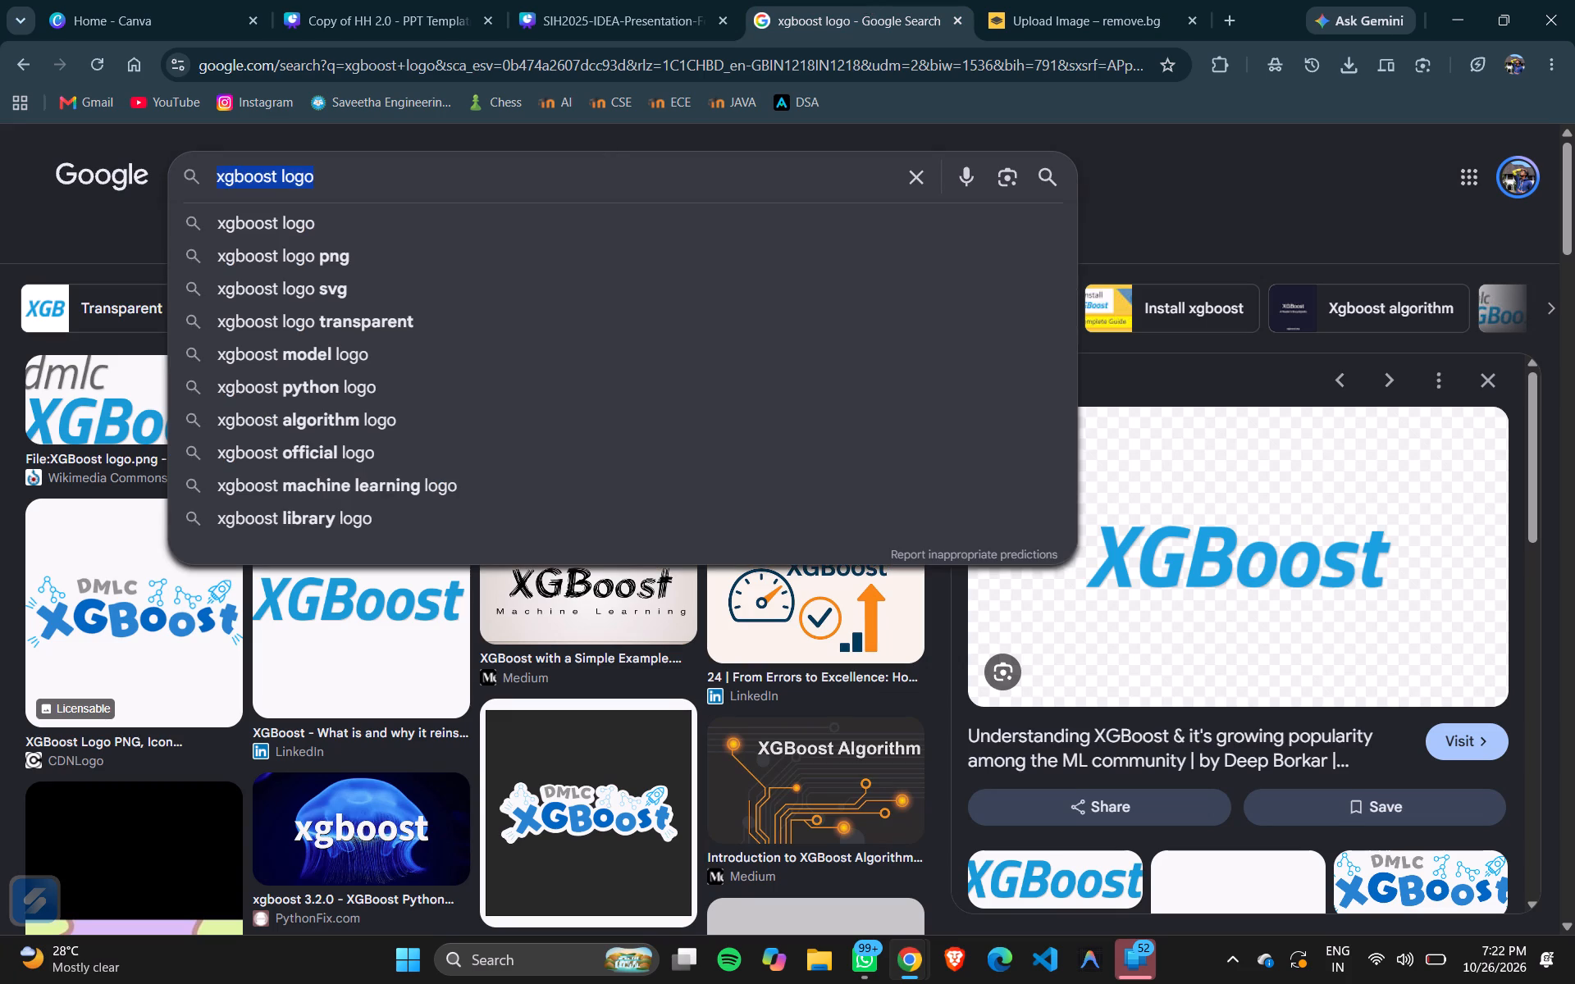
pyautogui.write('shap')
pyautogui.press('space')
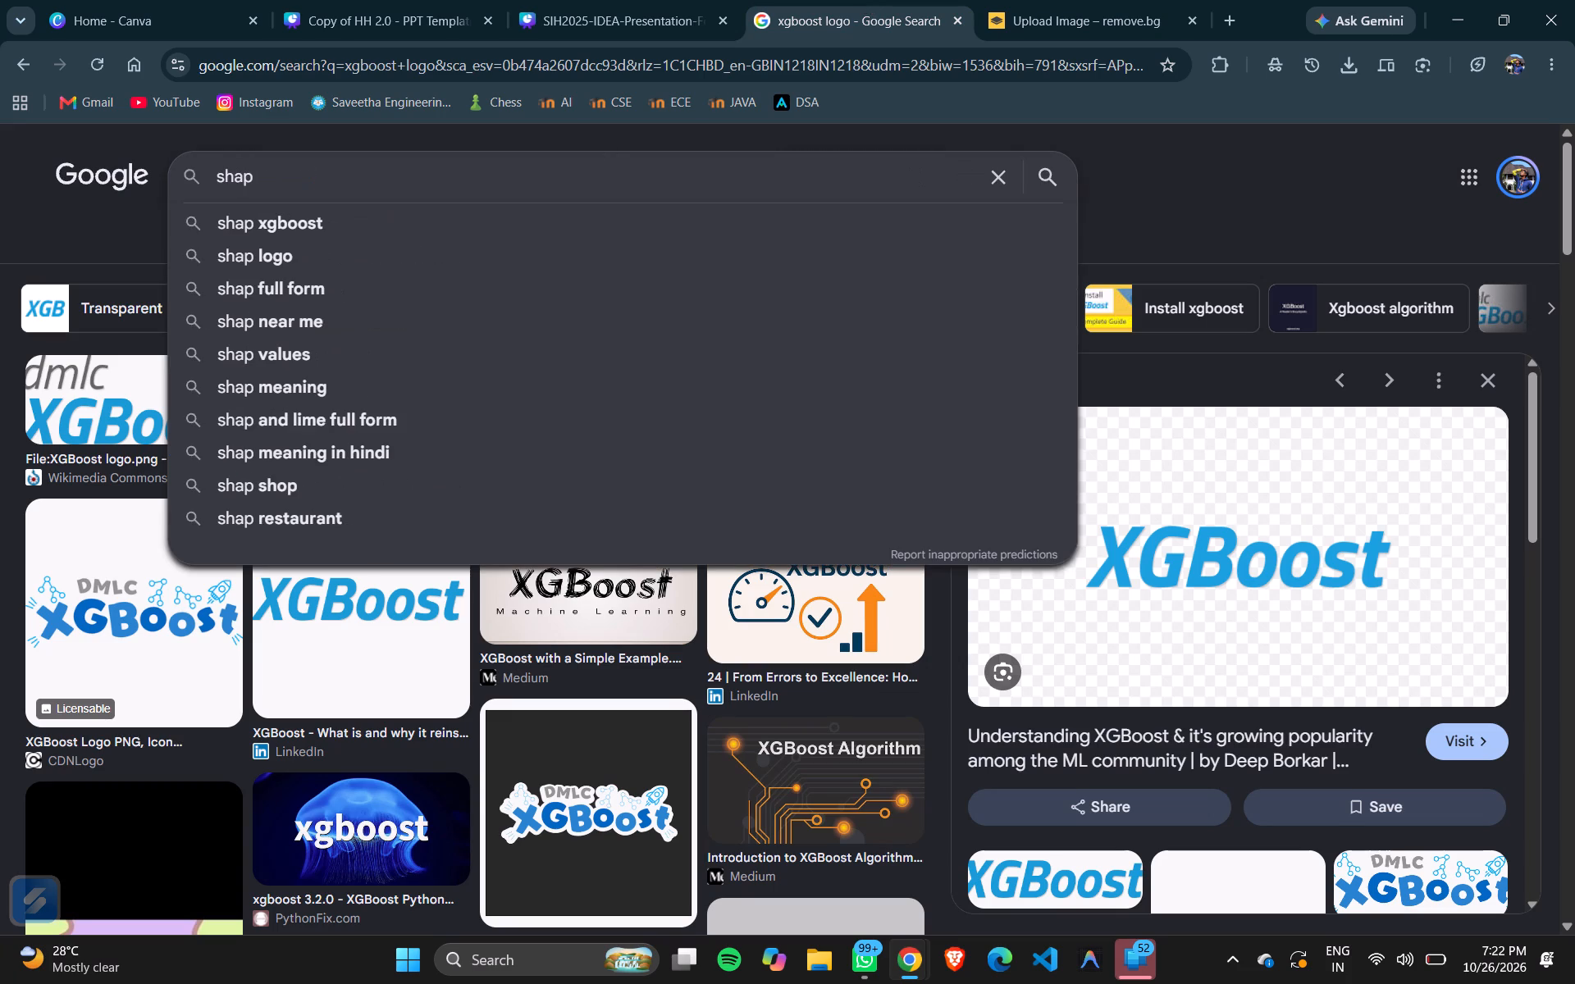
pyautogui.press('Down')
pyautogui.press('Return')
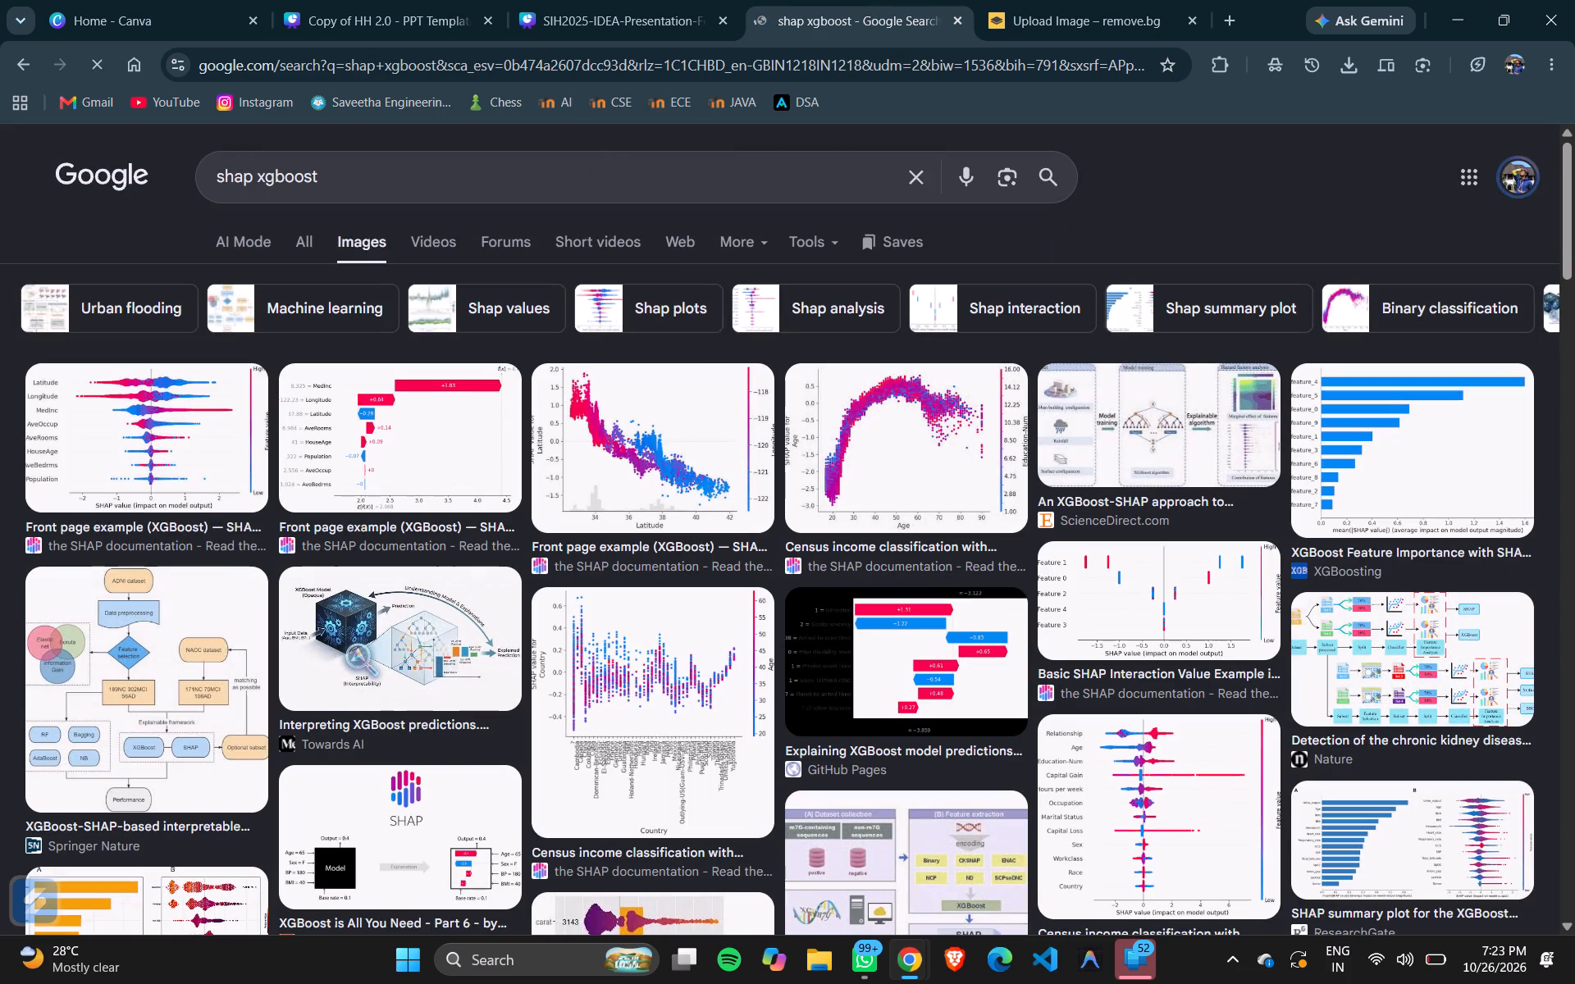
# Switch to remove.bg and download the free preview version of the background-removed XGBoost logo.
pyautogui.click(638, 0)
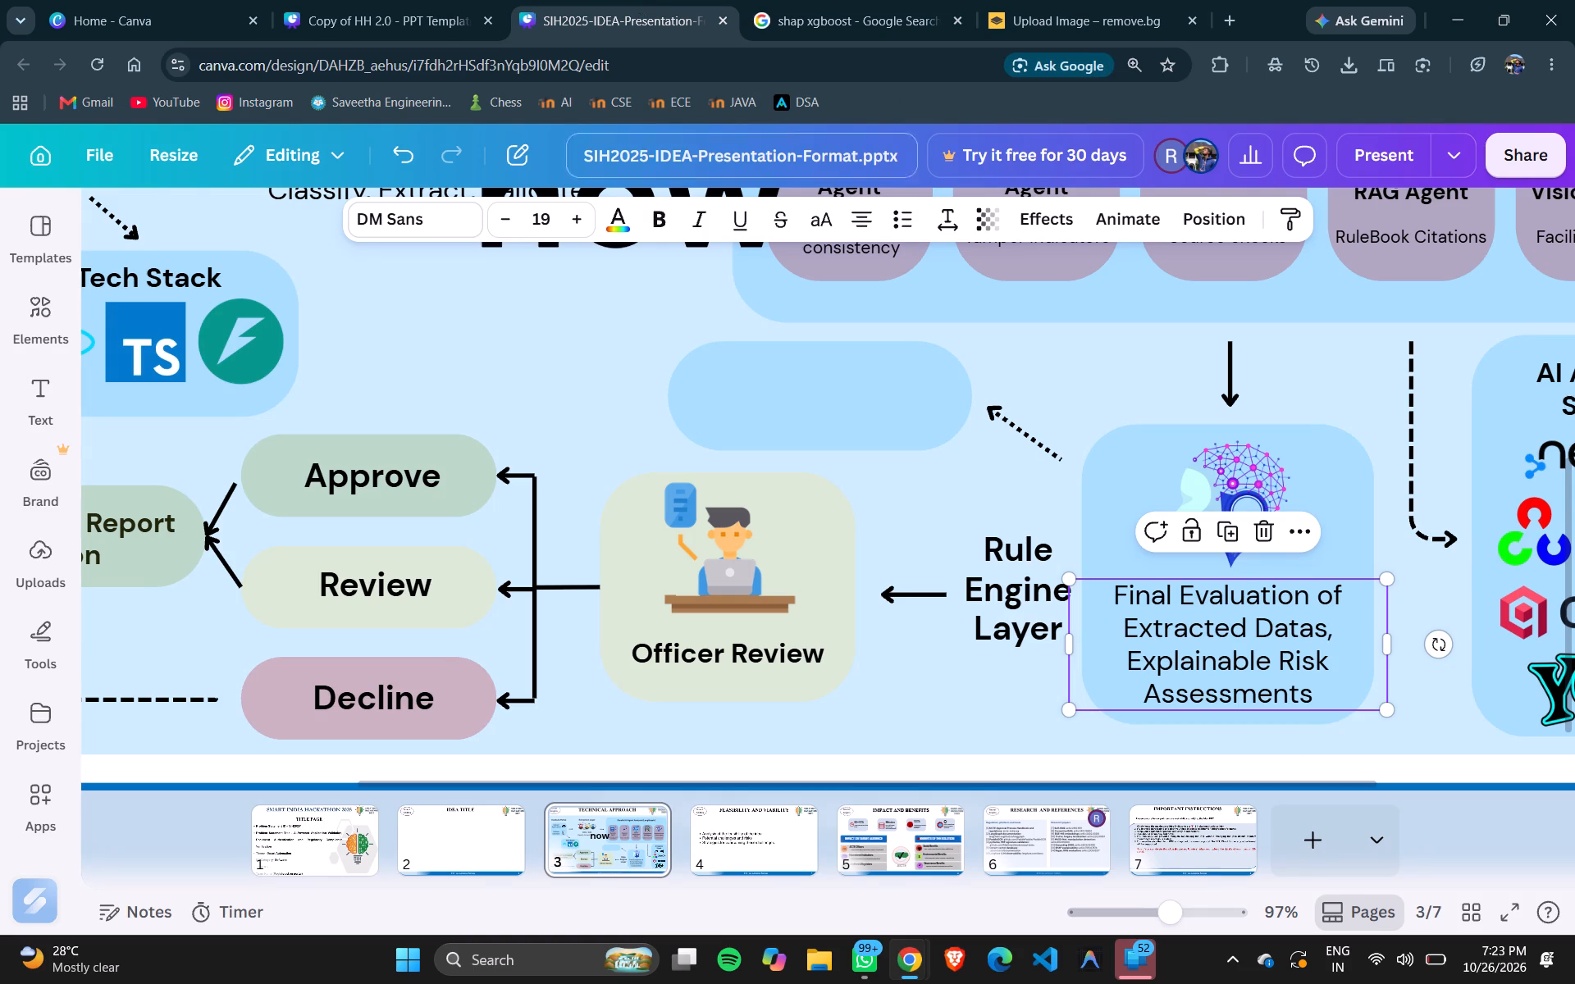
pyautogui.click(1122, 0)
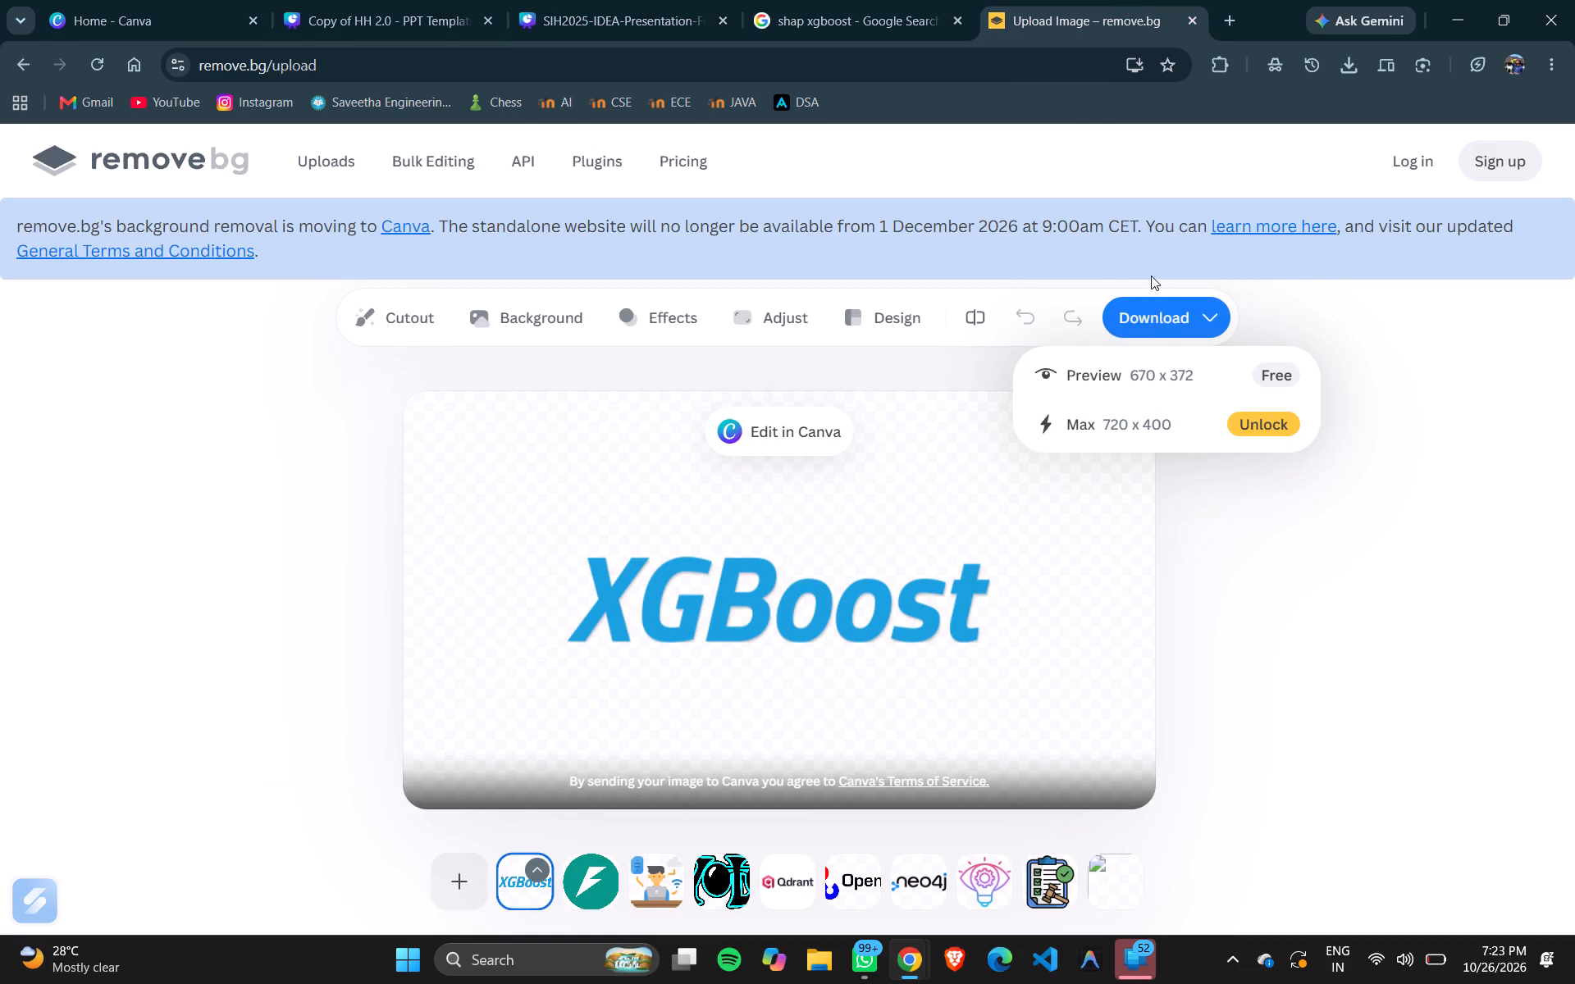
pyautogui.click(1130, 376)
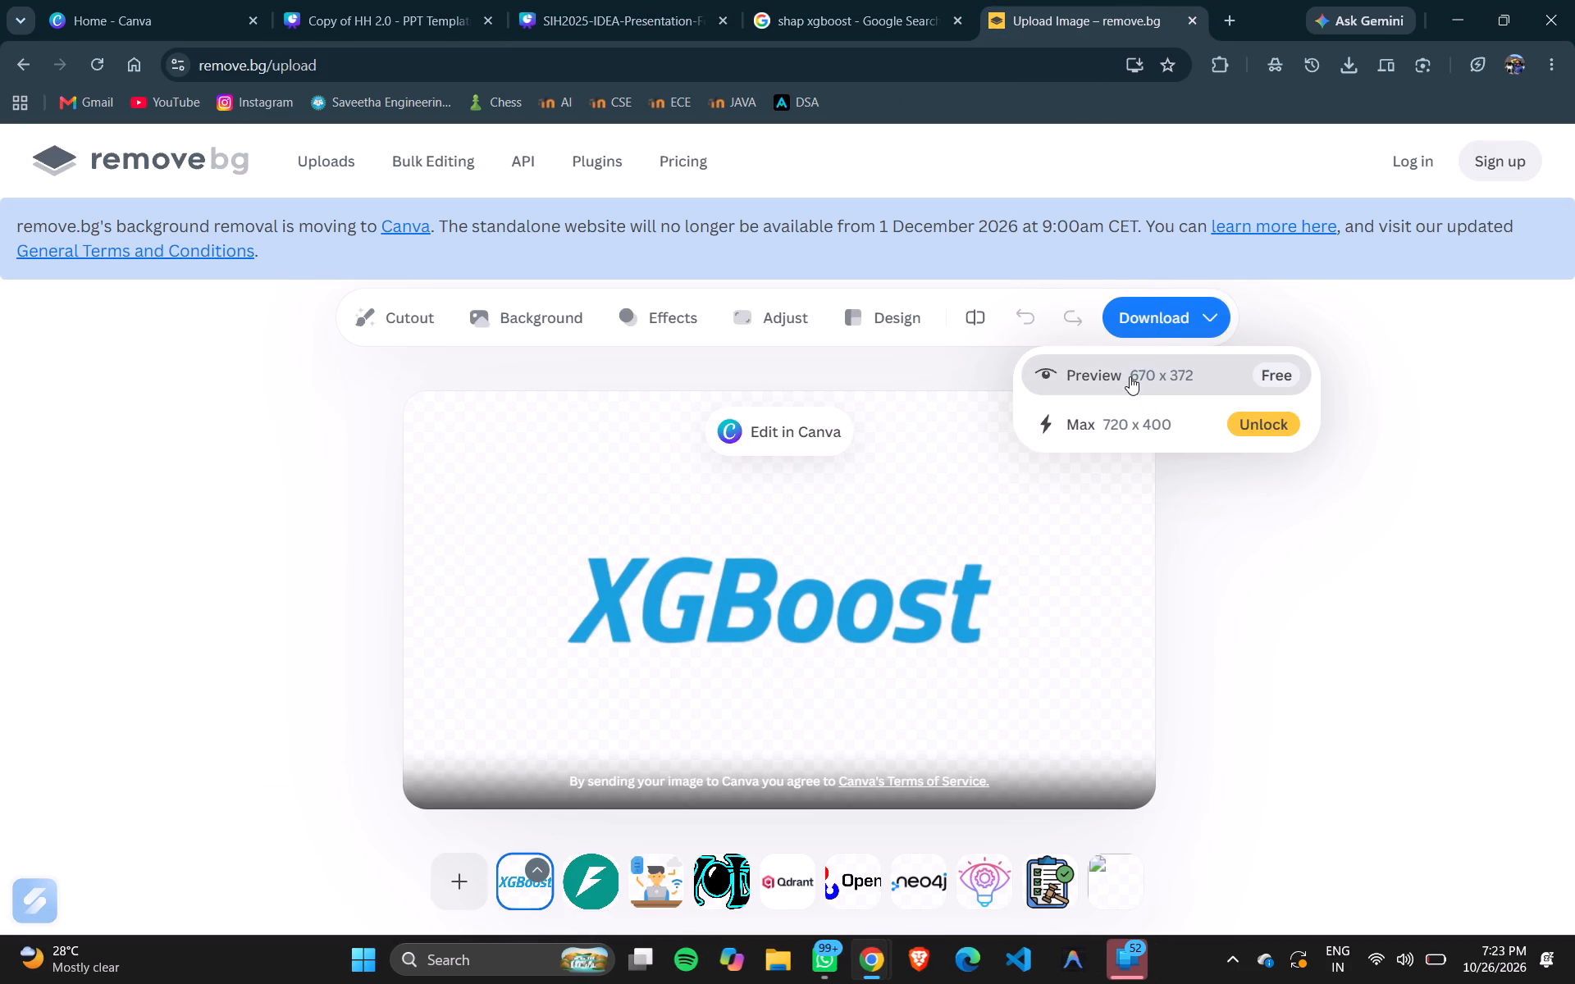